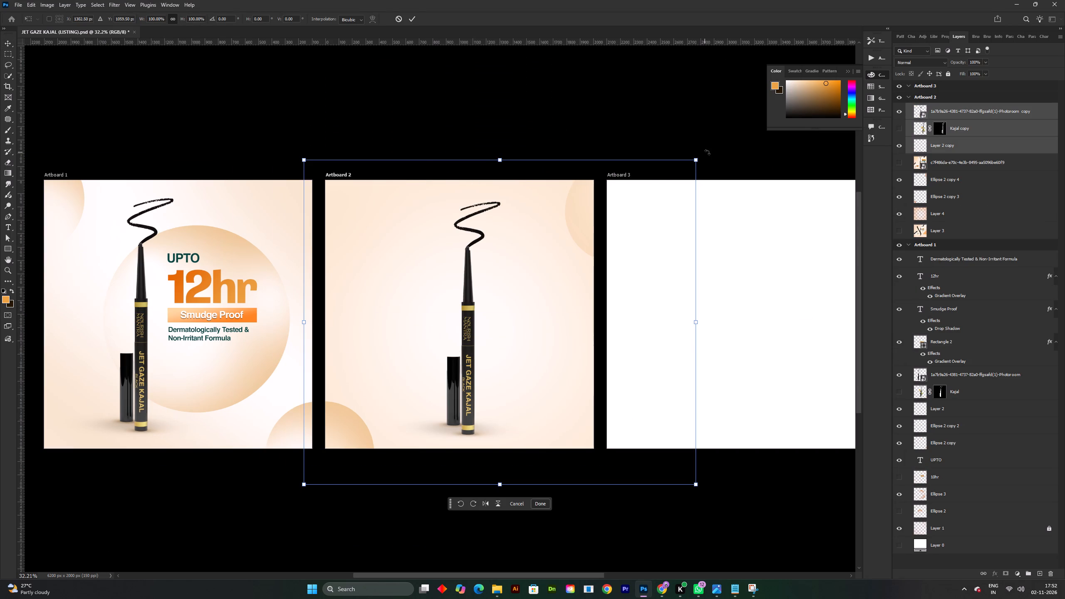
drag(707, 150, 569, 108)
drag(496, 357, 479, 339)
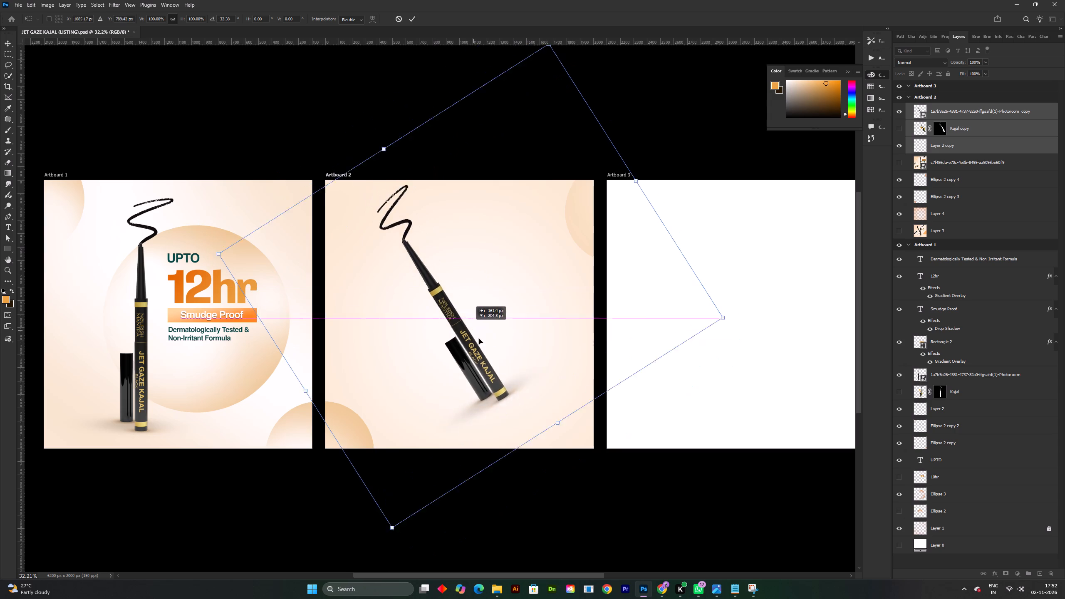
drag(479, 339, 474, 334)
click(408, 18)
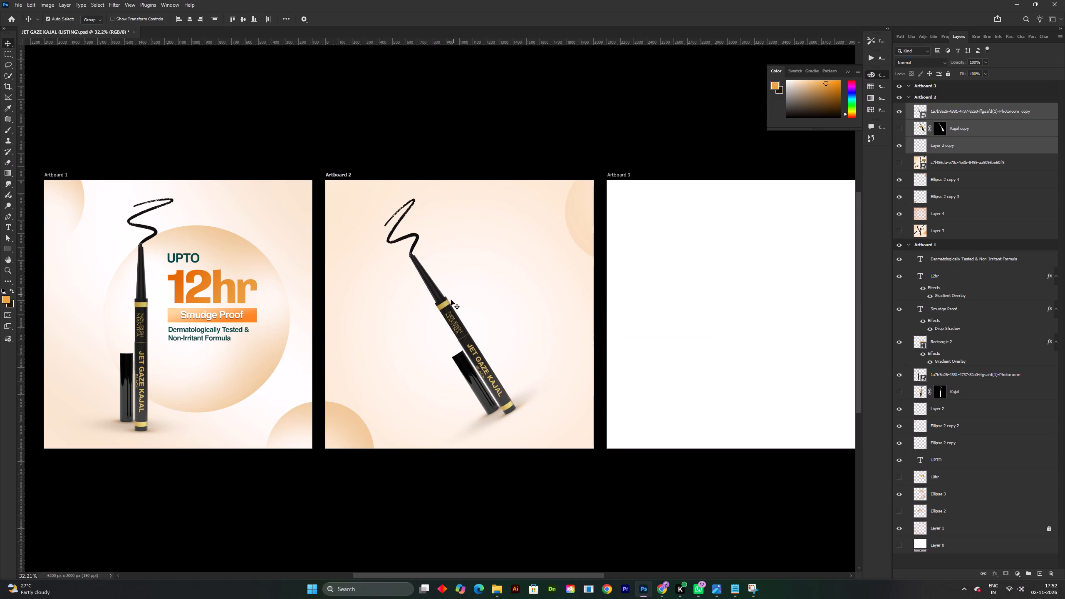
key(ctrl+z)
Duplicate the kajal group on Artboard 2 and rotate the lower copy about -31° so it crosses behind the upright kajal.
key(ctrl+j)
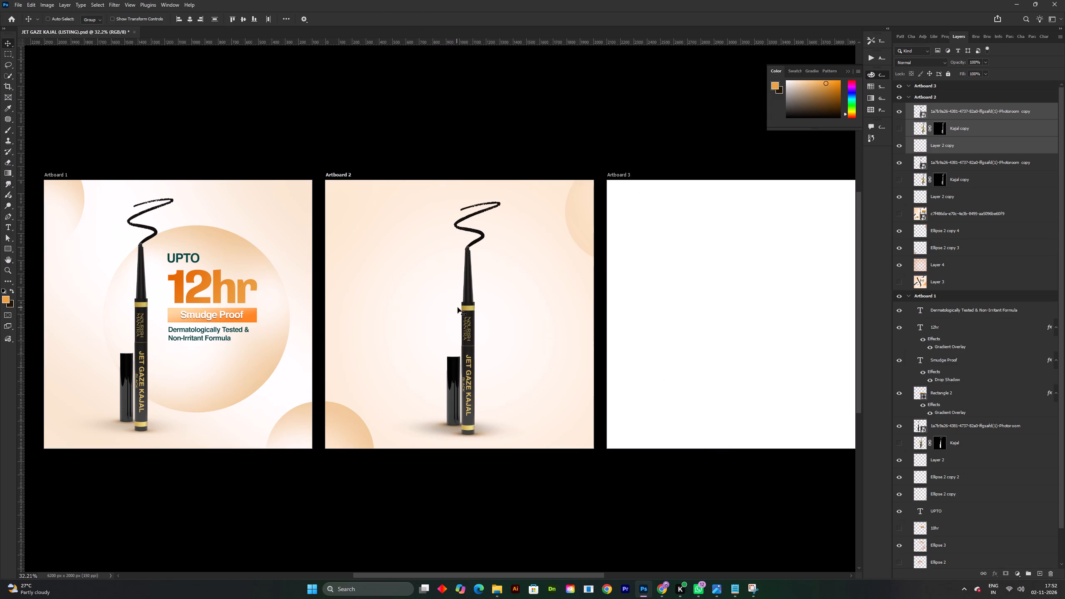
key(ctrl+t)
click(1008, 141)
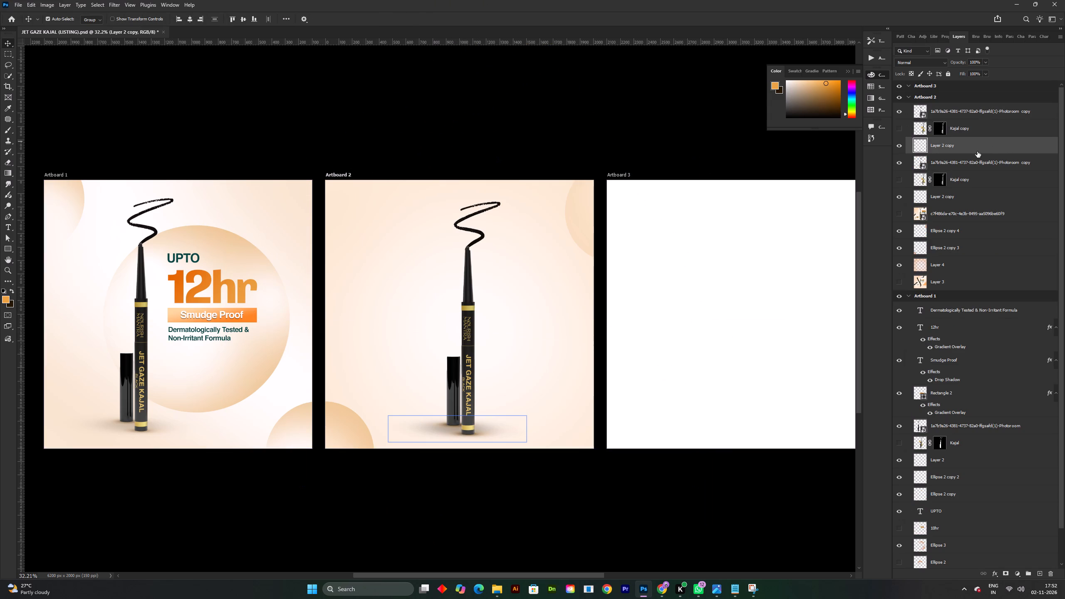
click(962, 164)
shift+click(954, 200)
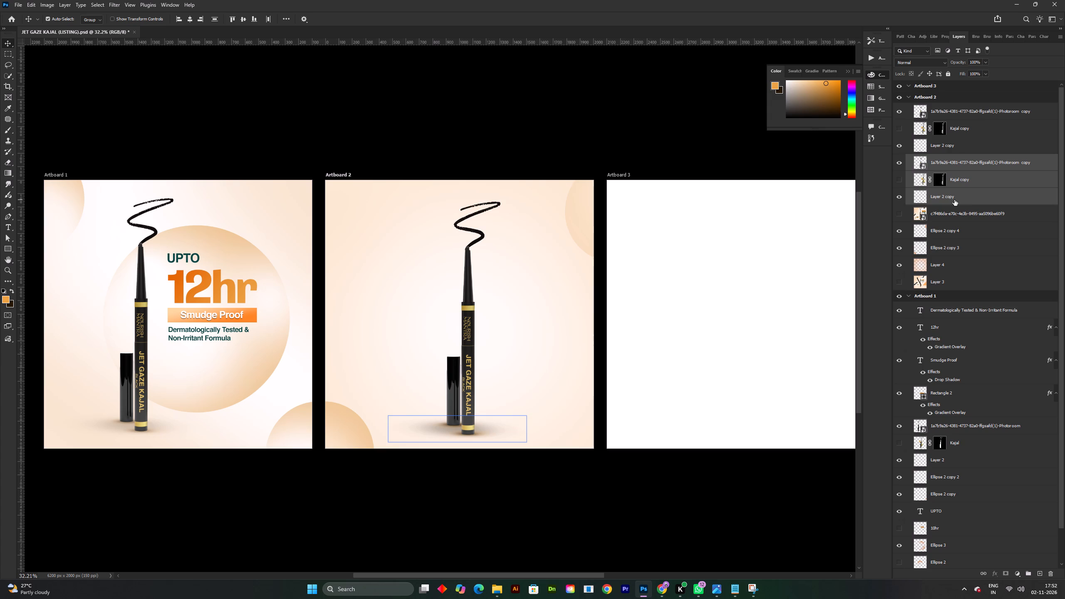
key(ctrl+y)
key(ctrl+t)
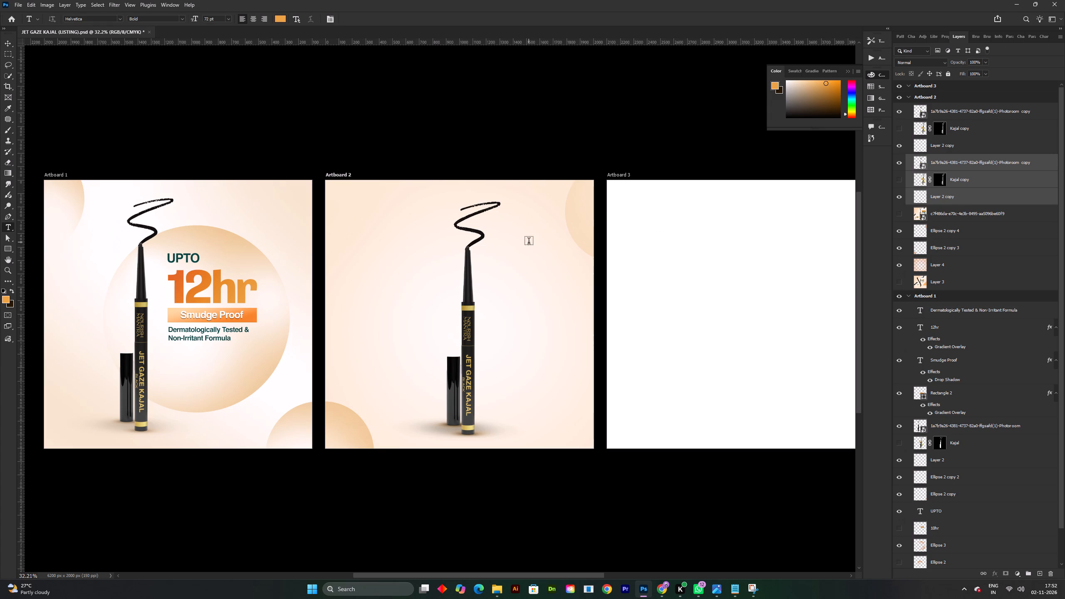
key(v)
key(ctrl+t)
drag(723, 140, 670, 102)
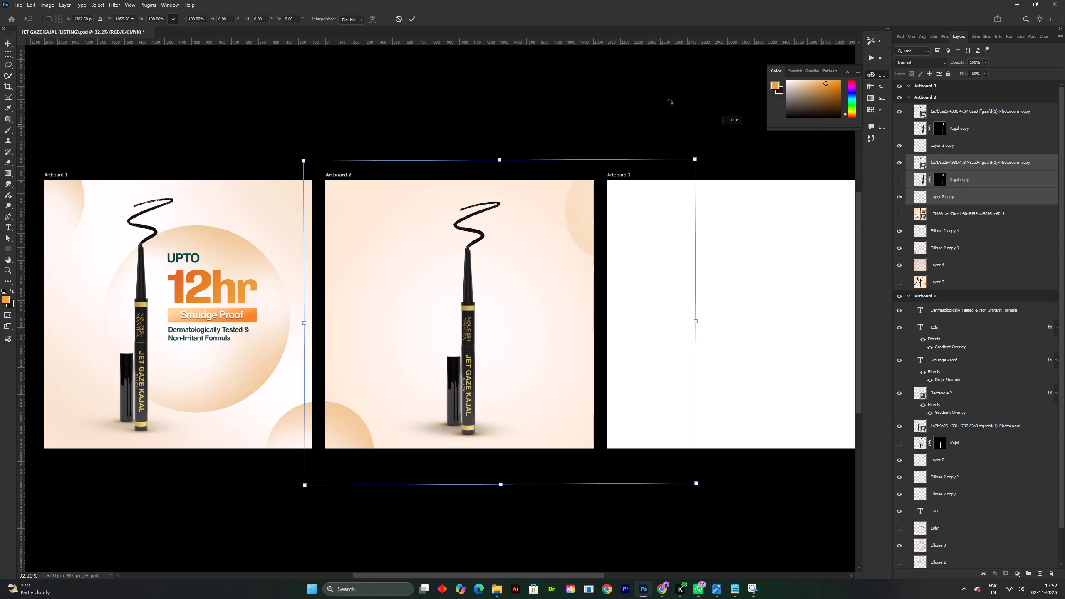
drag(670, 102, 578, 77)
drag(481, 359, 463, 339)
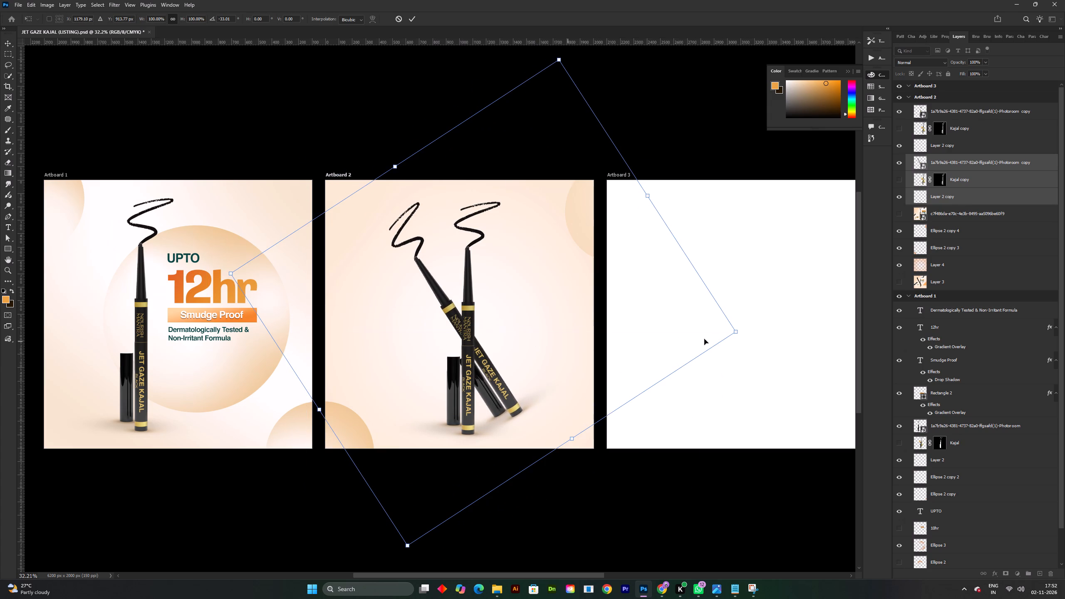
drag(770, 340, 774, 352)
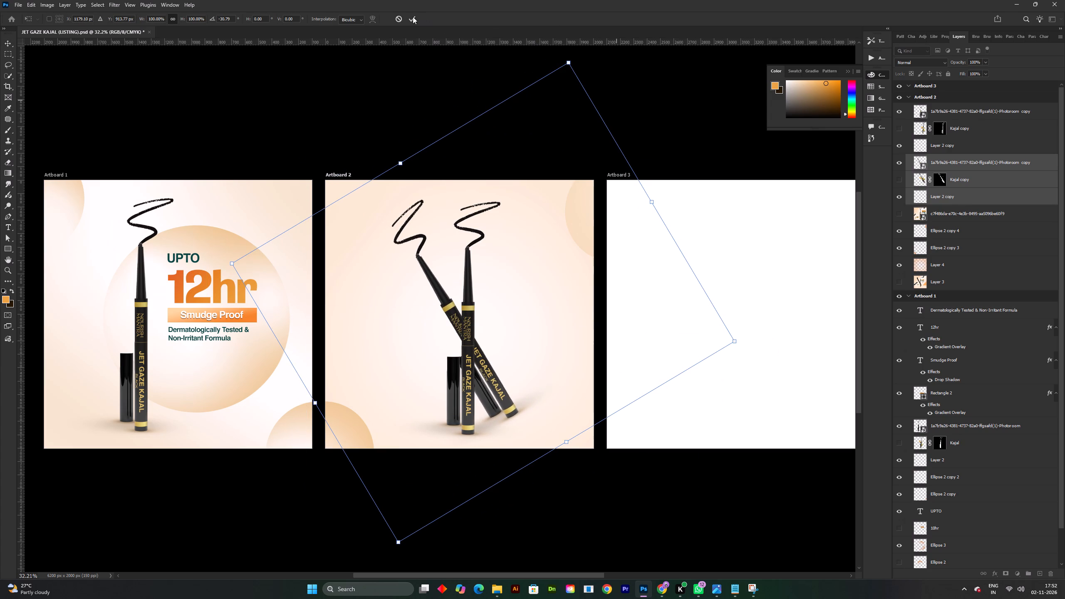
click(412, 17)
Hide the shadow layer of the tilted kajal, Layer 2 copy, and select the tilted product layer.
click(958, 206)
click(899, 198)
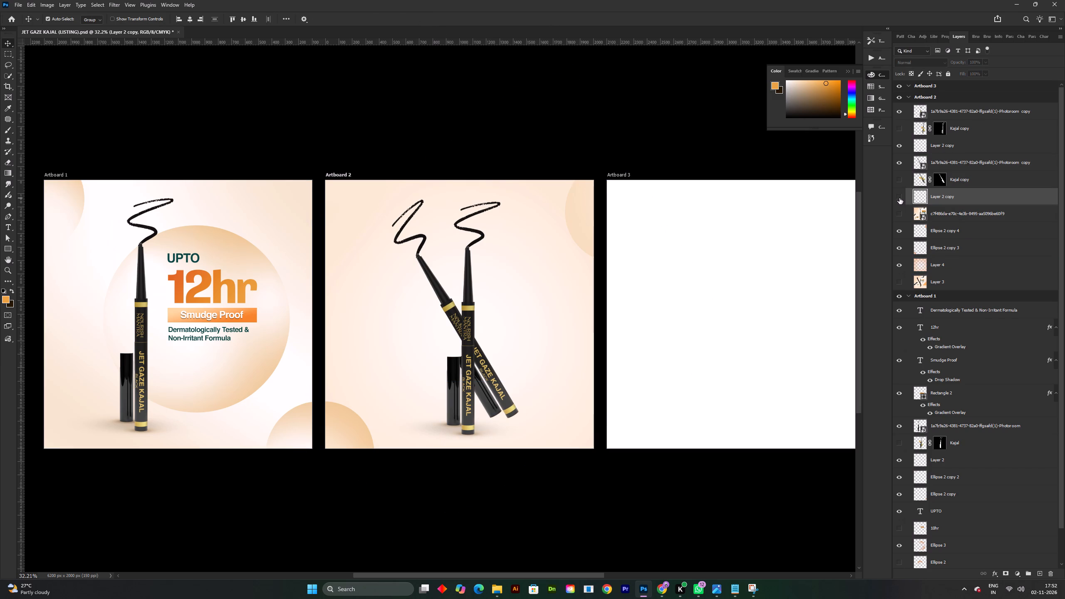
drag(489, 374, 490, 379)
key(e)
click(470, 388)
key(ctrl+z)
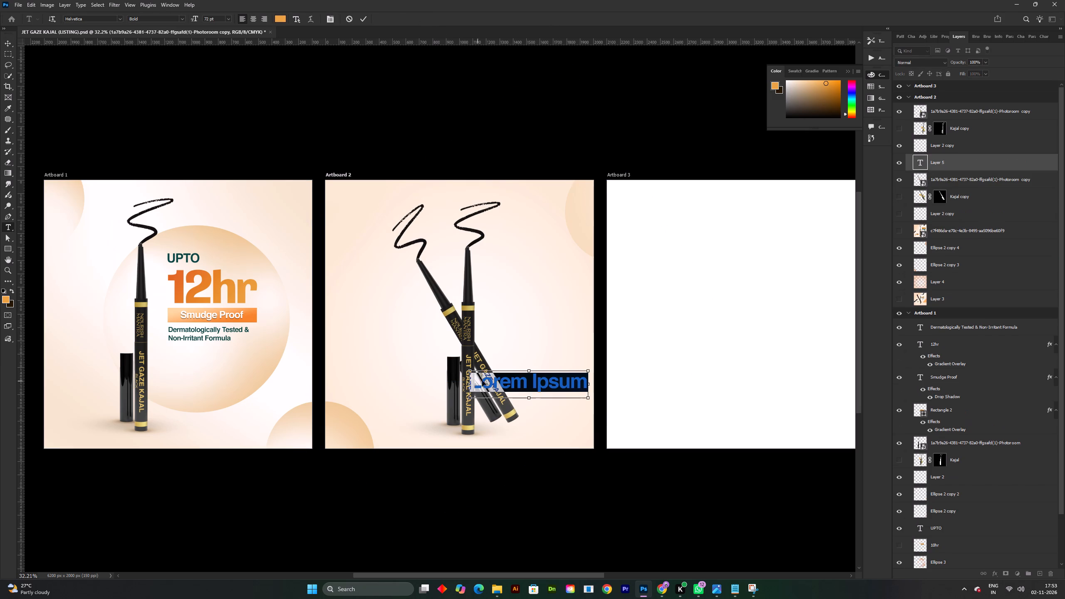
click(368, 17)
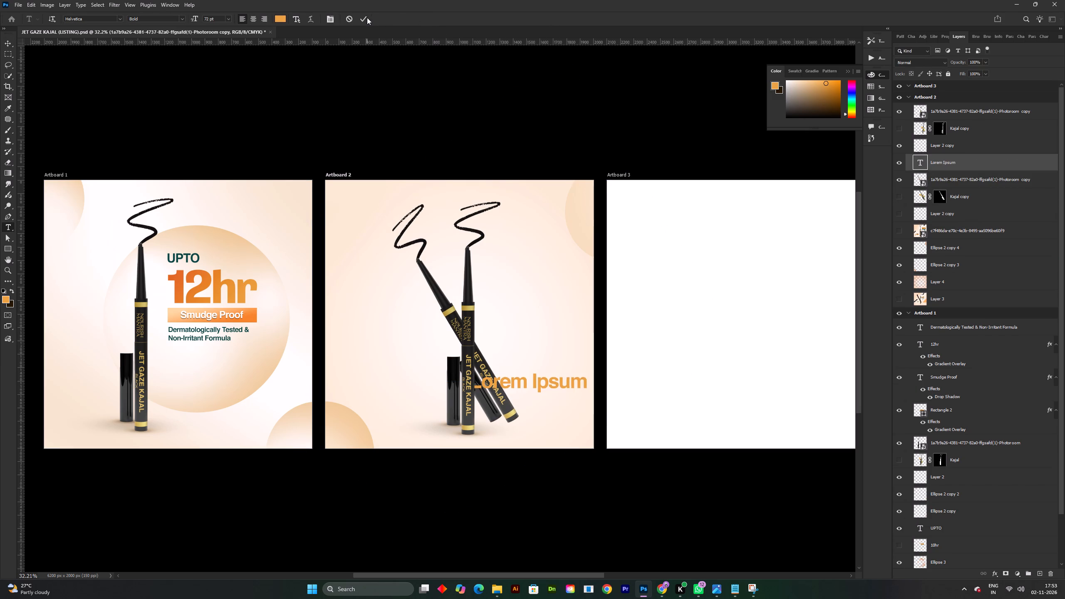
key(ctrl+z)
Rasterize the tilted kajal's product layer so it can be erased.
key(v)
key(e)
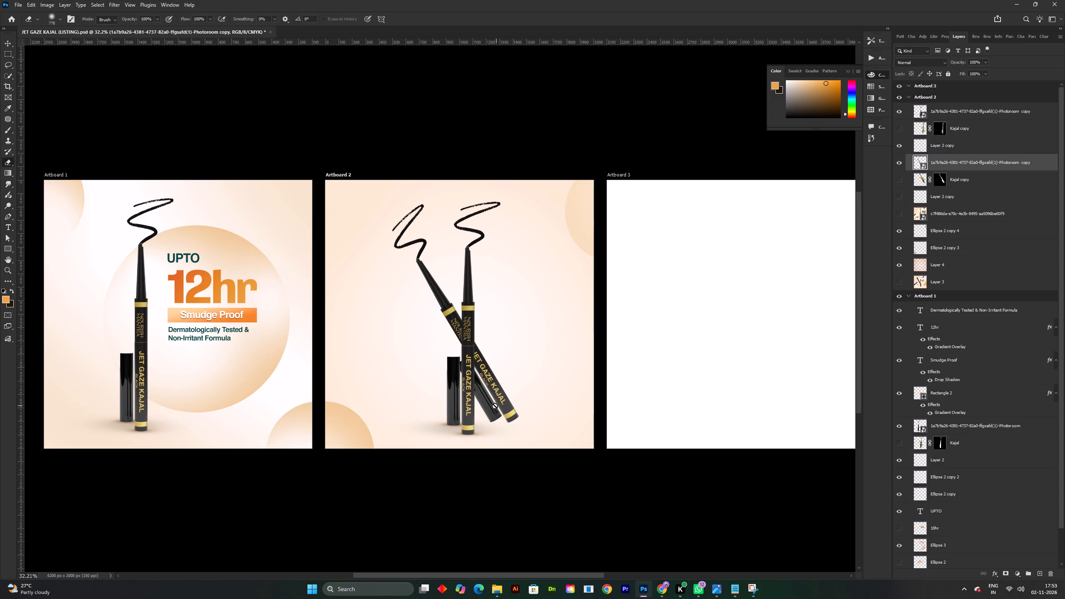
click(491, 406)
click(481, 207)
click(484, 212)
Erase the cap beside the tilted kajal using a smaller, hard-edged eraser.
alt+right_drag(446, 374, 431, 374)
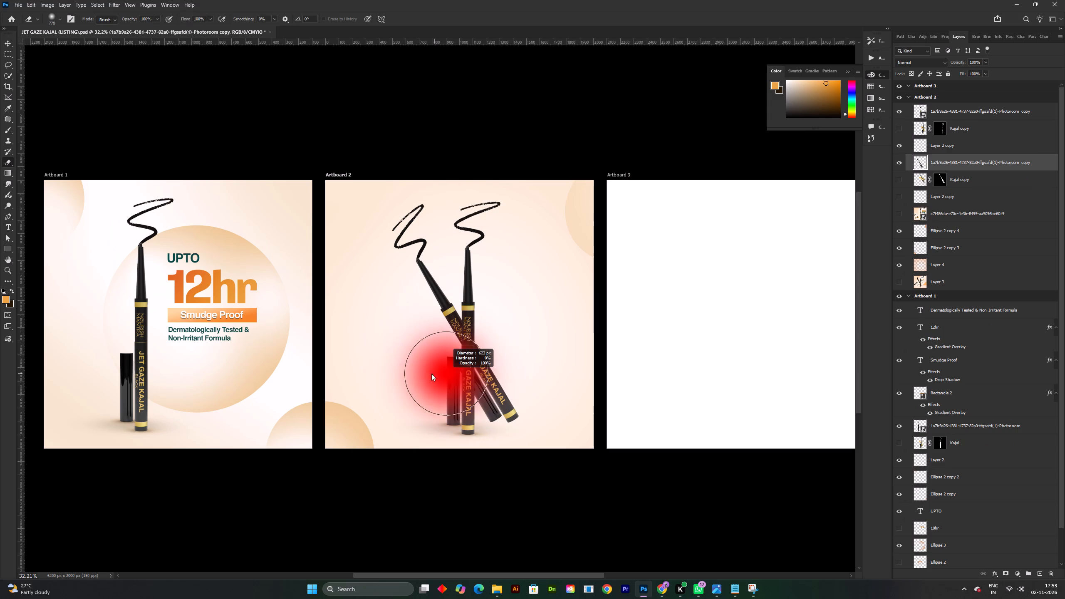
alt+right_drag(431, 374, 410, 374)
right_click(421, 371)
click(467, 498)
click(369, 337)
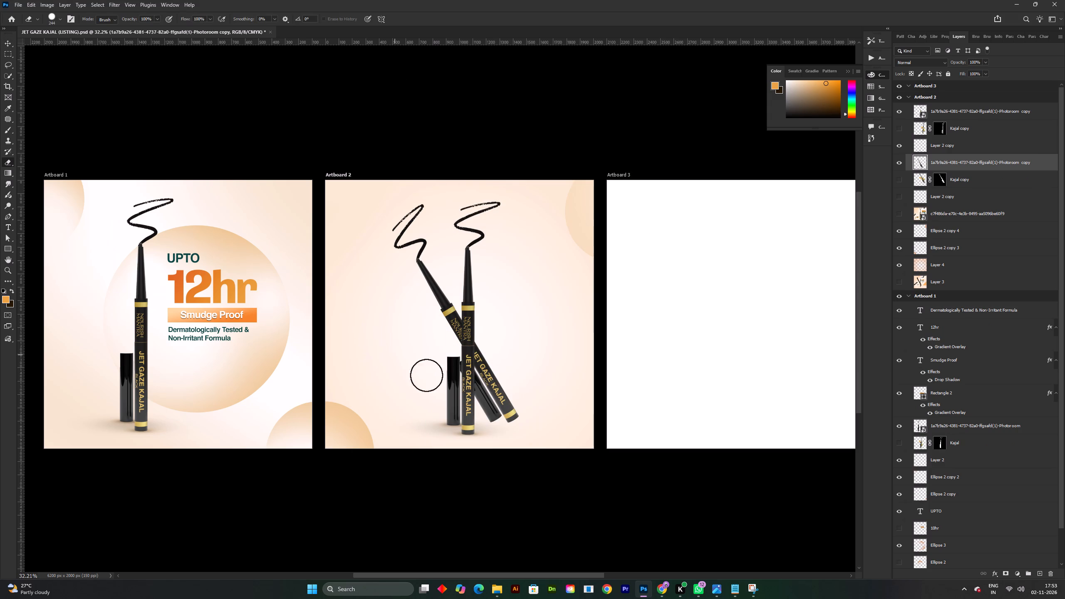
click(454, 369)
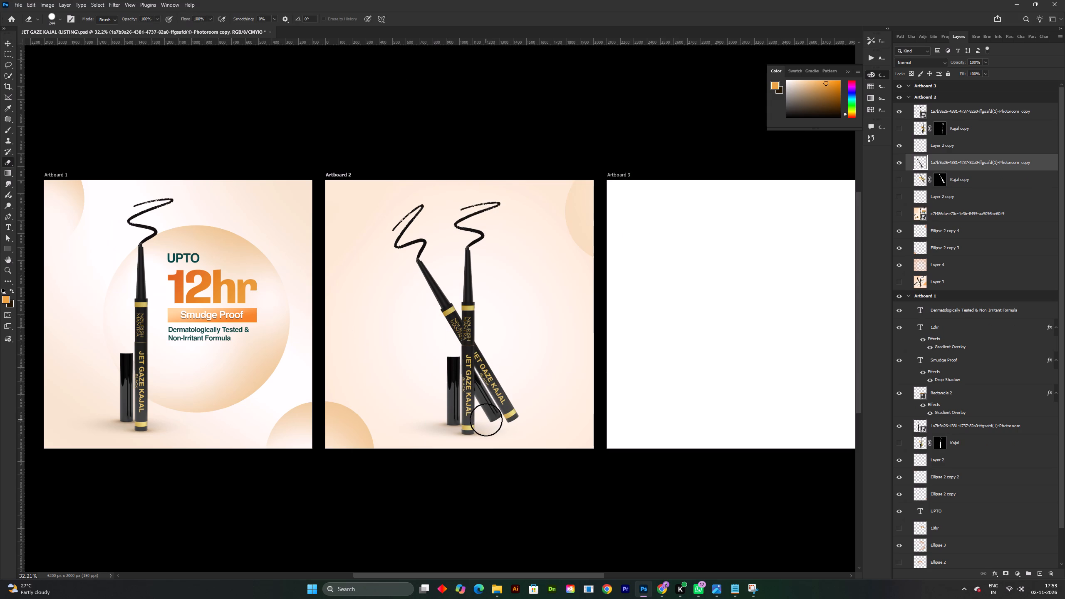
shift+click(488, 423)
scroll(479, 417, up, 3)
key(space)
click(479, 406)
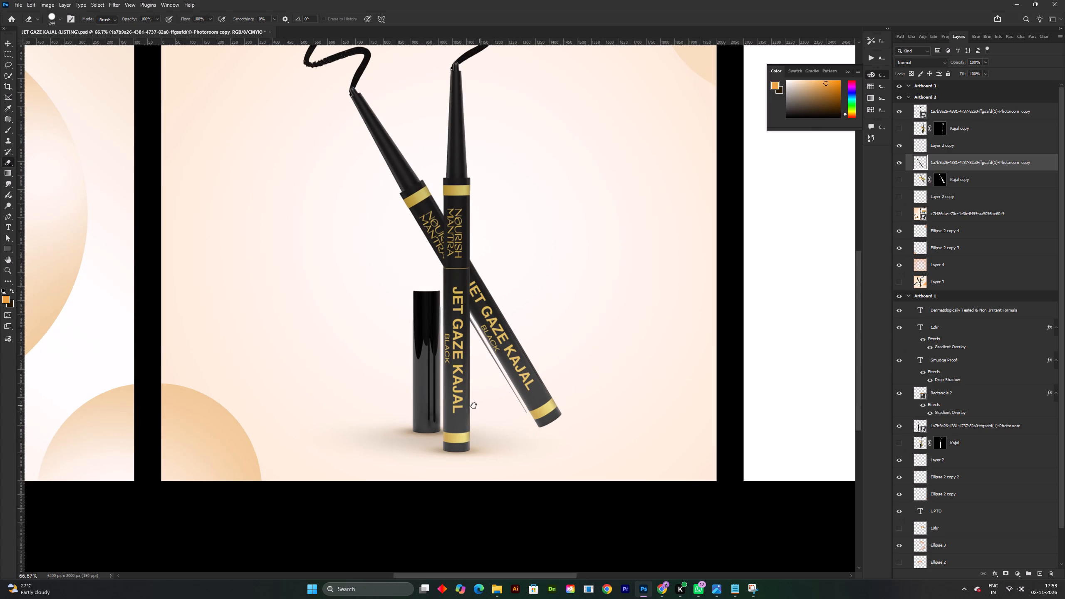
drag(474, 406, 470, 406)
click(429, 315)
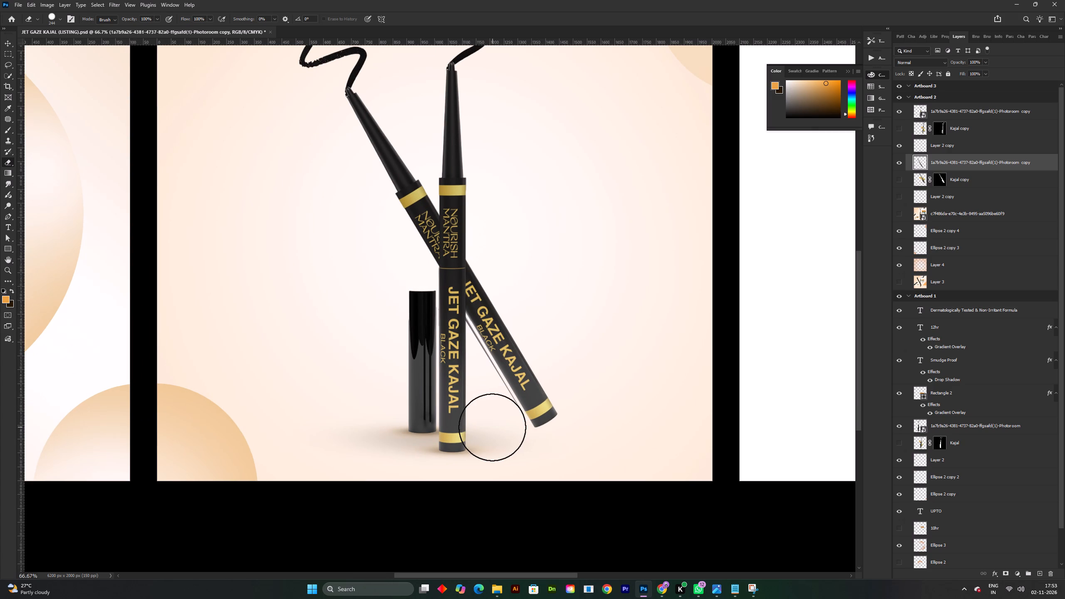
shift+click(493, 428)
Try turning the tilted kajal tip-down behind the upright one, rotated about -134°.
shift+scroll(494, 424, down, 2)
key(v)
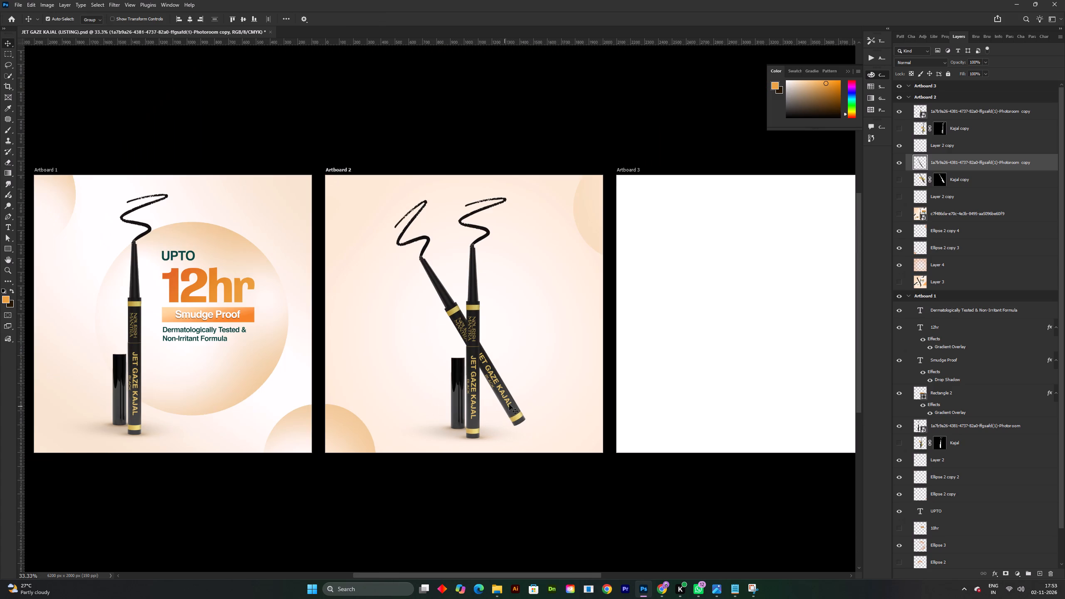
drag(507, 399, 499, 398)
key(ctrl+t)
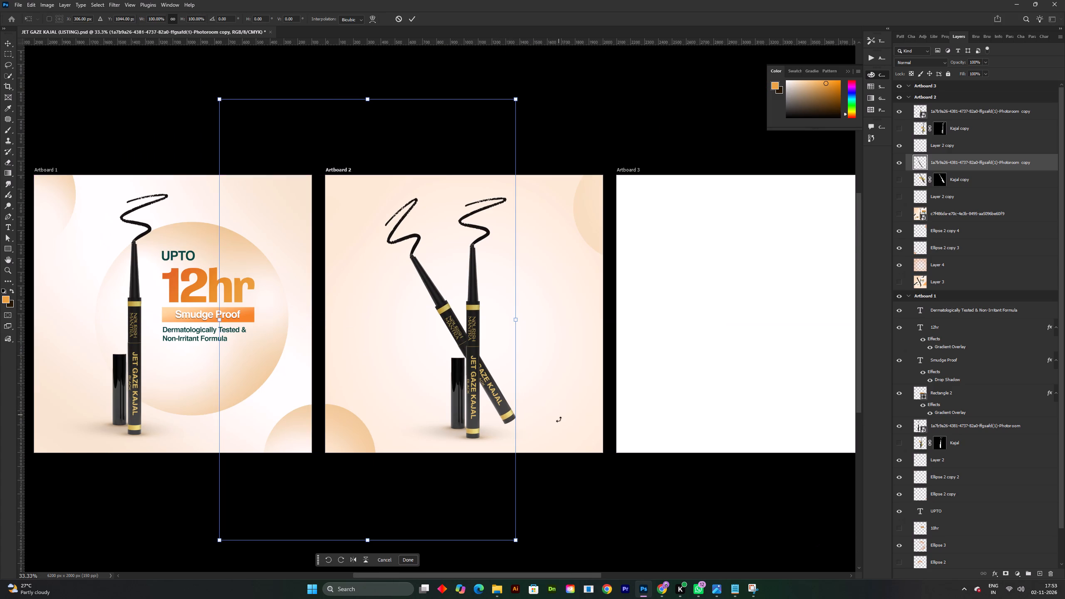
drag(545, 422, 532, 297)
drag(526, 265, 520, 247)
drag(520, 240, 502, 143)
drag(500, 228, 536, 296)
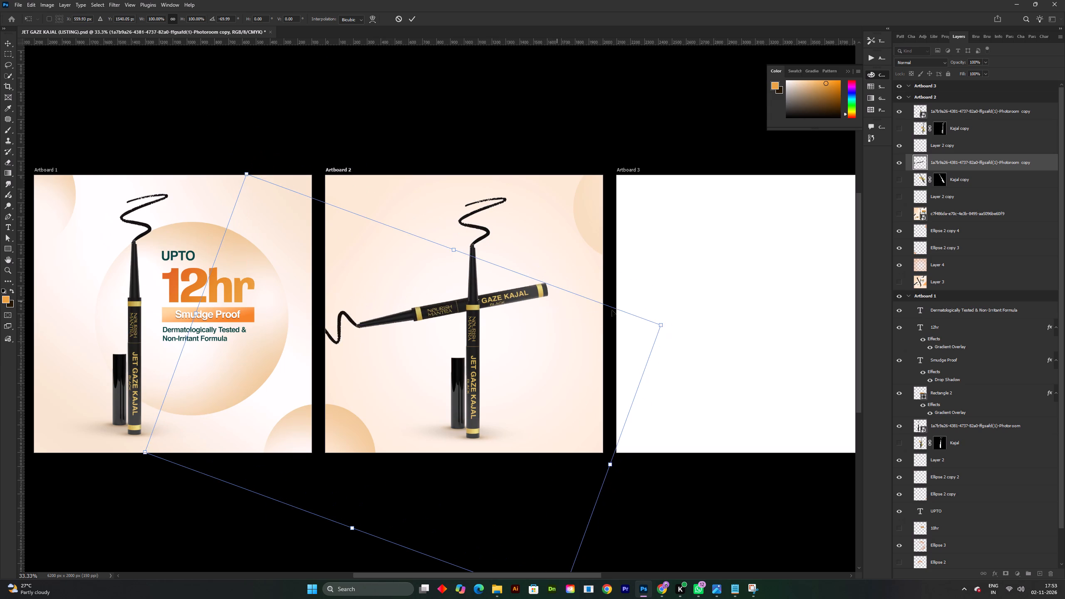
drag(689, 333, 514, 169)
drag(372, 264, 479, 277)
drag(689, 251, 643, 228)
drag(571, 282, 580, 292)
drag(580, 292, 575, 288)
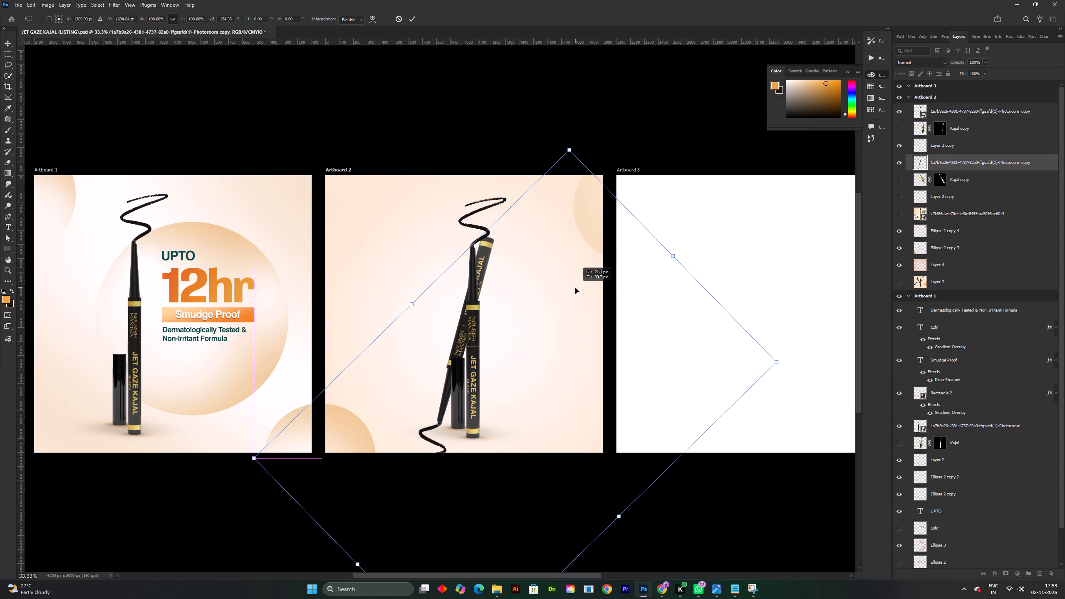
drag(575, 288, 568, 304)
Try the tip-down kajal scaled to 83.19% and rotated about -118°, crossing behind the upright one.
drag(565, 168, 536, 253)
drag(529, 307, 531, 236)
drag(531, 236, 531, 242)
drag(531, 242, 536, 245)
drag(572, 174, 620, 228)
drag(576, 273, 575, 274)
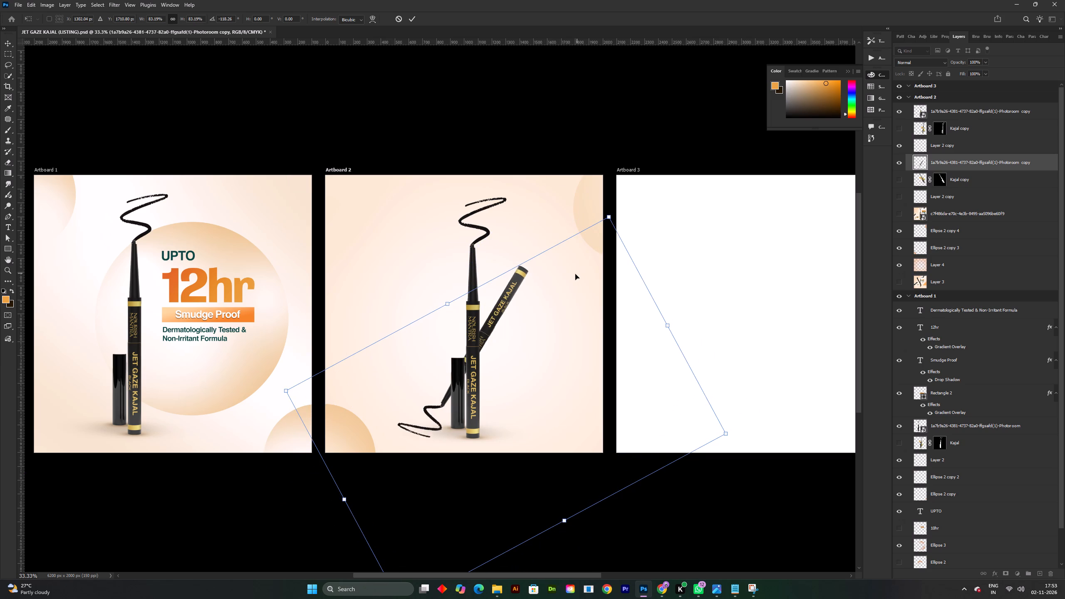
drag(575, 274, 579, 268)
Turn the rear kajal tip-up again, leaning left behind the upright one, and scale it to 72.20%.
drag(621, 191, 485, 527)
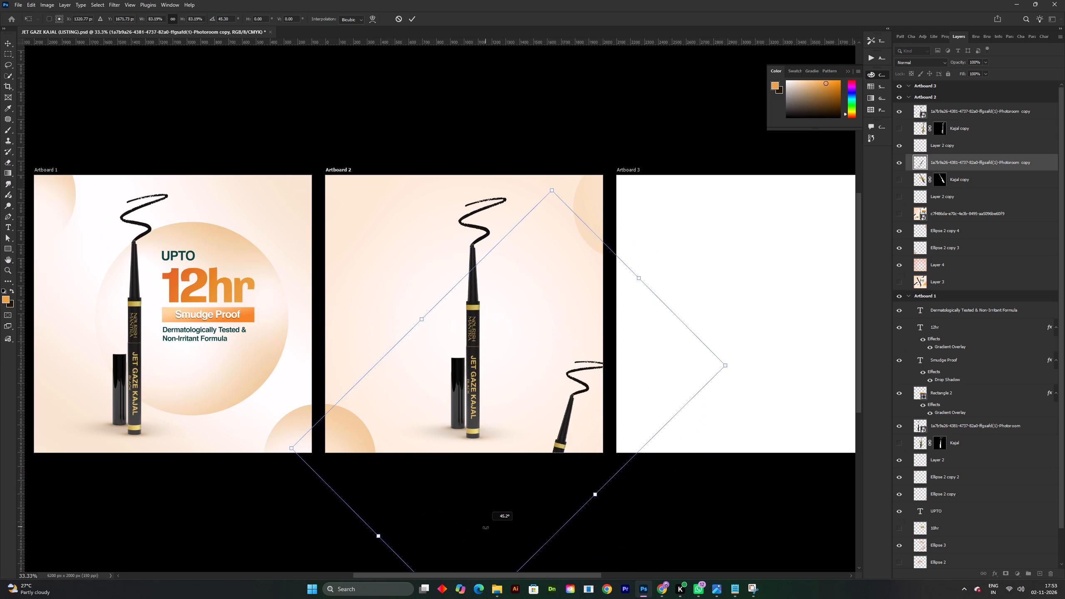
drag(485, 527, 525, 544)
drag(569, 416, 564, 411)
drag(534, 371, 459, 272)
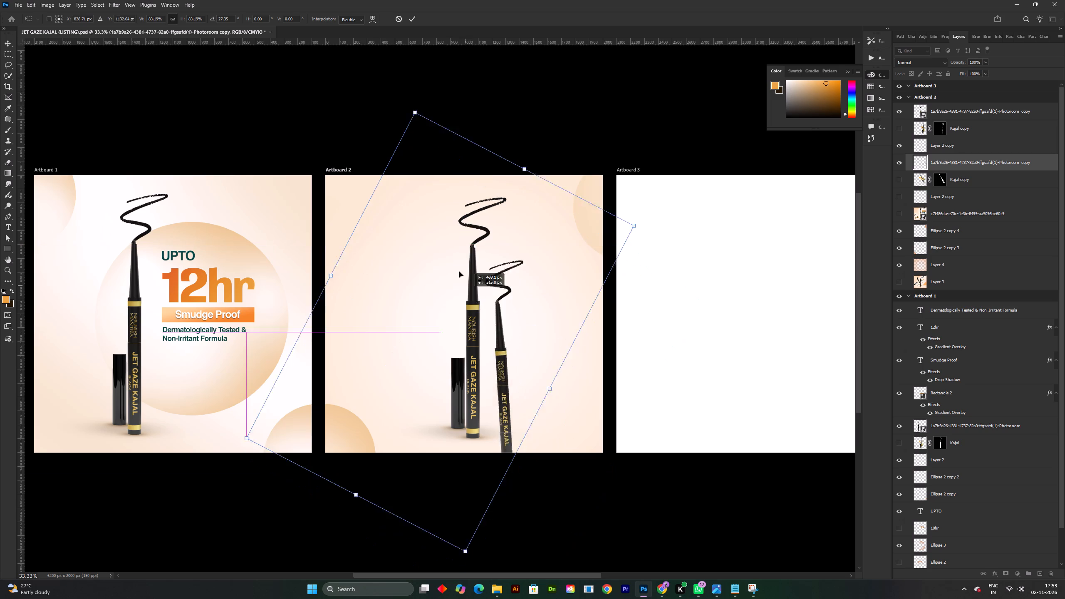
drag(459, 272, 435, 258)
drag(527, 336, 518, 282)
click(518, 283)
drag(527, 343, 525, 268)
click(525, 268)
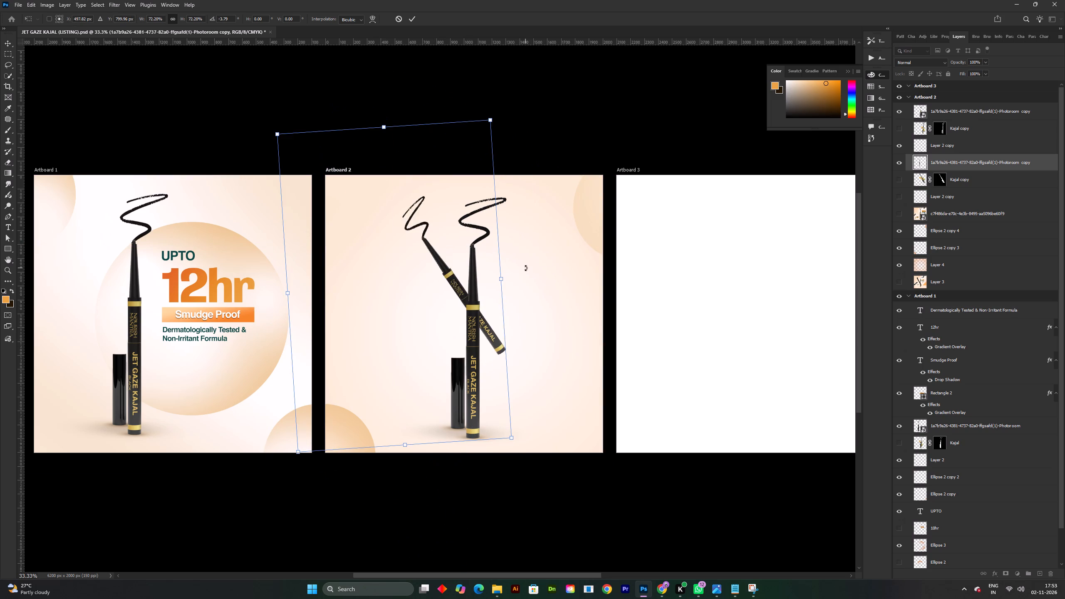
Move the rear kajal lower behind the upright one, rotate it to about 0.6° and apply the transform.
drag(489, 322, 497, 384)
drag(551, 347, 550, 388)
drag(532, 382, 532, 356)
drag(532, 341, 531, 335)
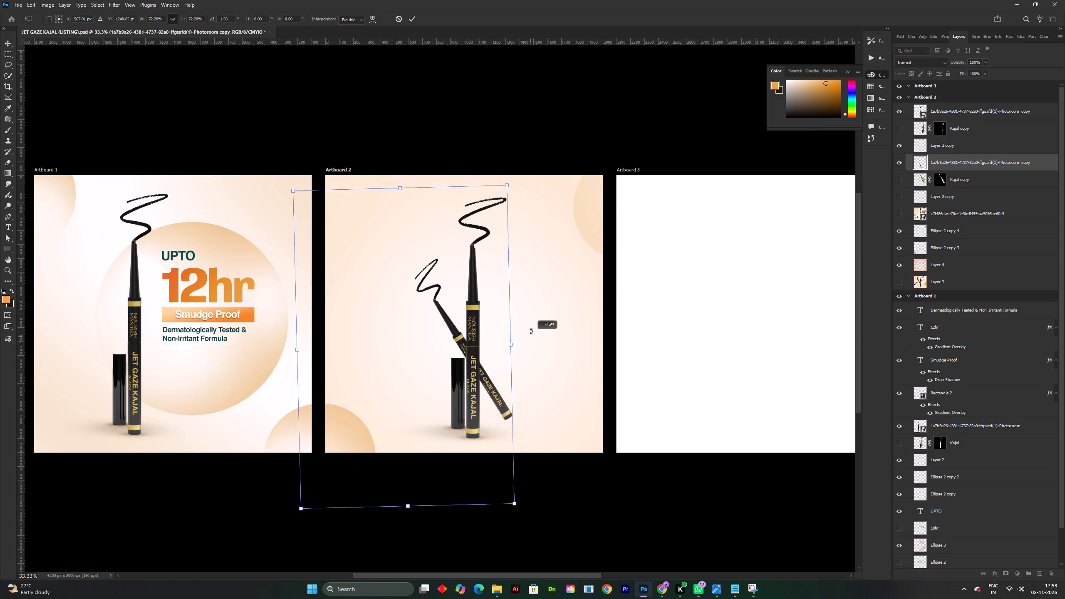
drag(531, 331, 531, 337)
drag(577, 363, 581, 336)
click(581, 336)
click(496, 401)
drag(496, 397, 510, 365)
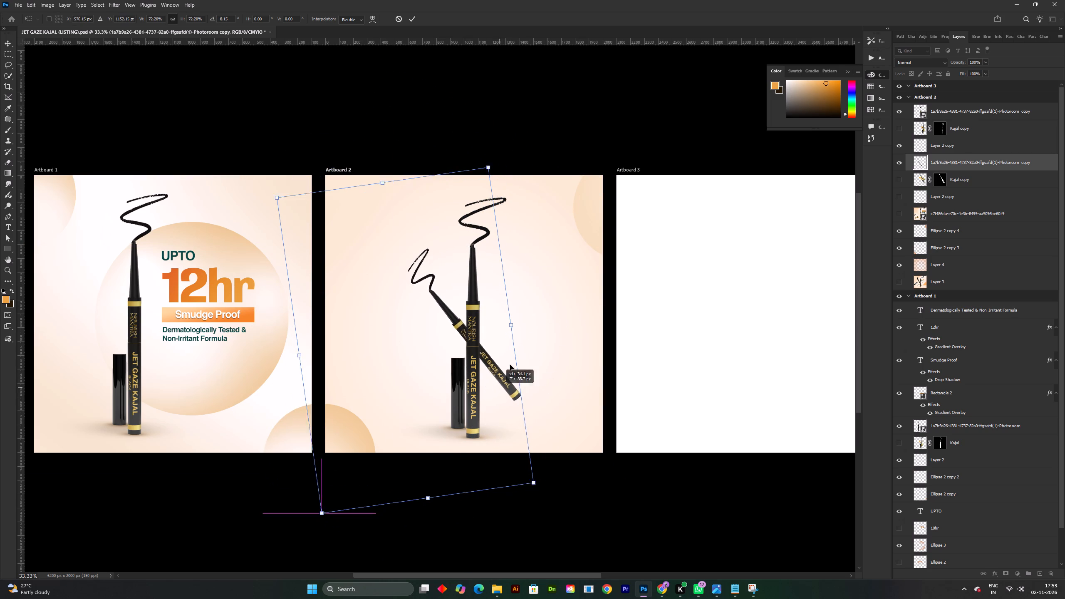
drag(510, 365, 499, 390)
drag(575, 359, 575, 380)
drag(575, 381, 573, 386)
click(573, 387)
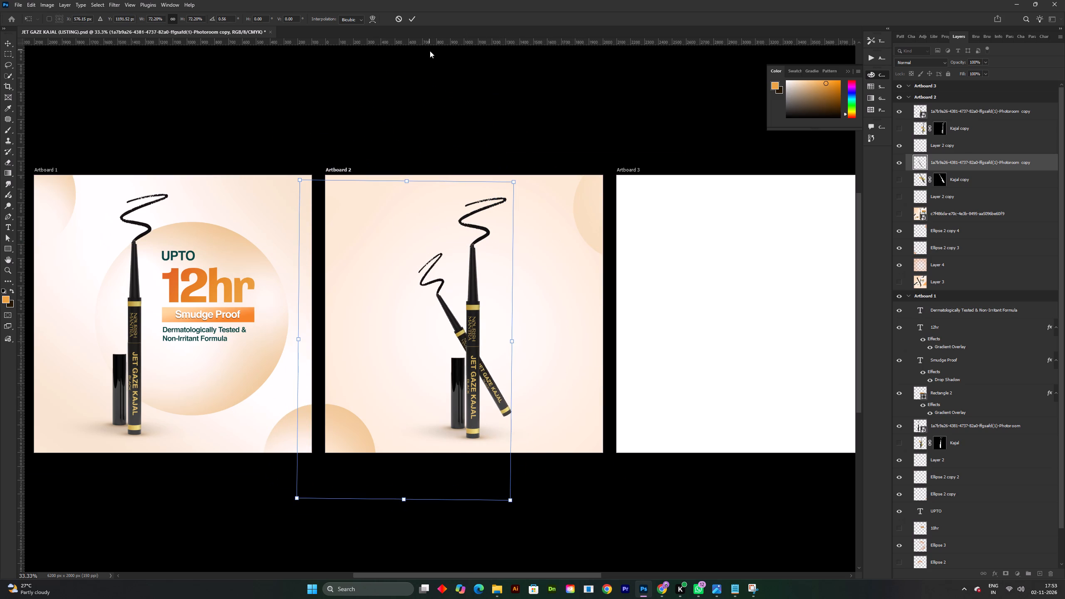
click(414, 22)
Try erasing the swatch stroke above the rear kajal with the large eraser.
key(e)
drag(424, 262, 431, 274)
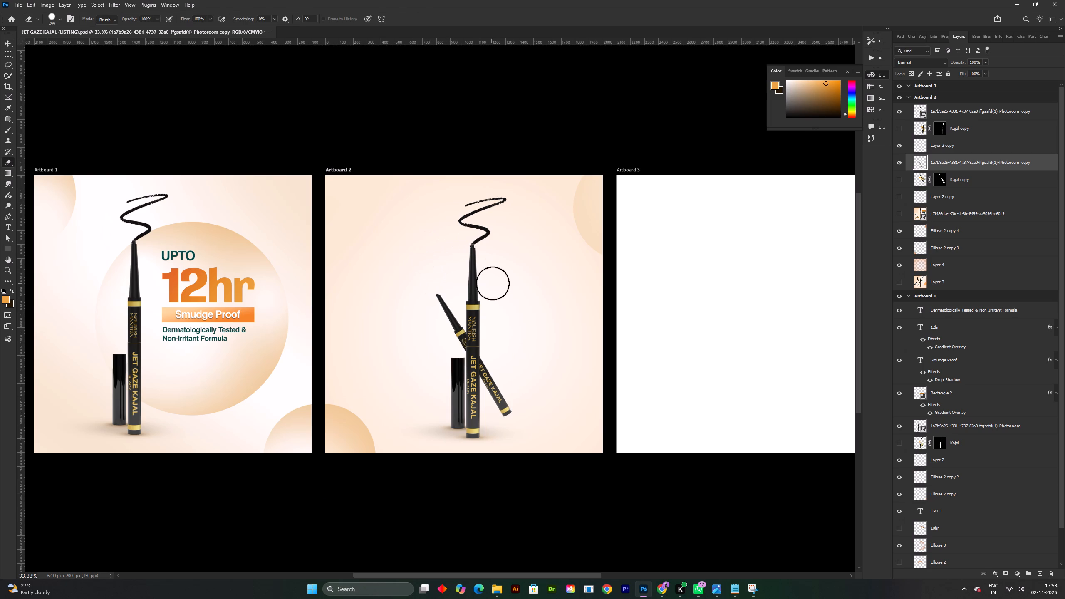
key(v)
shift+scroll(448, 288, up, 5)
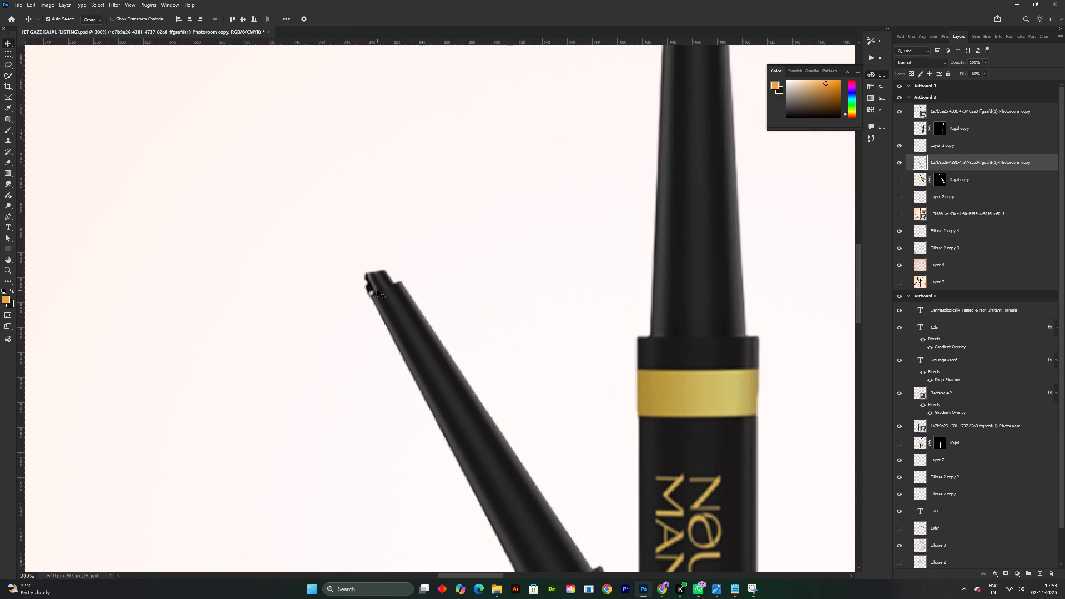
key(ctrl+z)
Shrink the hard eraser and erase the dark specks beside the rear kajal's tip.
key(e)
alt+right_drag(389, 201, 335, 203)
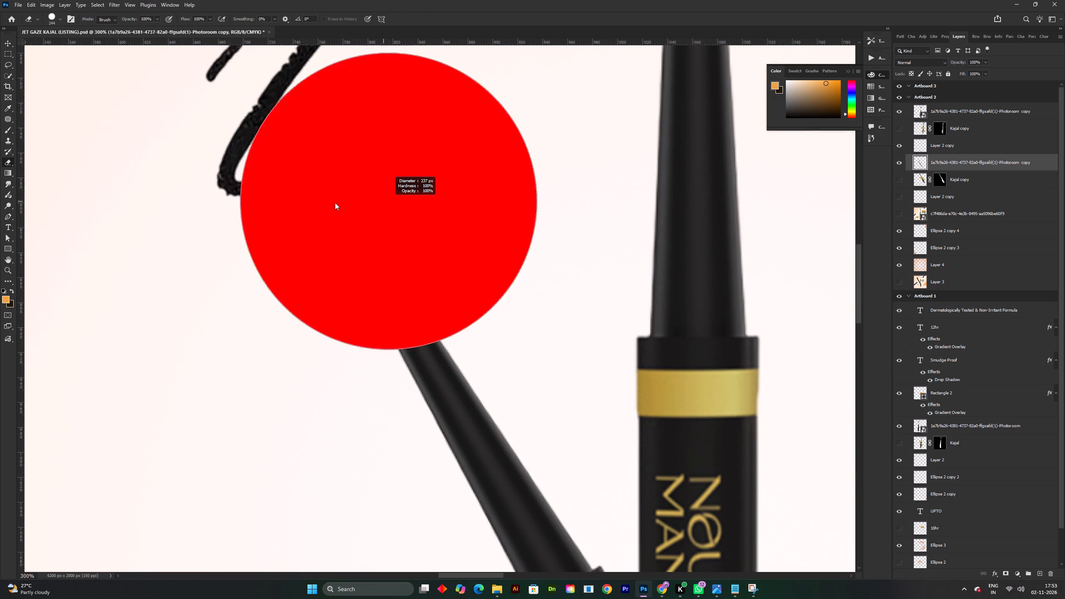
alt+right_drag(335, 203, 284, 208)
alt+right_drag(326, 208, 301, 210)
alt+right_drag(280, 248, 264, 248)
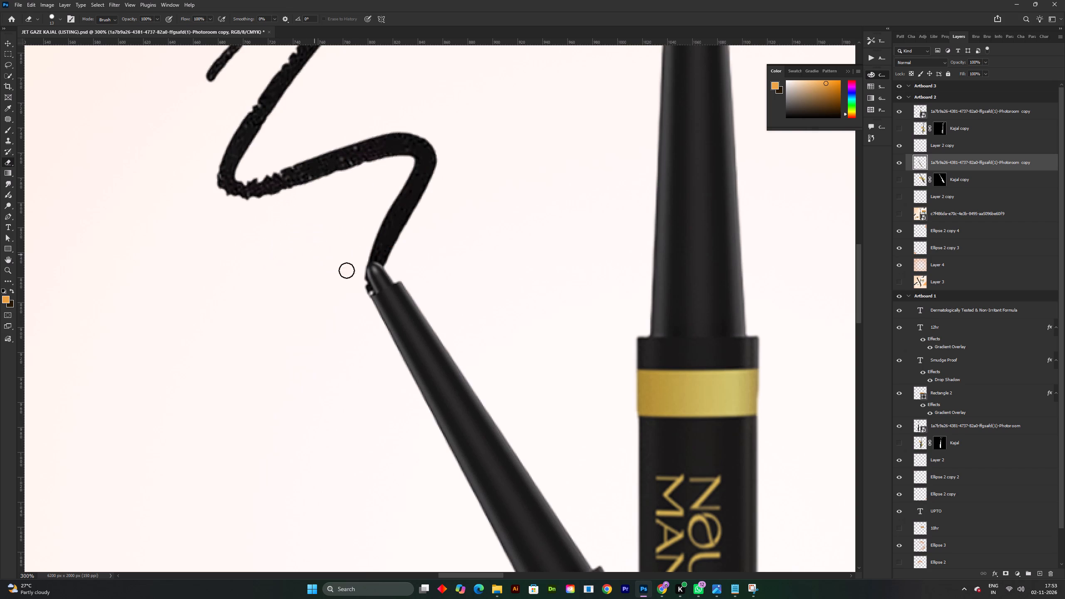
click(364, 290)
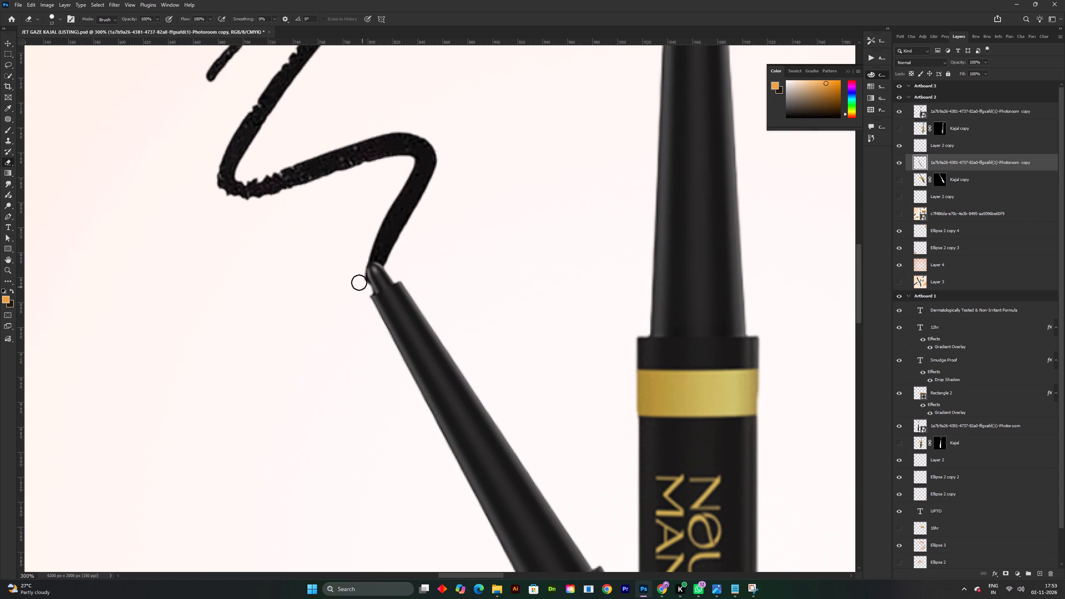
shift+click(350, 267)
click(361, 280)
drag(361, 280, 359, 276)
drag(359, 275, 357, 263)
click(357, 263)
Undo the last eraser touches and clean the edge beside the rear kajal's tip again.
key(ctrl+z)
scroll(362, 266, up, 2)
key(ctrl+z)
key(ctrl+z)
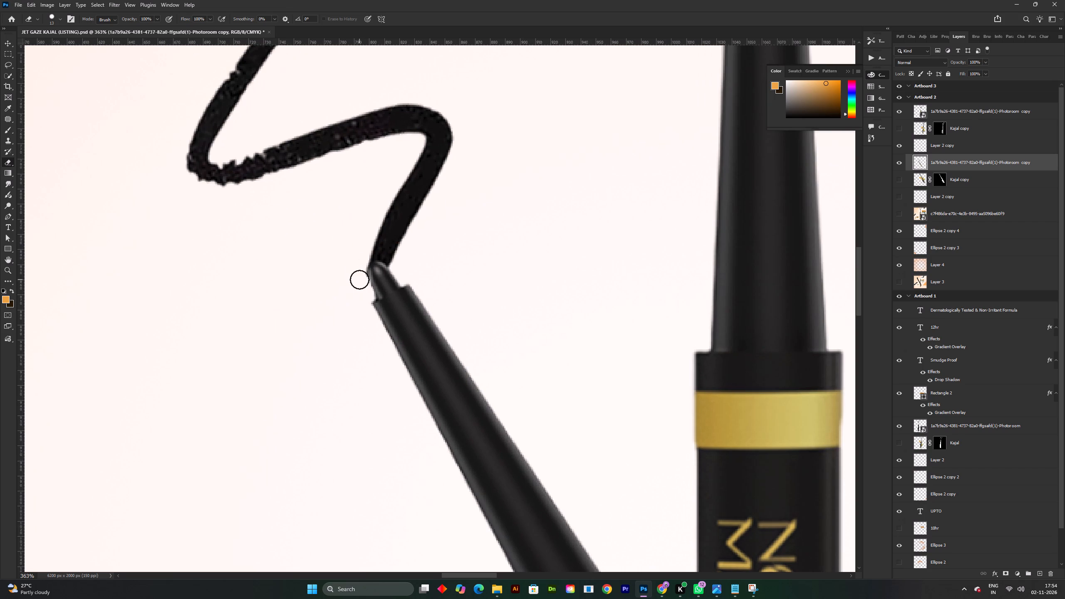
key(ctrl+z)
click(360, 282)
click(359, 278)
Cut the swatch stroke away from the rear kajal's tip, erase the rest with a larger eraser, and save the document.
drag(359, 260, 368, 254)
drag(368, 254, 390, 257)
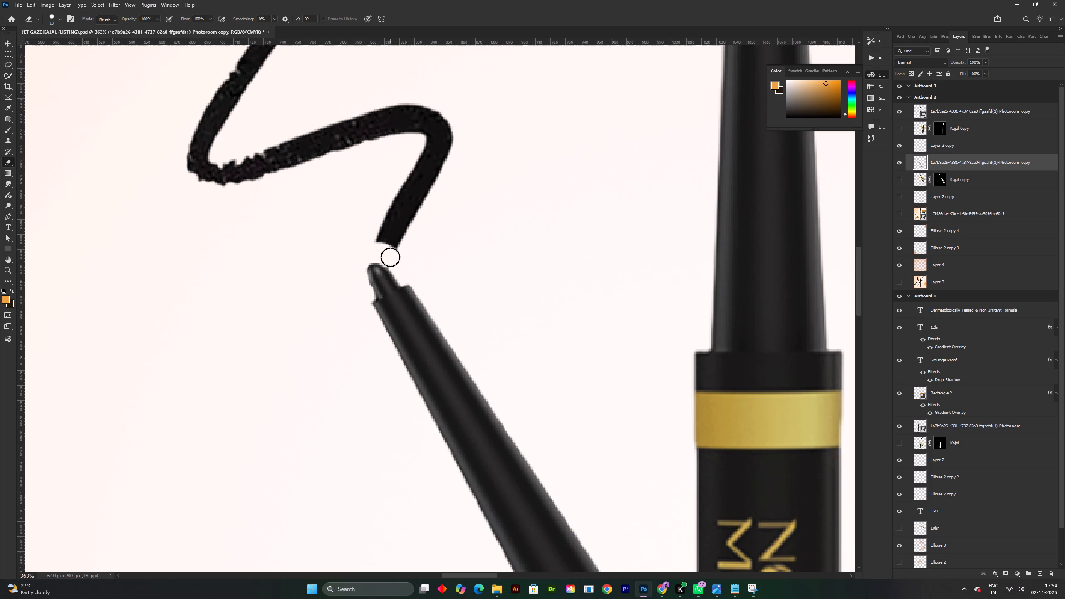
drag(390, 257, 398, 264)
shift+scroll(421, 249, down, 4)
alt+right_drag(414, 234, 429, 236)
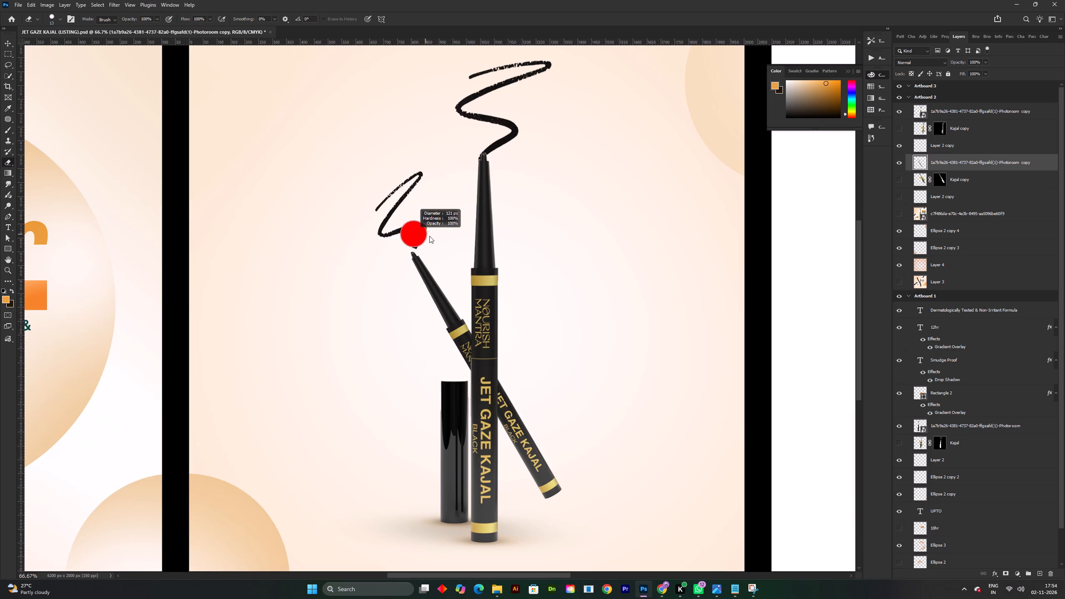
alt+right_drag(429, 236, 429, 236)
drag(417, 176, 419, 233)
key(v)
key(ctrl+s)
Erase the leftover bit of stroke just above the rear kajal's tip and save the document.
shift+scroll(453, 258, down, 2)
shift+scroll(445, 255, up, 1)
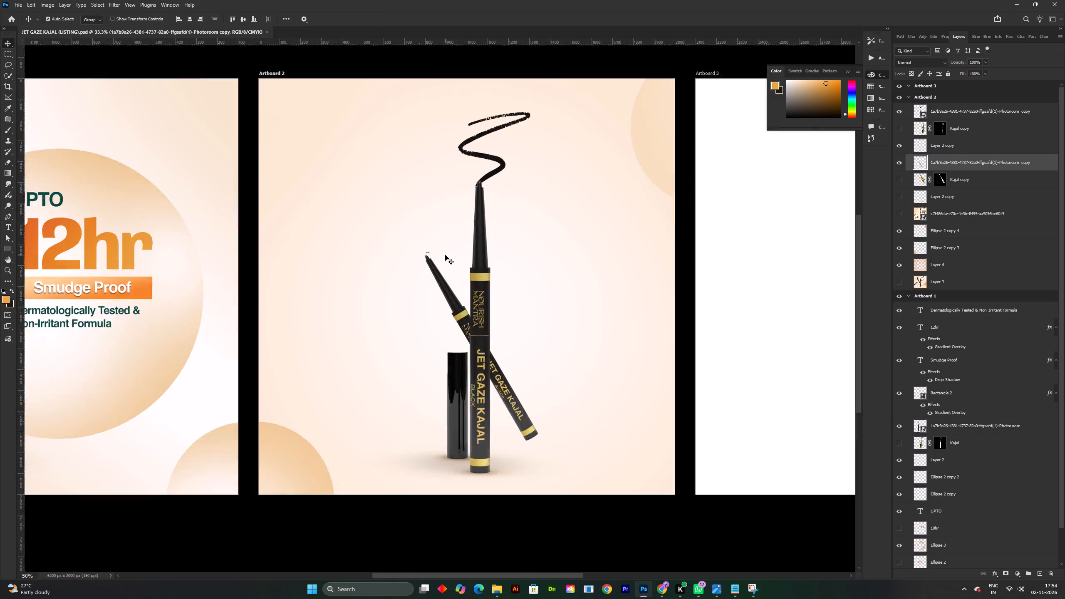
shift+scroll(445, 255, up, 2)
key(e)
click(409, 230)
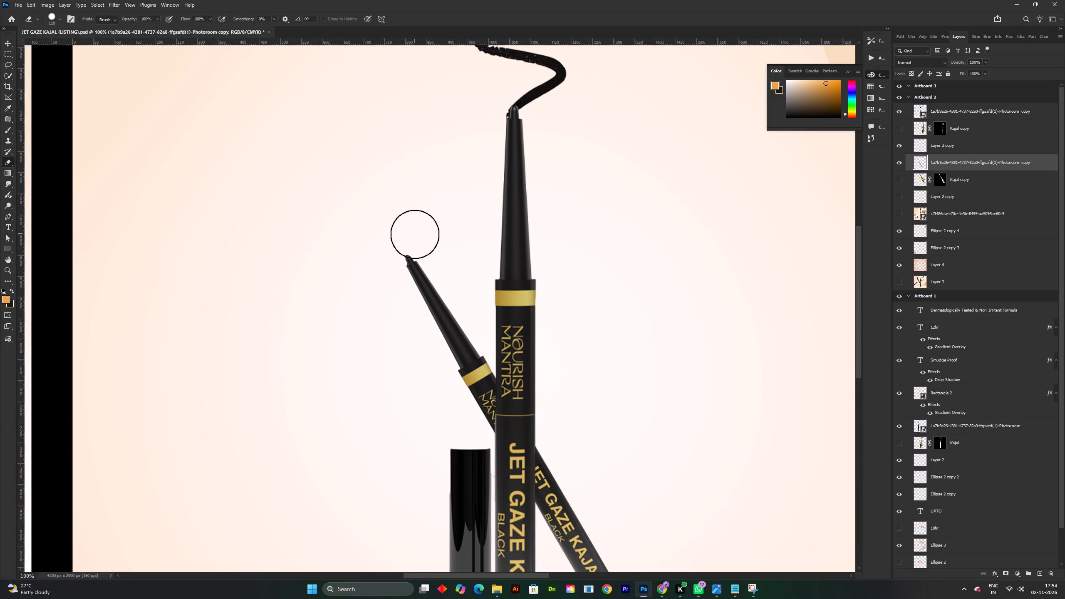
key(v)
key(ctrl+s)
Enlarge the rear kajal and place it leaning left at a steeper angle behind the upright one.
shift+scroll(455, 252, down, 3)
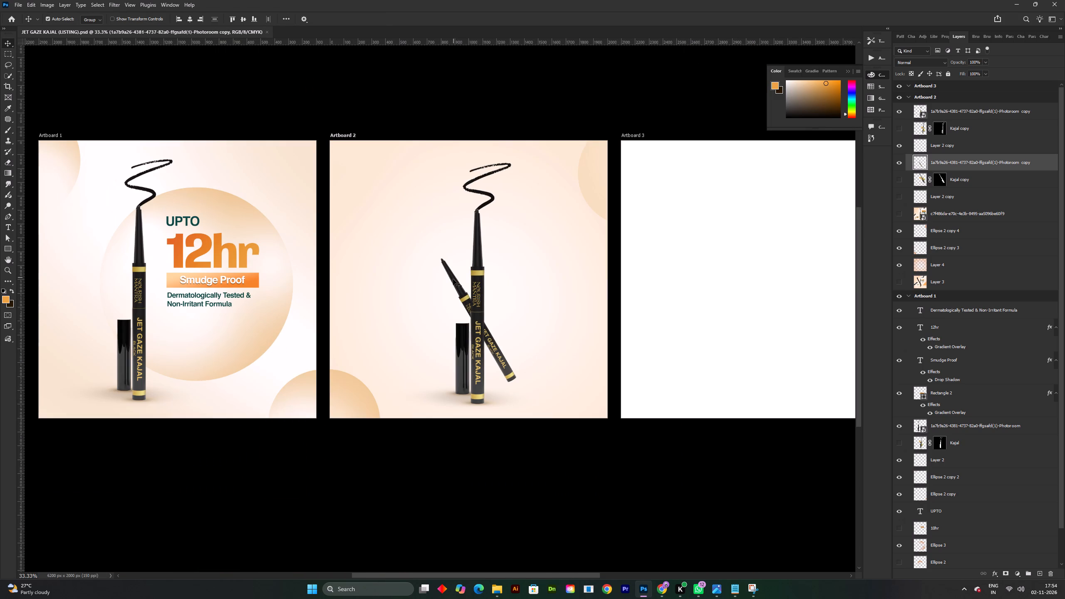
click(453, 279)
key(ctrl+t)
drag(574, 259, 574, 318)
drag(515, 334, 542, 334)
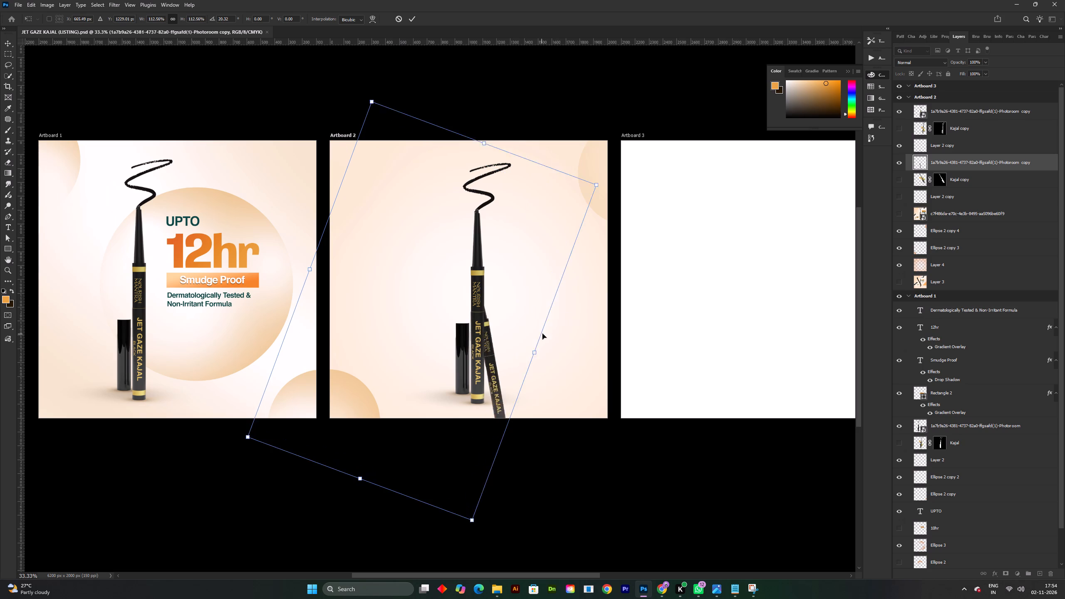
drag(542, 334, 544, 306)
drag(559, 336, 555, 301)
drag(555, 297, 559, 285)
drag(525, 323, 500, 327)
drag(557, 286, 563, 304)
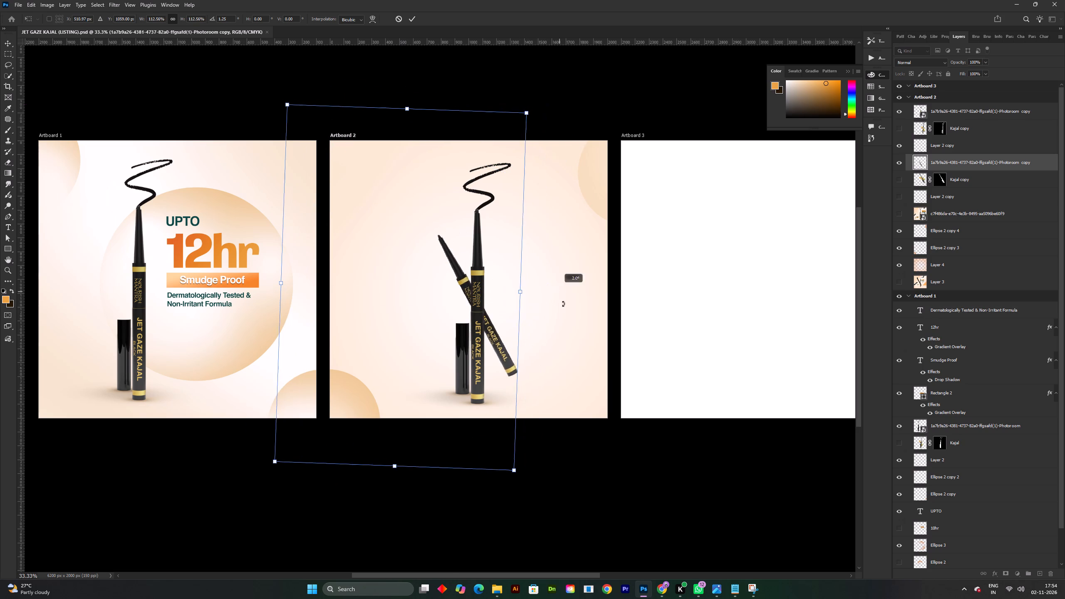
drag(563, 304, 566, 309)
double_click(566, 310)
drag(521, 304, 540, 304)
click(542, 304)
drag(517, 338, 502, 330)
click(415, 20)
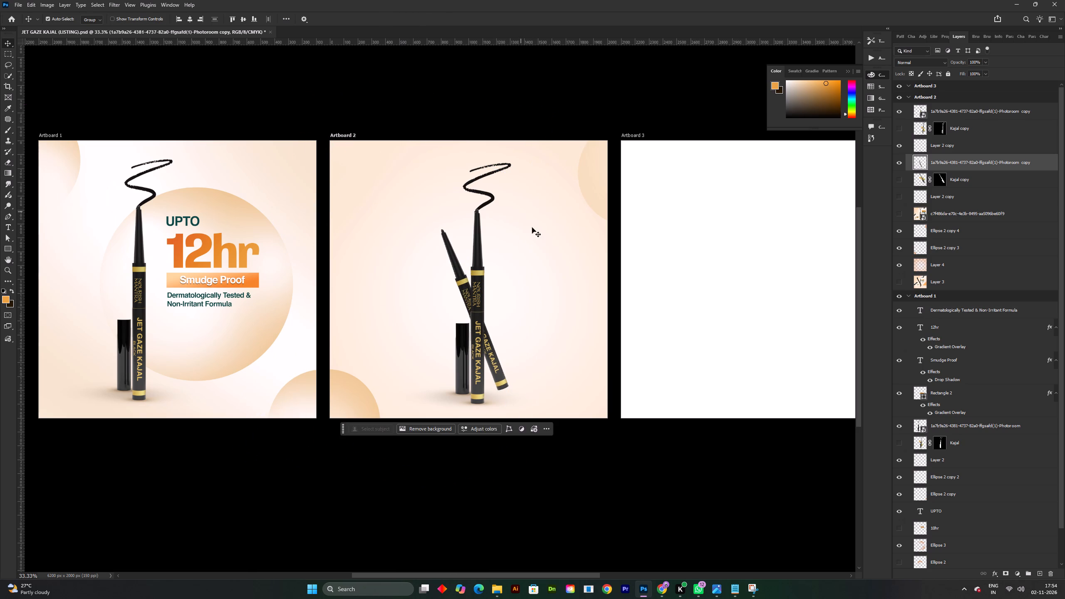
Flip the rear kajal horizontally and try it tip-up, leaning right behind the upright one.
key(ctrl+t)
right_click(515, 304)
click(537, 465)
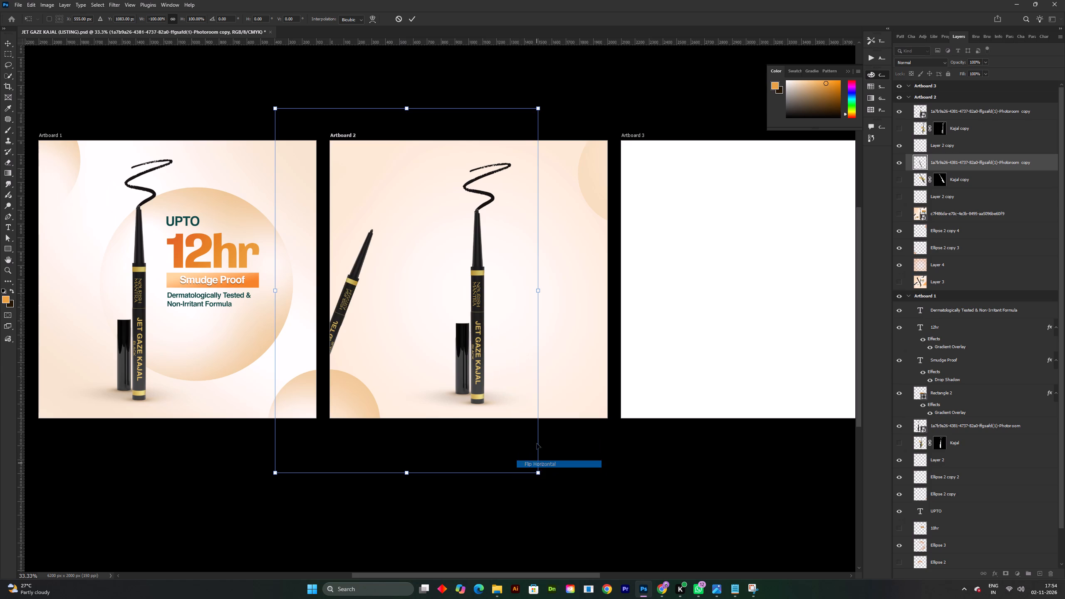
drag(376, 231, 487, 233)
drag(487, 233, 482, 232)
drag(686, 280, 689, 330)
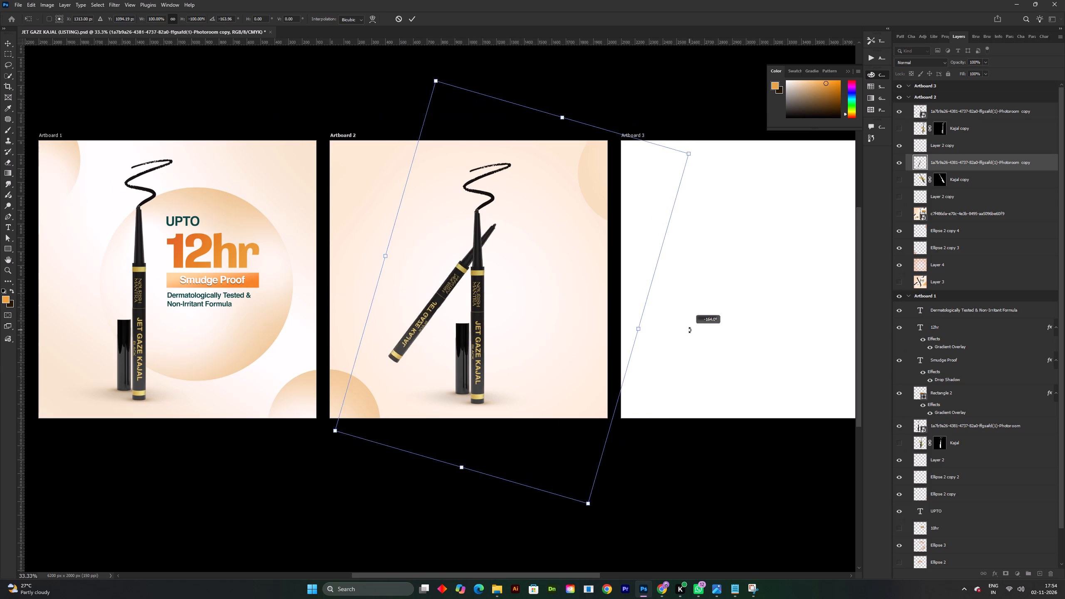
drag(689, 330, 664, 265)
drag(547, 278, 581, 270)
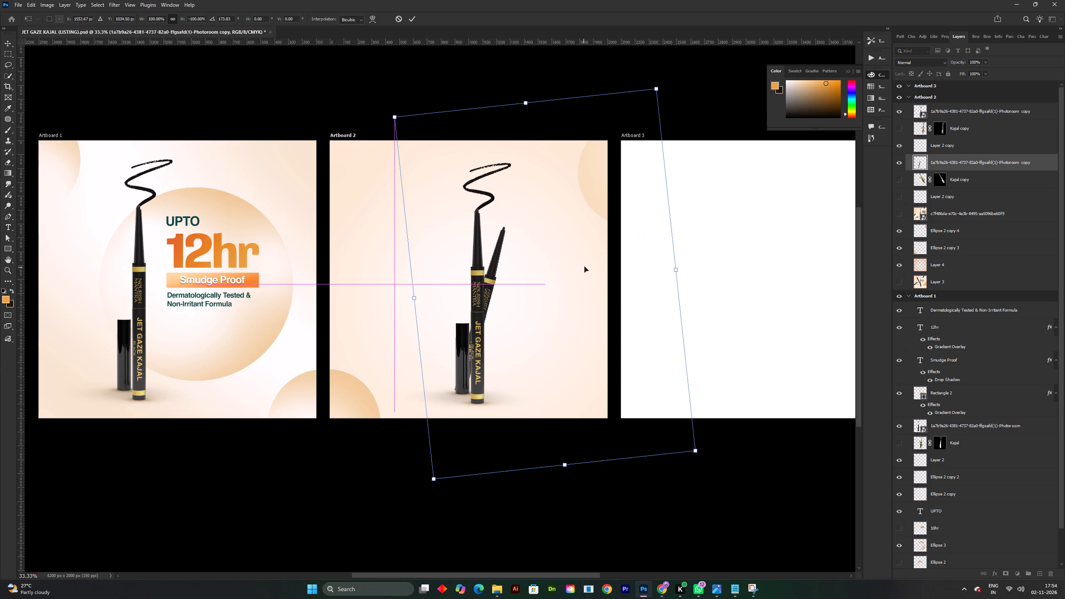
click(585, 267)
Turn the flipped rear kajal tip-down, rotated about -49°, crossing behind the upright one with its tip at lower right.
drag(713, 255, 418, 386)
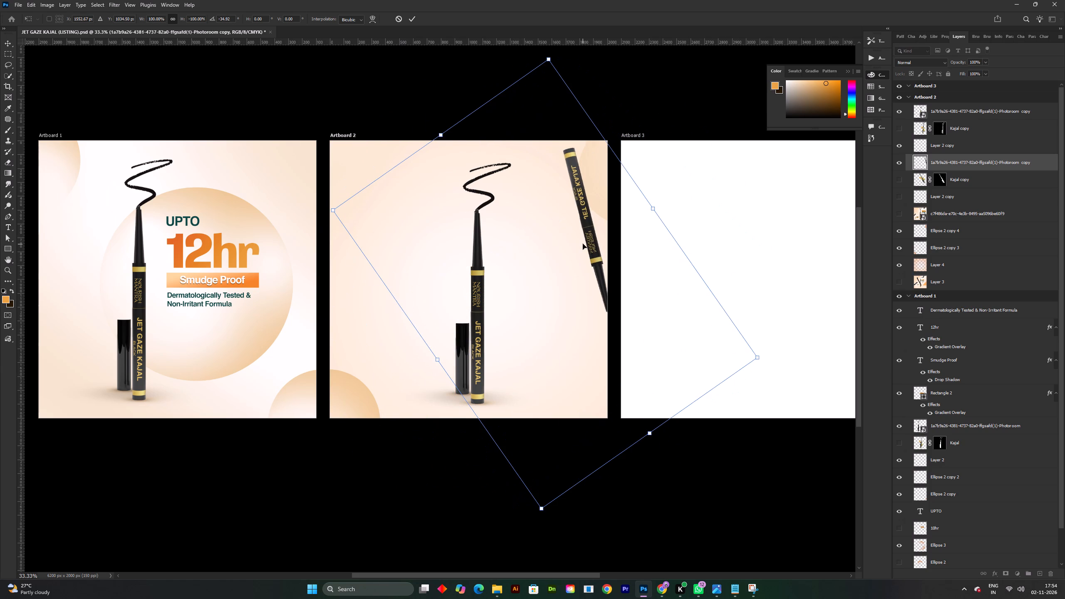
drag(583, 244, 488, 324)
drag(681, 347, 664, 321)
drag(656, 304, 653, 300)
click(653, 300)
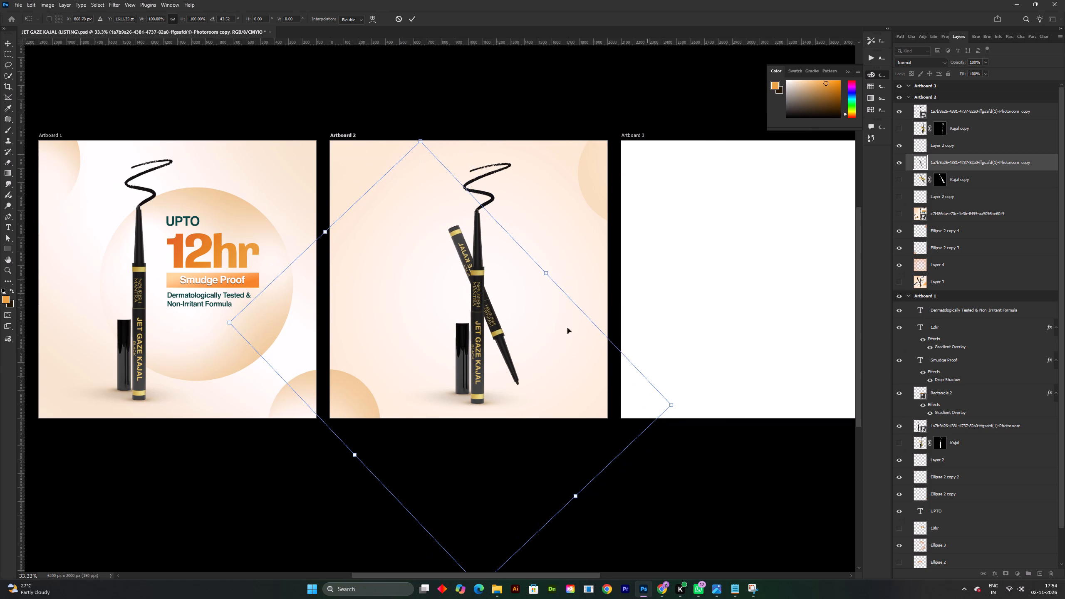
drag(518, 368, 515, 375)
drag(585, 292, 576, 279)
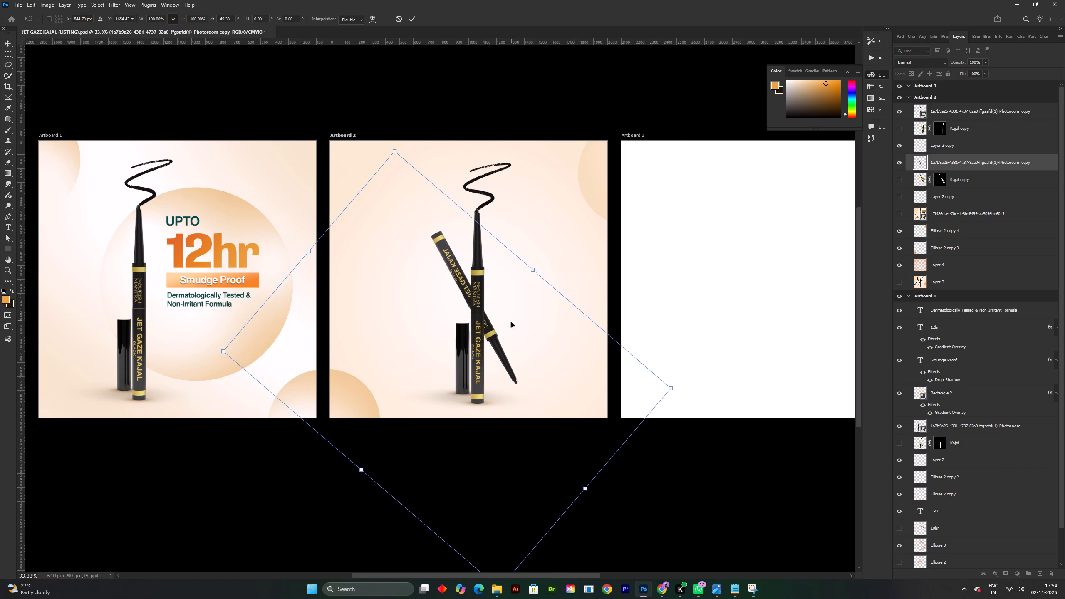
drag(512, 324, 518, 337)
click(518, 337)
click(412, 20)
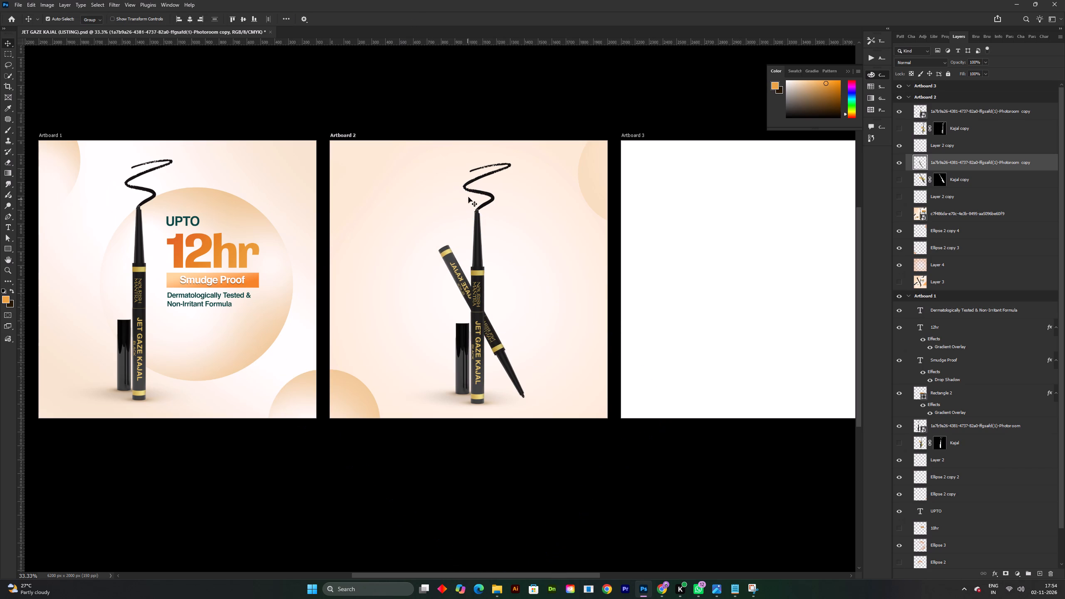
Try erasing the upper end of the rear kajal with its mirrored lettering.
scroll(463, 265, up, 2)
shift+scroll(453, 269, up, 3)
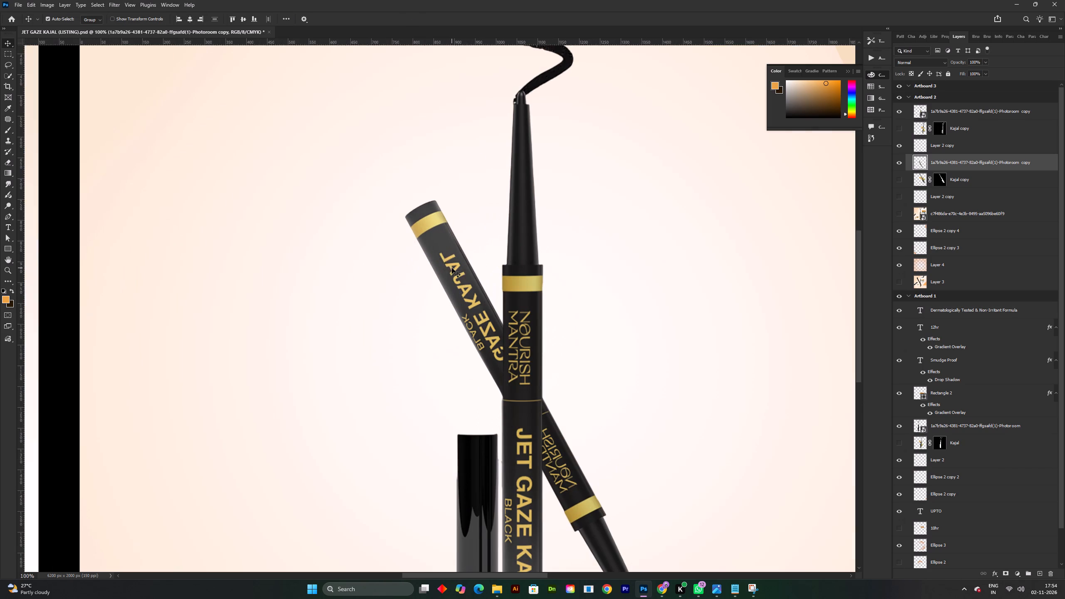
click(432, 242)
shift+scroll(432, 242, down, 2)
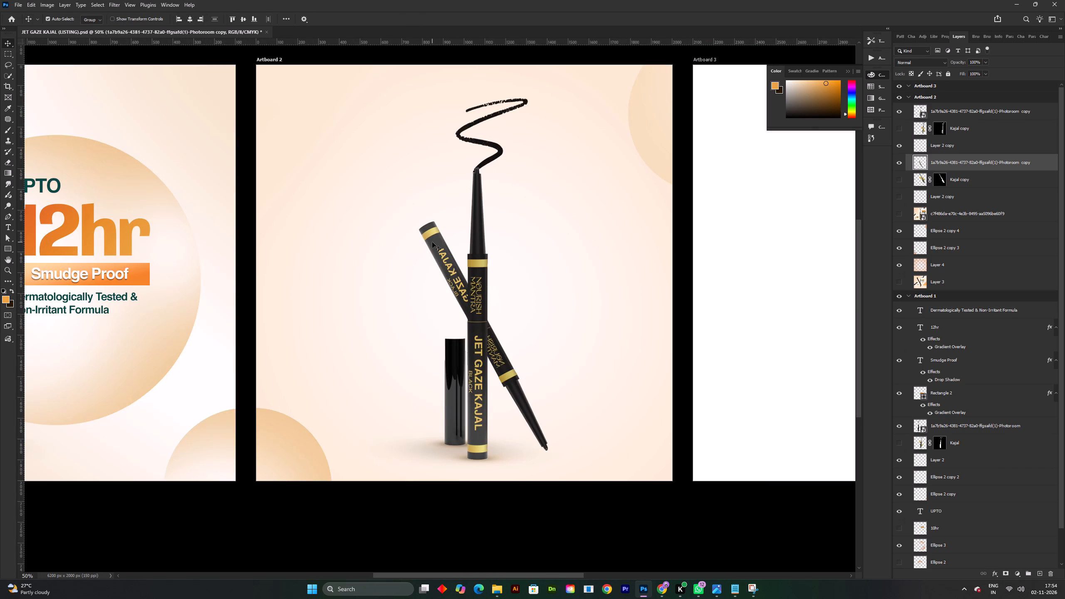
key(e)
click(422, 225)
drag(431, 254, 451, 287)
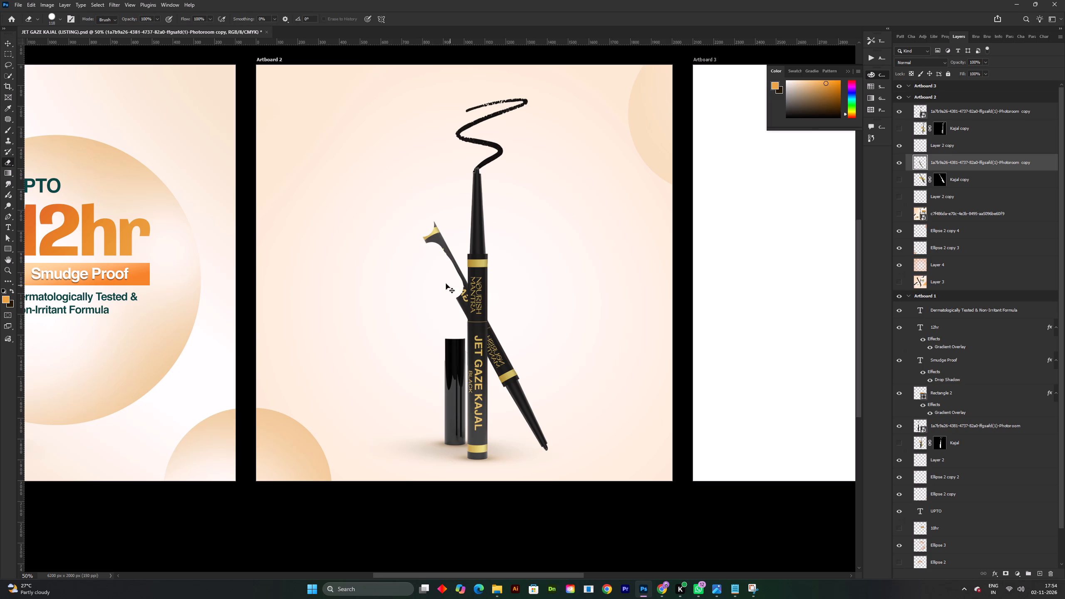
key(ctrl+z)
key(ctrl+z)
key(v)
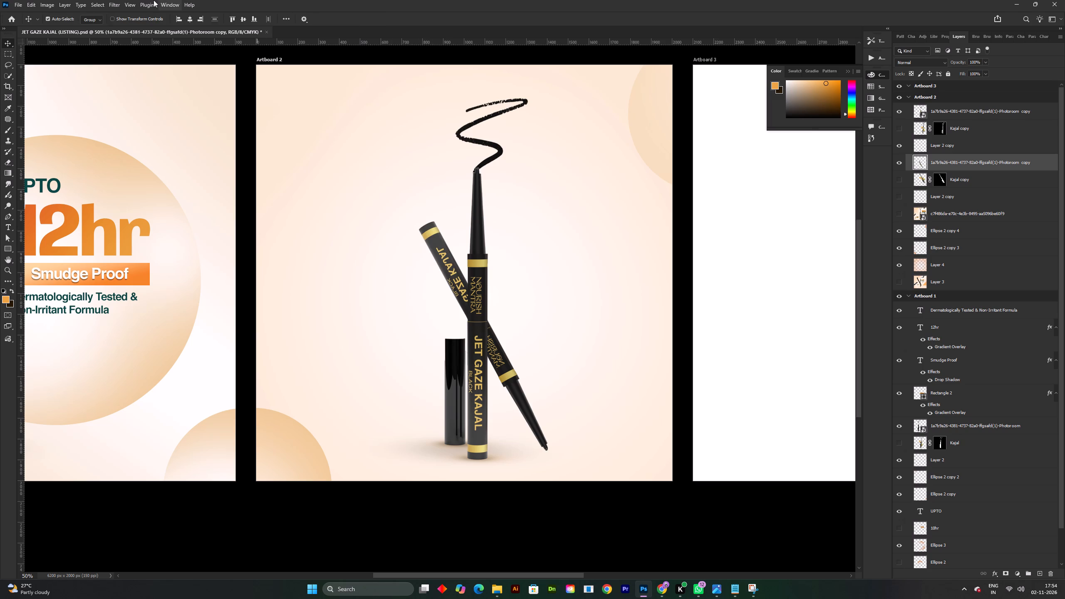
Apply the Camera Raw Filter to the rear kajal with contrast +44, highlights +36, shadows +38 and blacks -100.
click(120, 4)
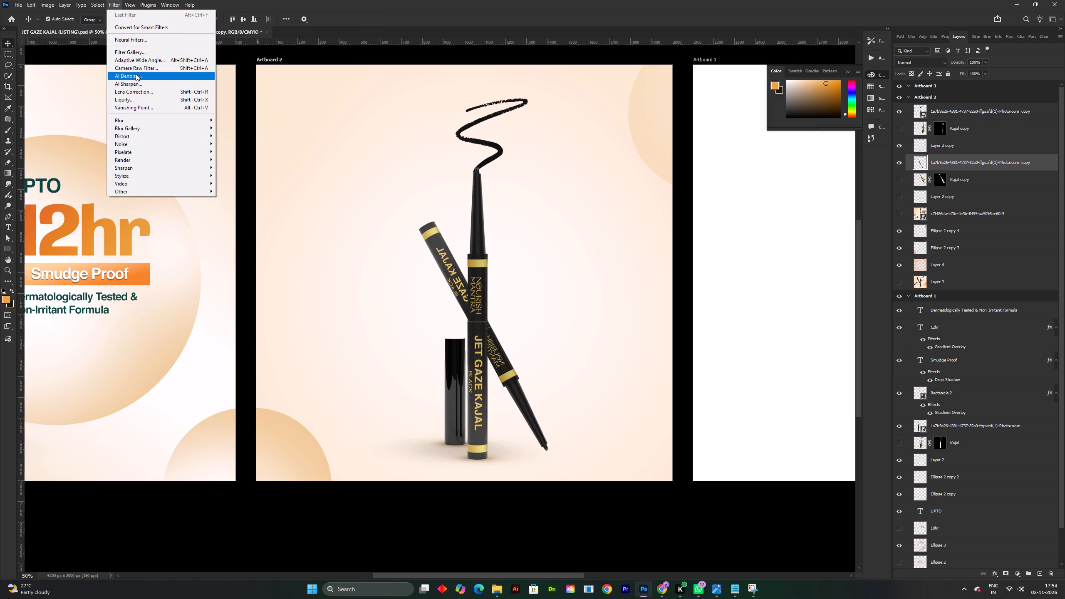
click(136, 69)
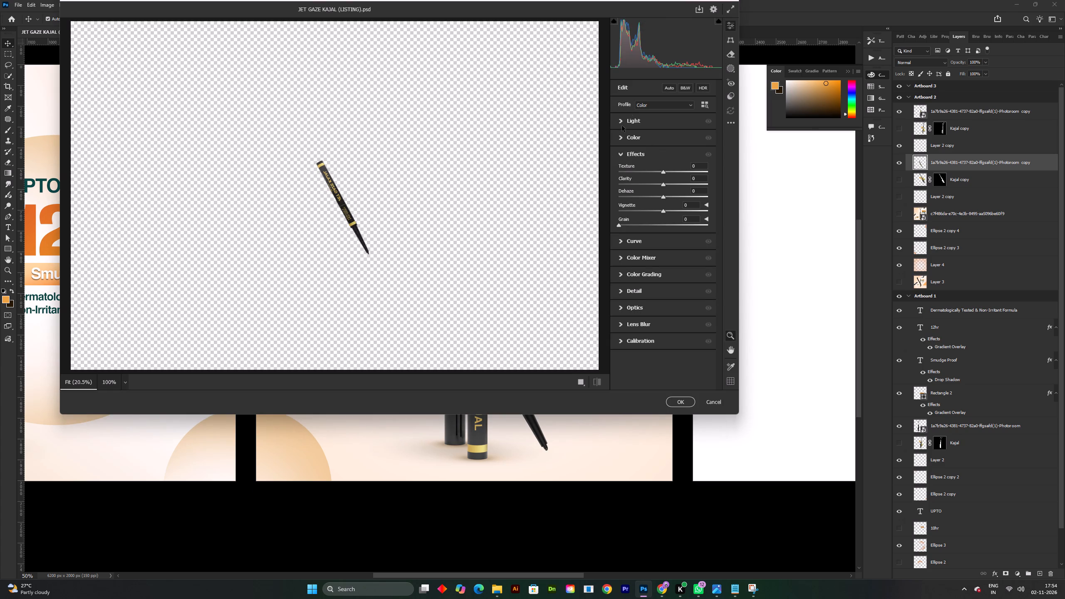
double_click(619, 123)
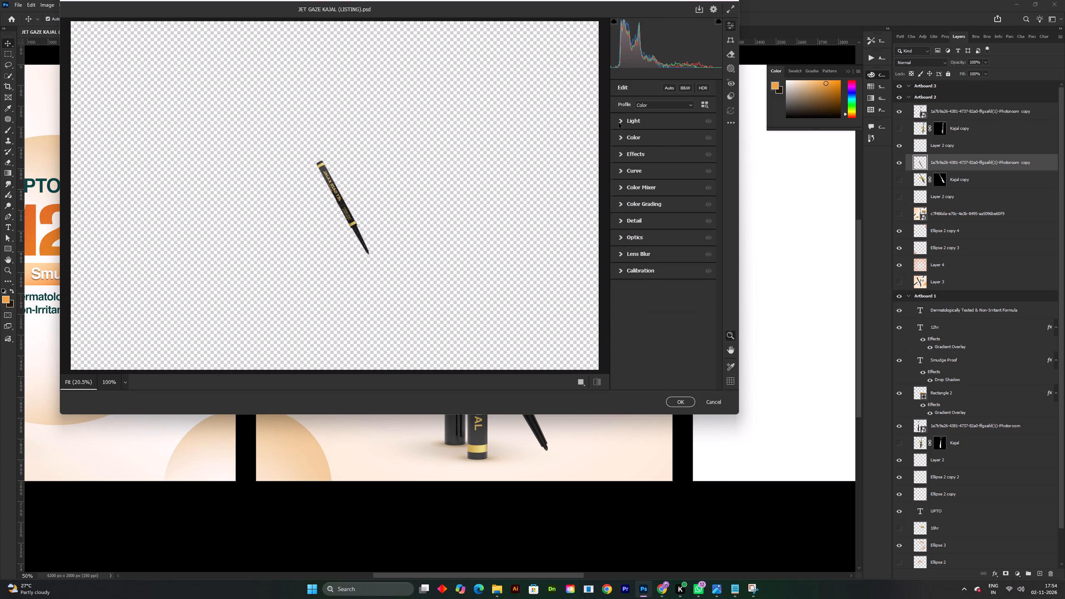
click(619, 123)
drag(664, 153, 676, 163)
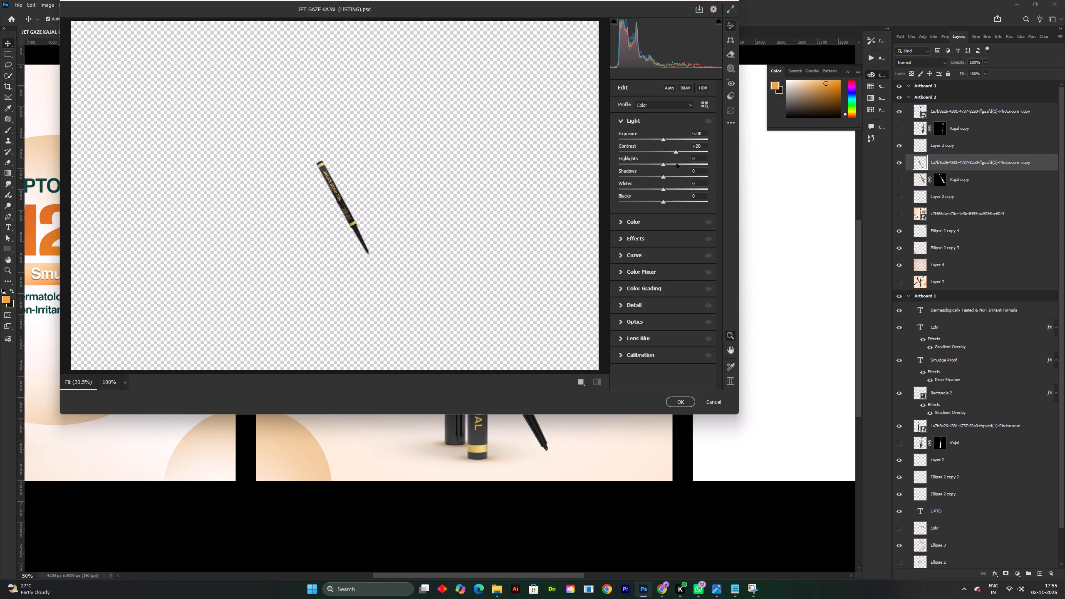
drag(676, 163, 684, 166)
drag(666, 139, 682, 146)
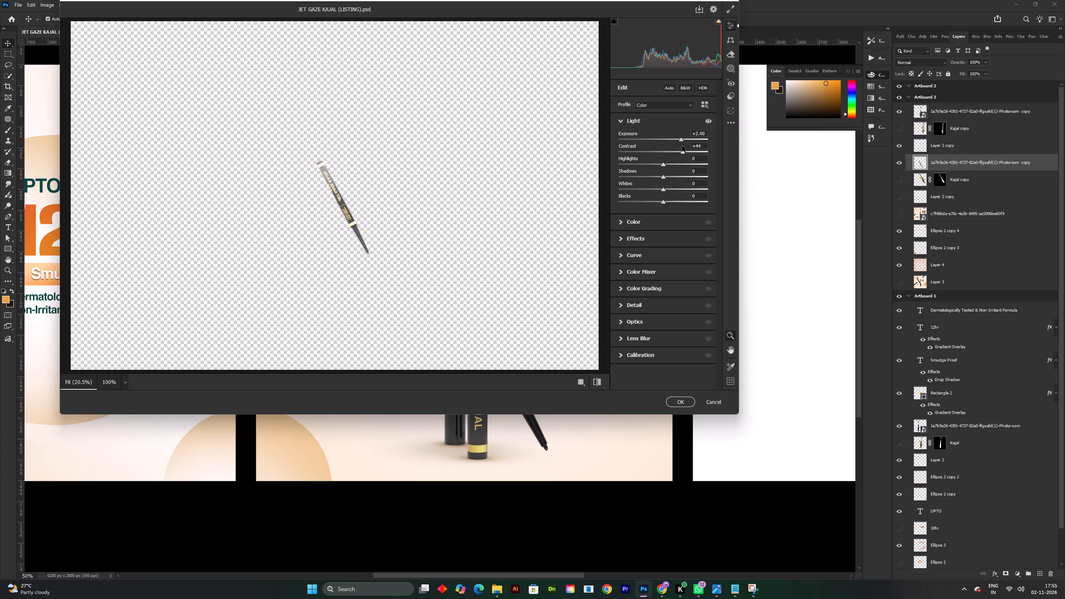
drag(682, 146, 666, 144)
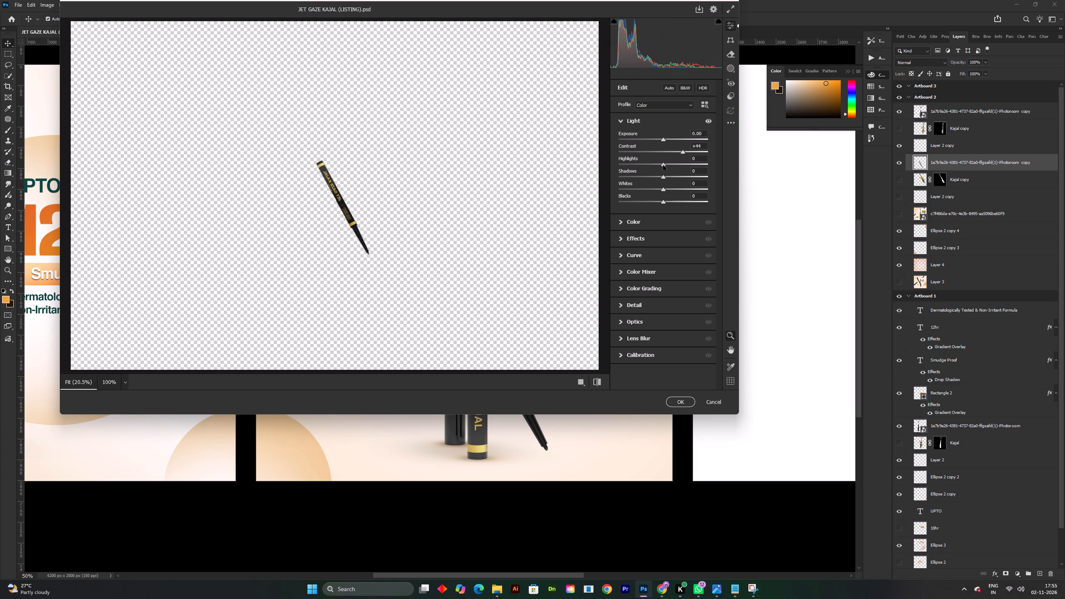
drag(663, 165, 679, 175)
drag(664, 178, 644, 174)
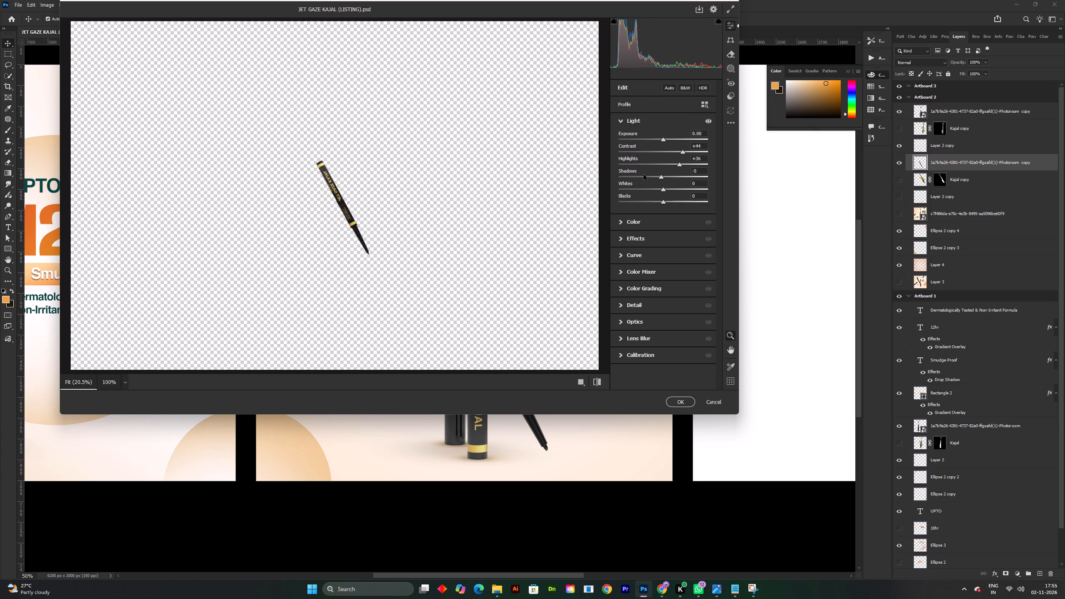
drag(644, 174, 645, 175)
drag(629, 174, 680, 180)
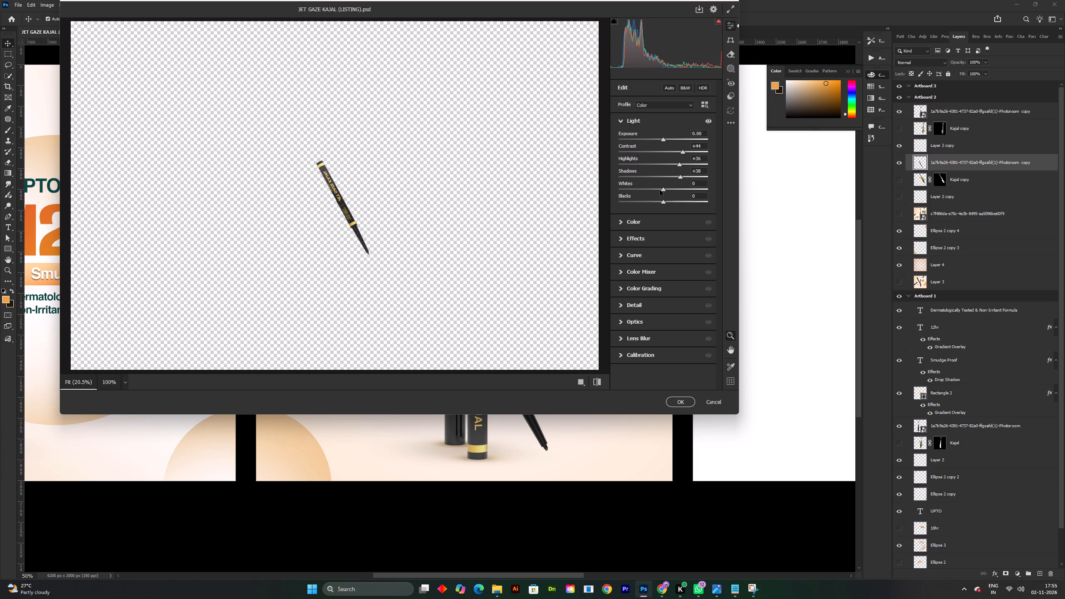
drag(664, 202, 741, 215)
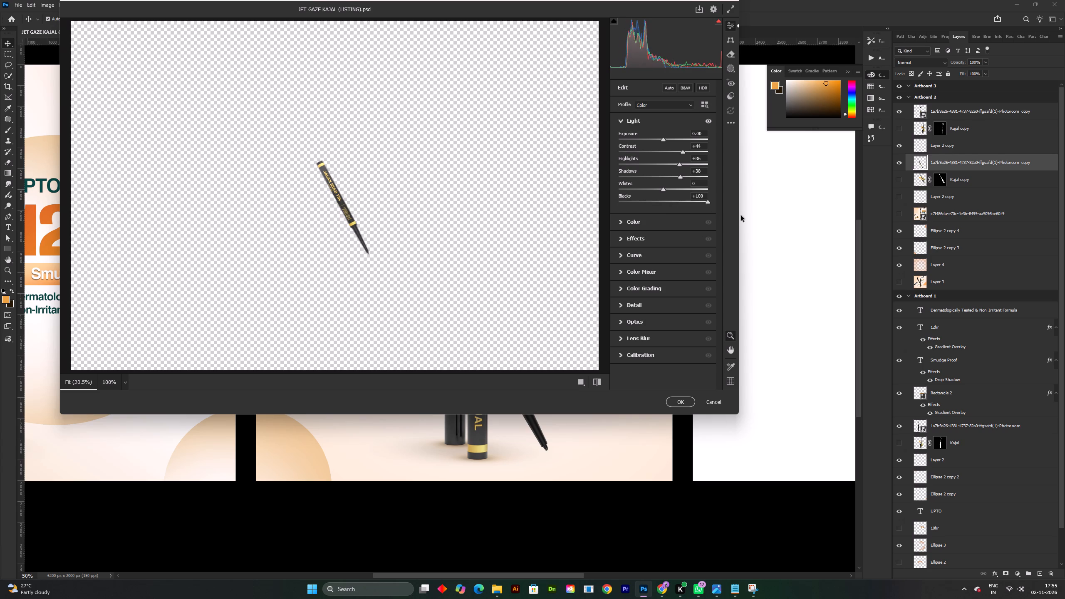
drag(741, 215, 508, 217)
drag(508, 217, 545, 226)
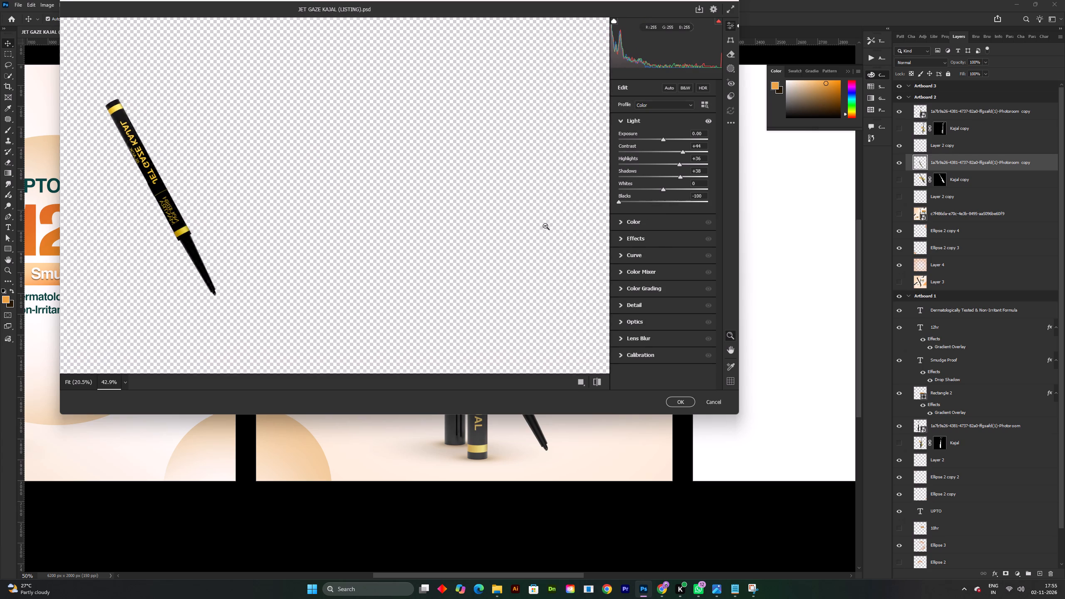
click(679, 408)
click(677, 405)
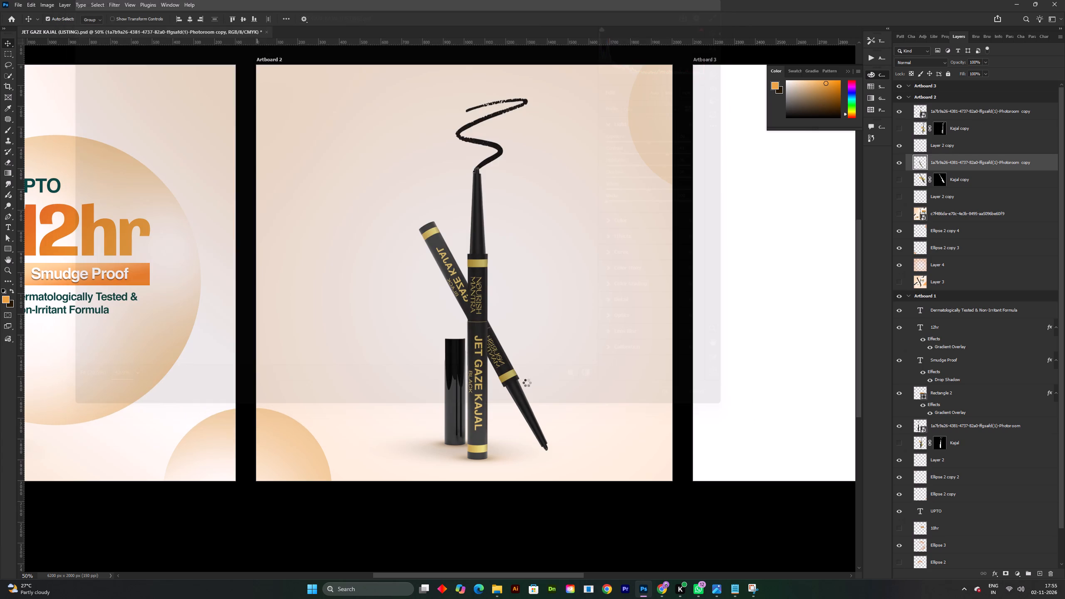
Move the rear kajal up slightly behind the upright one on Artboard 2.
shift+scroll(521, 380, down, 2)
triple_click(505, 366)
shift+scroll(505, 366, up, 2)
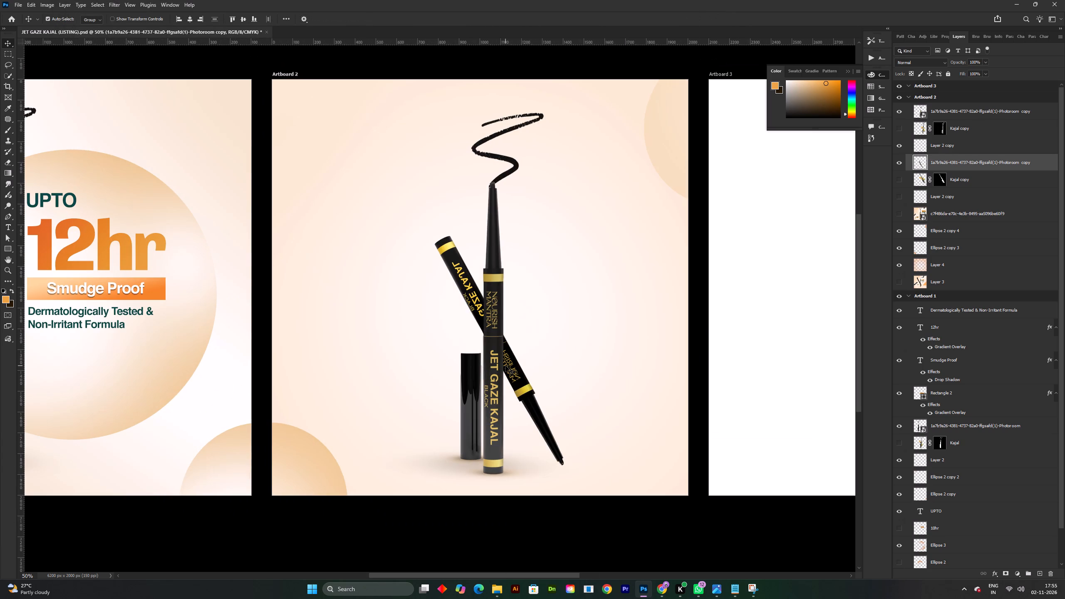
drag(514, 379, 515, 373)
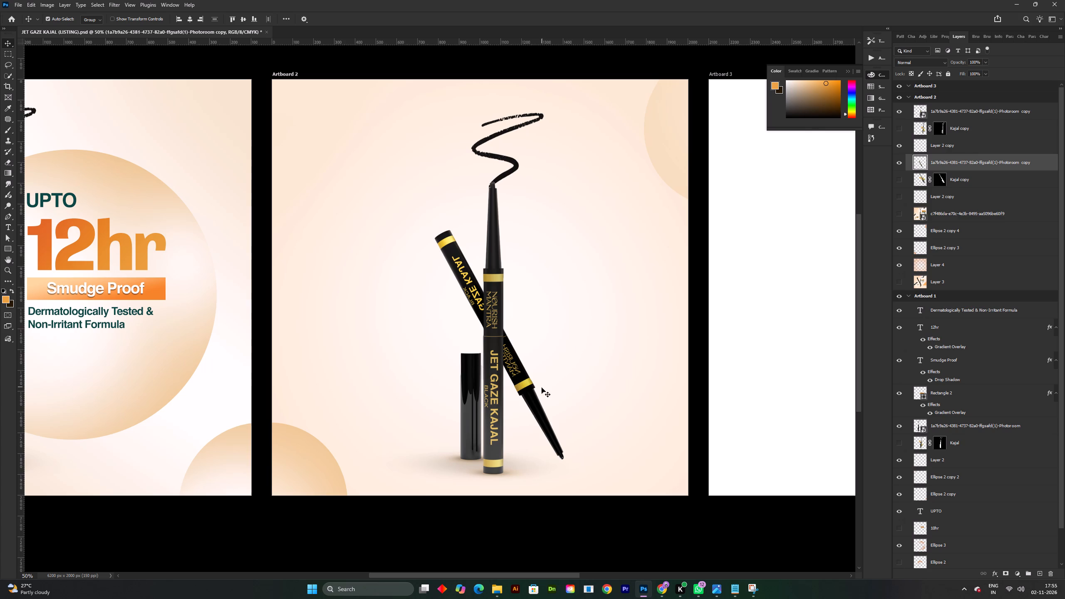
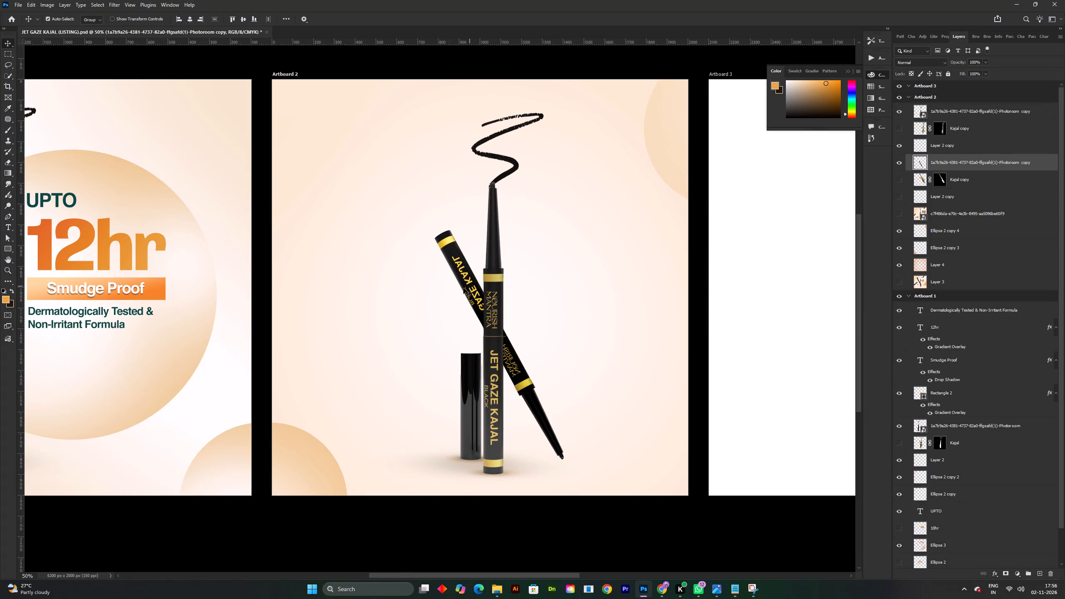
Apply the Camera Raw Filter to the tilted rear kajal on Artboard 2 with its whites raised.
click(458, 257)
click(178, 3)
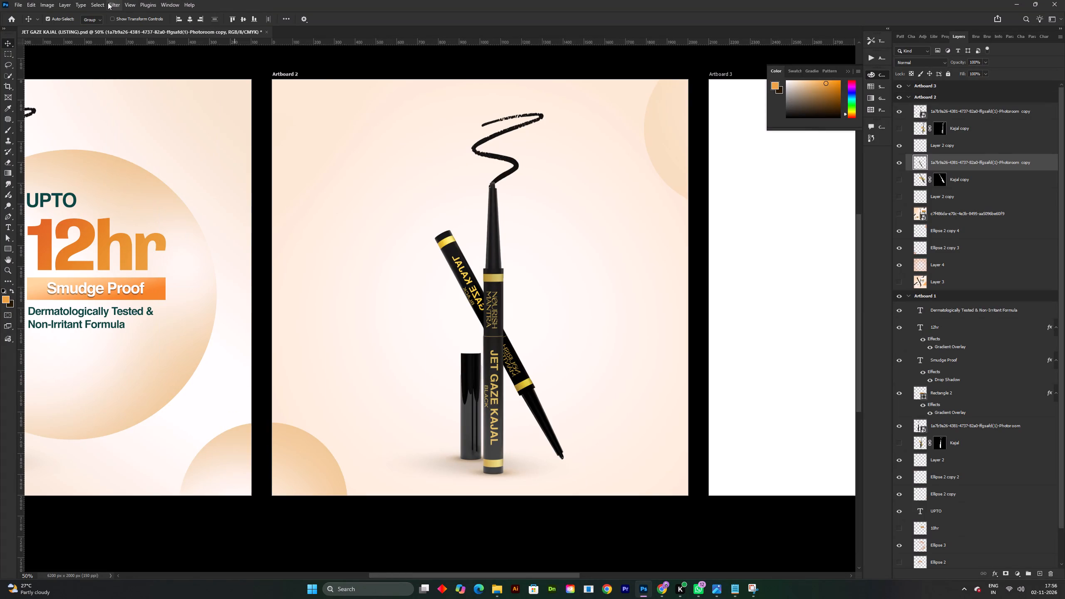
click(116, 2)
click(134, 64)
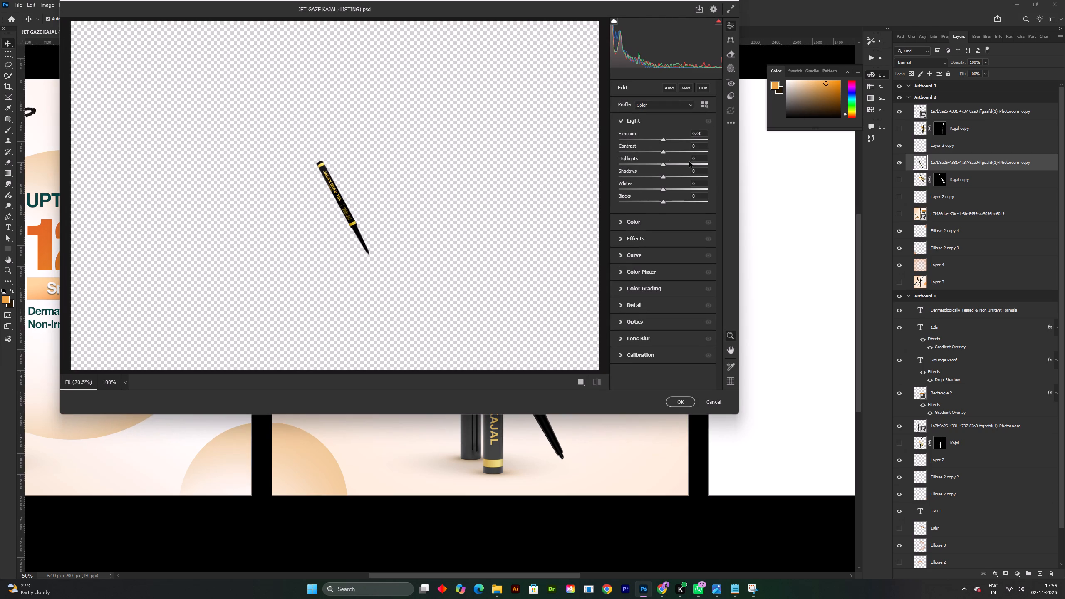
drag(664, 138, 676, 138)
key(ctrl+z)
drag(666, 188, 604, 193)
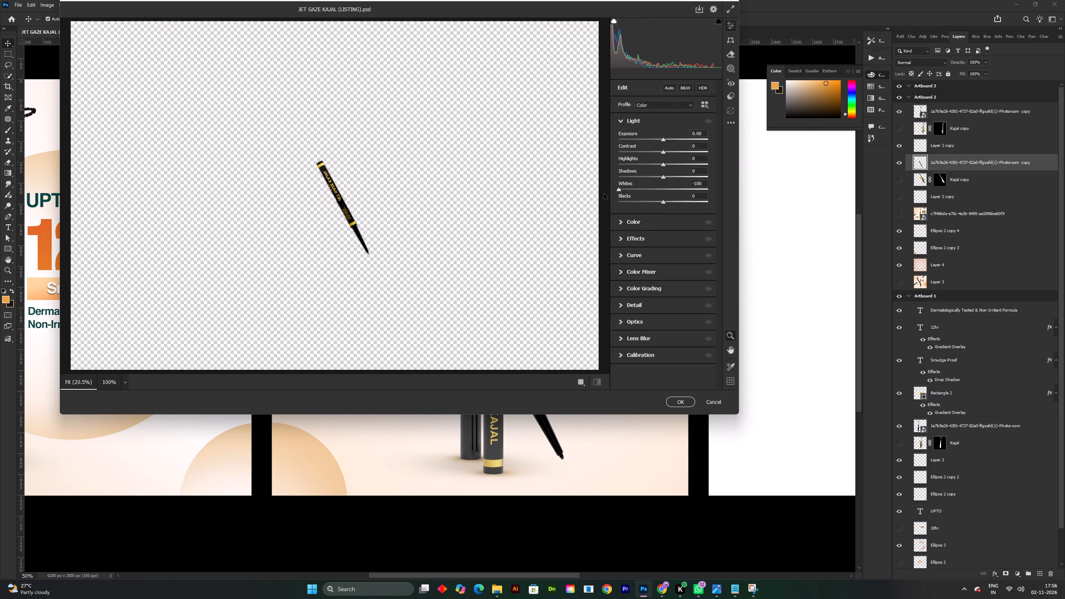
drag(604, 193, 694, 206)
click(674, 403)
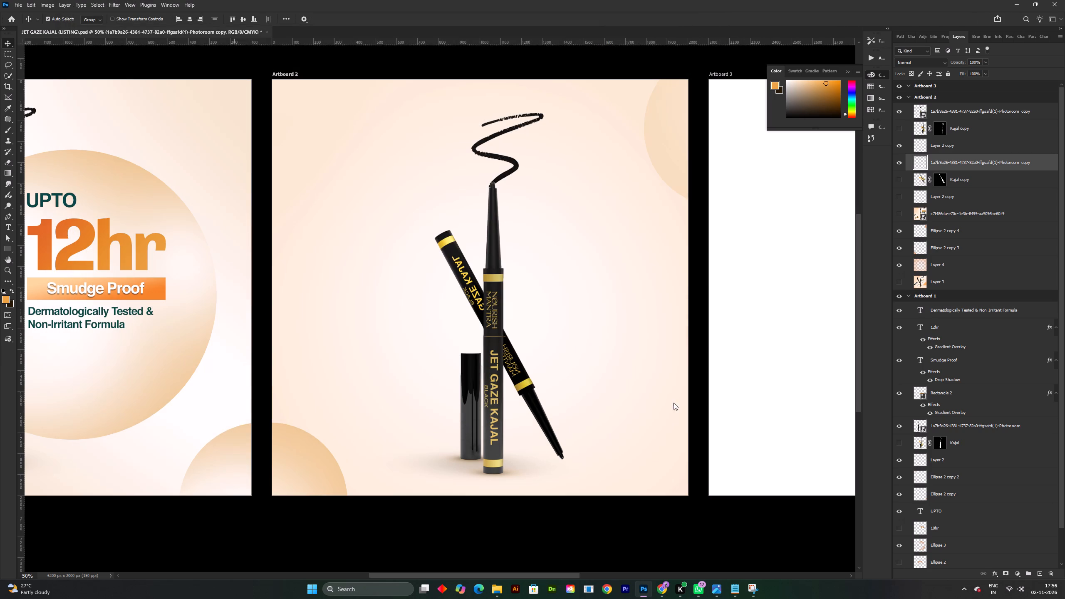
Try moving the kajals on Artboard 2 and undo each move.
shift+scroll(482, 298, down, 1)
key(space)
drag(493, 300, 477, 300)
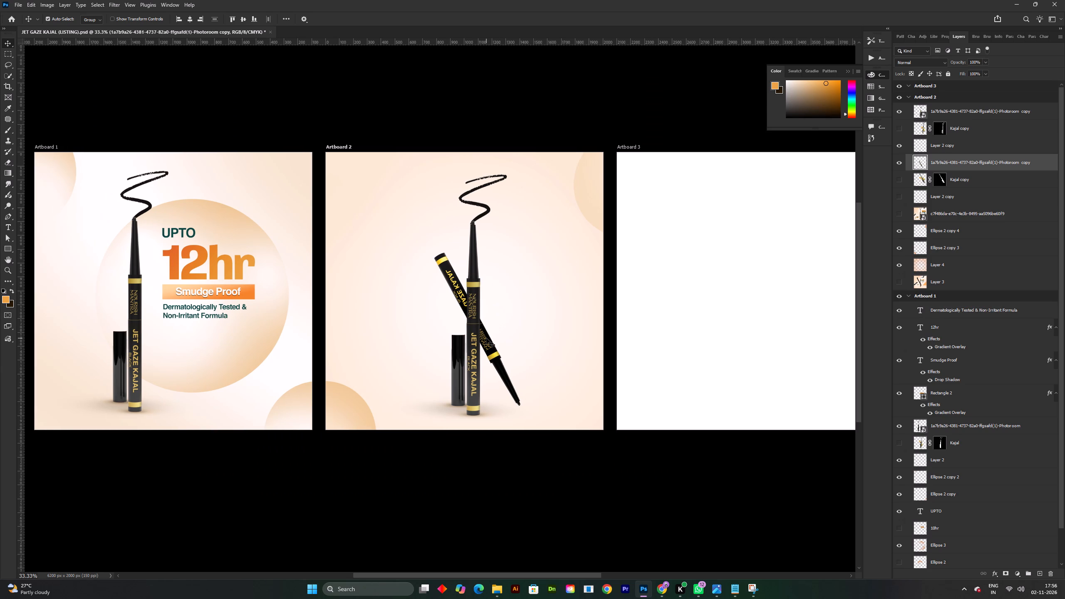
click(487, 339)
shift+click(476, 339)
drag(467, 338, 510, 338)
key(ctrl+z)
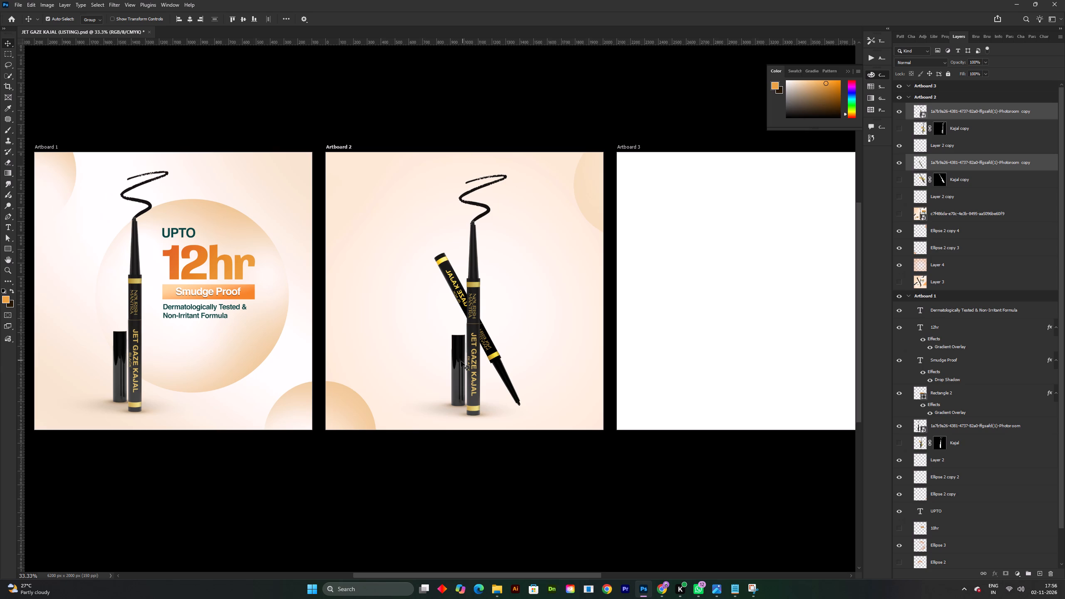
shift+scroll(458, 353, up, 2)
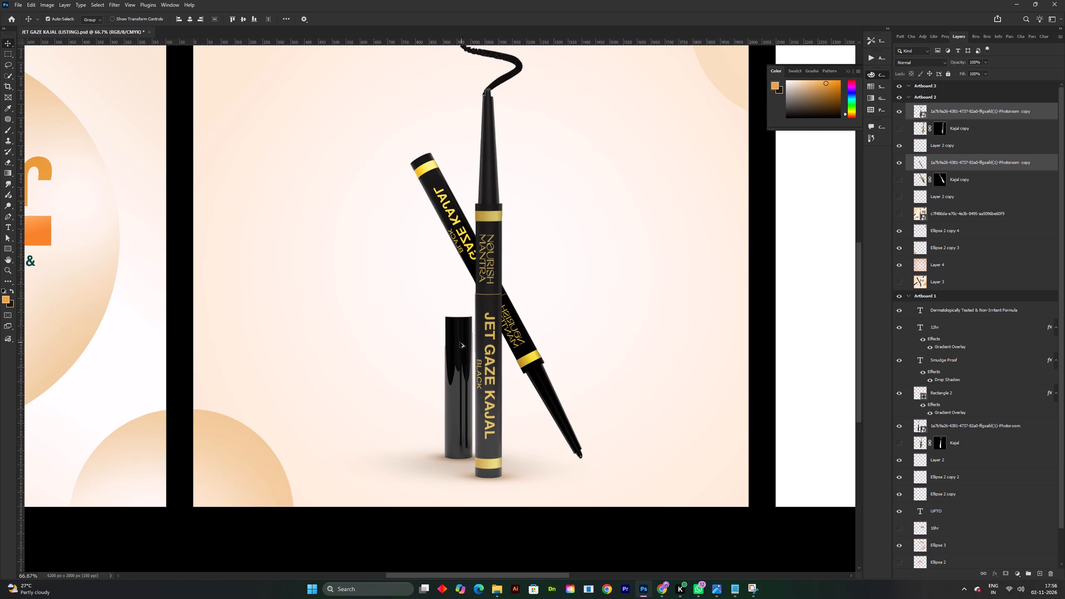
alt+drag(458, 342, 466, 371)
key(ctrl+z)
Duplicate the upright kajal with its cap just to its right on Artboard 2.
alt+drag(466, 344, 577, 344)
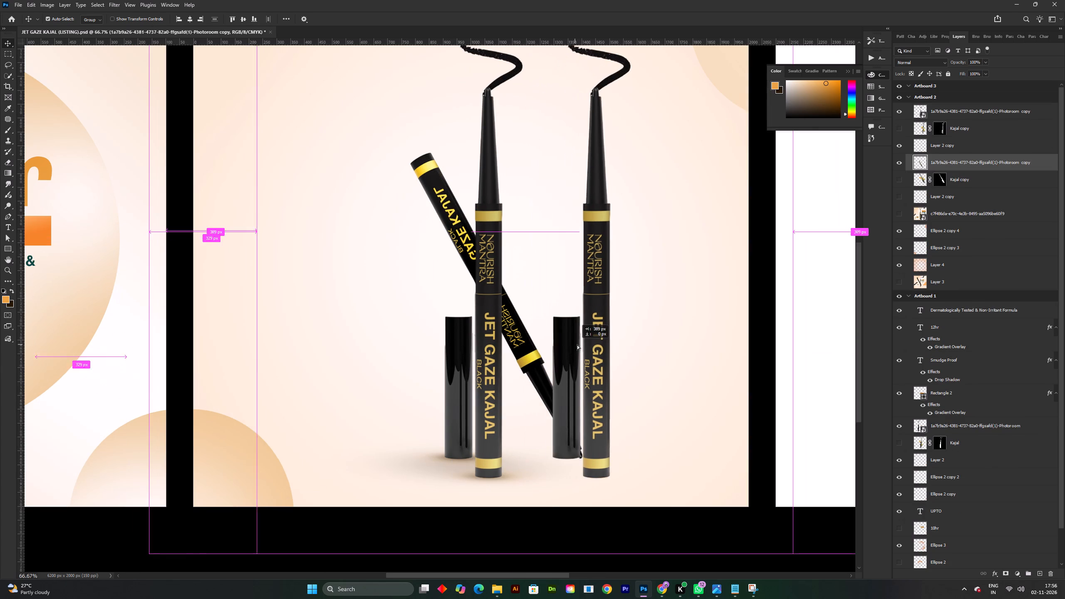
alt+drag(577, 344, 562, 352)
Rotate the duplicated kajal to about -26.7° and place it alongside the tilted rear kajal.
key(ctrl+t)
shift+scroll(712, 416, down, 3)
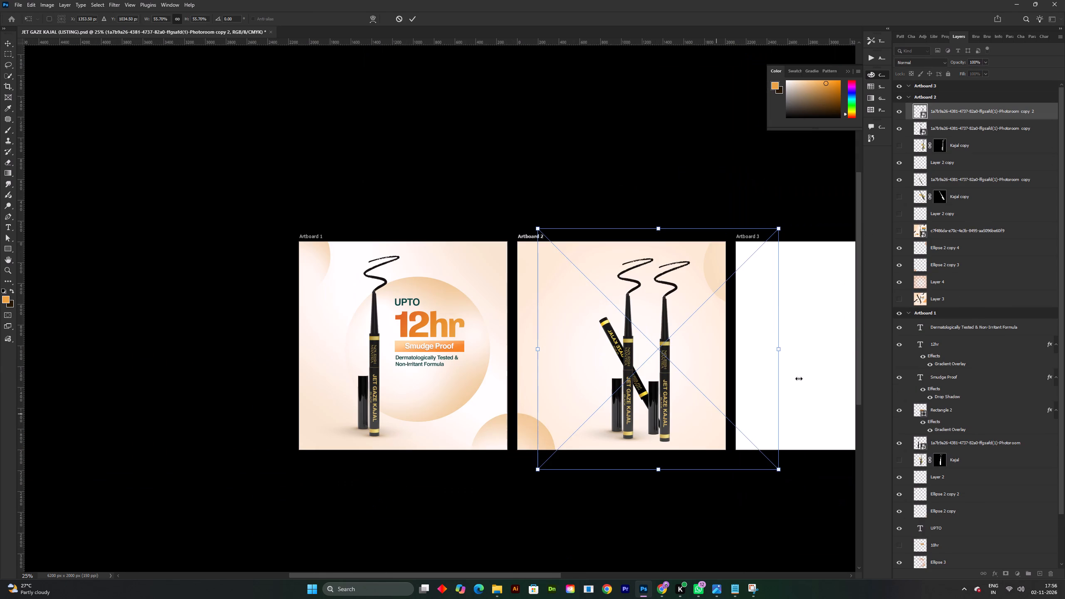
drag(816, 354, 815, 330)
drag(815, 325, 808, 274)
drag(679, 370, 655, 386)
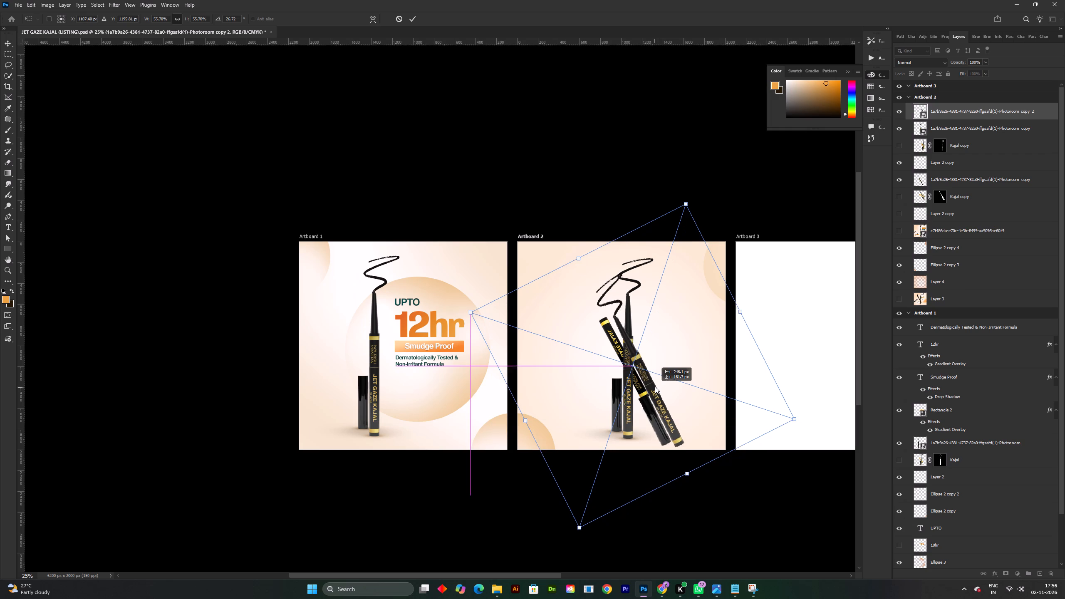
drag(655, 386, 657, 384)
shift+scroll(673, 391, up, 2)
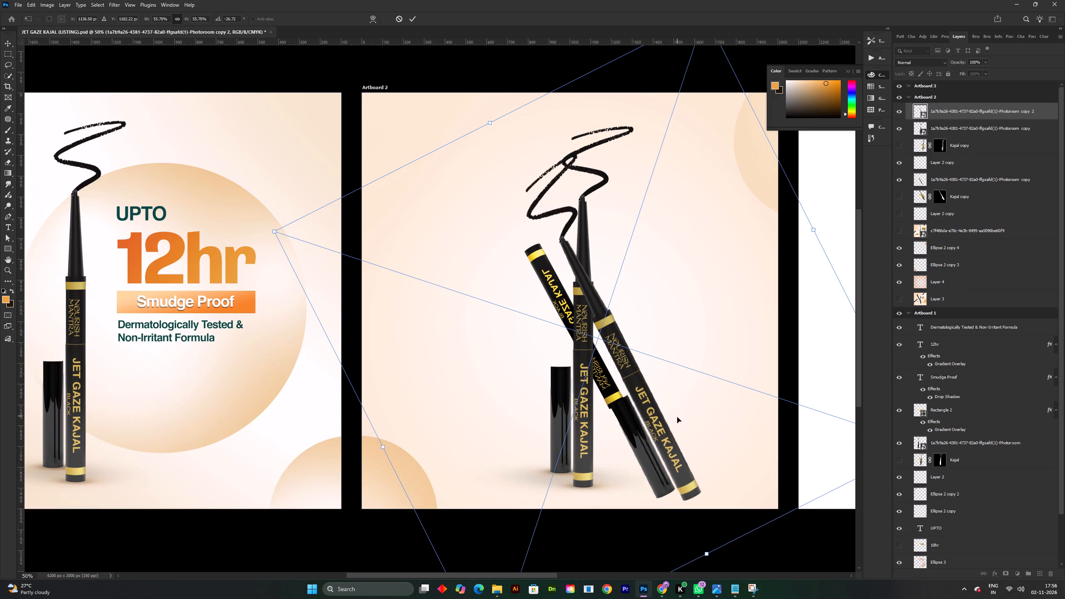
key(Left)
key(Left)
key(Left)
key(Left)
key(Left)
key(Left)
key(Left)
key(Left)
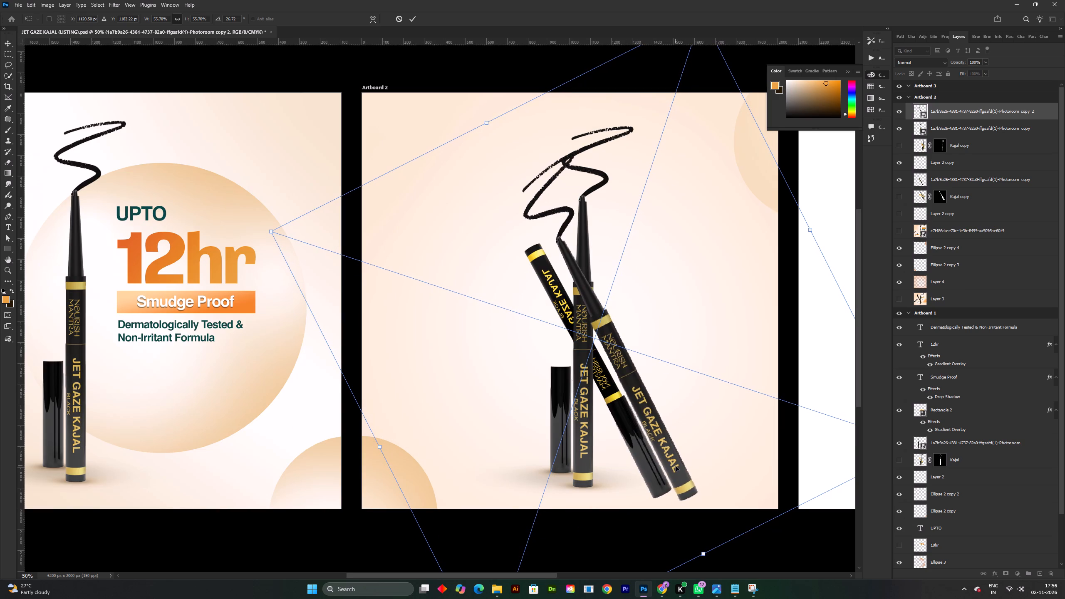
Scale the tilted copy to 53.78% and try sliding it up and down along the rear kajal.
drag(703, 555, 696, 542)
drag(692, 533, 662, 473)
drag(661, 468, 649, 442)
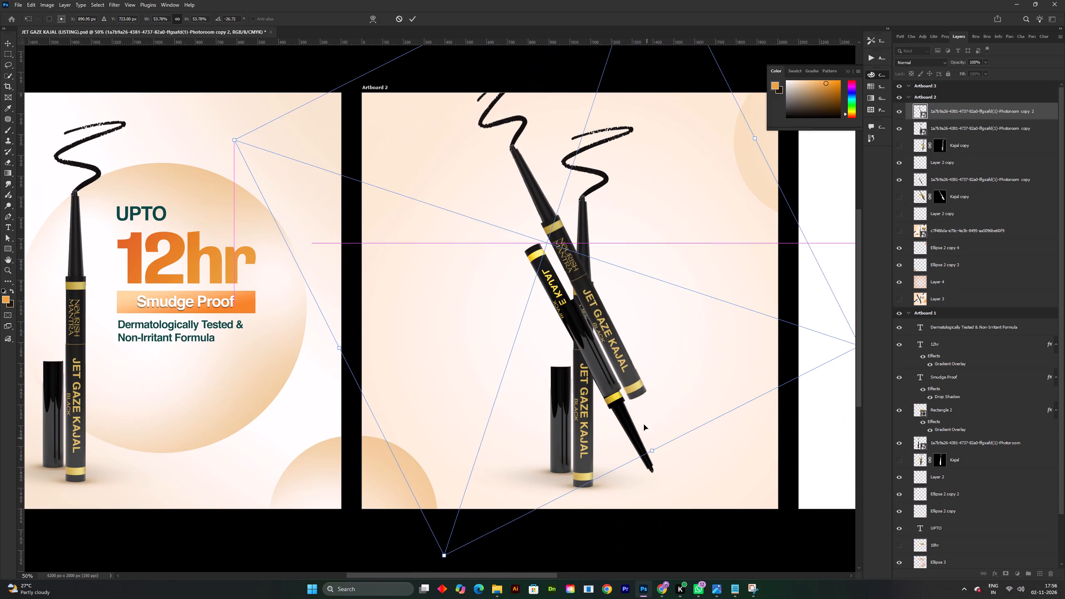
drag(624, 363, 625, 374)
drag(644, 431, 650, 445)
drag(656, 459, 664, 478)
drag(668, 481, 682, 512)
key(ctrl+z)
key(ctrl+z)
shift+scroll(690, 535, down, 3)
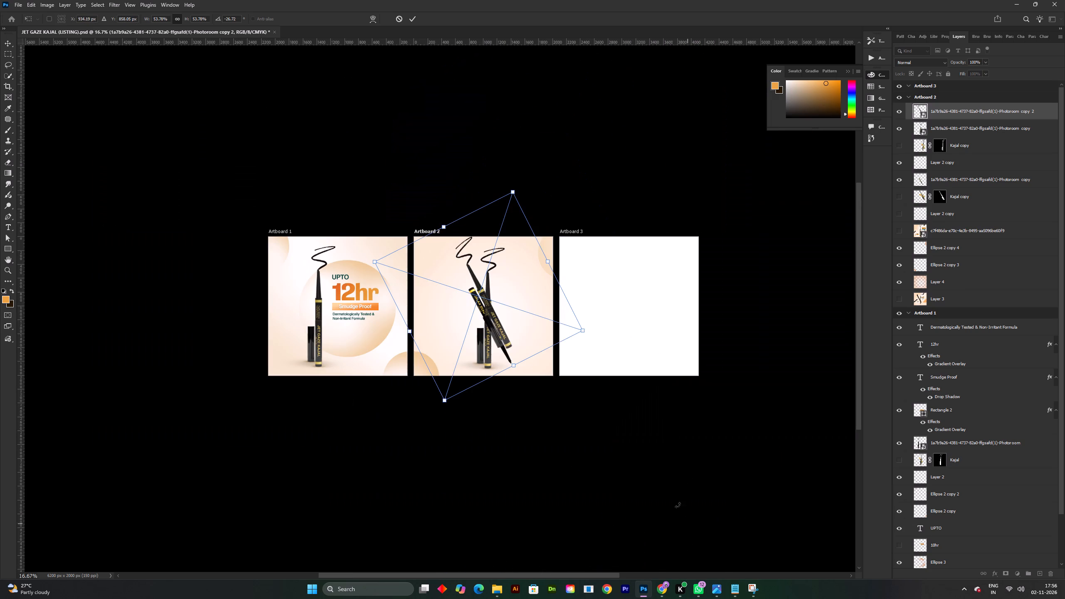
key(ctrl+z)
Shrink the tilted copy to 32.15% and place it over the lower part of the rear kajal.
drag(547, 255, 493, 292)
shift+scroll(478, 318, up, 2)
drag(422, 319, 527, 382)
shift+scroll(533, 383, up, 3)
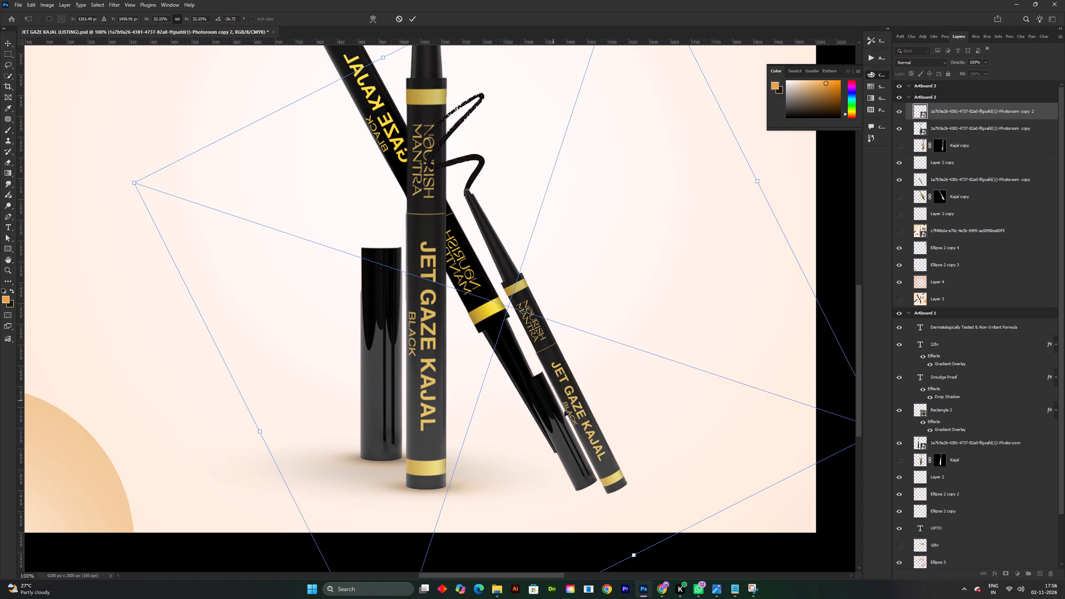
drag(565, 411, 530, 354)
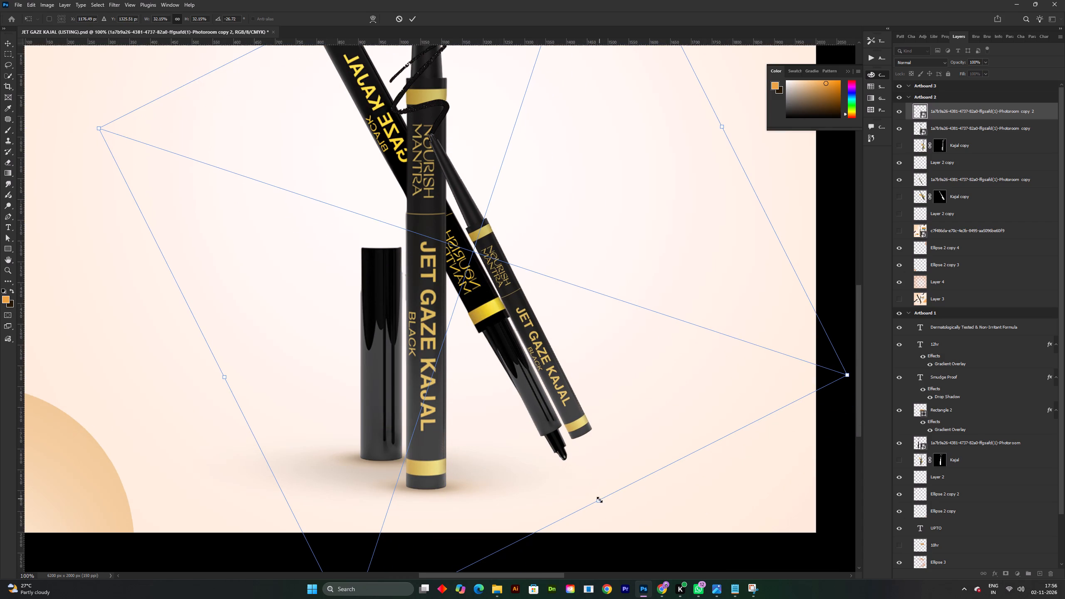
Scale the tilted copy to 35.89%, rotate it to -27.85° and position its cap over the rear kajal's tip.
drag(599, 500, 646, 549)
drag(621, 485, 612, 454)
drag(612, 452, 599, 441)
drag(652, 524, 663, 527)
drag(566, 397, 562, 421)
click(565, 423)
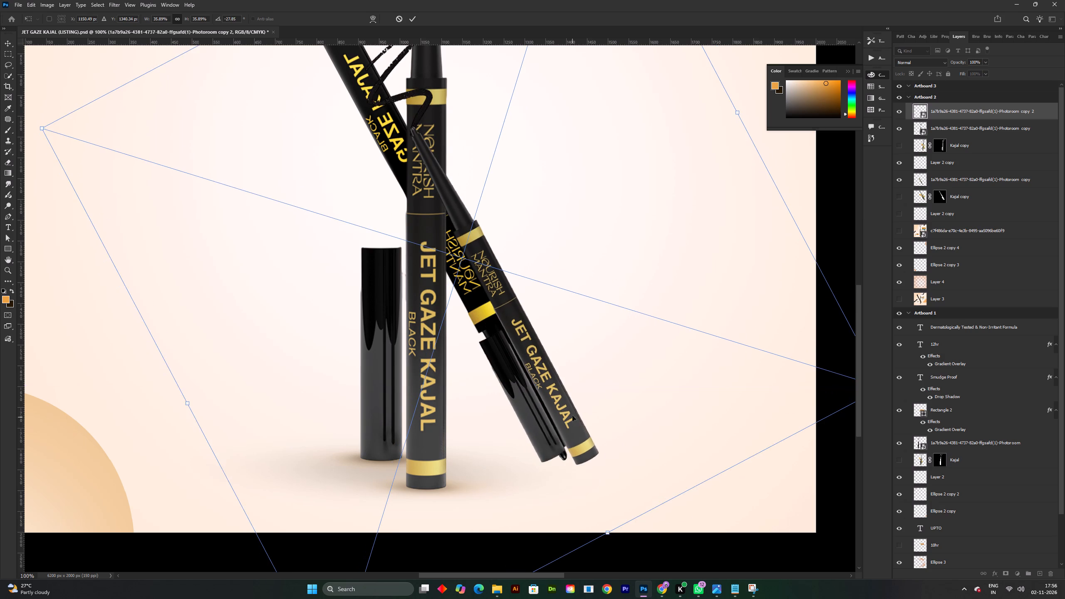
drag(572, 413, 572, 408)
click(572, 406)
double_click(572, 402)
drag(574, 399, 577, 394)
click(577, 392)
key(Right)
key(Up)
key(Up)
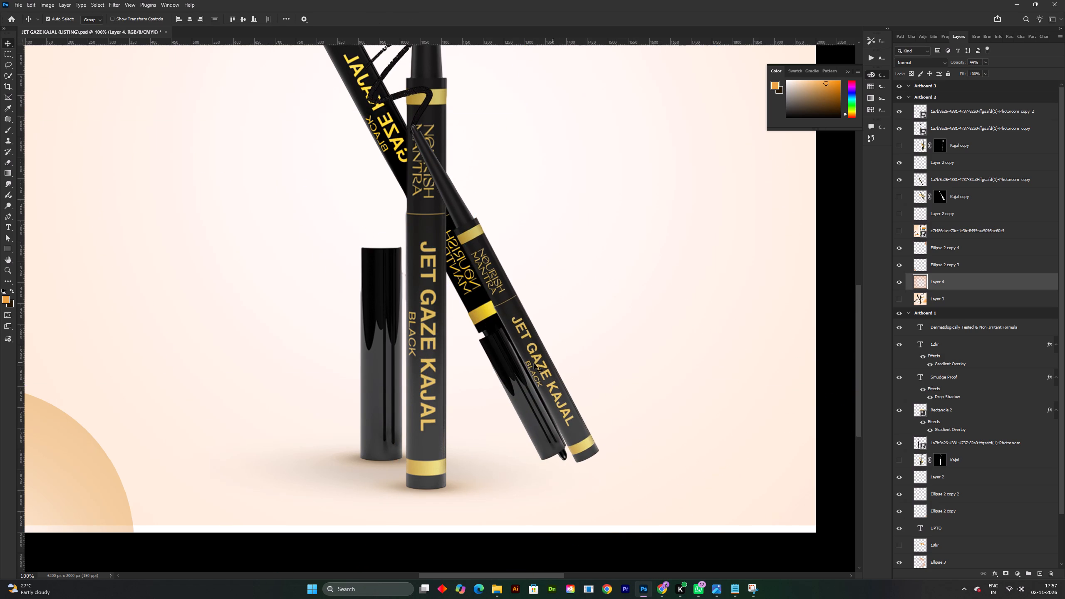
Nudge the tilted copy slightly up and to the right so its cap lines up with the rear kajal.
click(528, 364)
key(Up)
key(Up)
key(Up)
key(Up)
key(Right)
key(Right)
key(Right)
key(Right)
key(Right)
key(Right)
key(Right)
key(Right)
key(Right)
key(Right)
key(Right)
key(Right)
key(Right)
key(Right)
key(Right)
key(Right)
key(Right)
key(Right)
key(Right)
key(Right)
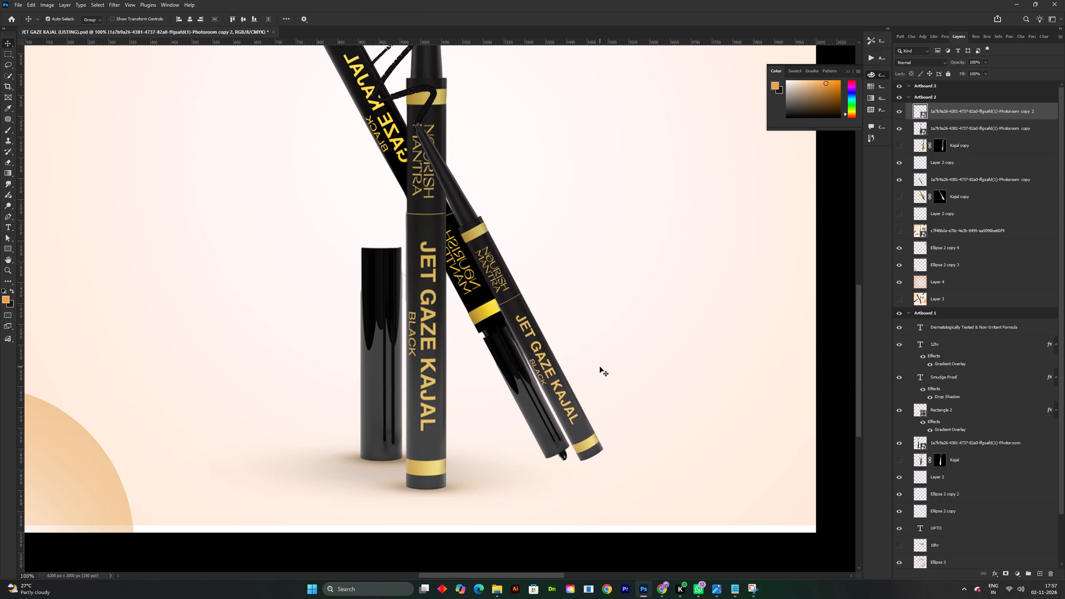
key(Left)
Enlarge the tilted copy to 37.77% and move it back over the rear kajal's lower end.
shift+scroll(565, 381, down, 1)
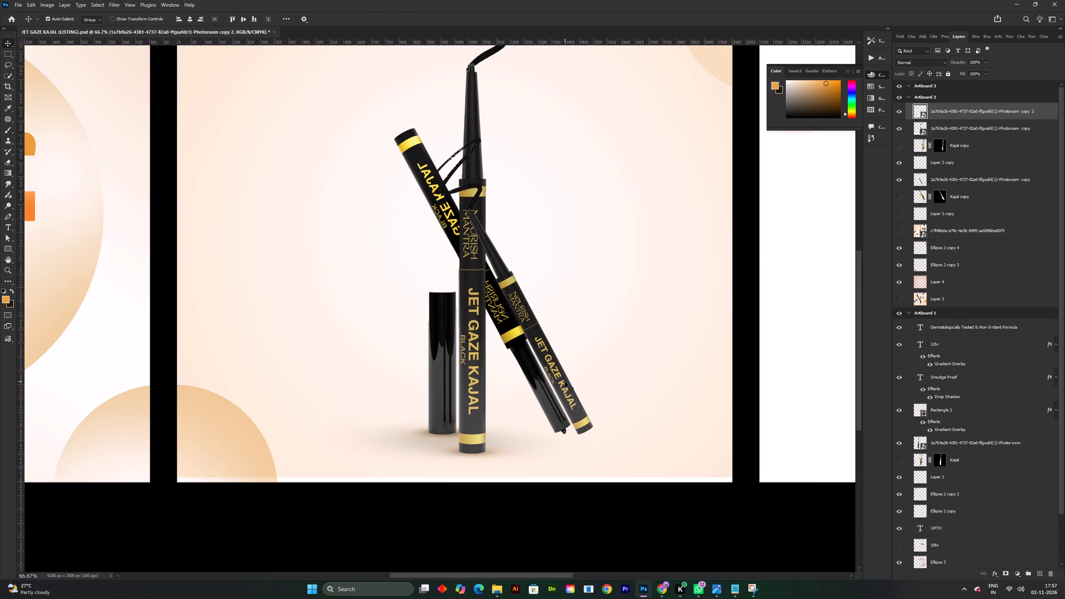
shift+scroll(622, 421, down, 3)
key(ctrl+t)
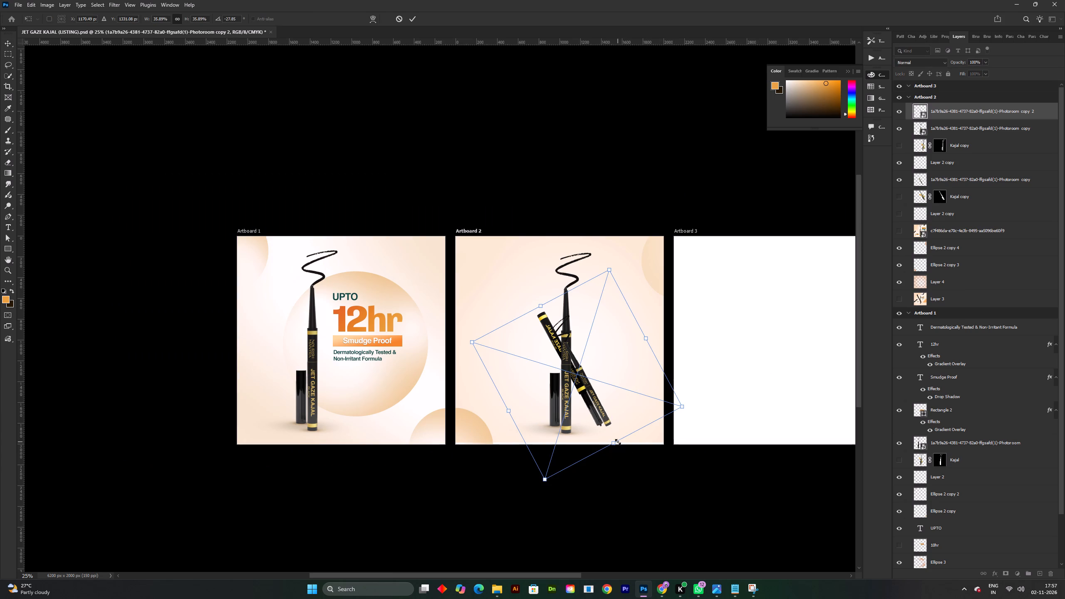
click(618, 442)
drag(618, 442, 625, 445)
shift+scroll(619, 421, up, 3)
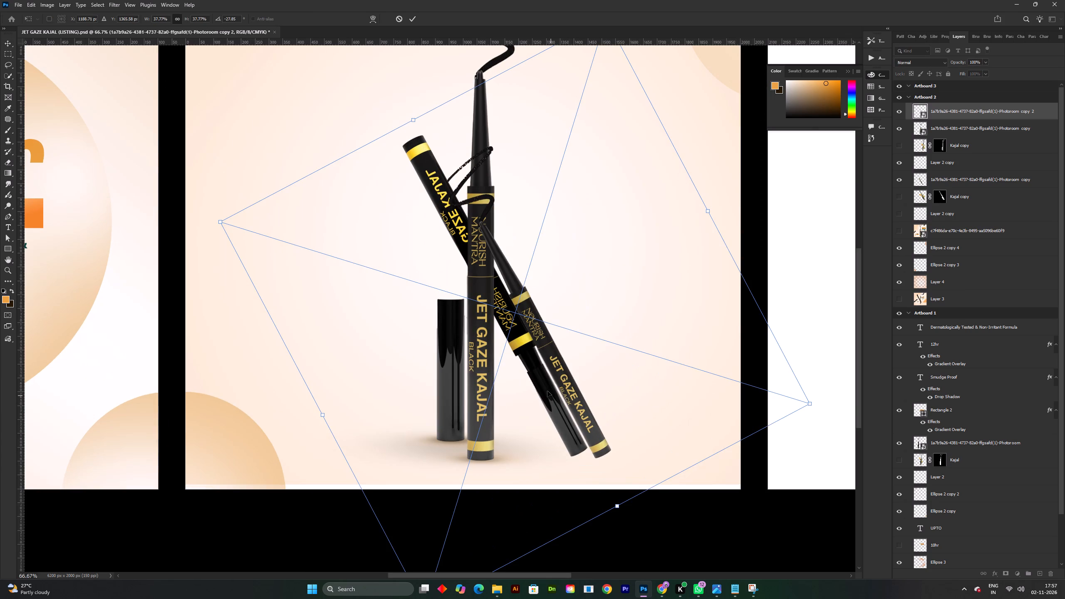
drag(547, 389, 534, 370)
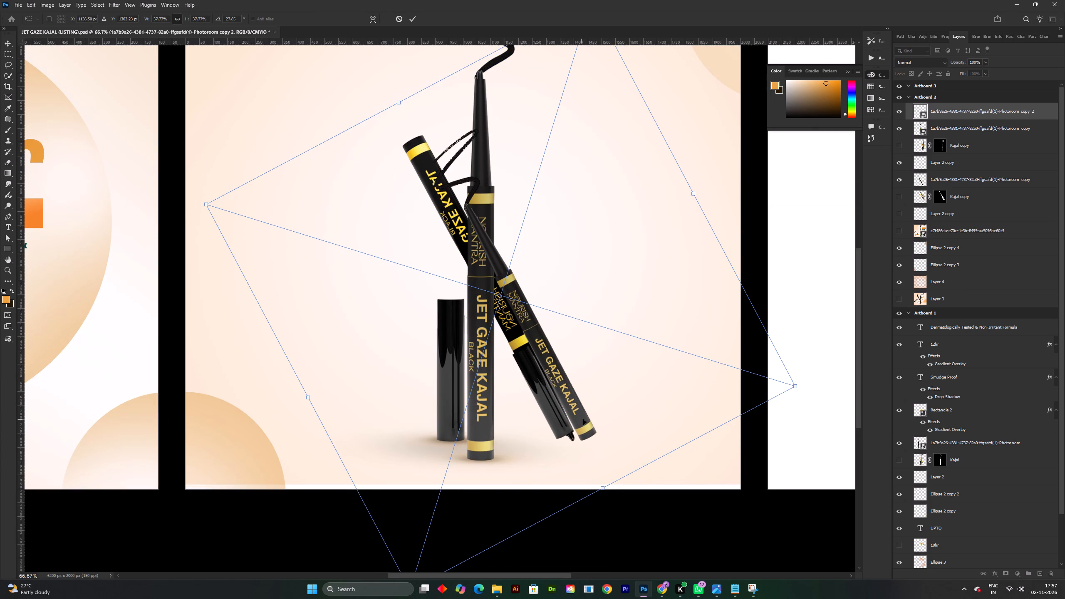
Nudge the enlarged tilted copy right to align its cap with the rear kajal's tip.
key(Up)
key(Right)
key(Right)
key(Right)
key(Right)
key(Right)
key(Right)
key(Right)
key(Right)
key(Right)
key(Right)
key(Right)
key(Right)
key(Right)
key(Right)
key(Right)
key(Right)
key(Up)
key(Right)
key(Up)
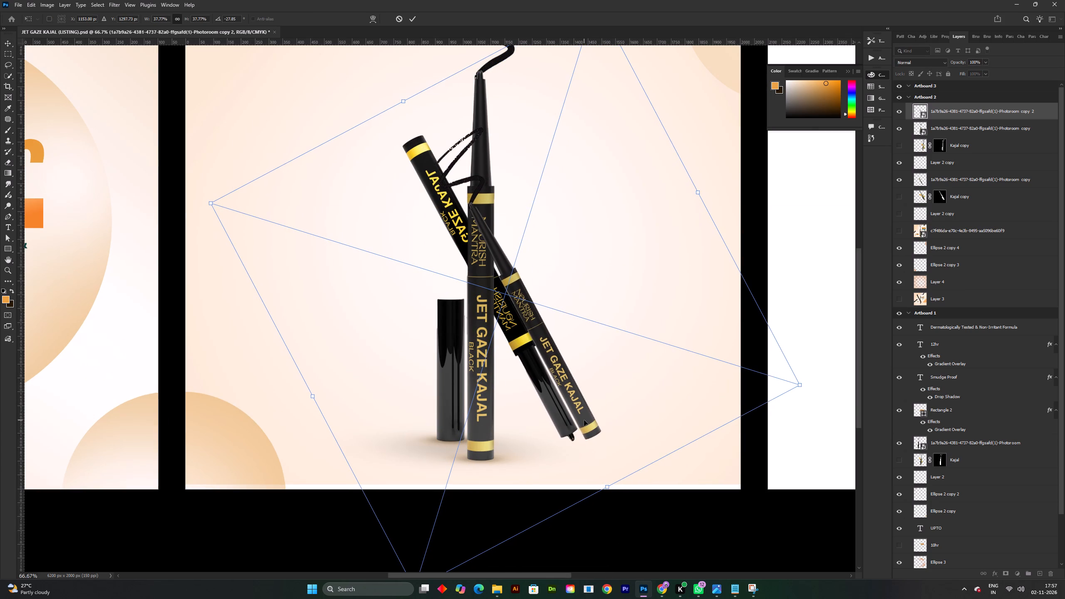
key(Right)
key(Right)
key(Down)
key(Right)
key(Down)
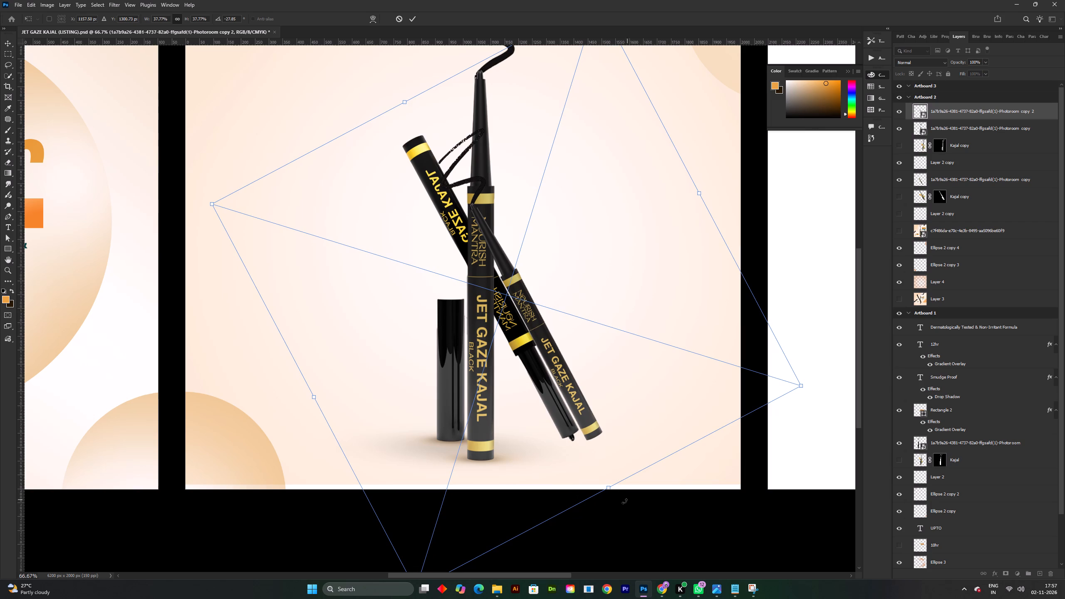
Scale the tilted copy to 47.05% and move it up so its cap covers the rear kajal's tip.
click(609, 488)
drag(609, 488, 645, 540)
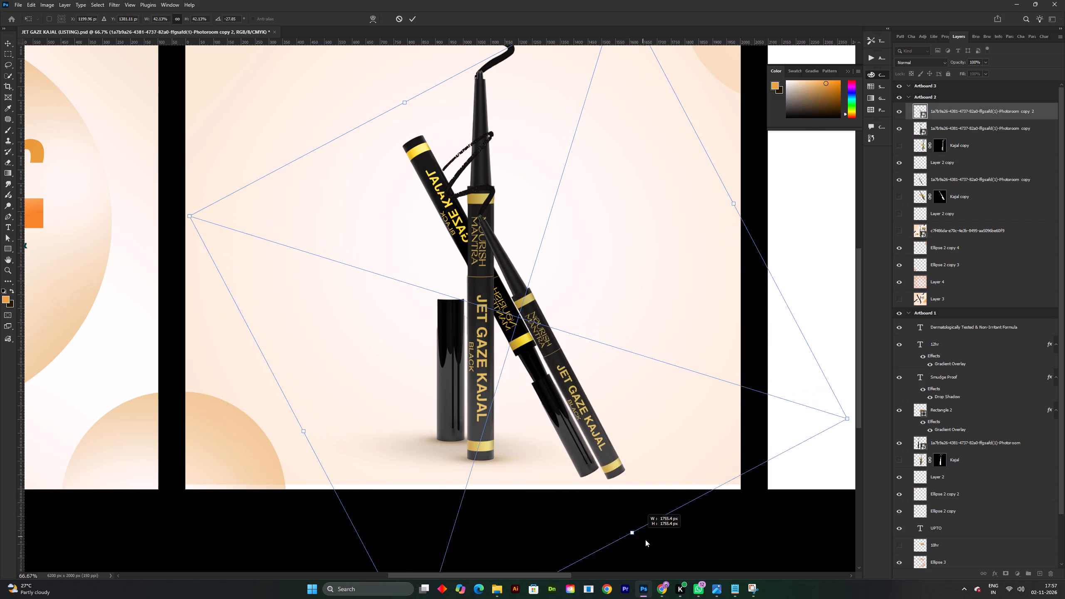
drag(645, 540, 666, 576)
drag(608, 453, 578, 384)
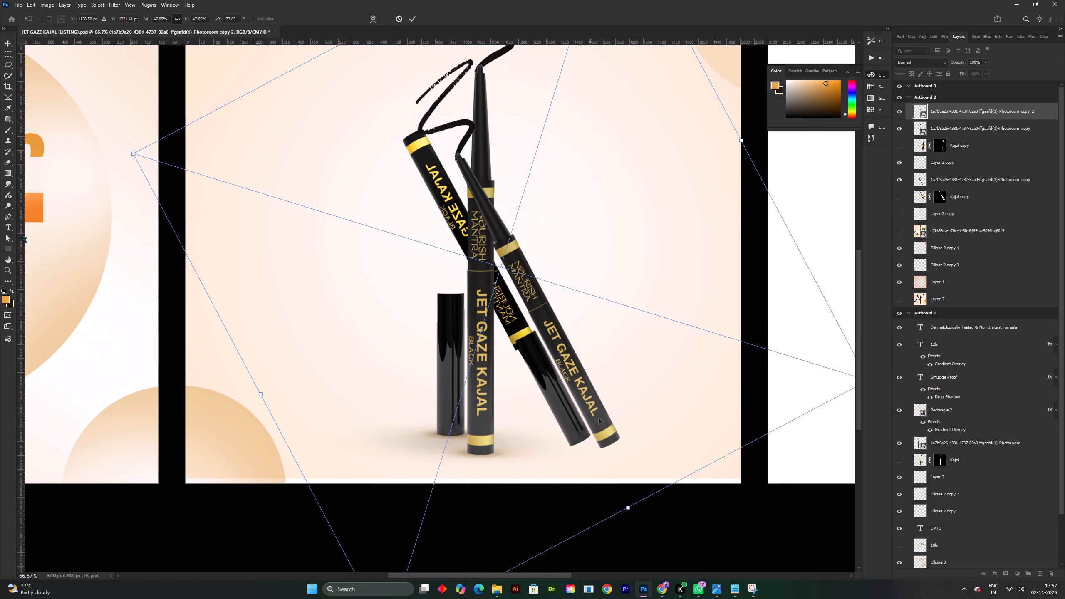
Fine-position the 47.05% copy slightly left and down so its cap fits below the rear kajal's lower gold band.
key(Left)
key(Left)
key(Left)
key(Left)
key(Left)
key(Left)
key(Left)
key(Left)
key(Left)
key(Left)
key(Left)
key(Left)
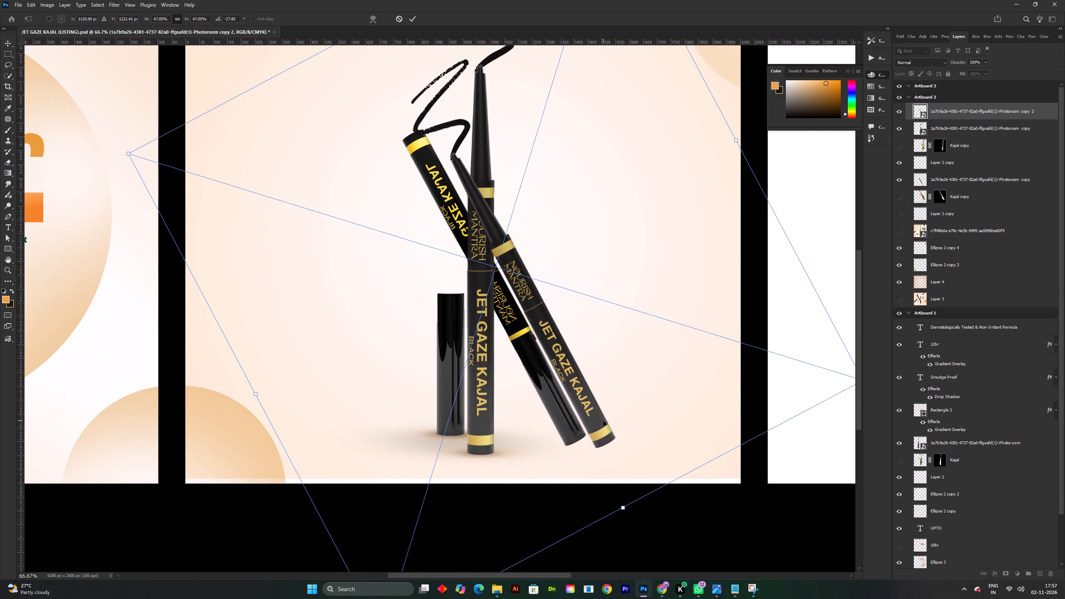
key(Right)
key(Right)
key(Down)
key(Right)
key(Down)
key(Down)
key(Down)
key(Right)
key(Right)
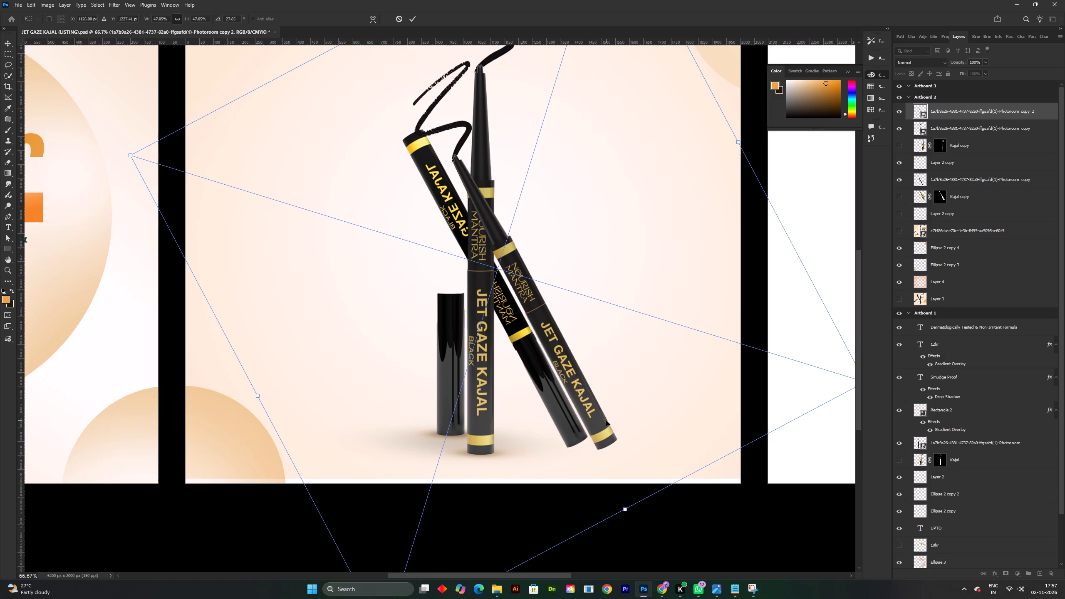
key(Down)
key(Right)
key(Down)
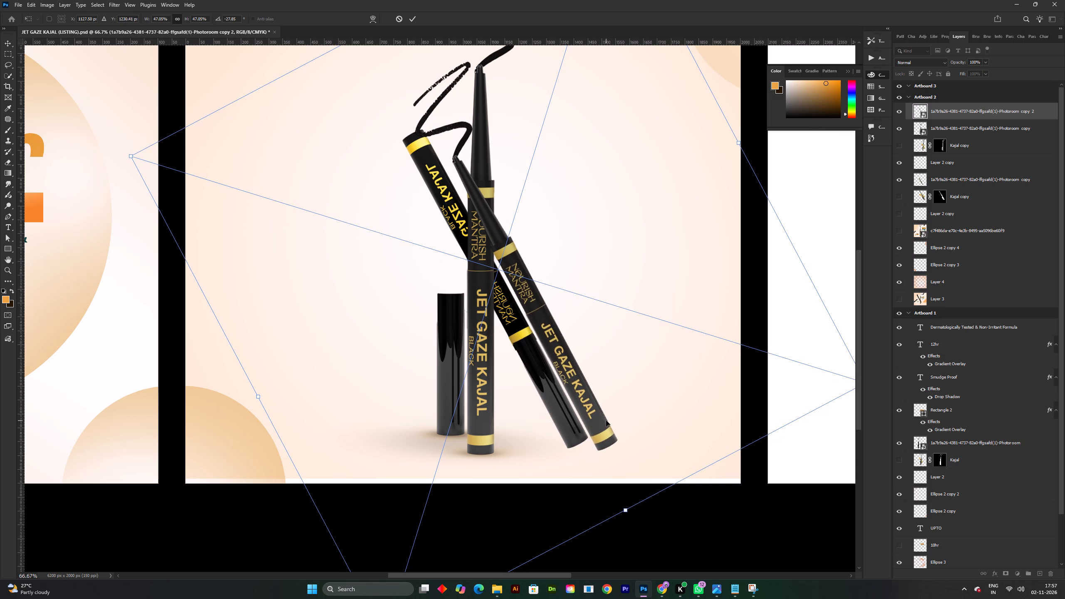
click(417, 15)
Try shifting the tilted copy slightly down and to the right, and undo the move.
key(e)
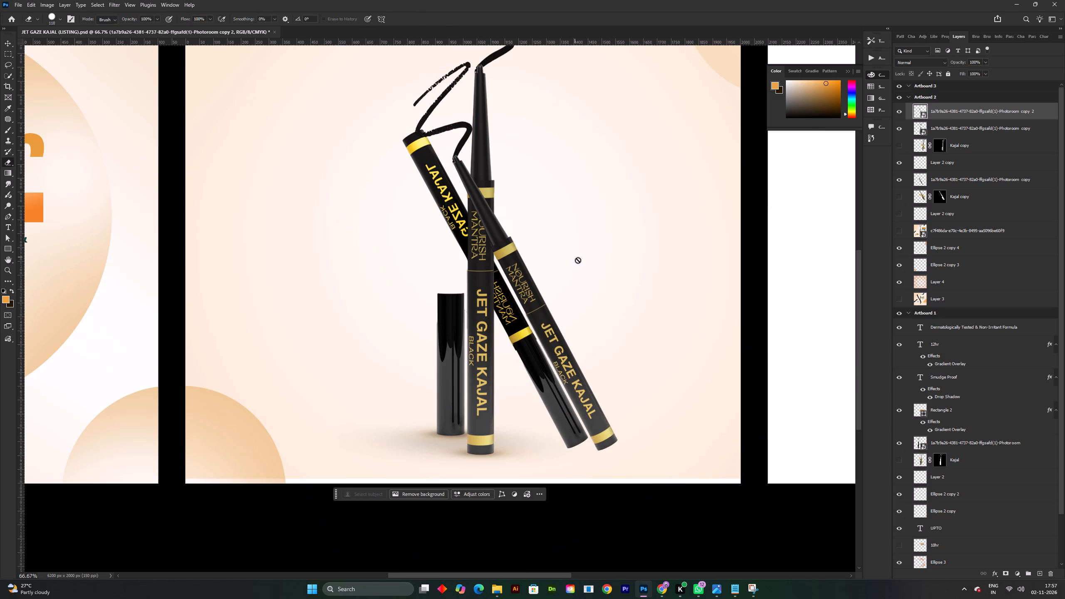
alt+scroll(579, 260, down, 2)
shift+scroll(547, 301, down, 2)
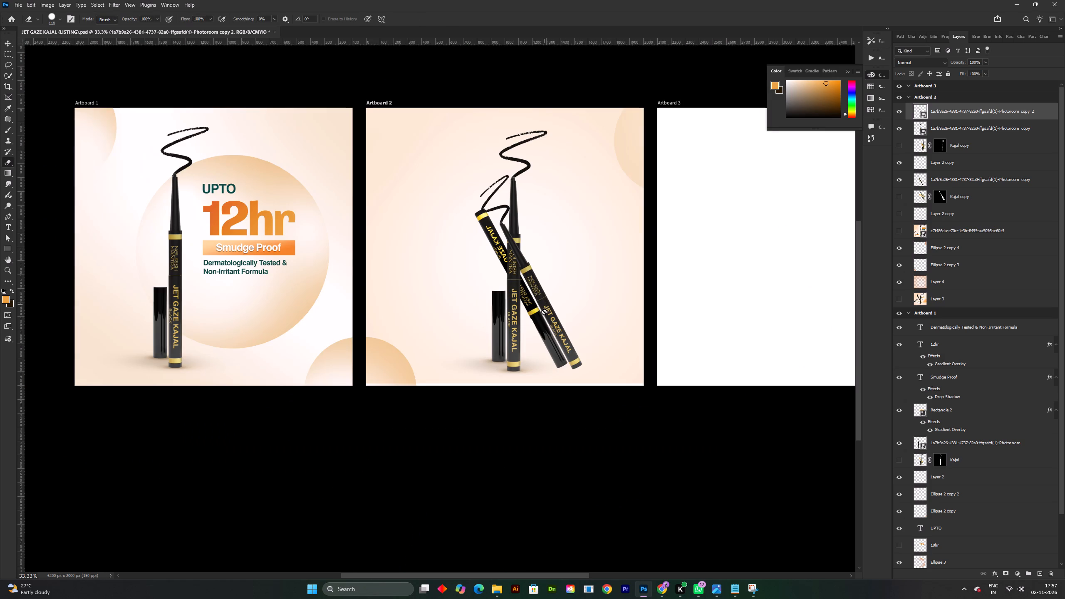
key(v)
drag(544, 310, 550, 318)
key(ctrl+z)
Erase the scribble, tip and upper barrel of the enlarged tilted copy from above its cap down to the remaining lower barrel.
key(e)
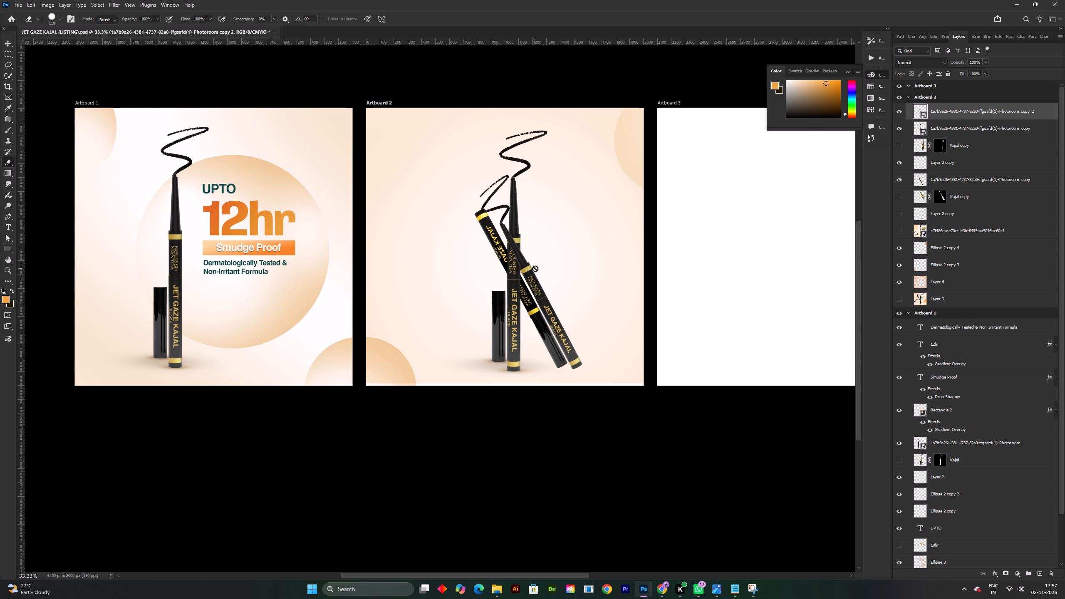
click(535, 268)
click(495, 211)
alt+right_drag(513, 241, 523, 248)
drag(505, 226, 509, 231)
drag(523, 255, 528, 262)
drag(529, 264, 543, 291)
drag(544, 292, 494, 207)
drag(487, 198, 480, 194)
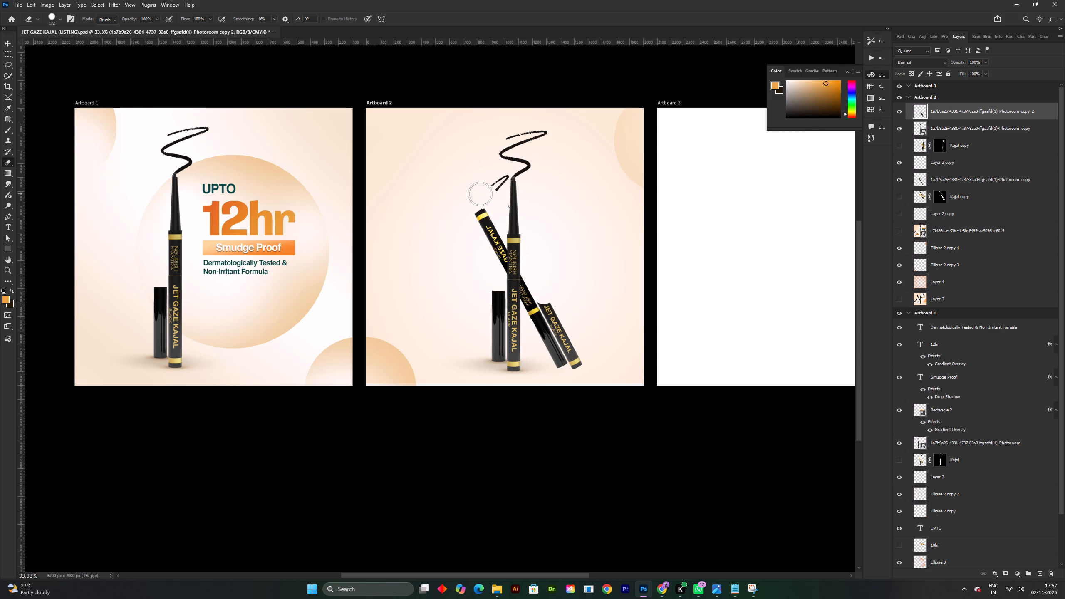
drag(480, 194, 535, 252)
drag(535, 252, 540, 292)
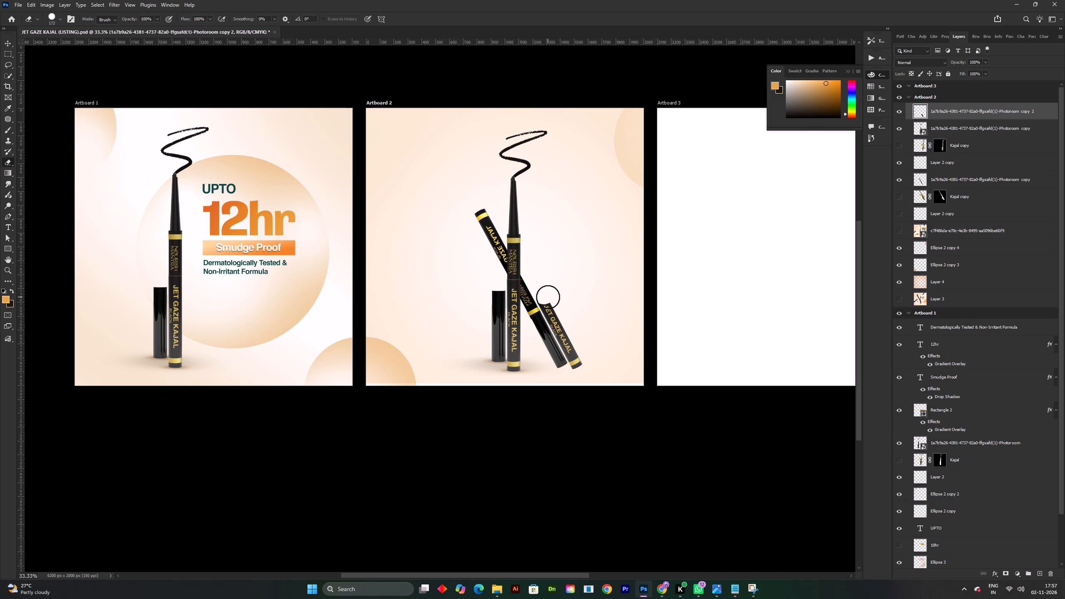
Erase the copy's remaining lower barrel and thin edge line beside the tilted cap, leaving only the cap.
click(548, 297)
shift+click(582, 370)
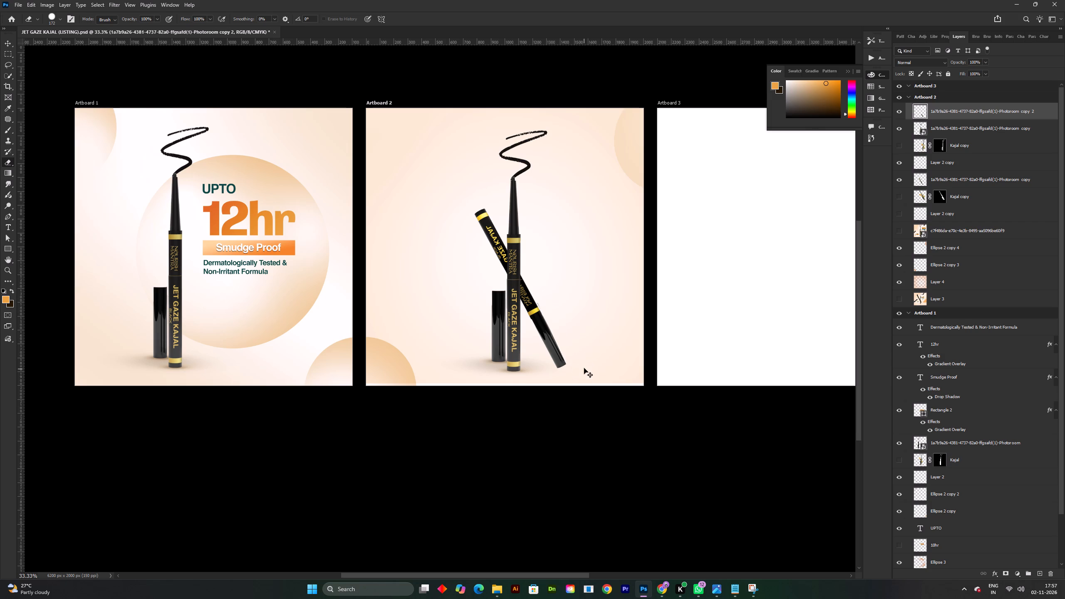
key(ctrl+z)
ctrl+scroll(584, 368, up, 1)
scroll(584, 368, up, 3)
click(580, 356)
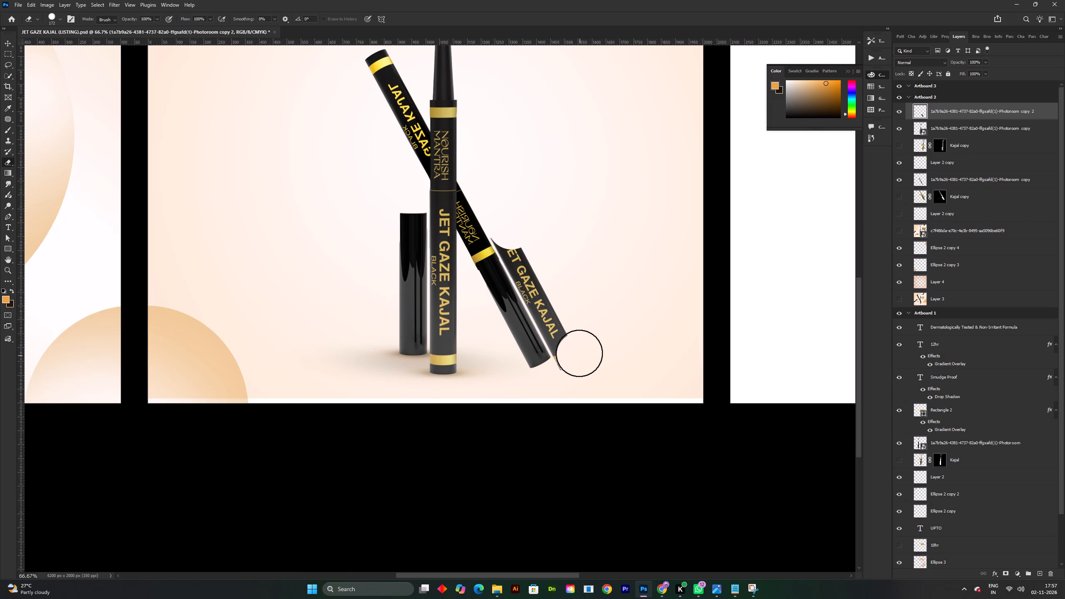
shift+click(514, 232)
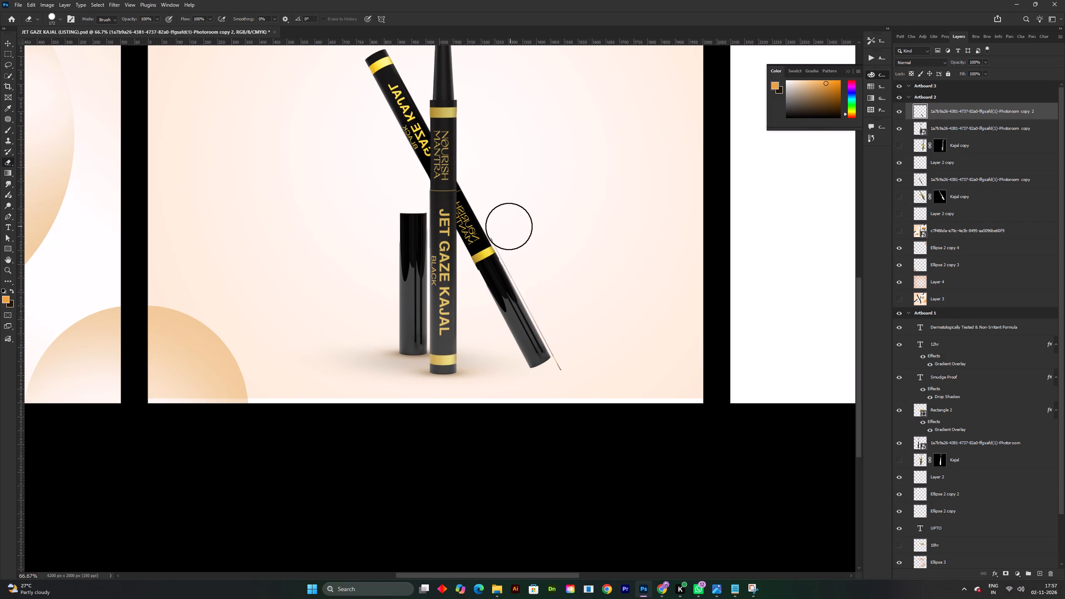
click(509, 226)
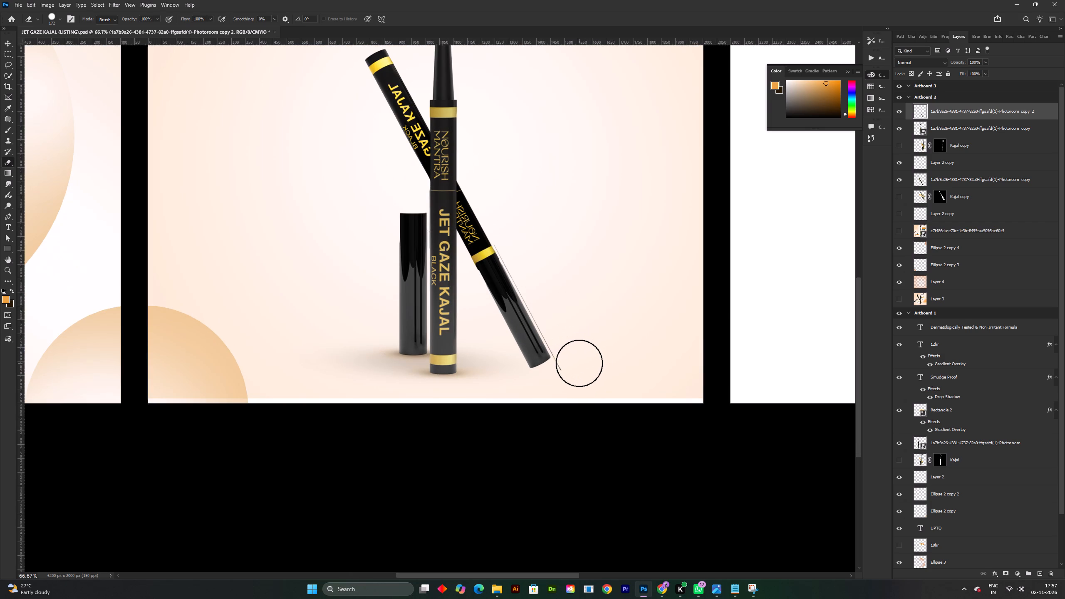
shift+click(582, 364)
Erase the leftover edges at the top of the cap where it meets the rear kajal's lower gold band.
key(v)
shift+scroll(535, 287, up, 2)
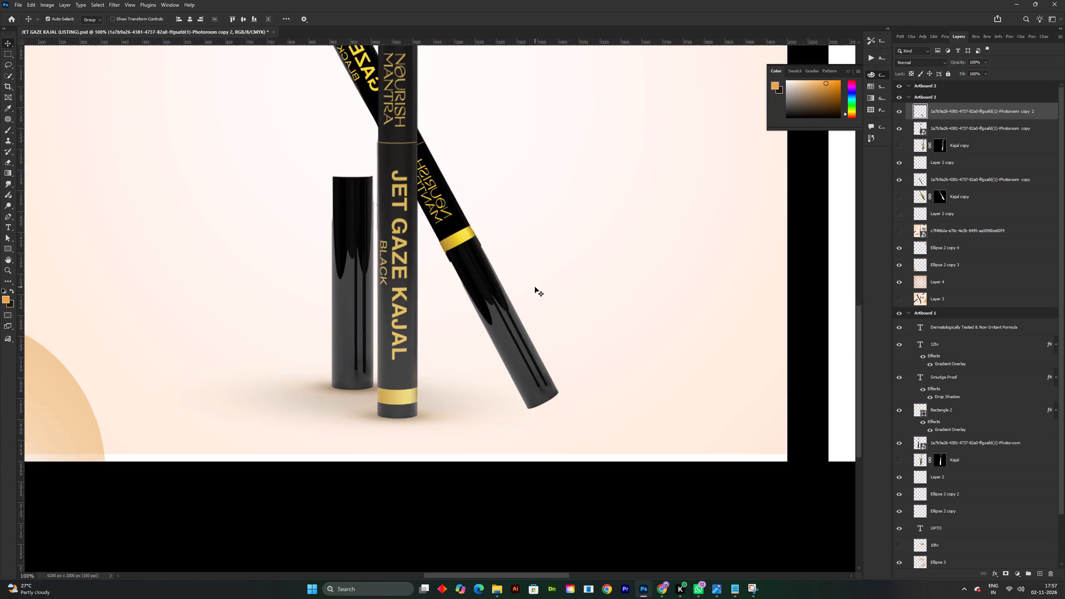
click(407, 203)
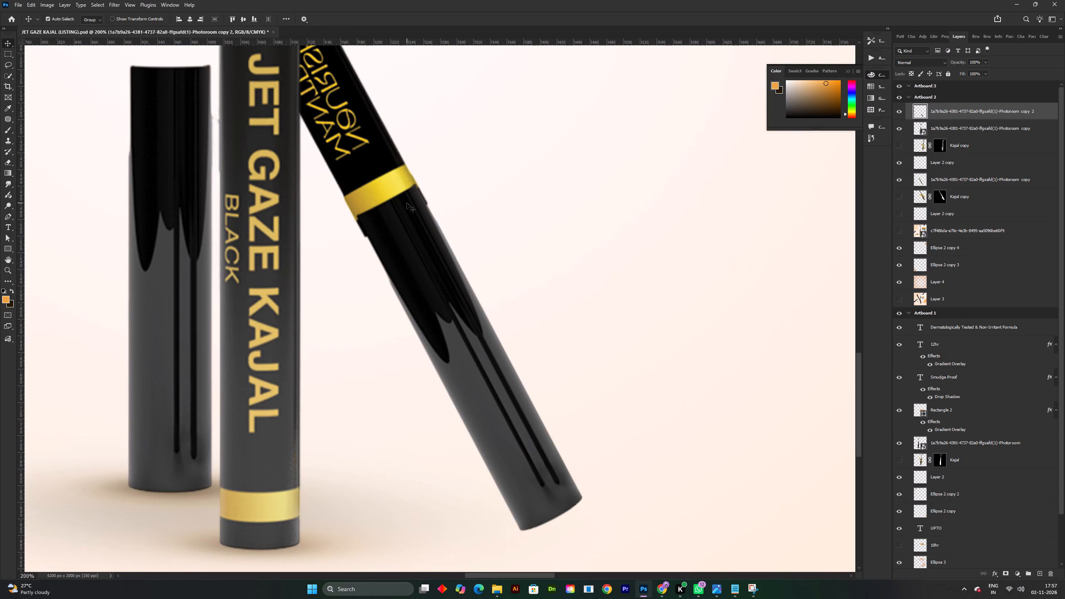
key(e)
alt+right_drag(394, 150, 384, 150)
right_click(384, 189)
click(370, 118)
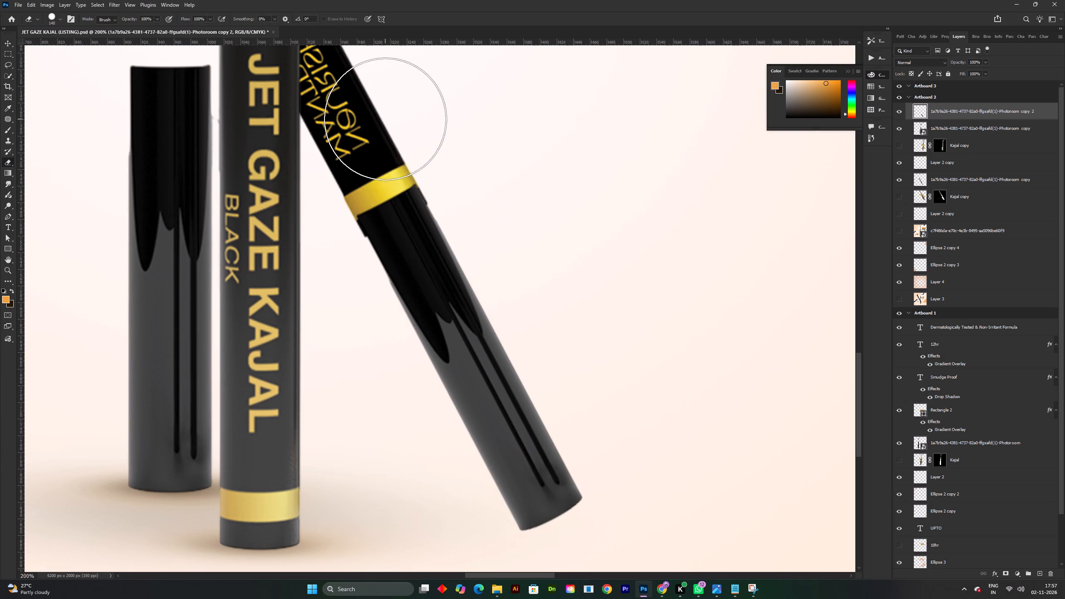
drag(387, 121, 400, 152)
drag(380, 162, 336, 180)
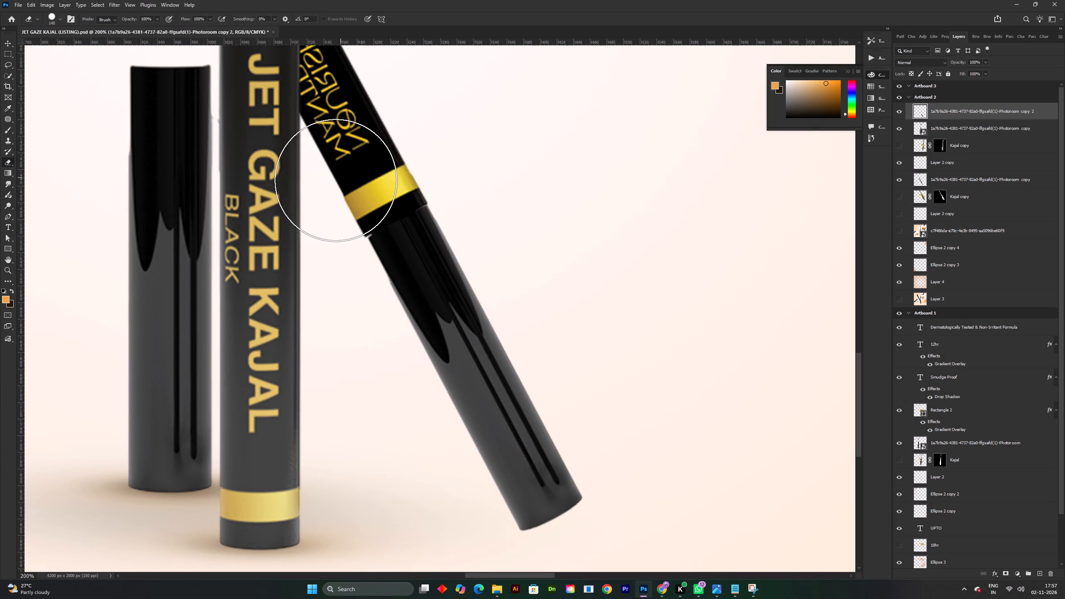
drag(336, 180, 354, 174)
Nudge the isolated cap slightly left to align it with the tilted rear kajal.
shift+scroll(437, 166, down, 3)
key(space)
key(space)
drag(507, 241, 537, 330)
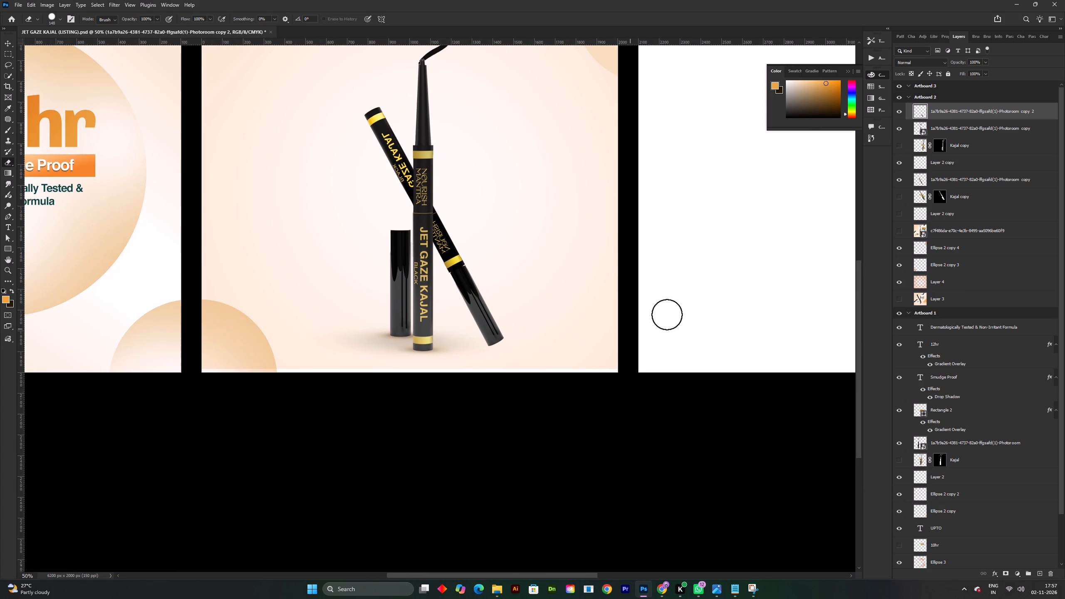
key(Left)
key(v)
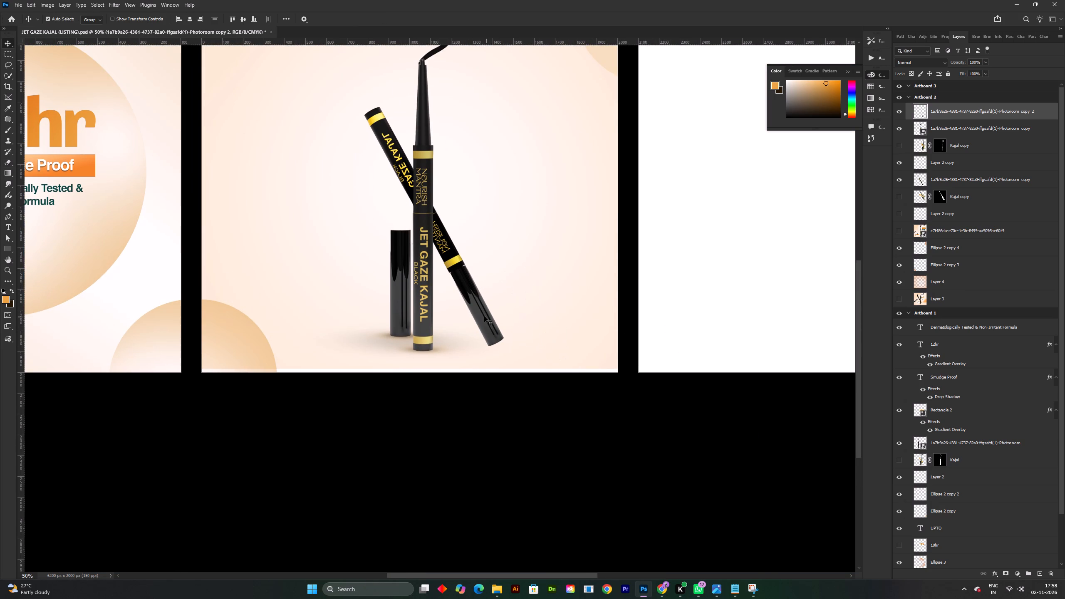
key(Left)
Bring the tilted kajal and its cap to the front of Artboard 2 and link their two layers.
shift+scroll(483, 316, down, 3)
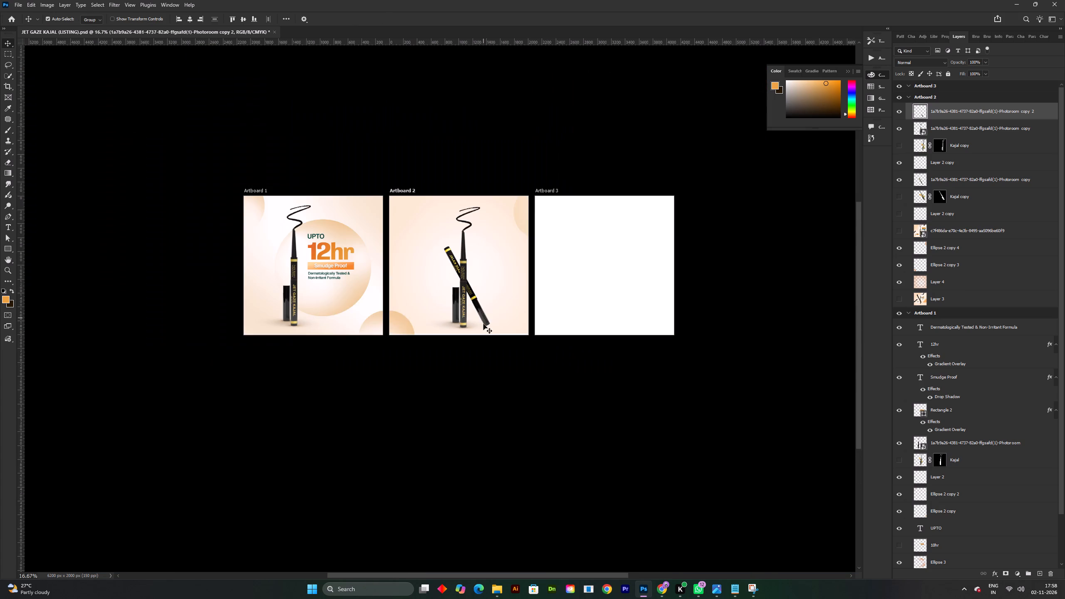
key(space)
drag(492, 322, 502, 352)
shift+scroll(498, 340, up, 4)
key(space)
drag(498, 340, 510, 362)
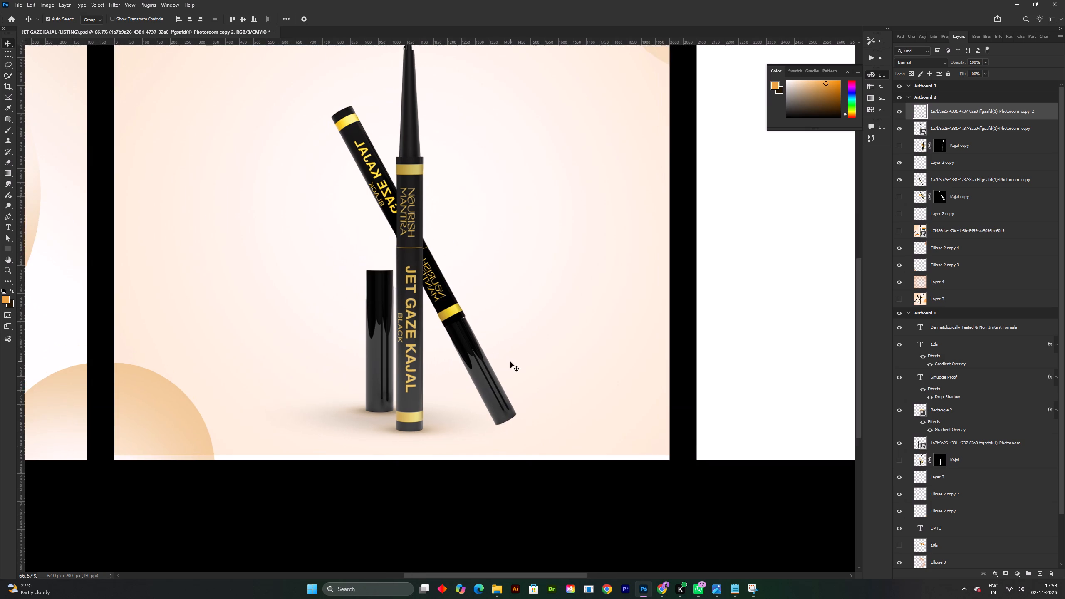
shift+scroll(510, 362, down, 2)
click(493, 354)
shift+click(479, 334)
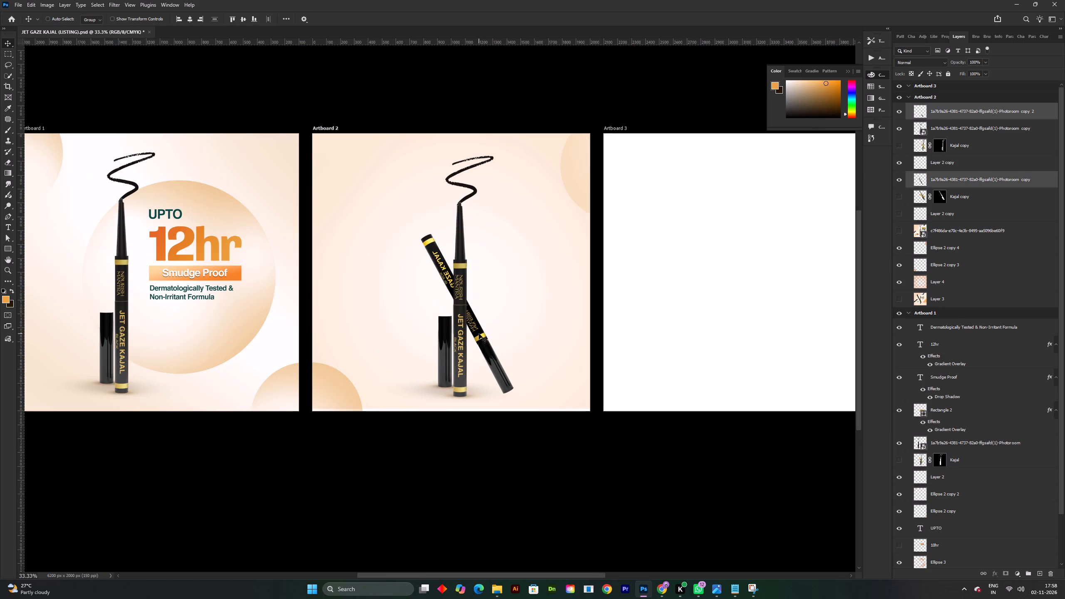
key(ctrl+shift+bracketright)
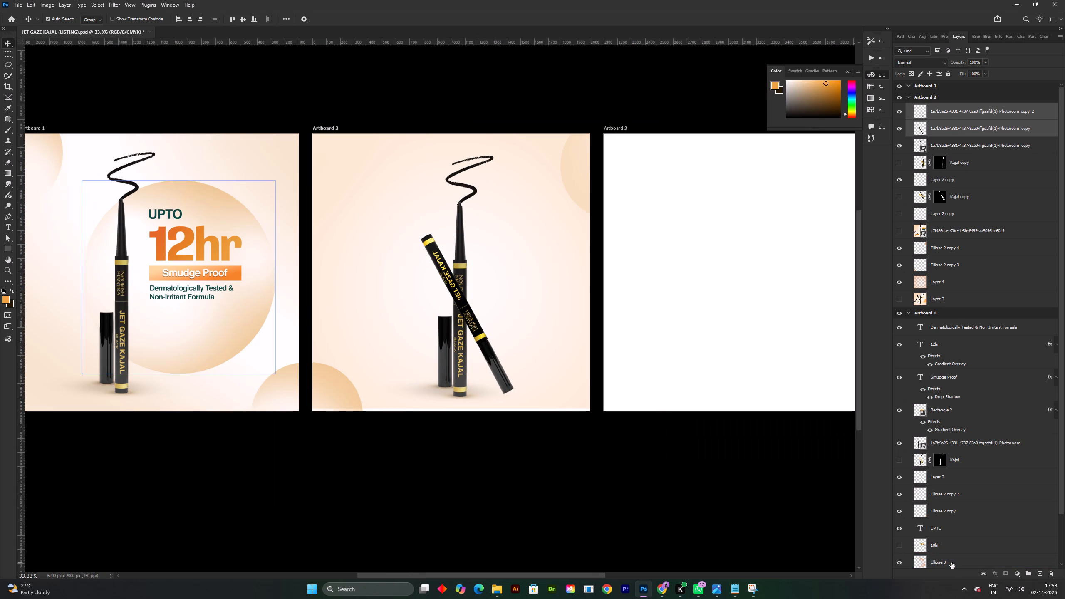
click(984, 574)
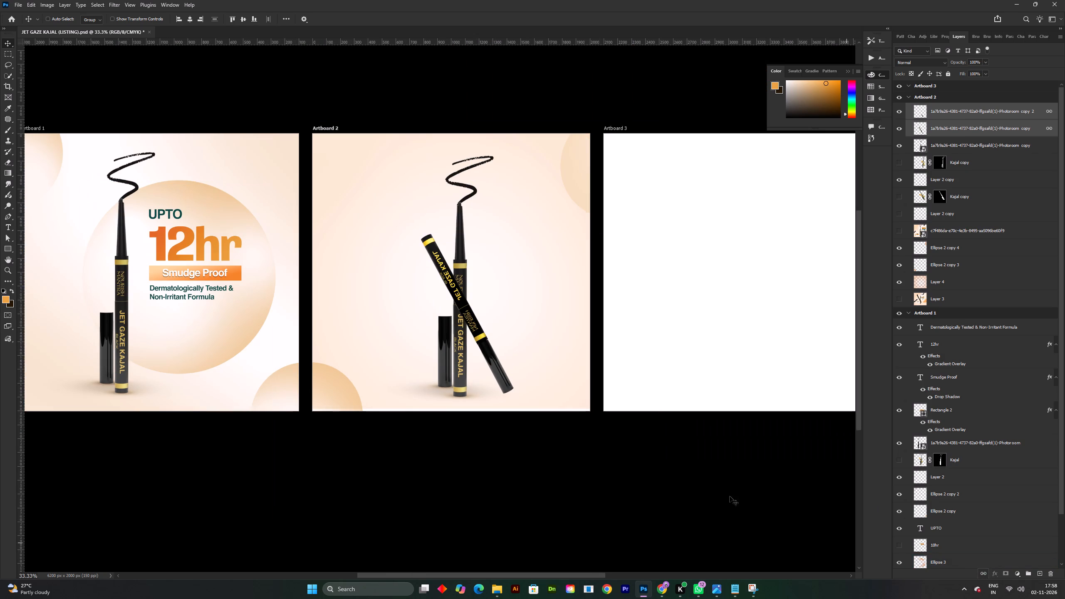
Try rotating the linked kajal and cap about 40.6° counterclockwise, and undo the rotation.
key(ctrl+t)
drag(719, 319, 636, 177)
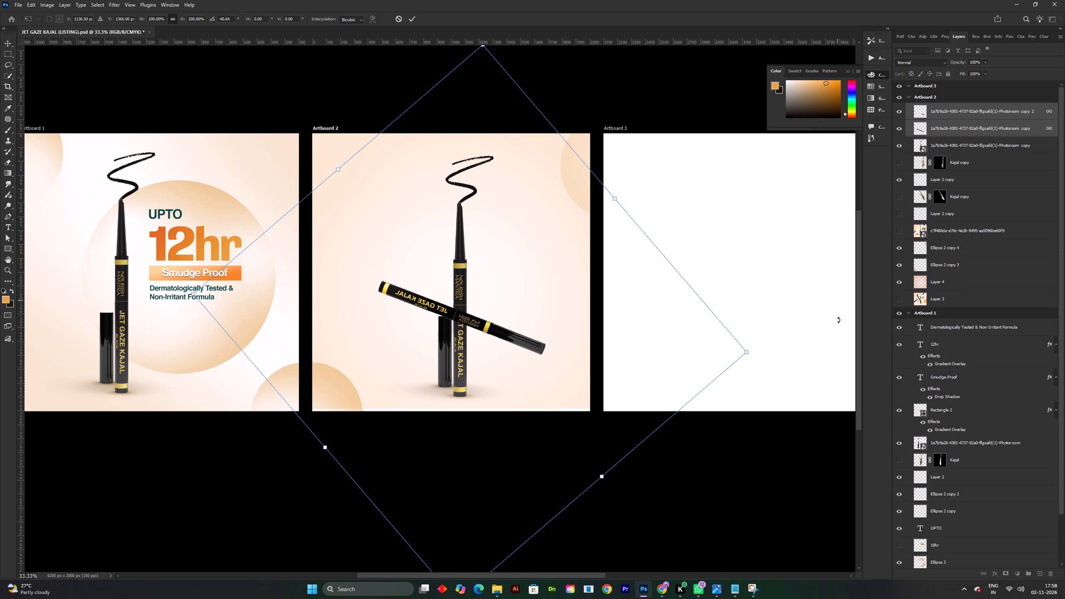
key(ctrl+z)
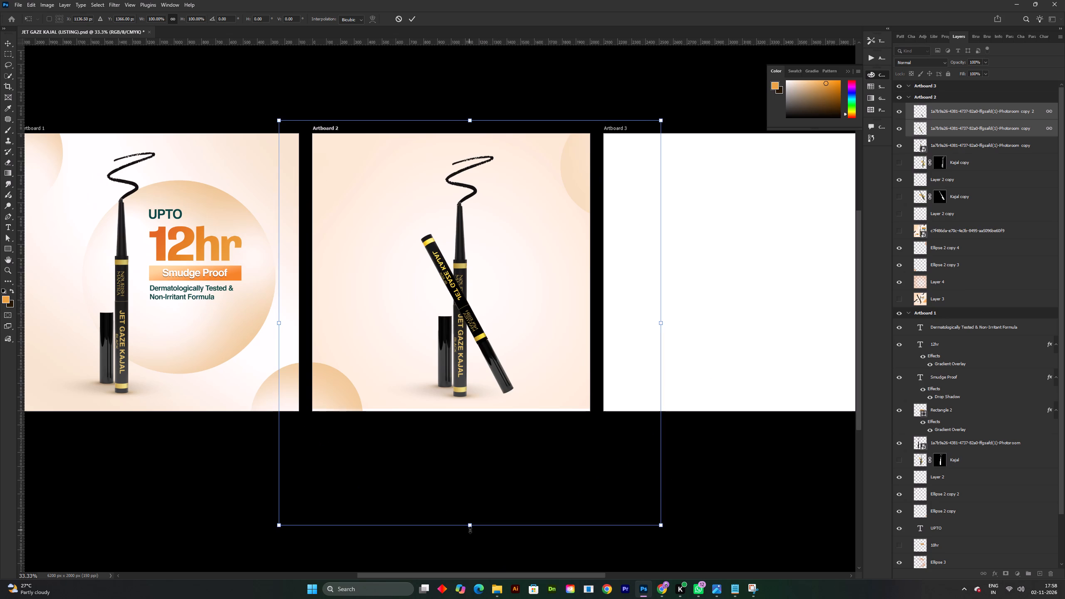
Scale the linked tilted kajal and cap down slightly, keeping their proportions.
drag(470, 528, 459, 504)
drag(755, 486, 692, 545)
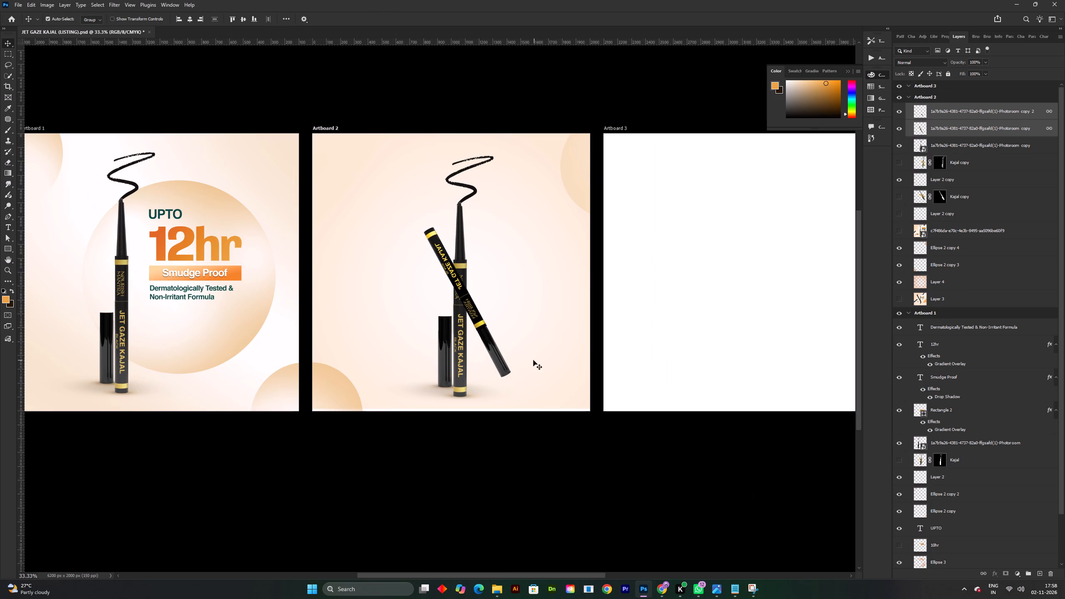
Rotate the linked tilted kajal and cap about 12.87° clockwise so they stand more upright.
key(ctrl+t)
drag(701, 508, 629, 525)
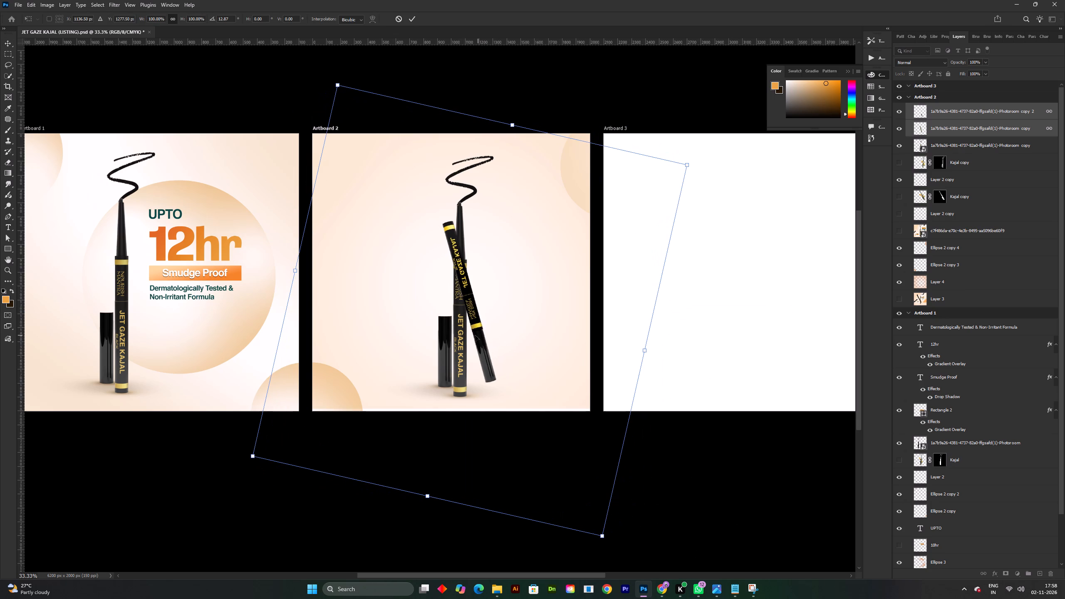
Rotate the linked tilted kajal and cap counterclockwise and position them to cross diagonally over the upright kajal's lower body.
drag(476, 335, 471, 343)
drag(721, 374, 716, 327)
click(715, 317)
drag(713, 303, 707, 277)
click(413, 14)
Bring the upright kajal layer to the front of Artboard 2, above the tilted kajal and cap.
click(456, 334)
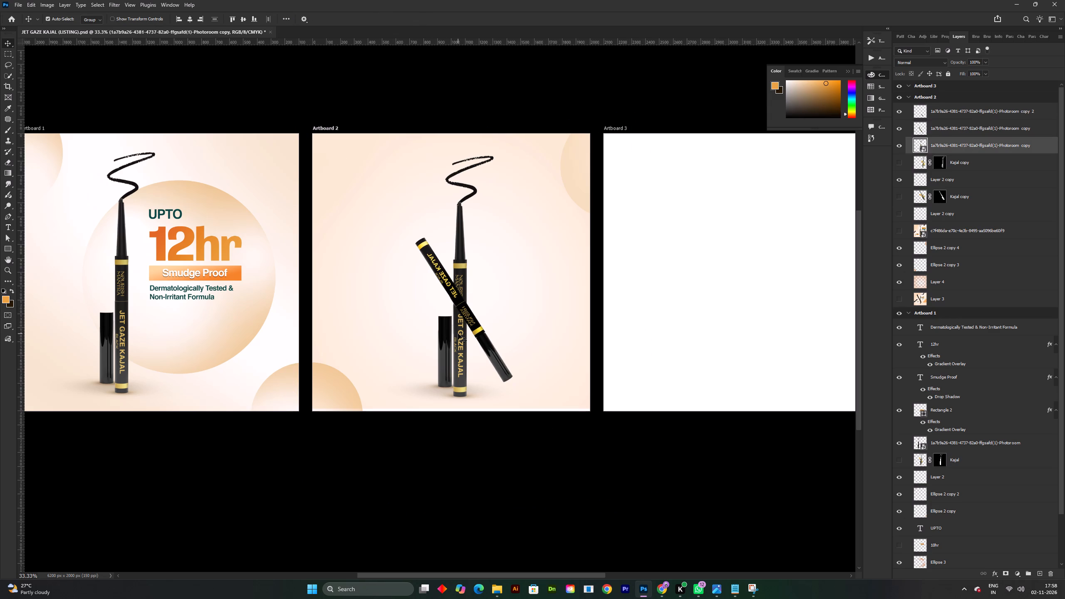
key(ctrl+shift+bracketright)
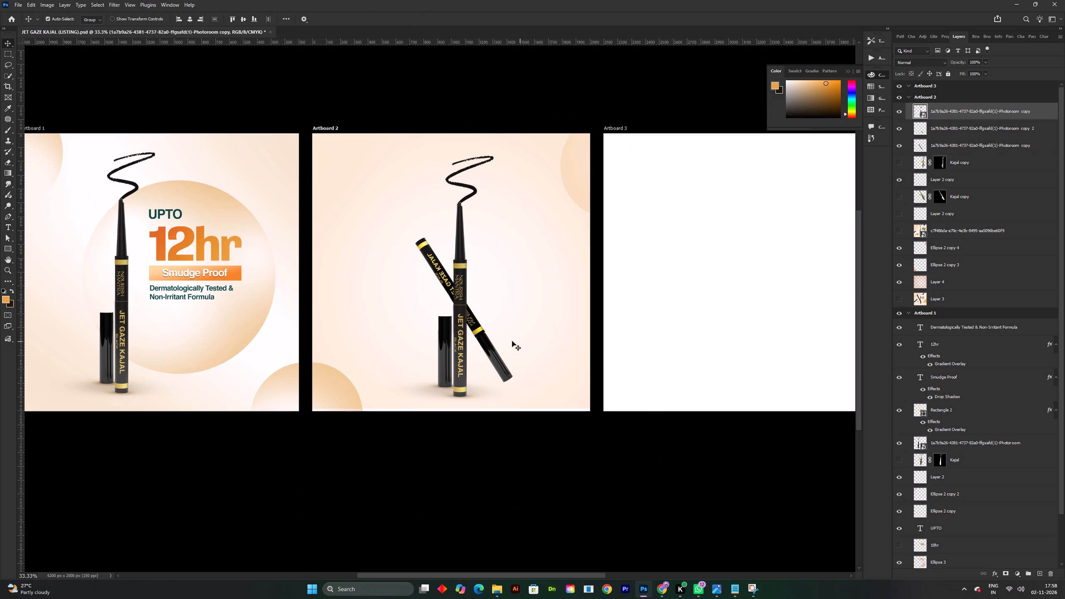
Move the upright kajal, tilted kajal, cap and shadow together to the right side of Artboard 2.
shift+click(483, 341)
drag(460, 312, 523, 322)
key(ctrl+z)
shift+click(474, 394)
drag(459, 351, 522, 350)
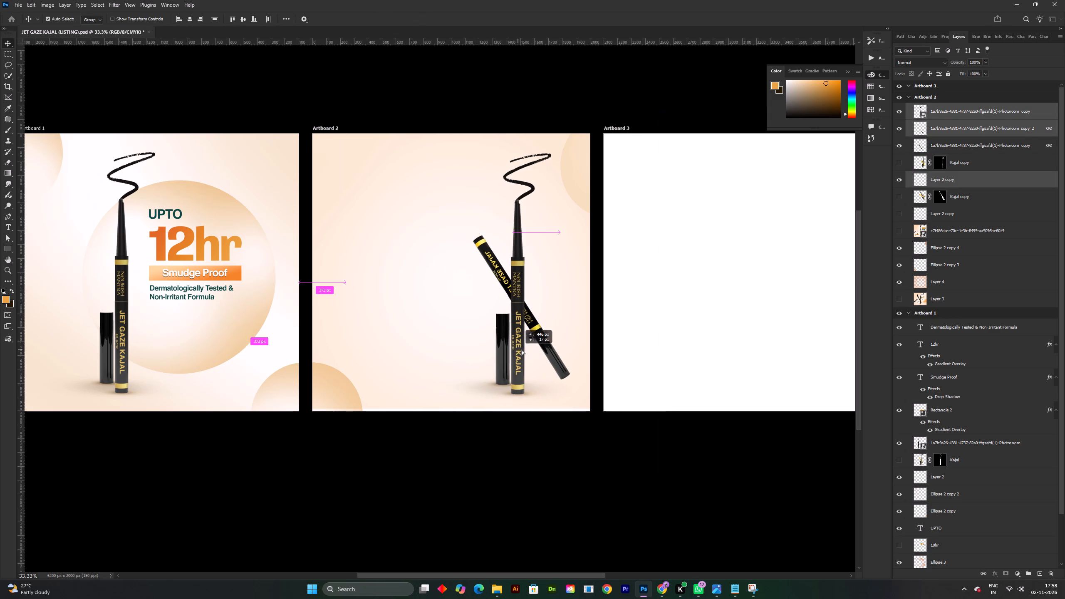
drag(522, 350, 533, 354)
drag(535, 347, 523, 344)
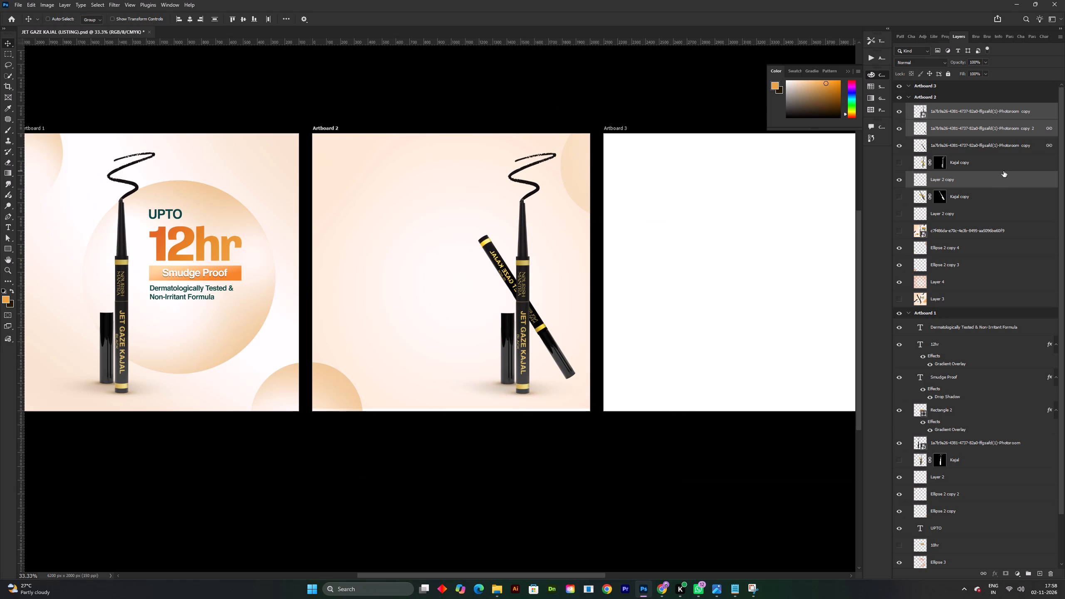
Raise the Layer 2 copy shadow above the lower tilted kajal layer and link all four product layers in Artboard 2.
key(ctrl+shift+bracketright)
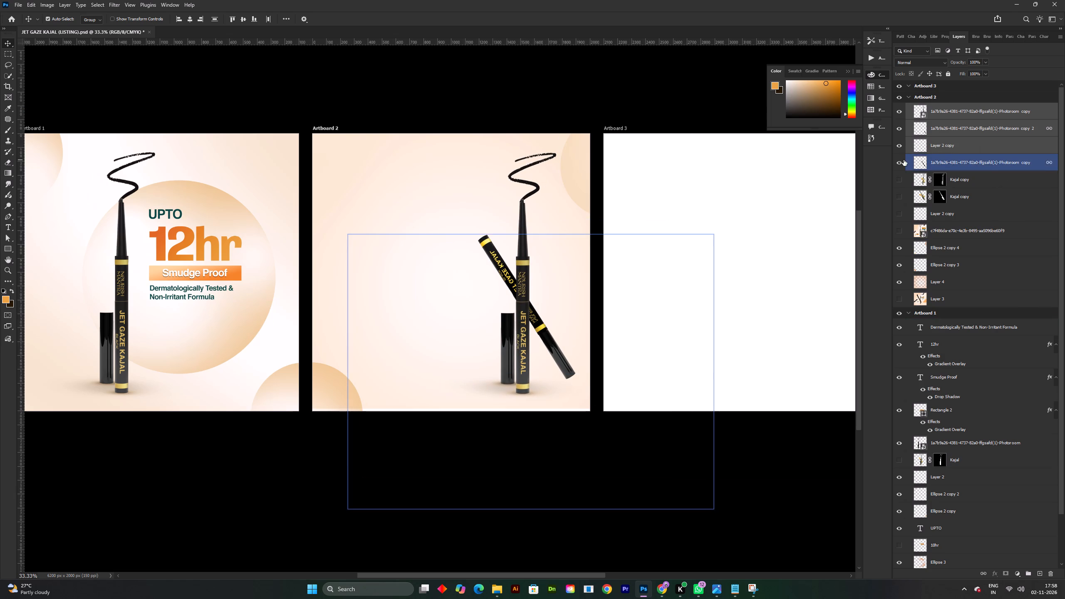
click(897, 160)
click(897, 160)
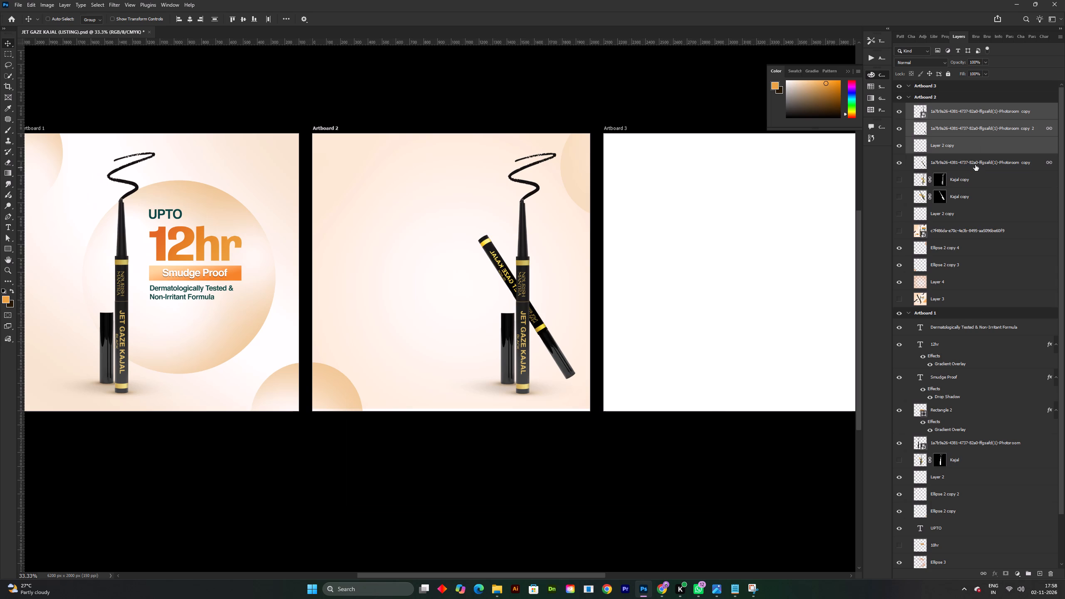
ctrl+click(975, 165)
click(981, 573)
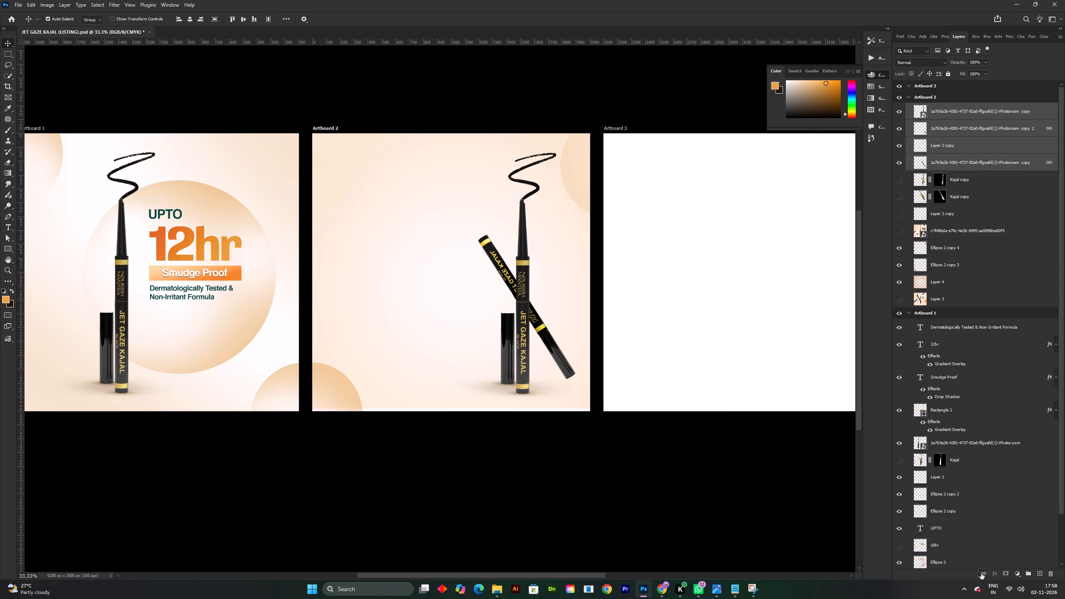
Save the kajal listing document and check the composition of Artboards 1 and 2.
key(ctrl+s)
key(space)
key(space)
drag(494, 440, 629, 425)
click(629, 425)
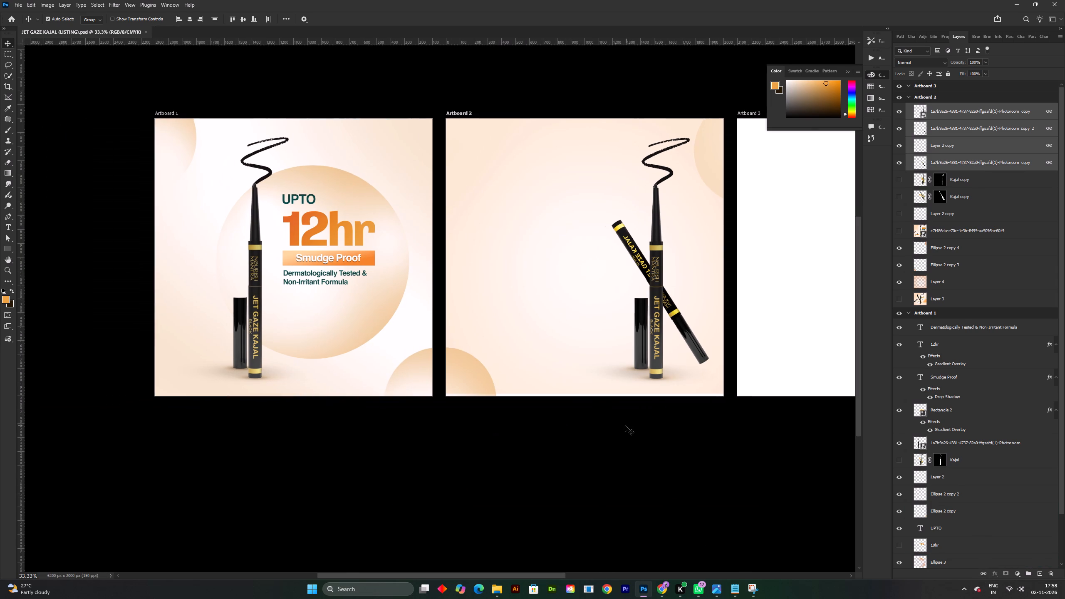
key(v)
key(ctrl+s)
shift+scroll(608, 394, down, 1)
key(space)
drag(565, 368, 518, 395)
shift+scroll(523, 377, up, 1)
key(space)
drag(582, 381, 540, 405)
key(ctrl+s)
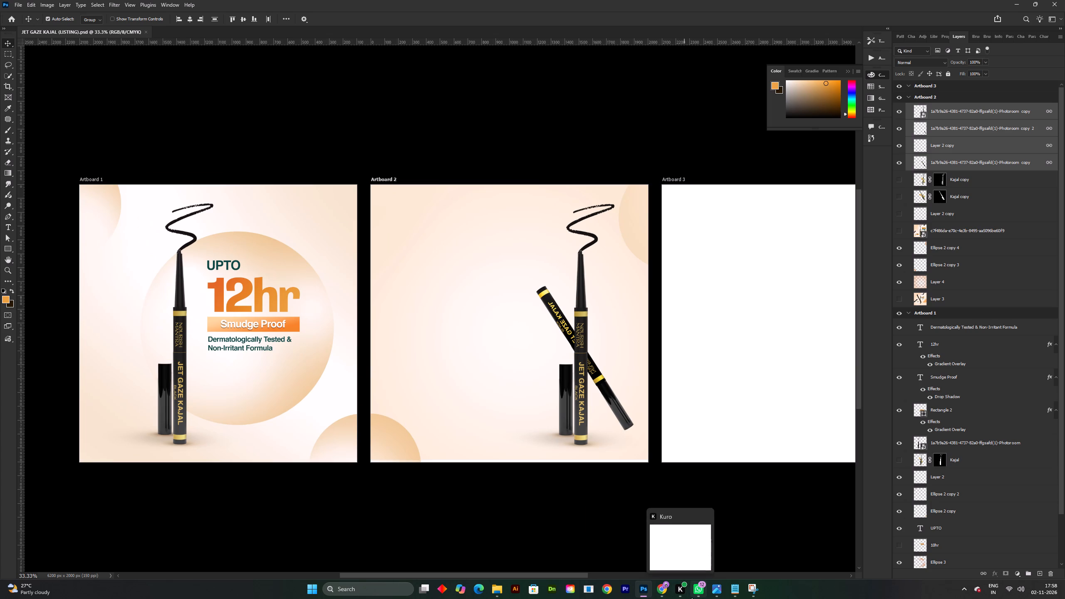
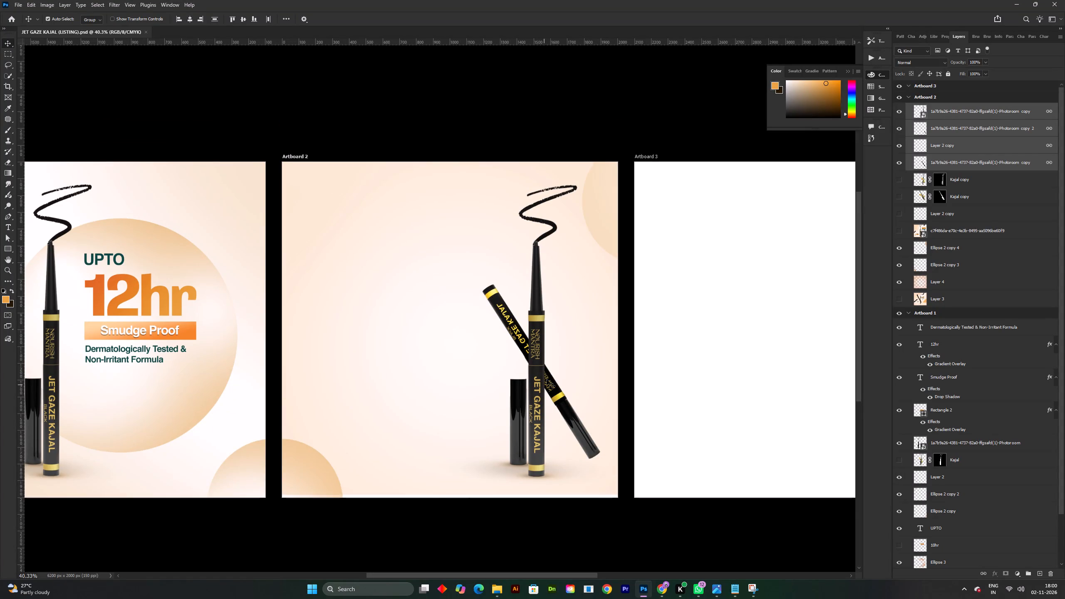
Save the Jet Gaze Kajal listing document with the updated kajal arrangement on Artboard 2.
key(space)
drag(547, 379, 595, 400)
shift+scroll(595, 400, down, 1)
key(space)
drag(592, 393, 587, 366)
key(ctrl+s)
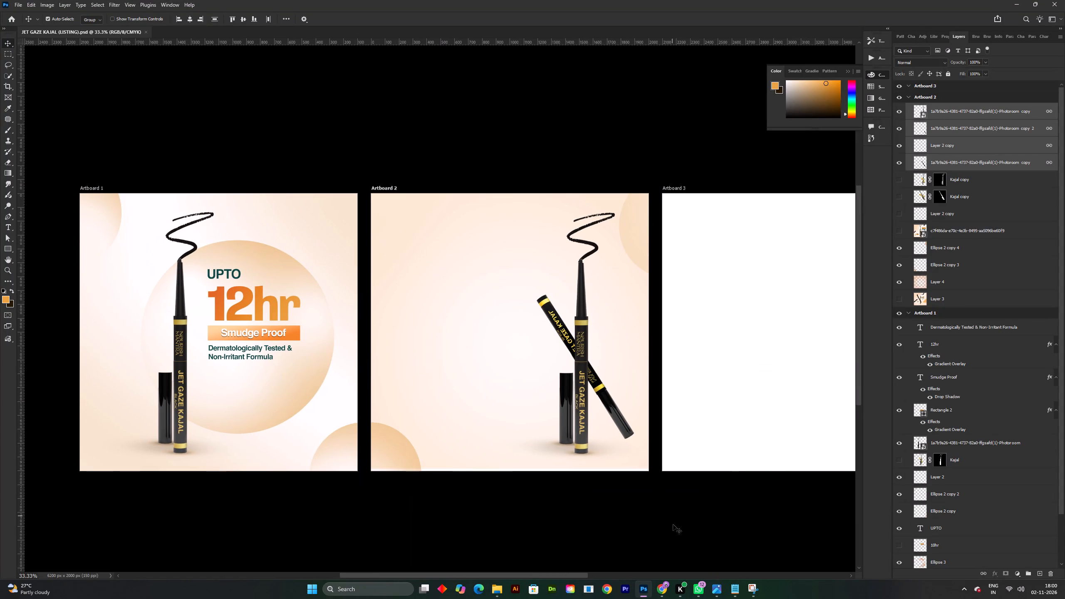
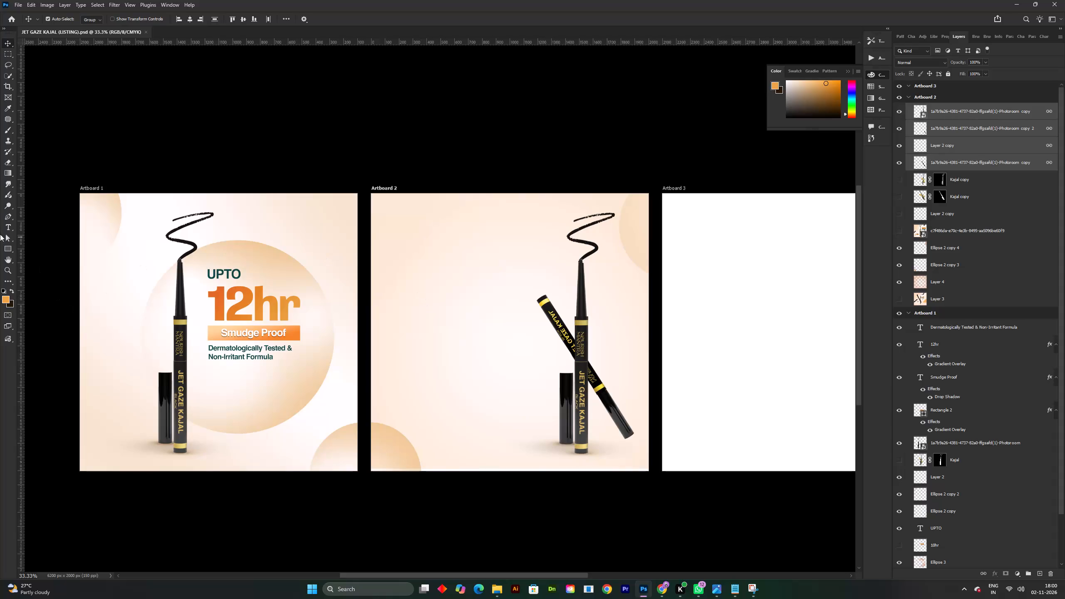
Draw an orange rectangle about 662 × 190 px in the upper text area of Artboard 2.
click(11, 248)
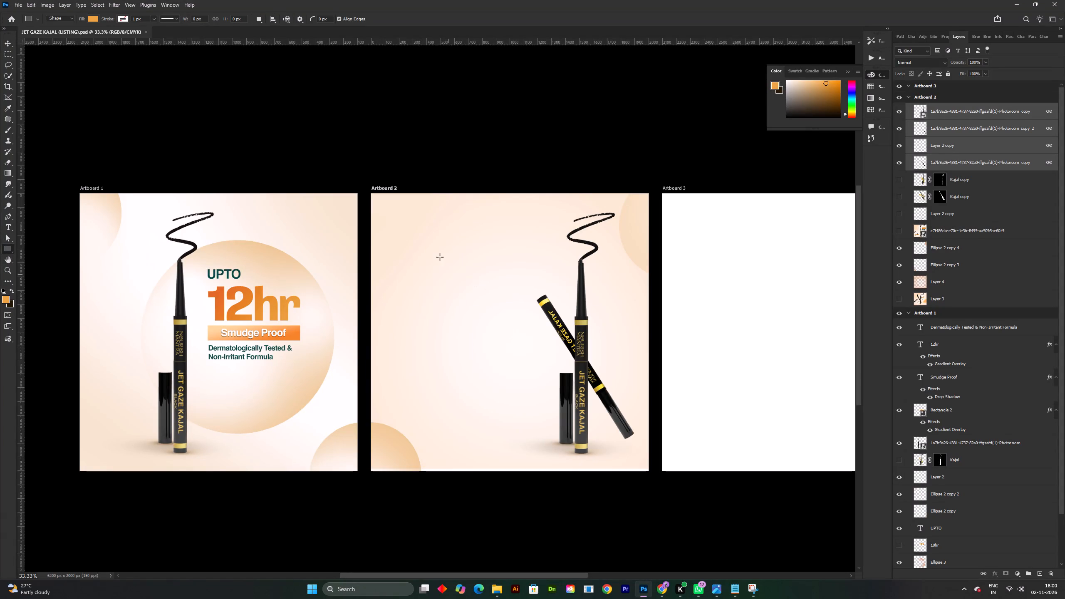
drag(405, 240, 497, 266)
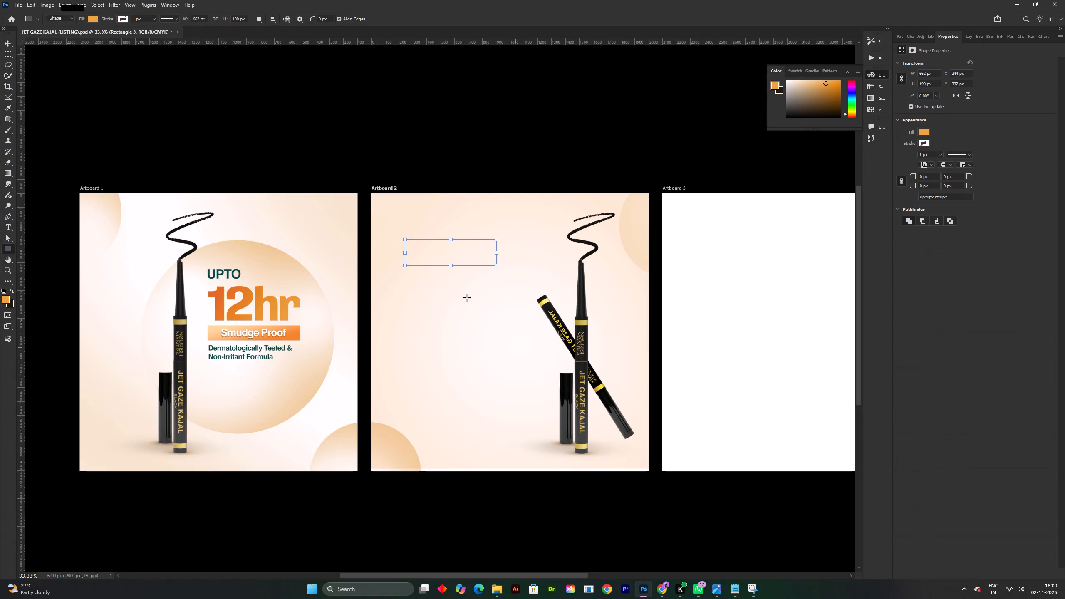
Switch to the Notepad notes and copy the brand green hex code 074745, returning to Photoshop.
click(720, 587)
click(734, 590)
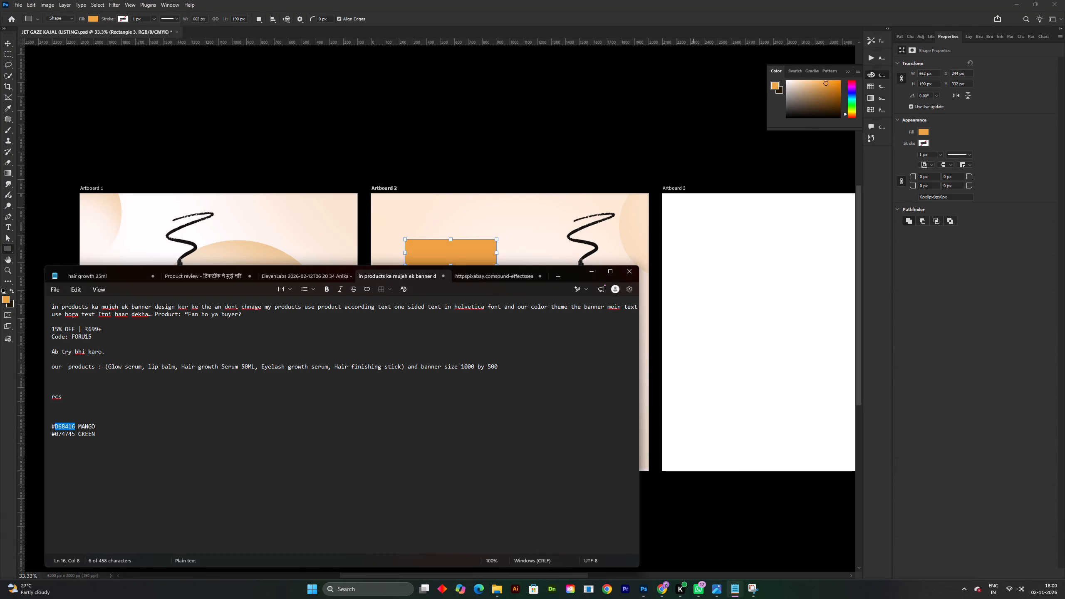
double_click(68, 433)
key(ctrl+c)
click(593, 268)
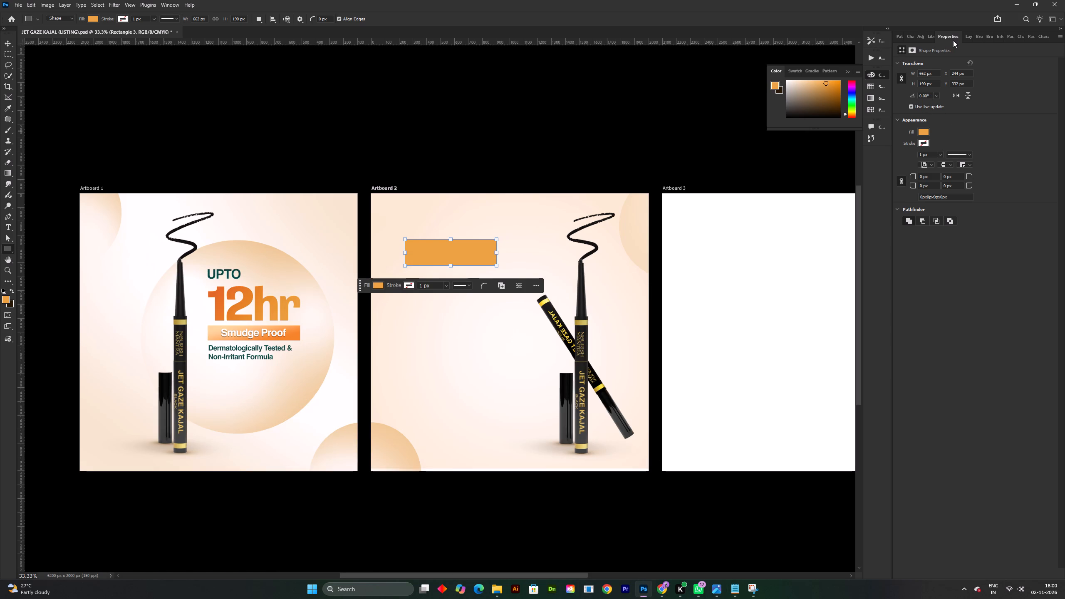
Apply the orange linear Gradient Overlay to the new rectangle on Artboard 2, leaving Color Overlay off.
key(F7)
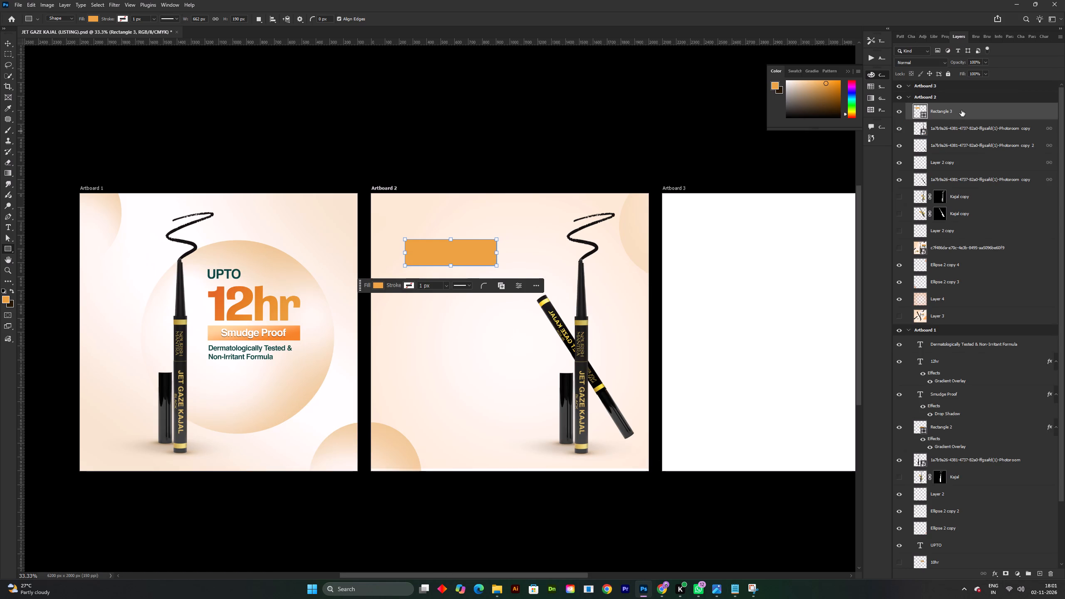
double_click(961, 110)
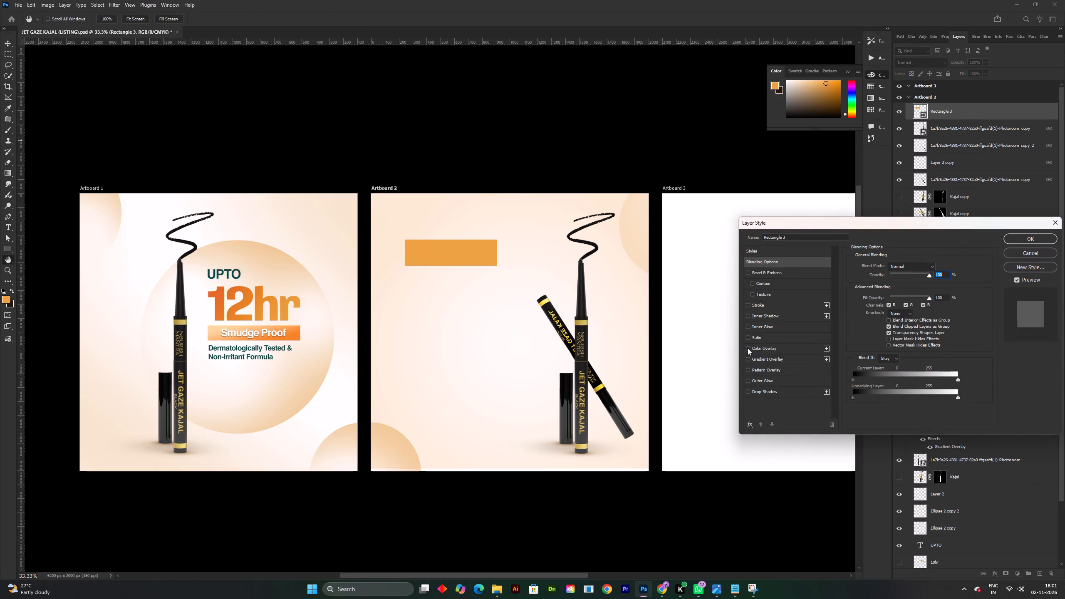
click(748, 348)
click(759, 347)
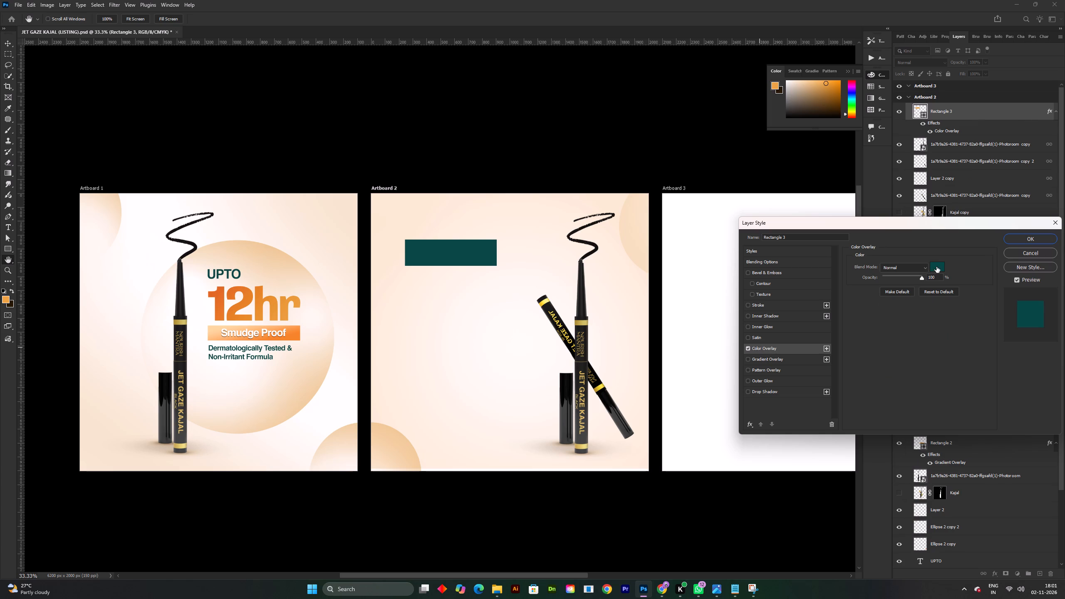
click(747, 347)
click(749, 356)
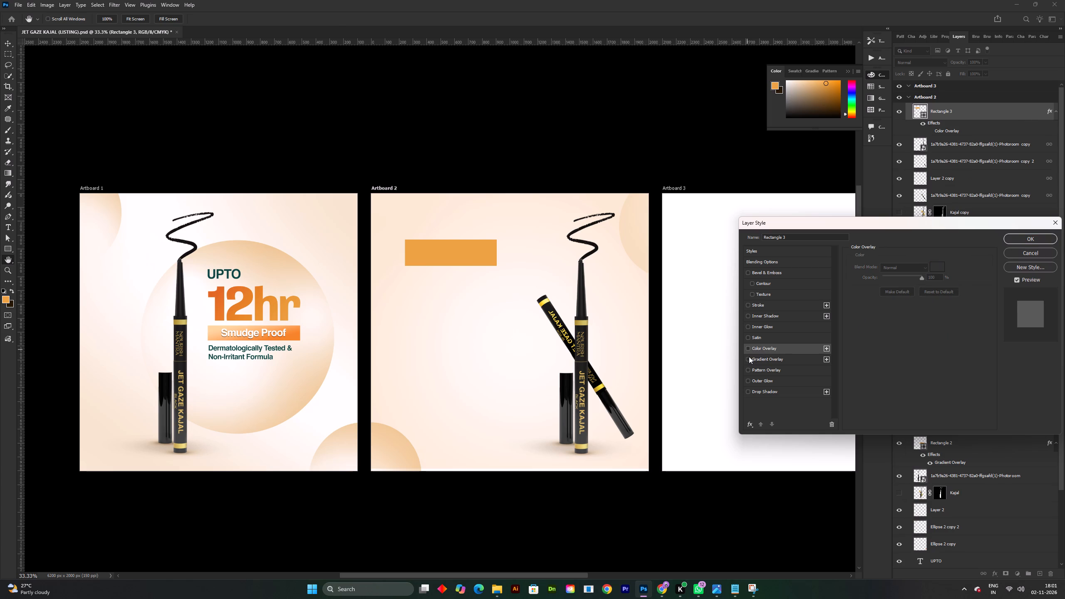
click(771, 360)
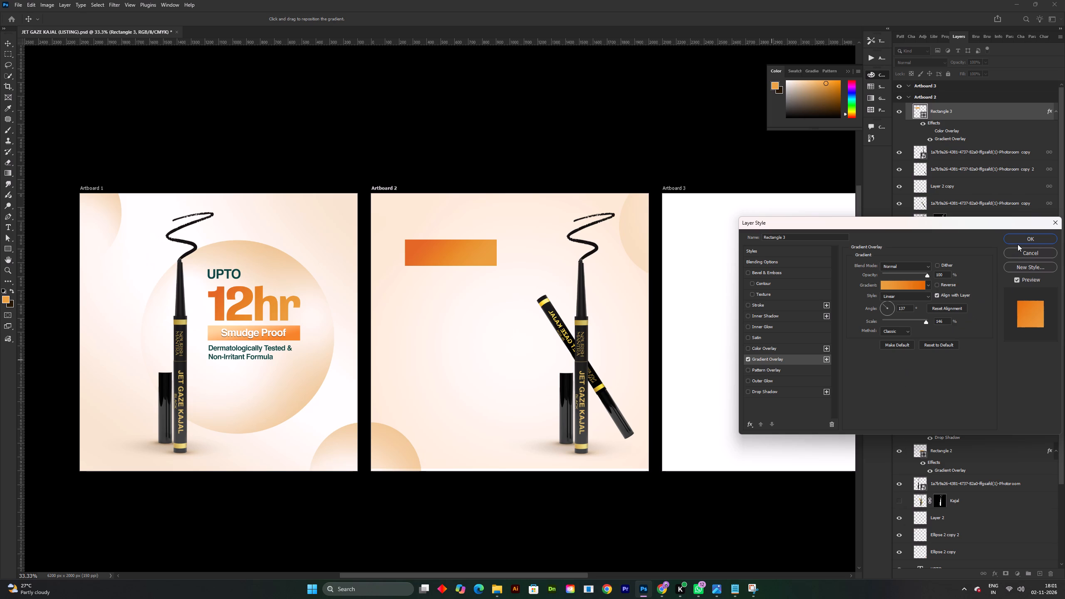
click(906, 286)
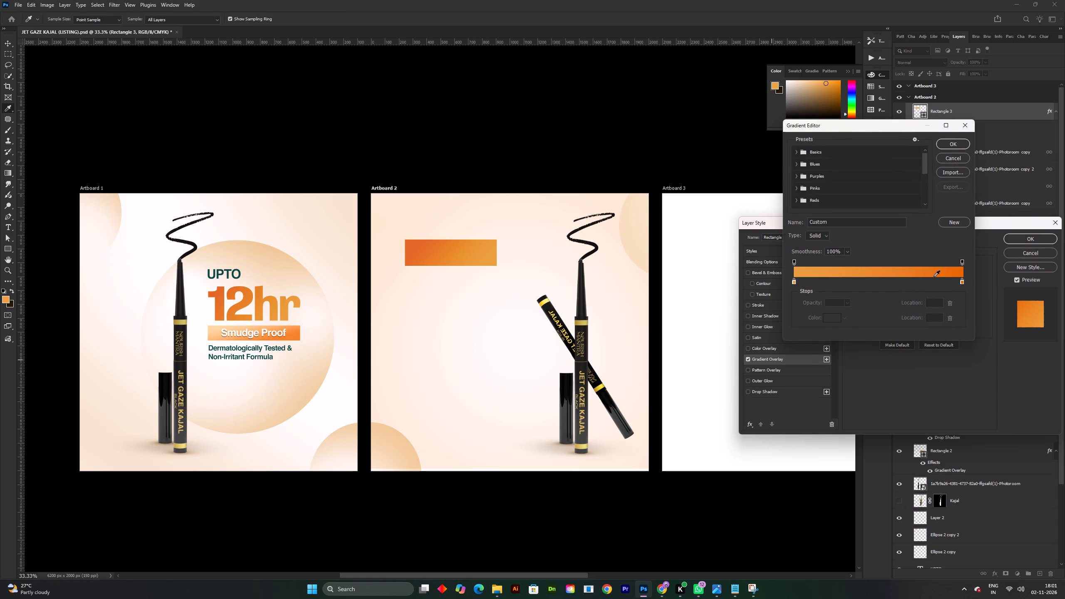
click(968, 124)
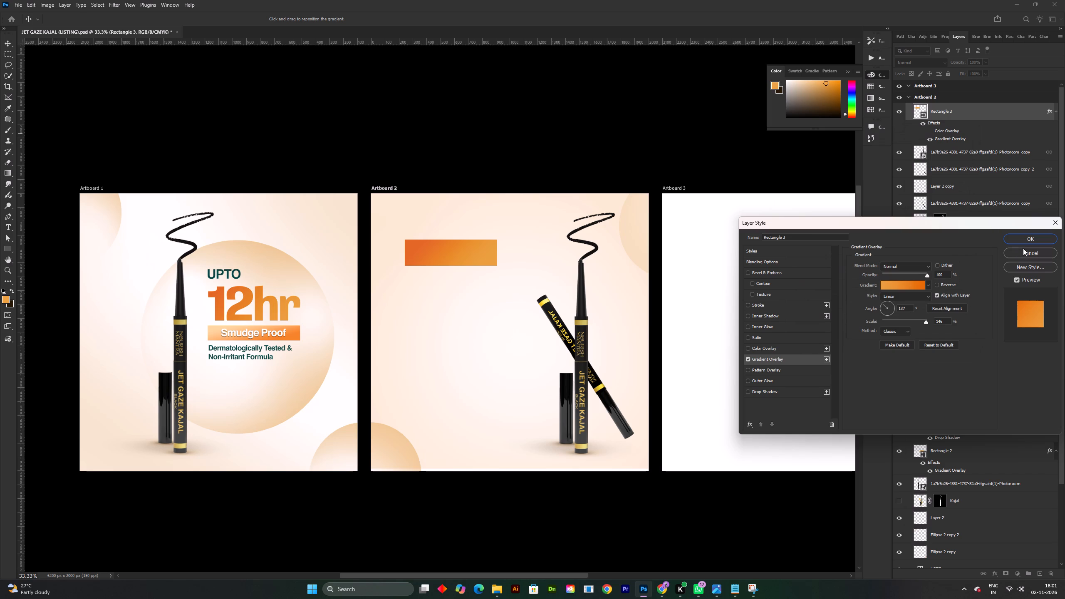
click(1027, 235)
Duplicate the orange gradient rectangle directly below the original on Artboard 2 and save the document.
key(v)
alt+click(490, 257)
alt+drag(490, 257, 488, 292)
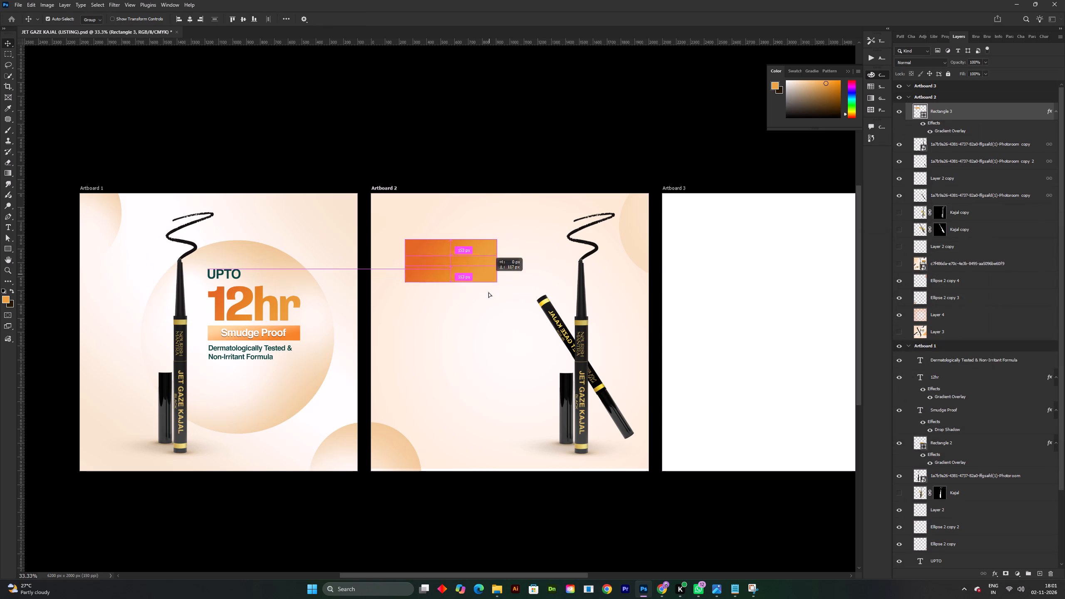
alt+drag(488, 292, 488, 308)
key(ctrl+s)
click(488, 308)
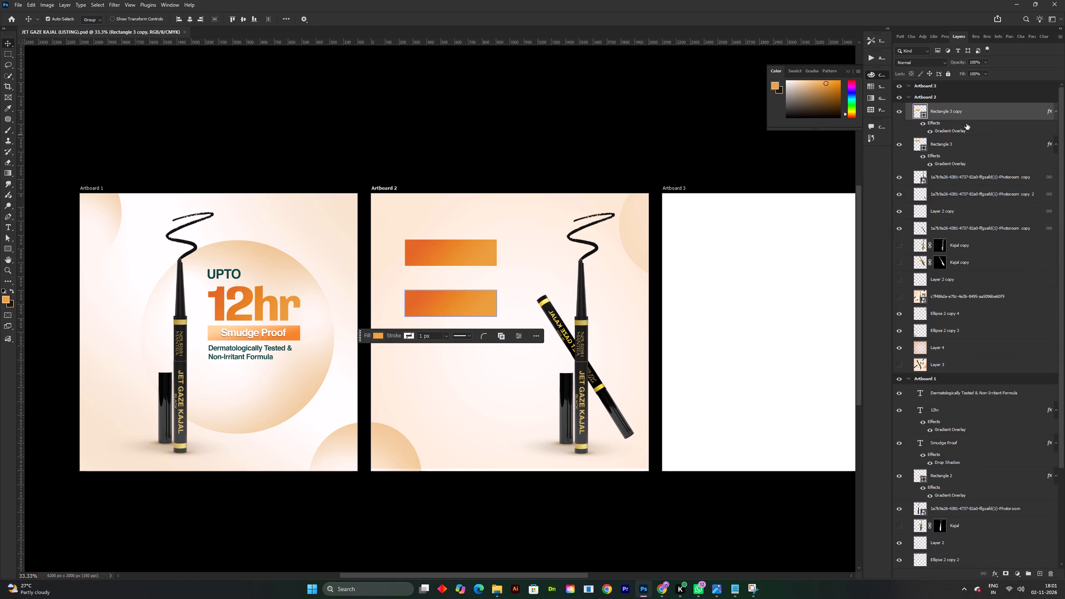
Set the end colour stop of the lower rectangle's Gradient Overlay to the copied green 074745.
double_click(960, 131)
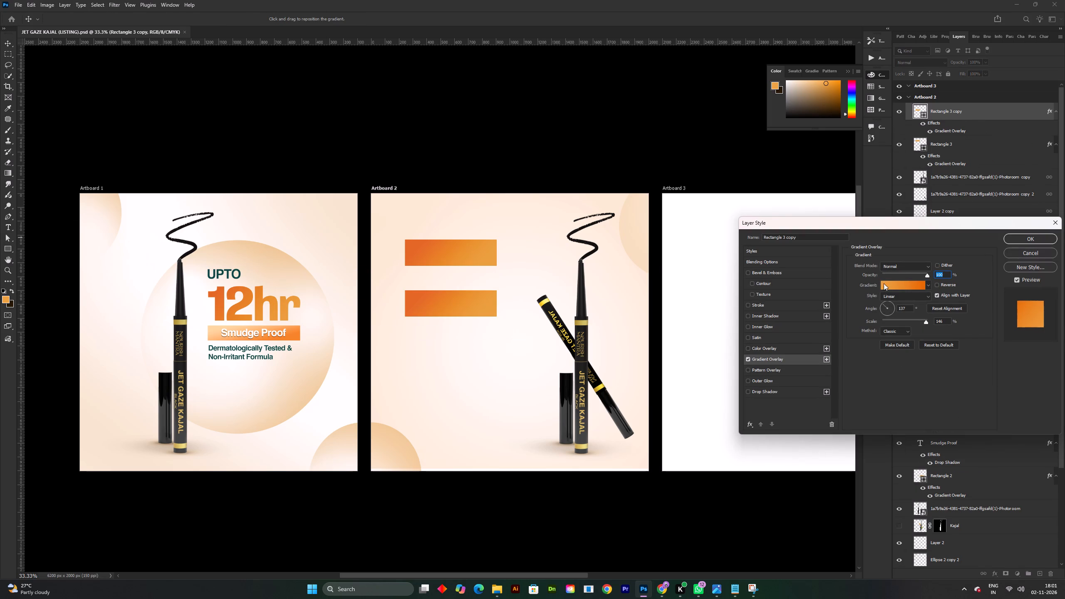
click(890, 280)
click(961, 283)
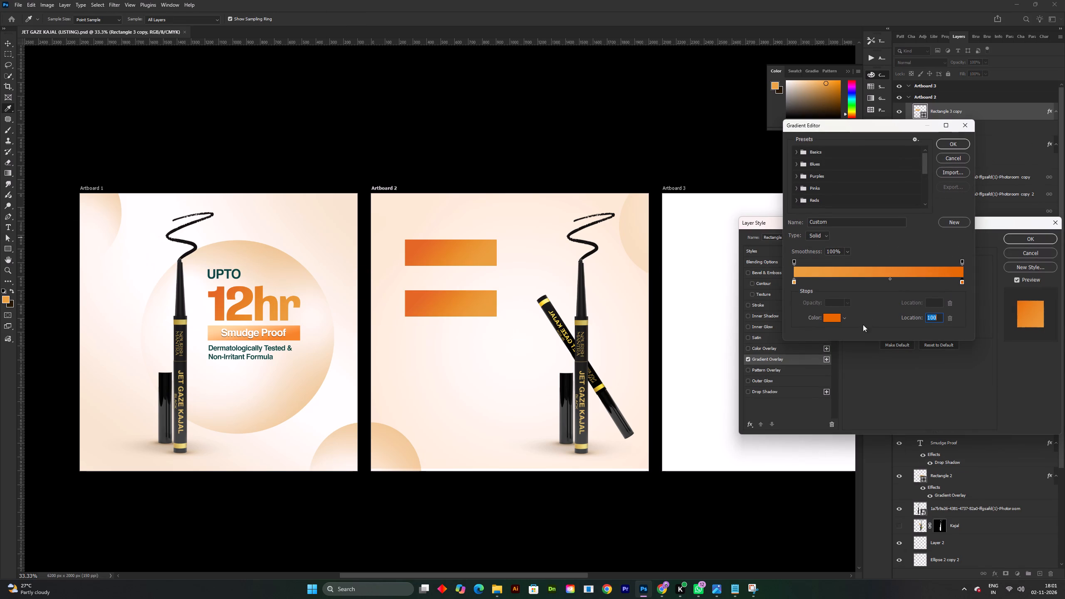
click(835, 314)
key(ctrl+v)
click(624, 428)
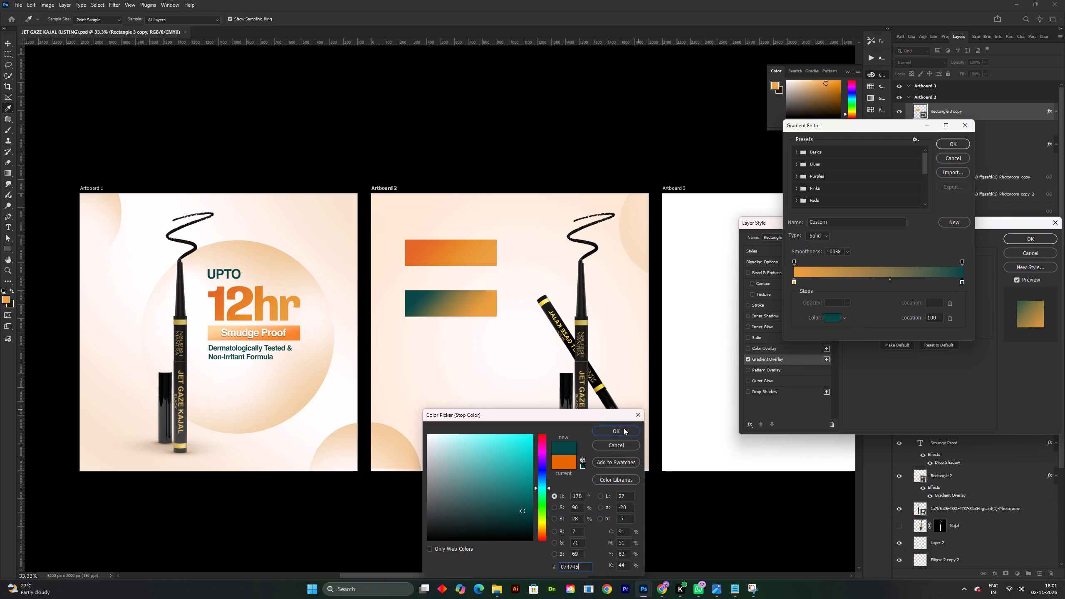
Set the start colour stop of the lower rectangle's gradient to bright teal 05b4af and apply the layer style.
click(790, 282)
click(793, 282)
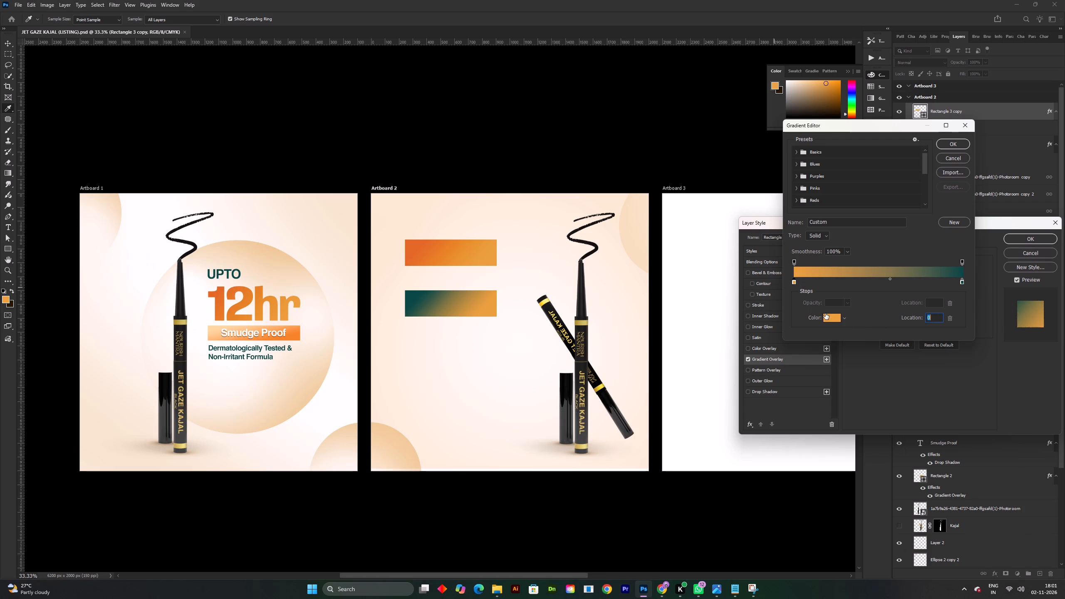
click(829, 317)
key(ctrl+v)
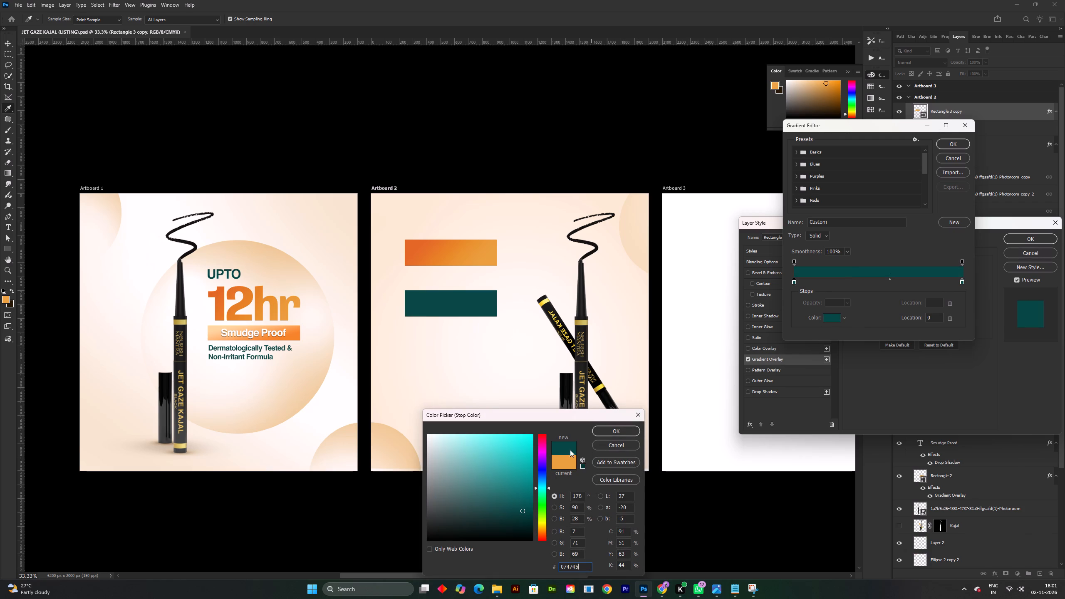
click(523, 470)
click(498, 478)
click(478, 485)
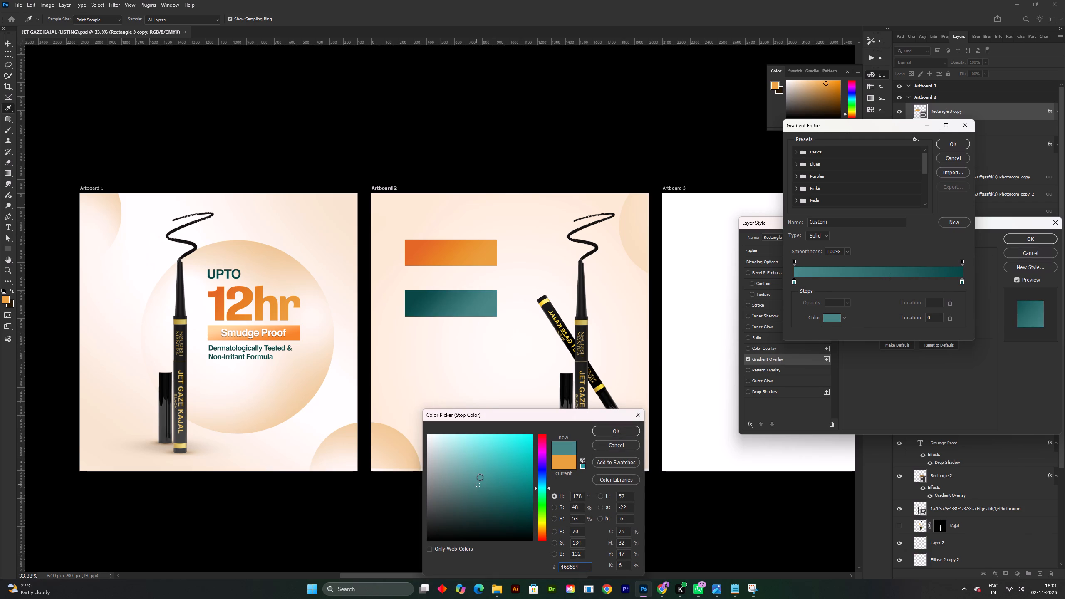
drag(480, 464, 501, 464)
click(512, 484)
click(526, 484)
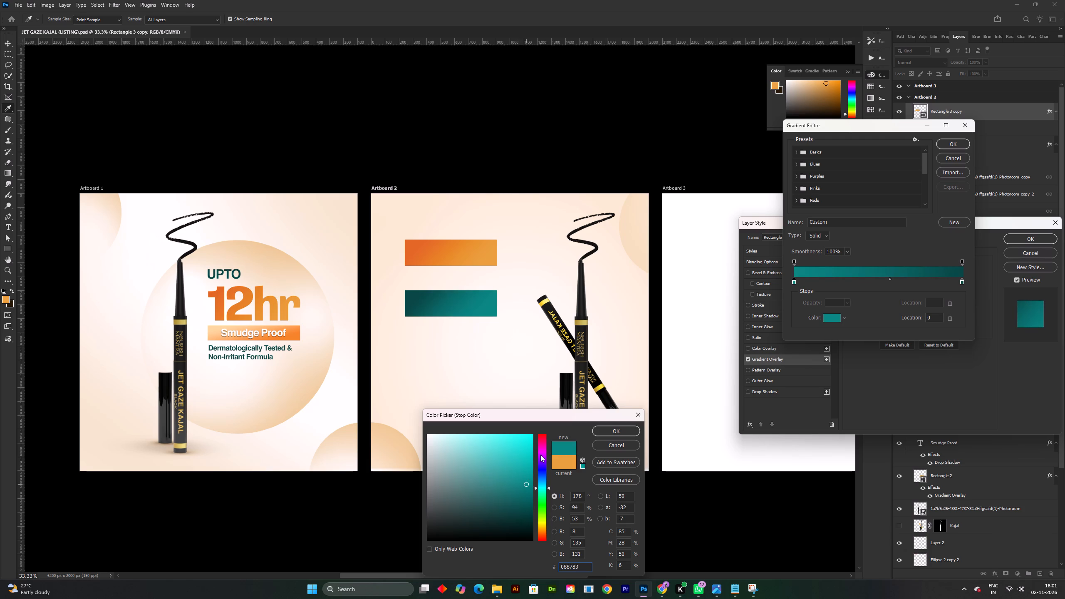
drag(527, 451, 543, 432)
drag(523, 460, 530, 465)
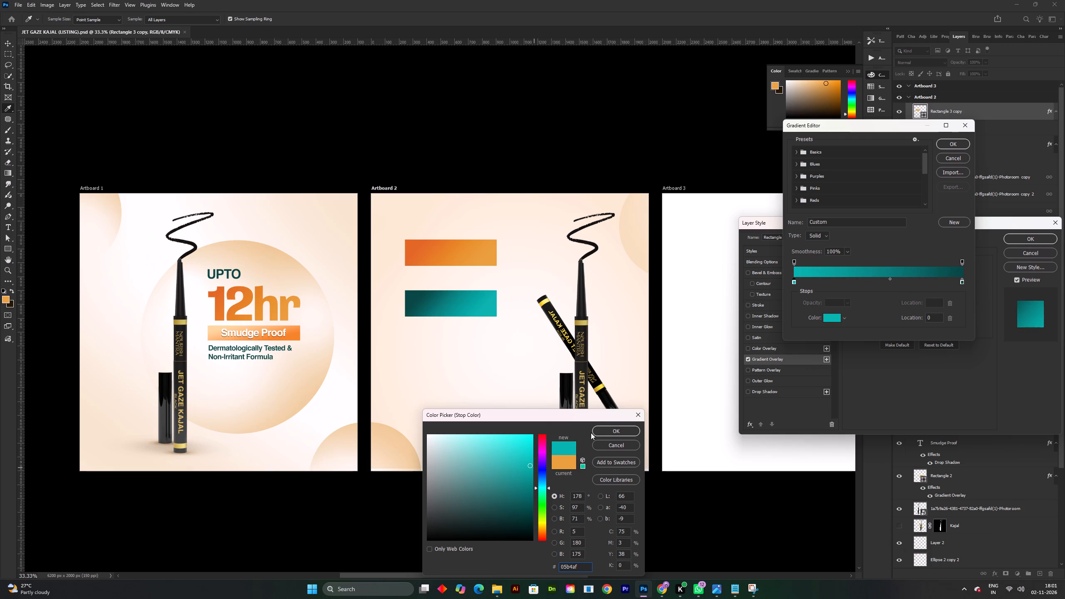
click(598, 422)
click(605, 431)
click(949, 137)
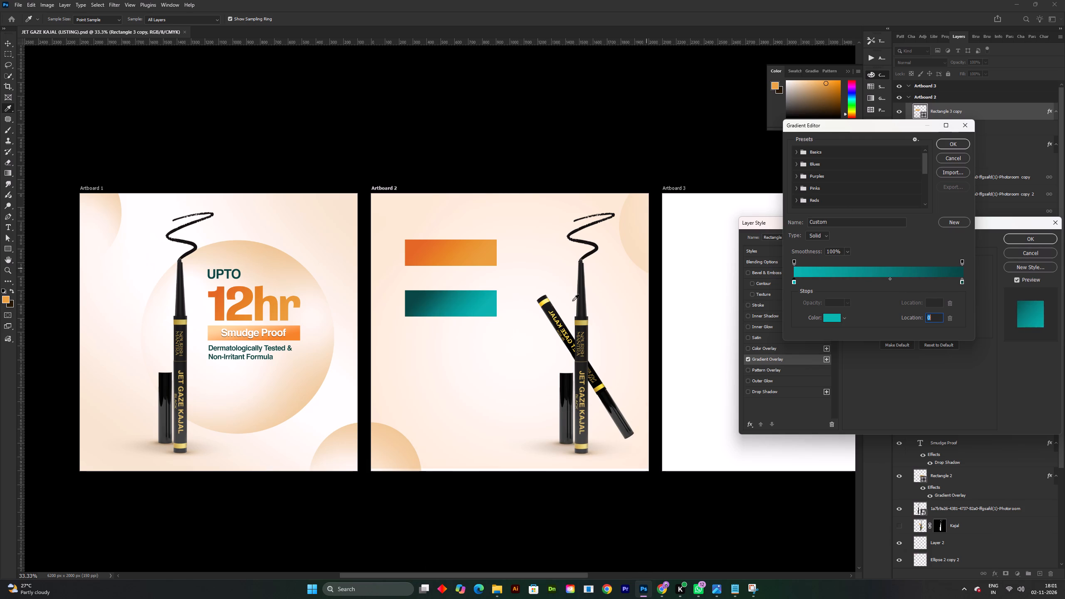
click(957, 141)
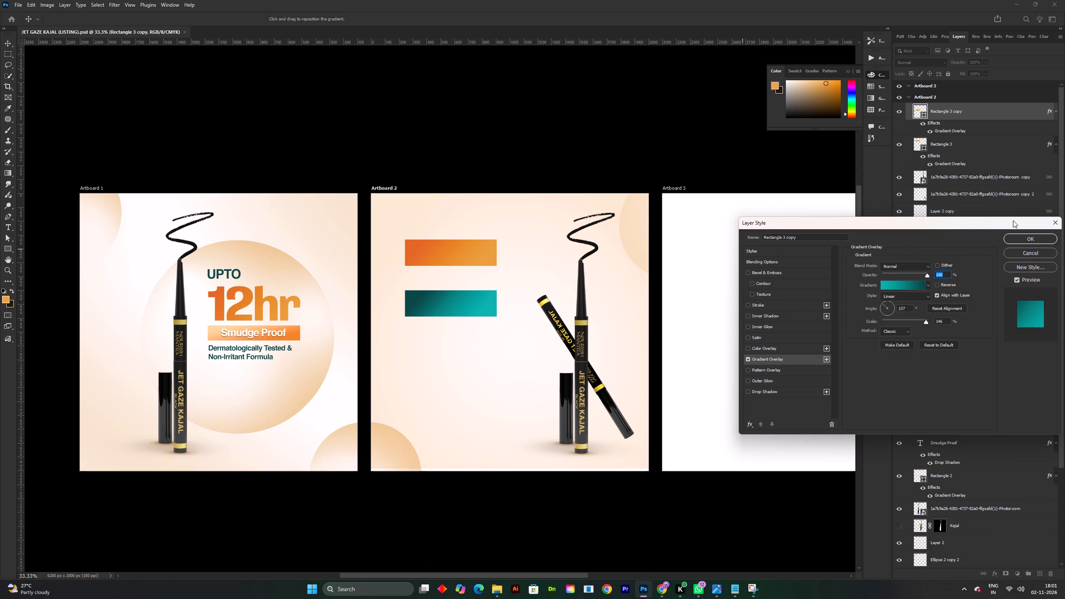
key(v)
click(1044, 242)
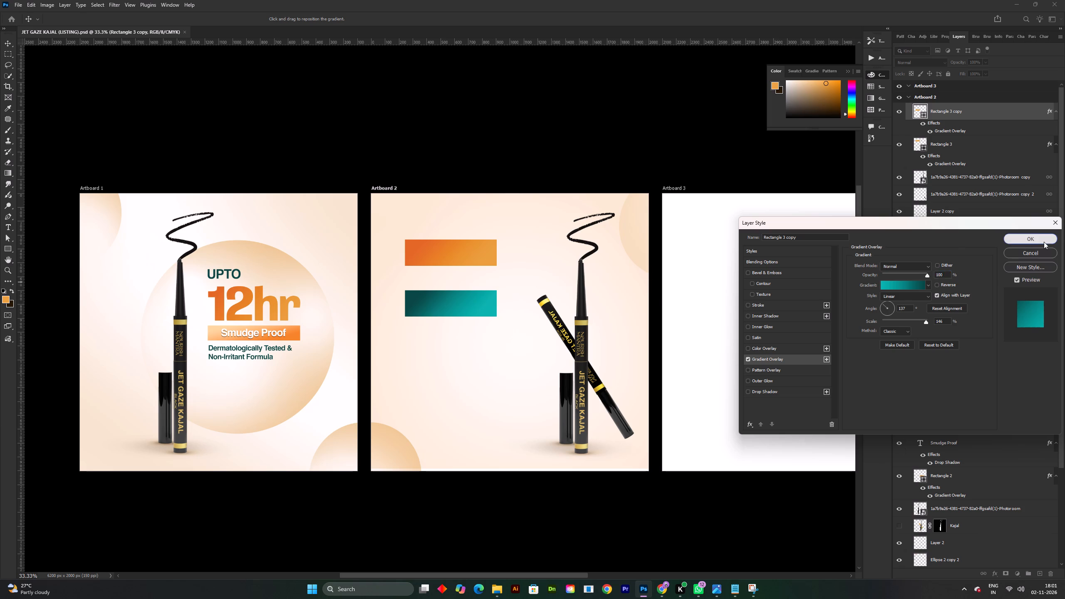
key(v)
Add the text "1500+" in white Helvetica Bold, 72 pt, in the empty area below the teal rectangle.
key(t)
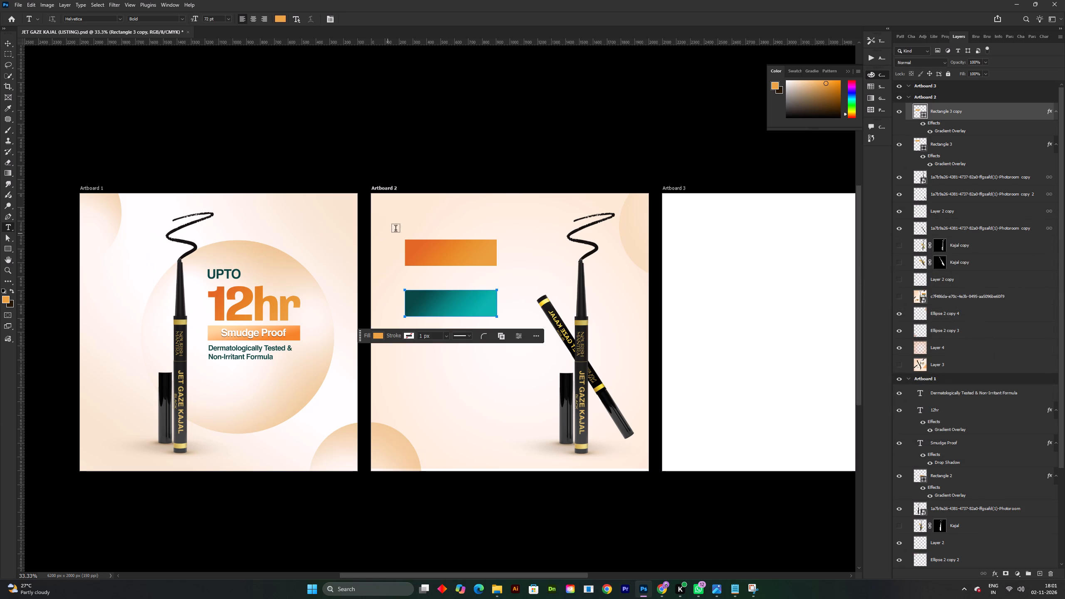
click(462, 398)
key(BackSpace)
text(1500)
key(plus)
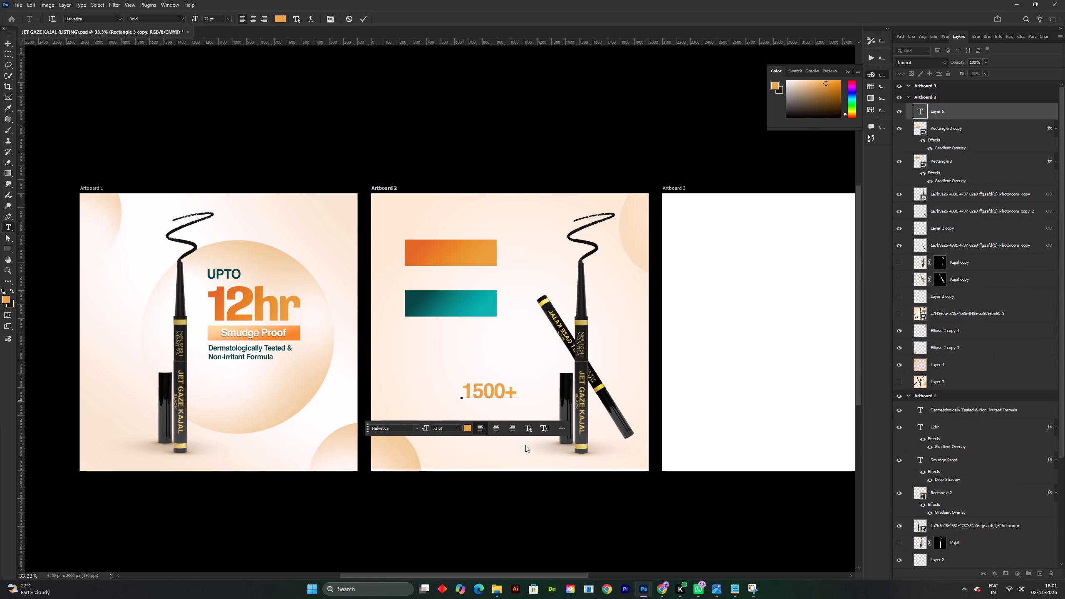
click(366, 15)
click(280, 17)
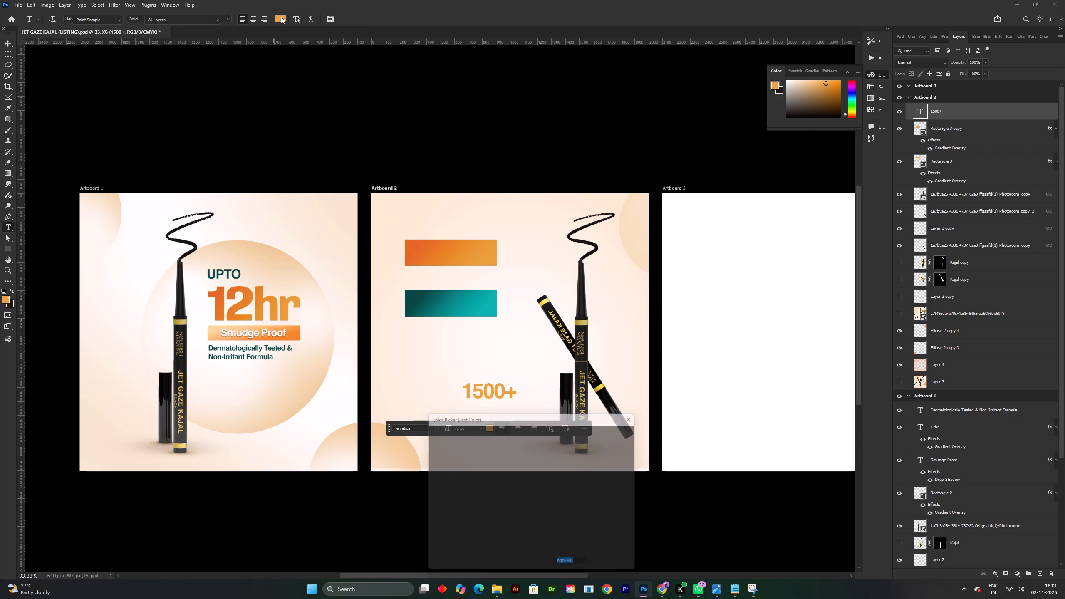
drag(477, 465, 412, 418)
click(614, 435)
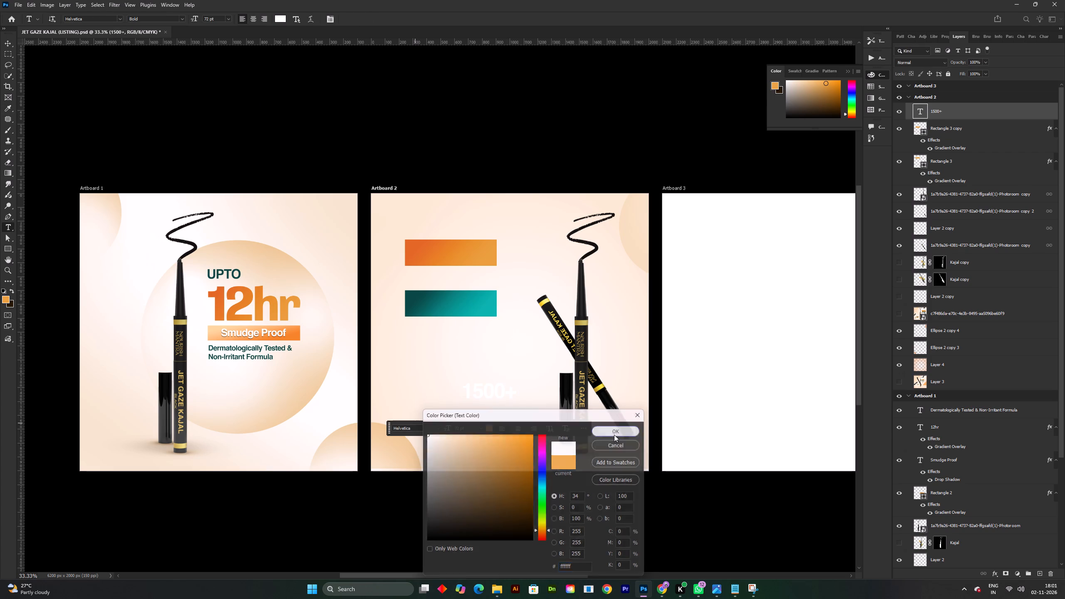
Move the white "1500+" text onto the teal rectangle and fine-tune its position so it sits centred.
key(ctrl+t)
drag(490, 391, 451, 303)
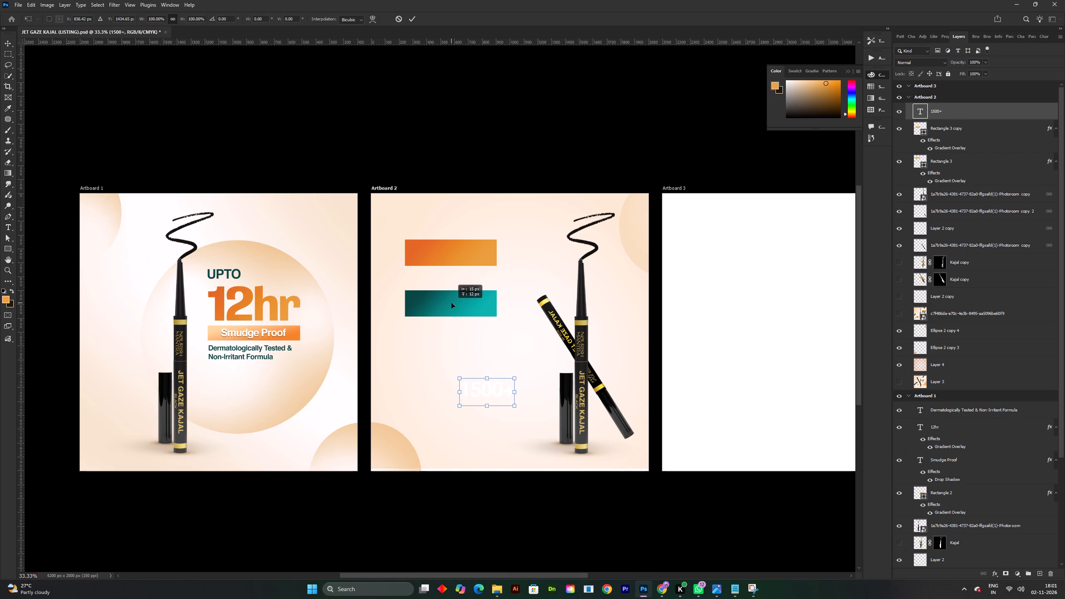
drag(451, 303, 451, 306)
click(491, 340)
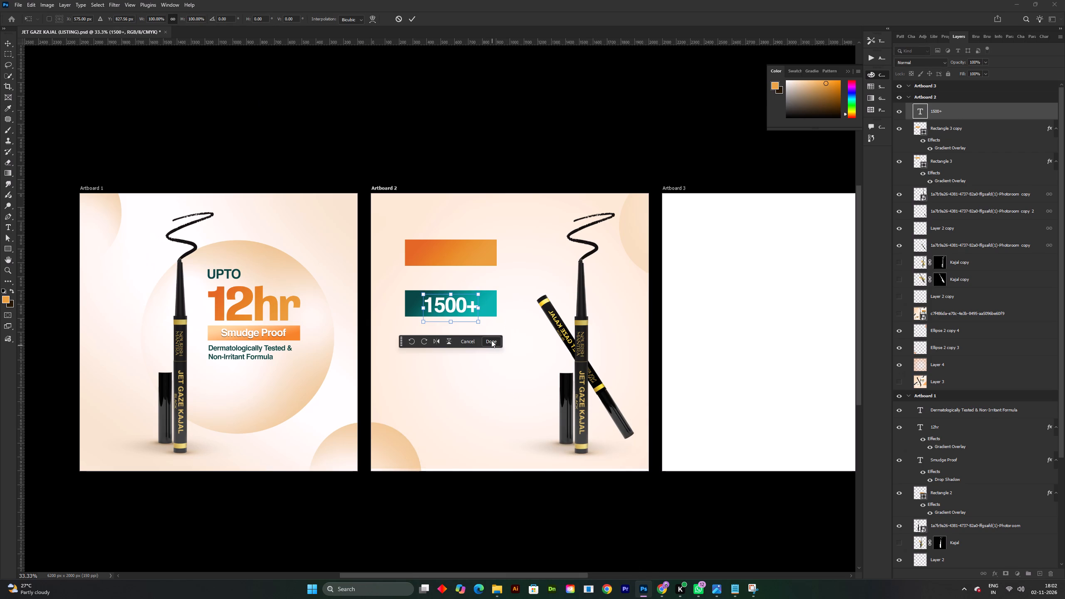
shift+scroll(463, 310, up, 2)
key(space)
drag(451, 305, 460, 313)
key(v)
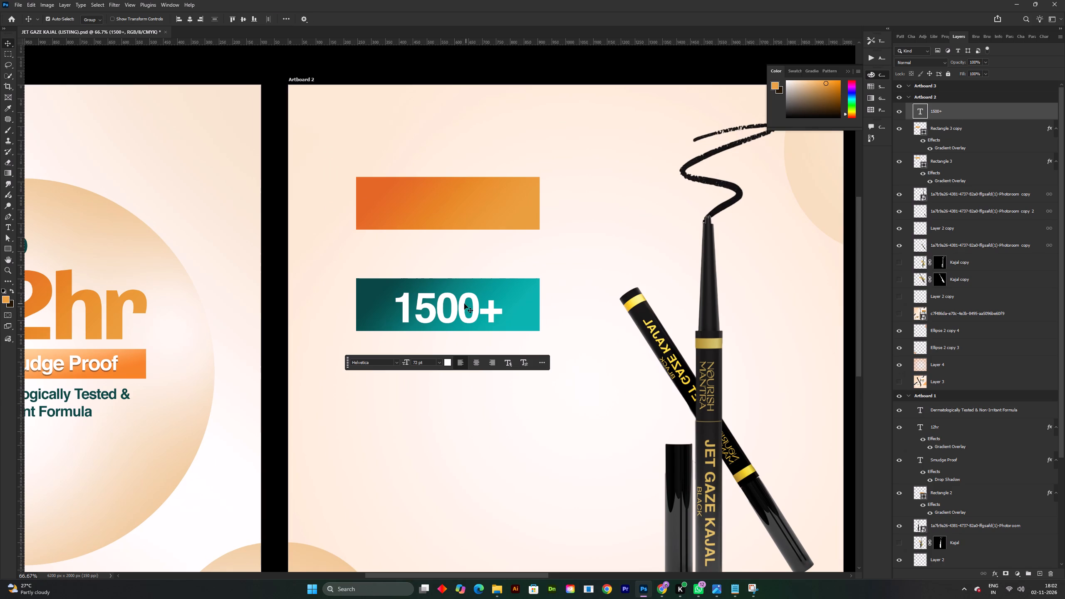
drag(462, 304, 462, 299)
Duplicate the "1500+" text upward onto the orange rectangle, centred, and deselect it.
shift+scroll(462, 299, down, 1)
alt+drag(462, 299, 469, 226)
scroll(469, 226, down, 2)
click(537, 143)
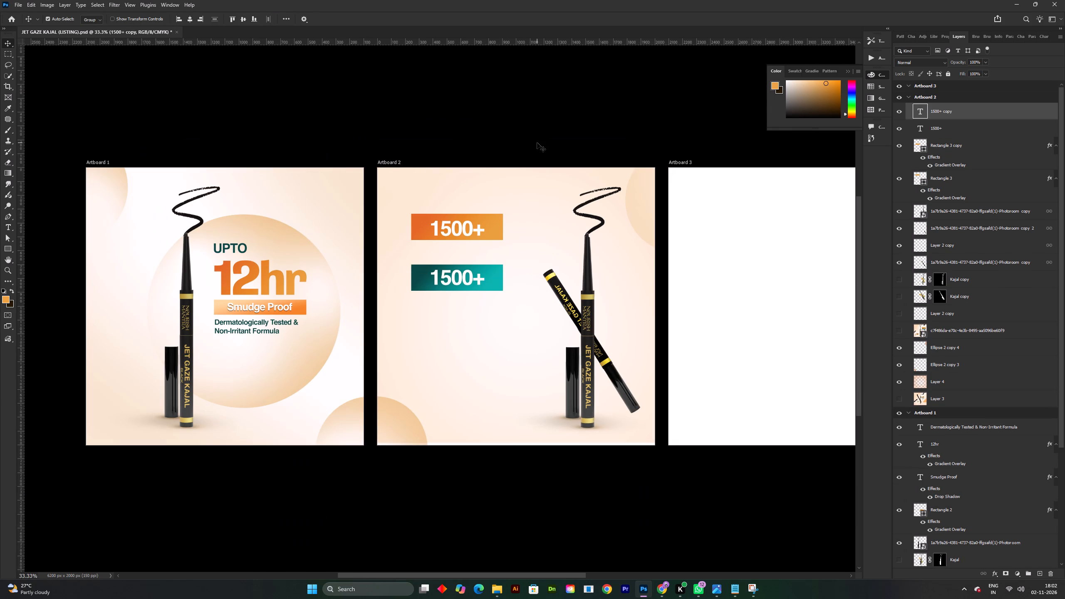
Compare the orange and teal "1500+" banners on Artboard 2 with the text and "Smudge Proof" banner design on Artboard 1.
key(space)
key(space)
drag(533, 226, 534, 234)
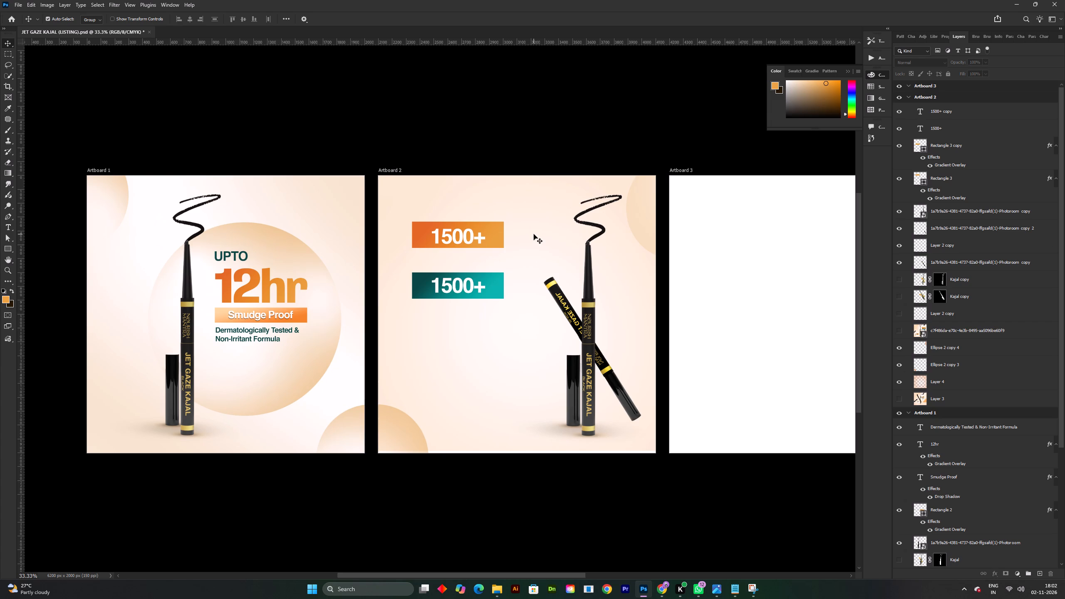
shift+scroll(357, 309, up, 1)
key(space)
drag(389, 338, 472, 337)
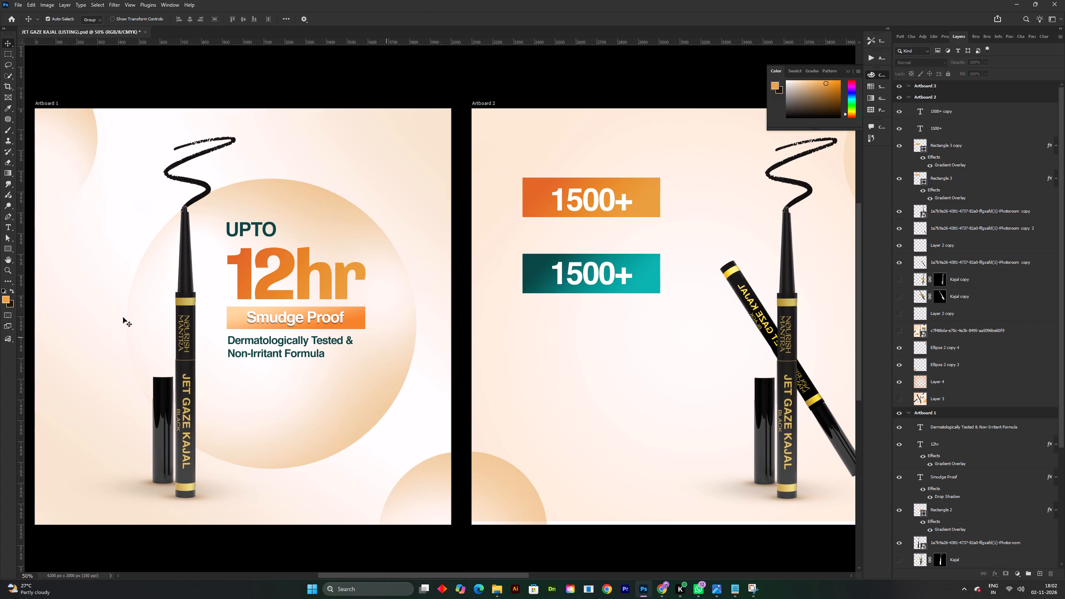
click(357, 319)
shift+scroll(451, 249, down, 1)
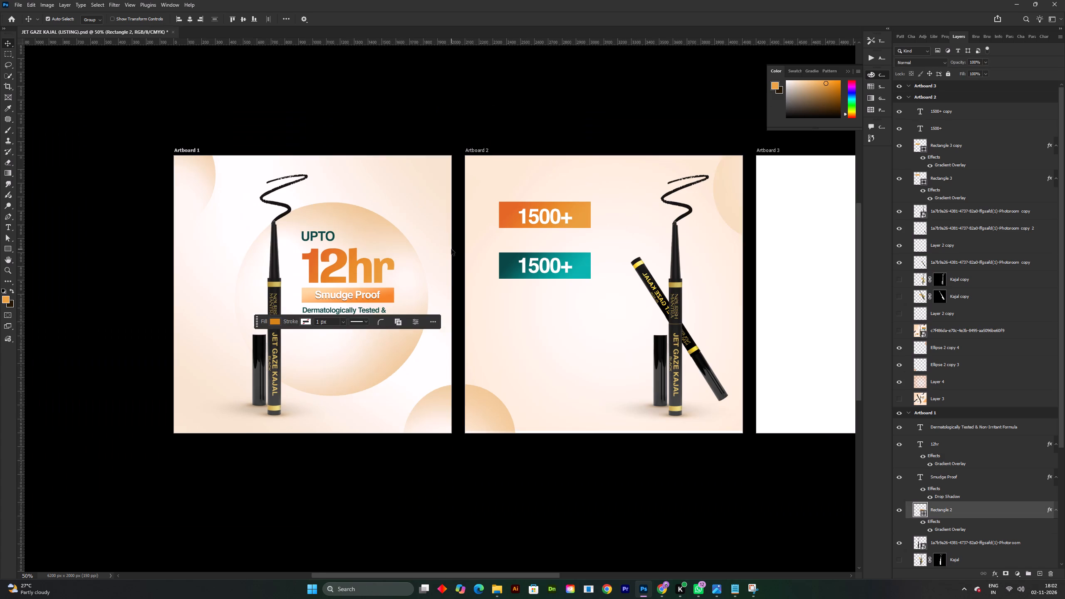
key(space)
drag(518, 270, 406, 307)
click(397, 155)
key(space)
drag(374, 351, 332, 351)
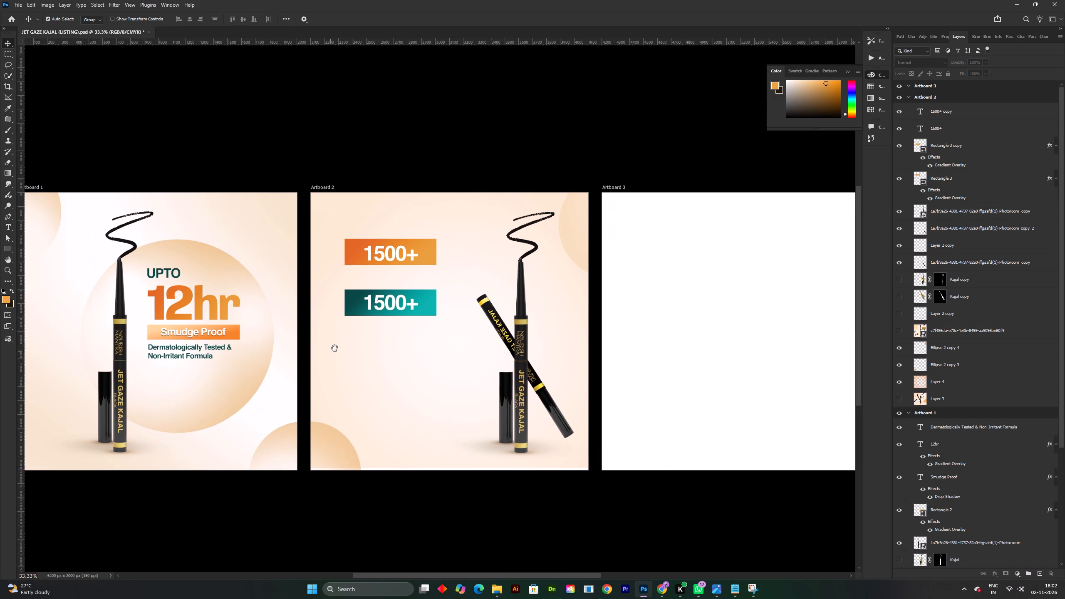
shift+scroll(389, 350, up, 2)
shift+scroll(389, 362, down, 1)
key(space)
drag(392, 356, 444, 370)
shift+scroll(444, 370, up, 1)
shift+scroll(444, 370, down, 2)
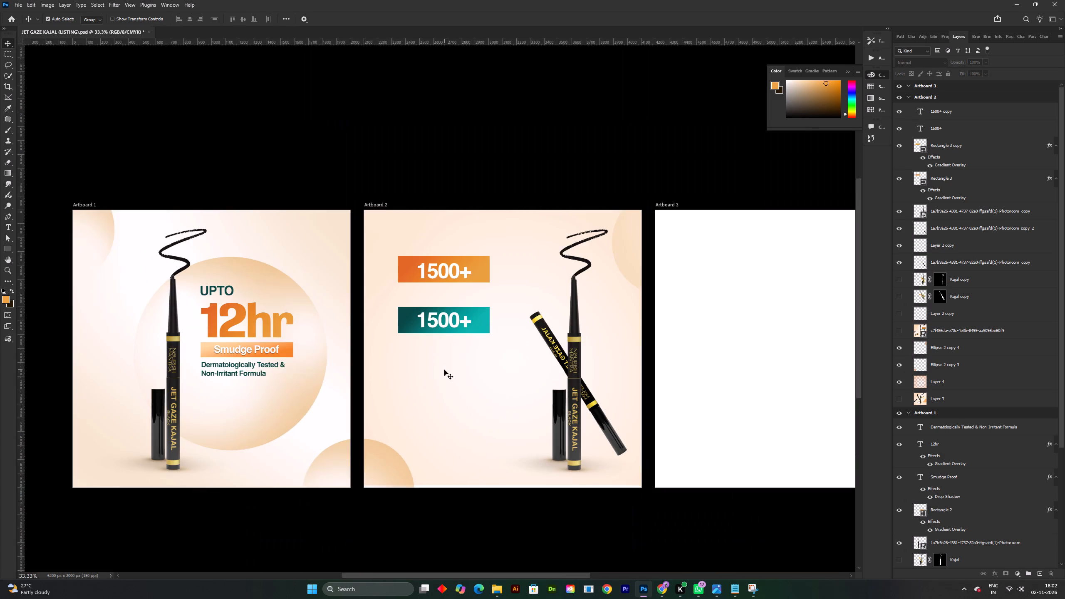
key(space)
key(space)
key(space)
key(space)
Delete the orange gradient rectangle and its white "1500+" text from Artboard 2.
scroll(444, 370, up, 2)
shift+scroll(445, 370, up, 1)
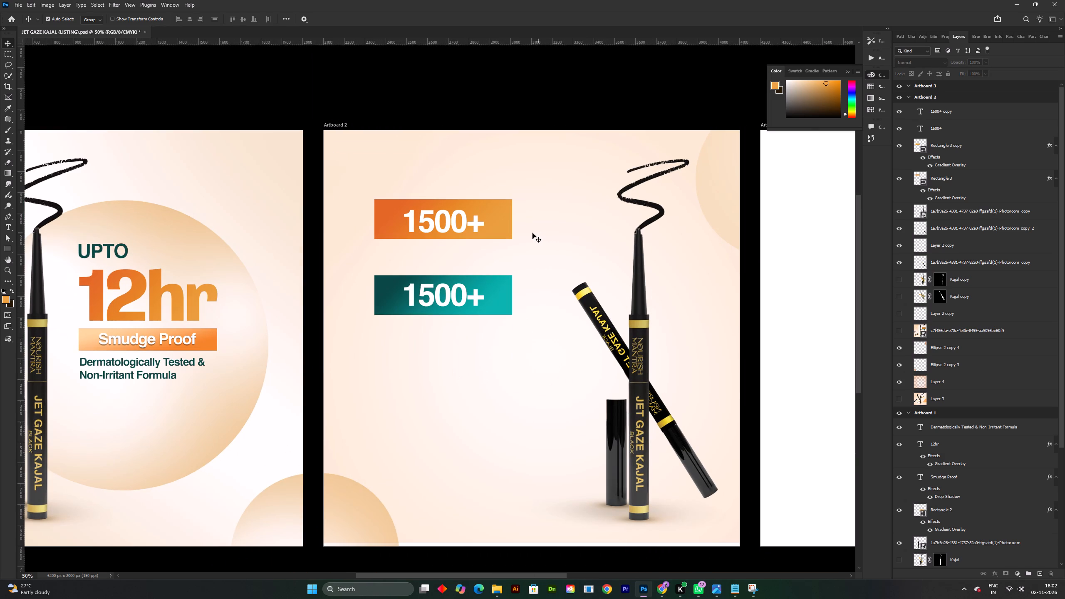
click(504, 228)
key(Delete)
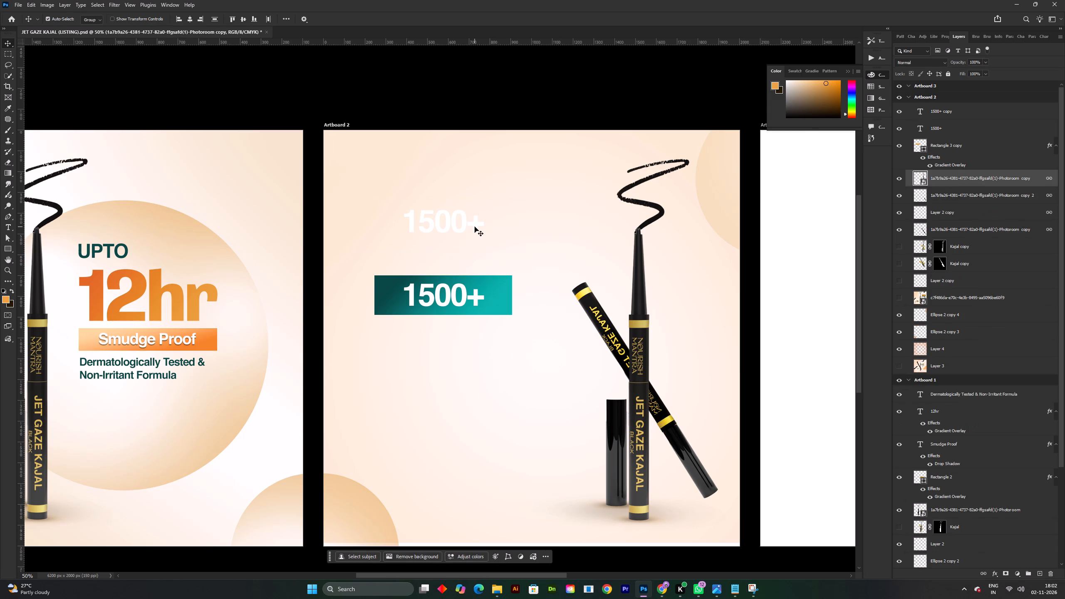
click(475, 227)
key(Delete)
Select the teal rectangle together with its "1500+" text and link the two layers.
click(495, 290)
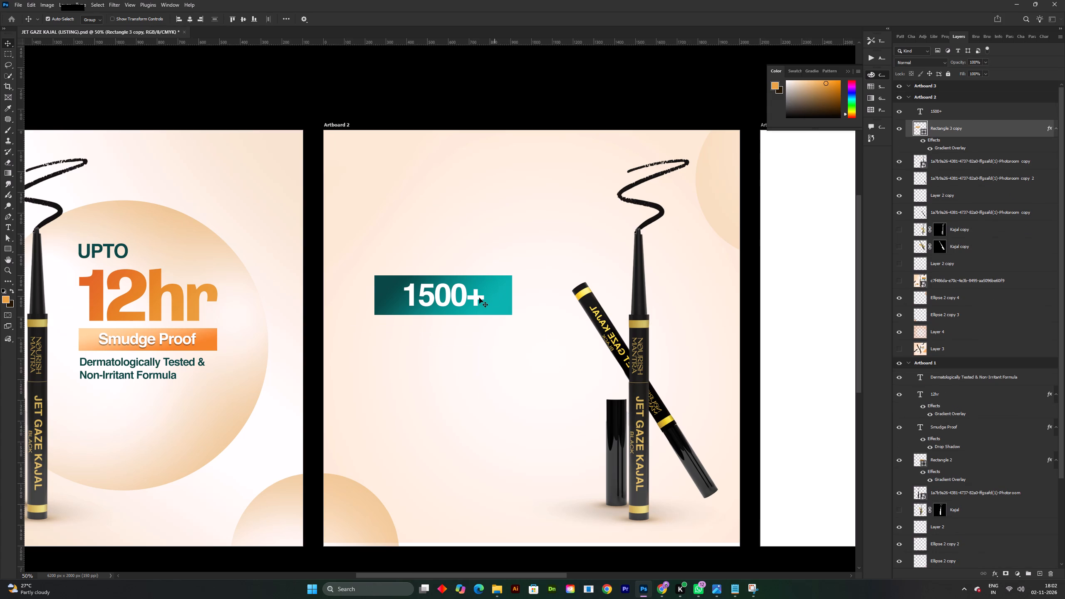
click(478, 299)
click(496, 294)
shift+click(477, 295)
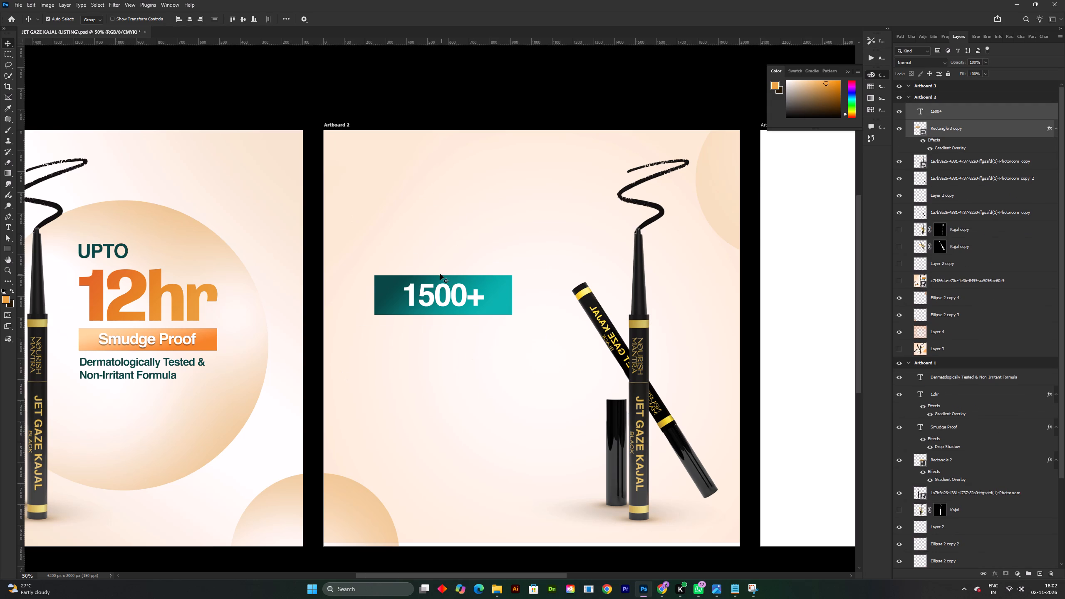
click(981, 573)
Move the linked teal "1500+" banner straight up to where the orange banner was, and save the document.
drag(493, 296, 492, 233)
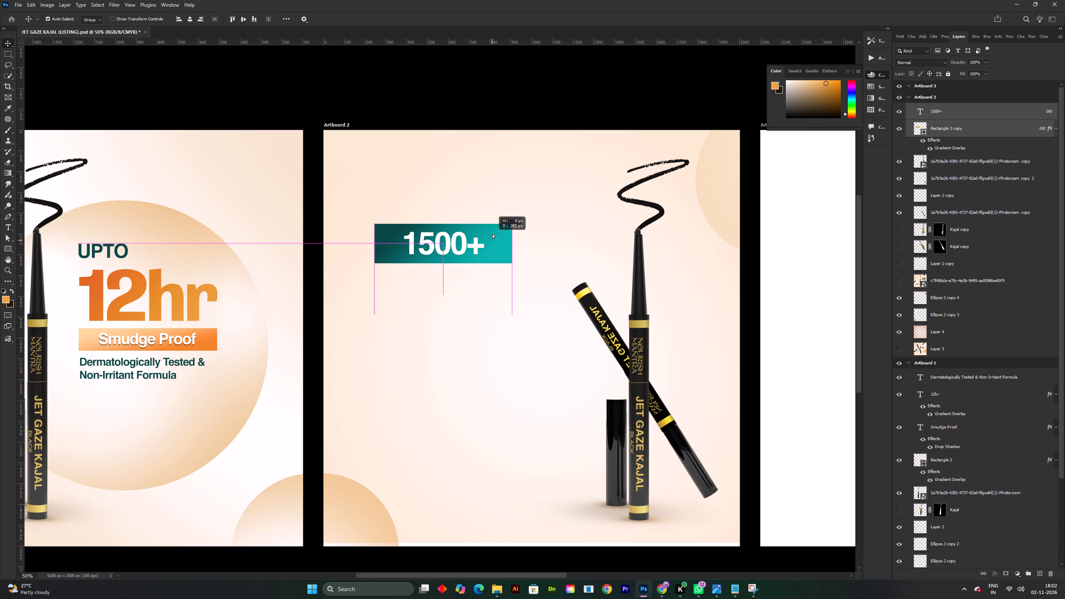
drag(492, 233, 492, 227)
key(ctrl+s)
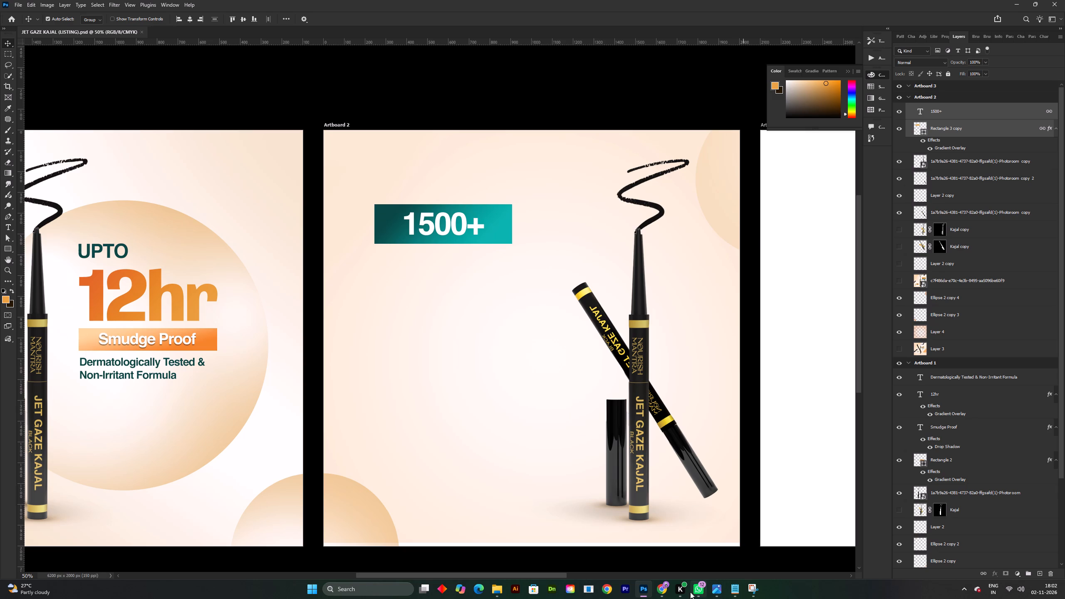
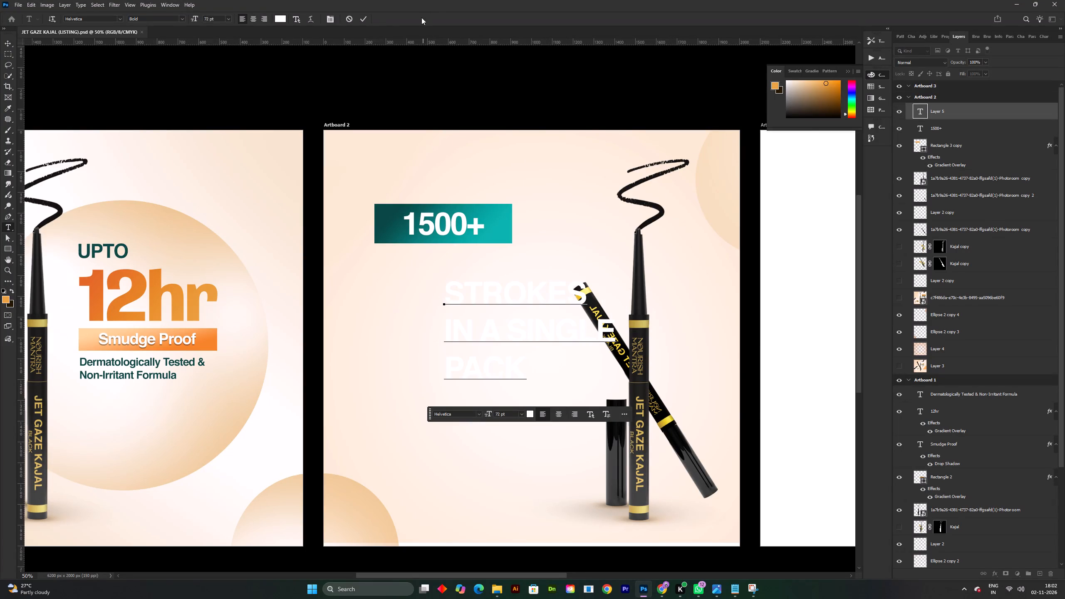
Commit the "STROKES IN A SINGLE PACK" text and set its colour to the green hex 074745 copied from the Notepad notes.
click(364, 18)
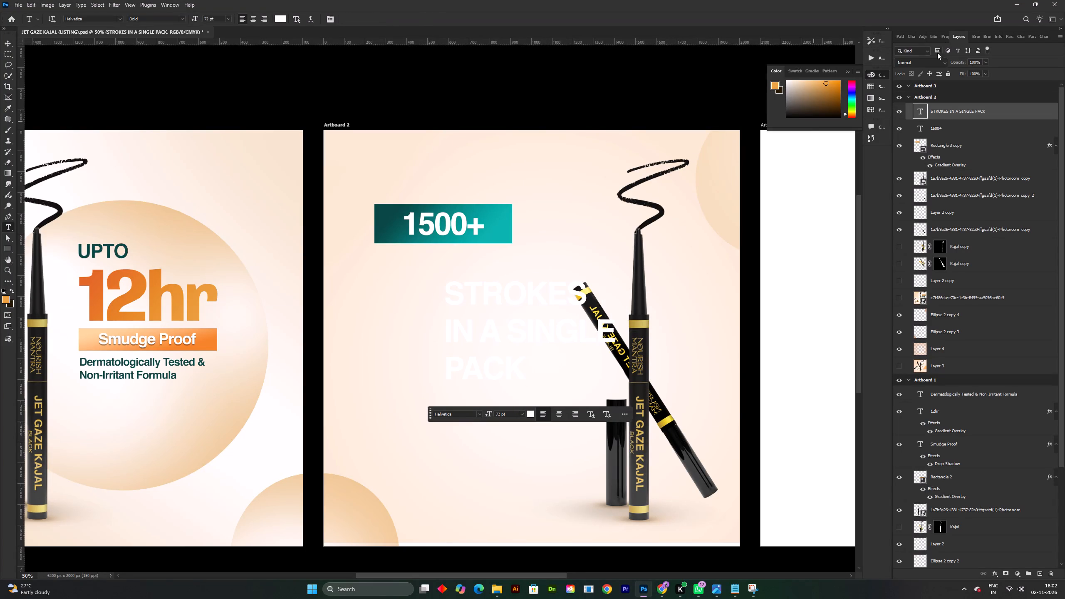
click(941, 35)
click(974, 129)
key(ctrl+v)
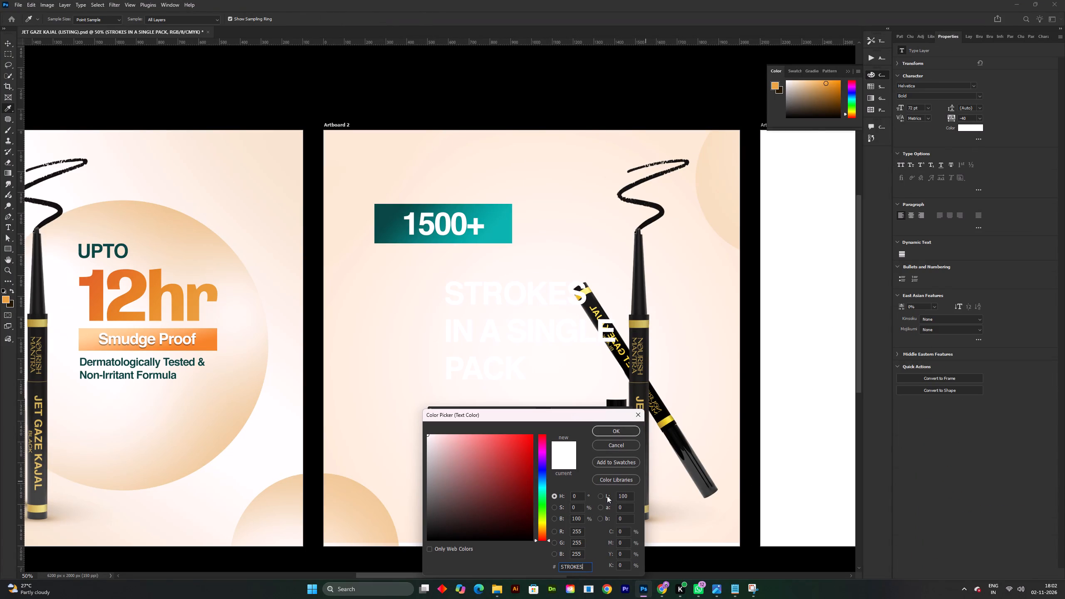
click(617, 434)
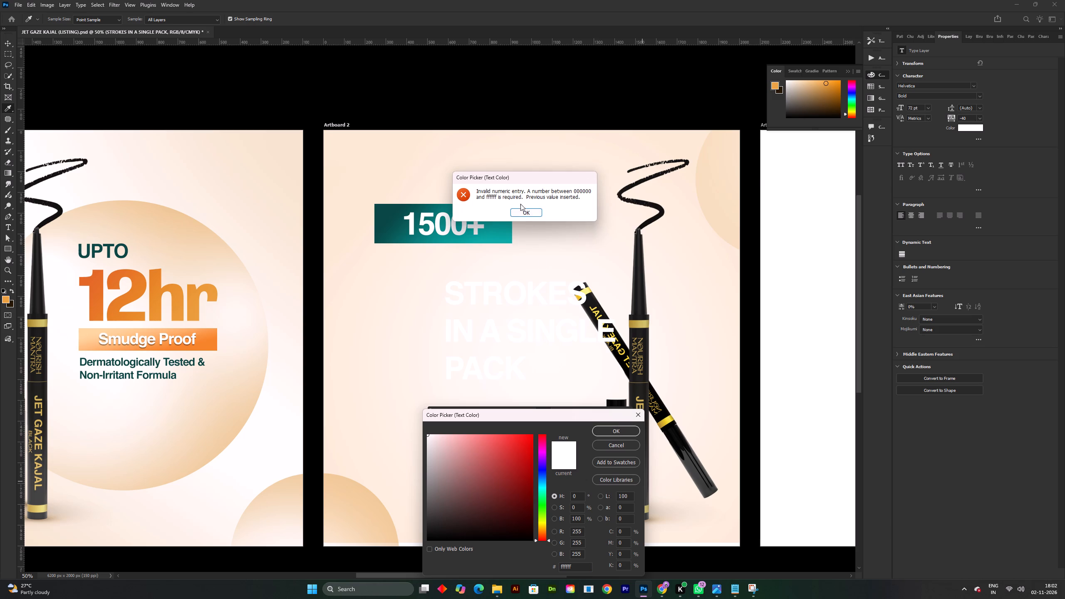
click(521, 213)
key(ctrl+v)
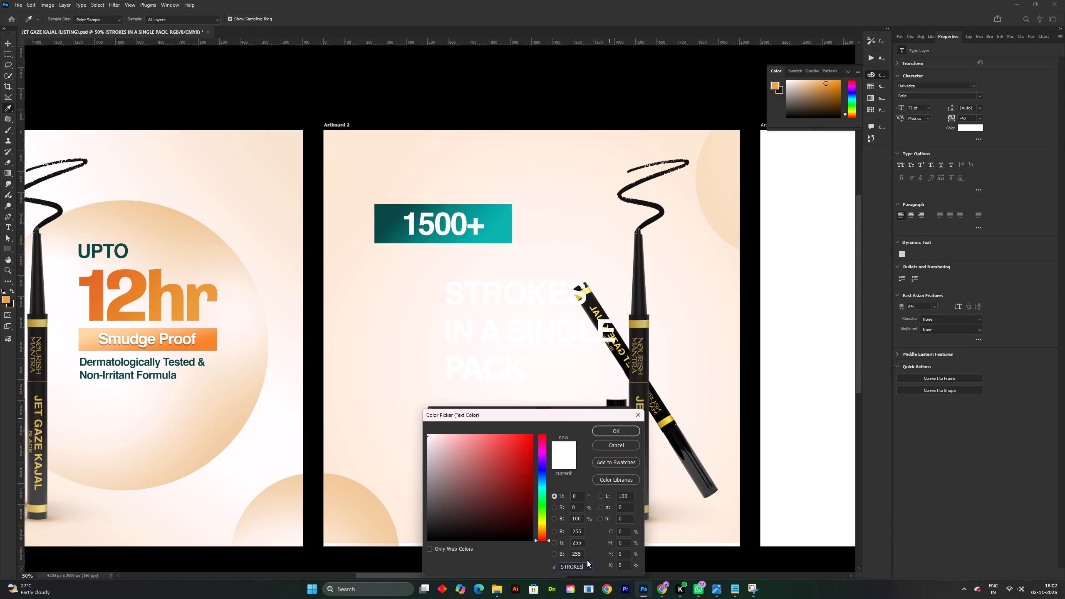
key(BackSpace)
key(BackSpace)
key(BackSpace)
key(BackSpace)
key(BackSpace)
key(BackSpace)
key(BackSpace)
key(BackSpace)
key(BackSpace)
key(BackSpace)
key(BackSpace)
key(BackSpace)
key(BackSpace)
key(BackSpace)
key(BackSpace)
key(BackSpace)
key(BackSpace)
key(BackSpace)
key(BackSpace)
key(BackSpace)
click(728, 594)
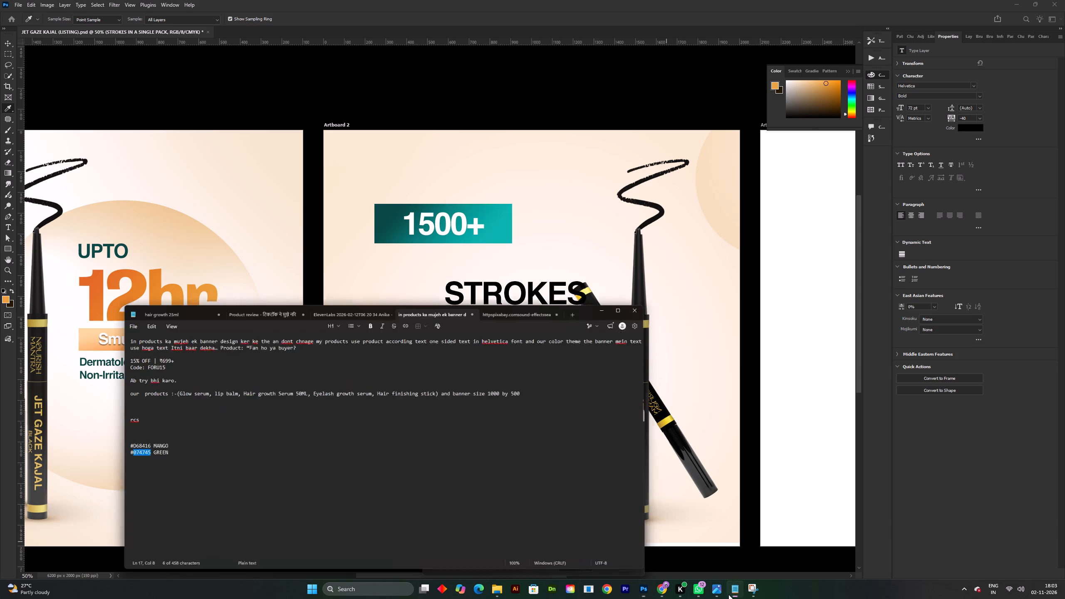
key(ctrl+c)
key(ctrl+c)
key(ctrl+c)
key(ctrl+c)
click(590, 276)
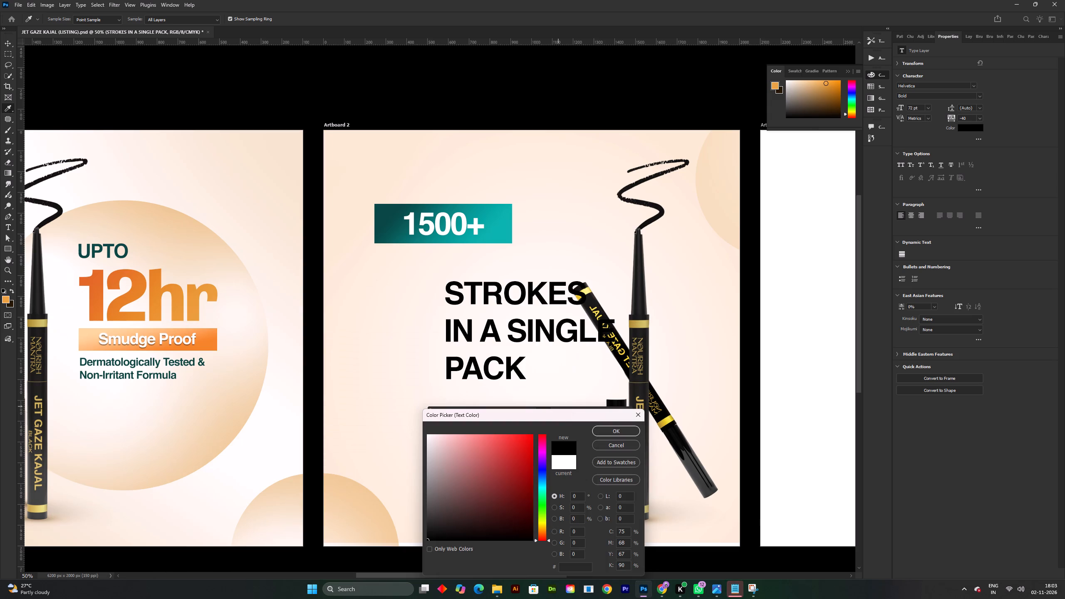
ctrl+click(572, 572)
key(ctrl+v)
click(614, 432)
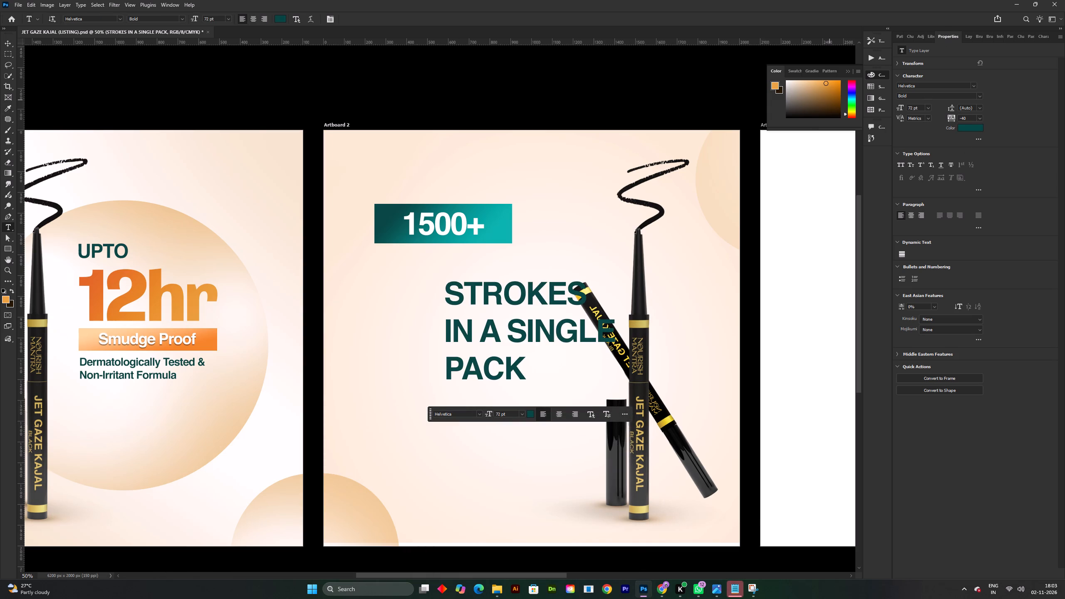
Scale the "STROKES IN A SINGLE PACK" text to about 68.64% and place it directly under the "1500+" banner.
click(4, 44)
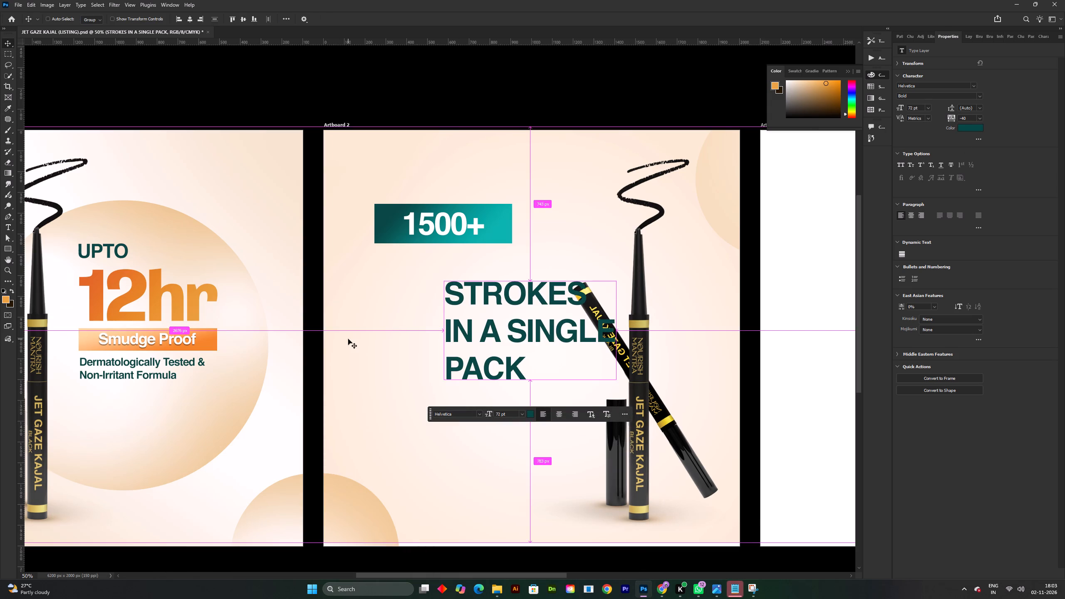
key(ctrl+t)
double_click(616, 337)
drag(574, 337, 523, 337)
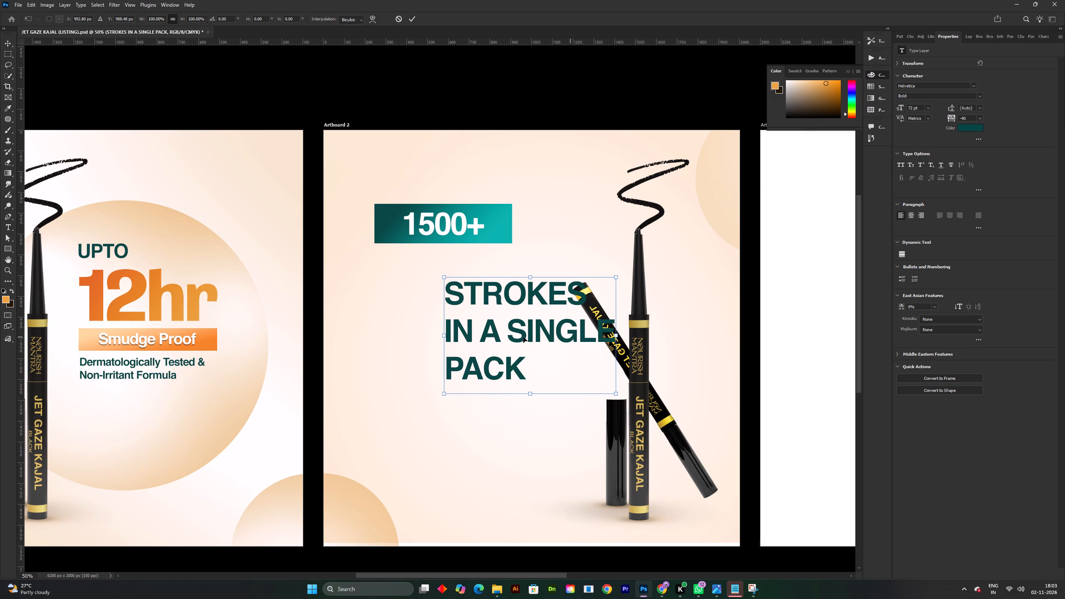
drag(523, 337, 473, 336)
click(473, 336)
drag(474, 336, 485, 336)
drag(460, 329, 489, 312)
key(ctrl+t)
drag(547, 315, 515, 315)
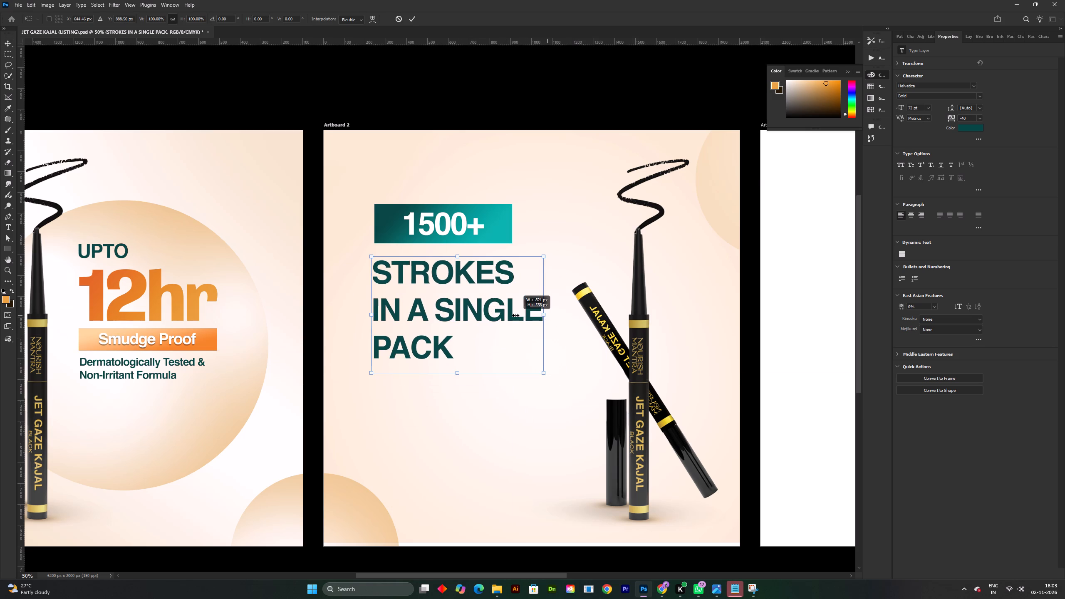
drag(515, 315, 493, 314)
click(414, 16)
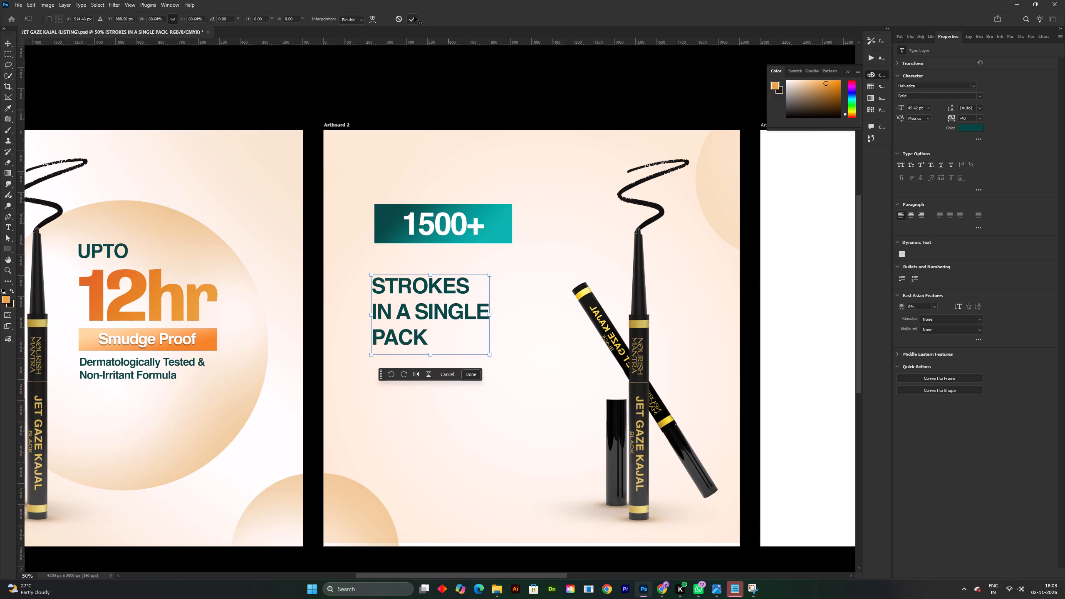
drag(401, 301, 406, 278)
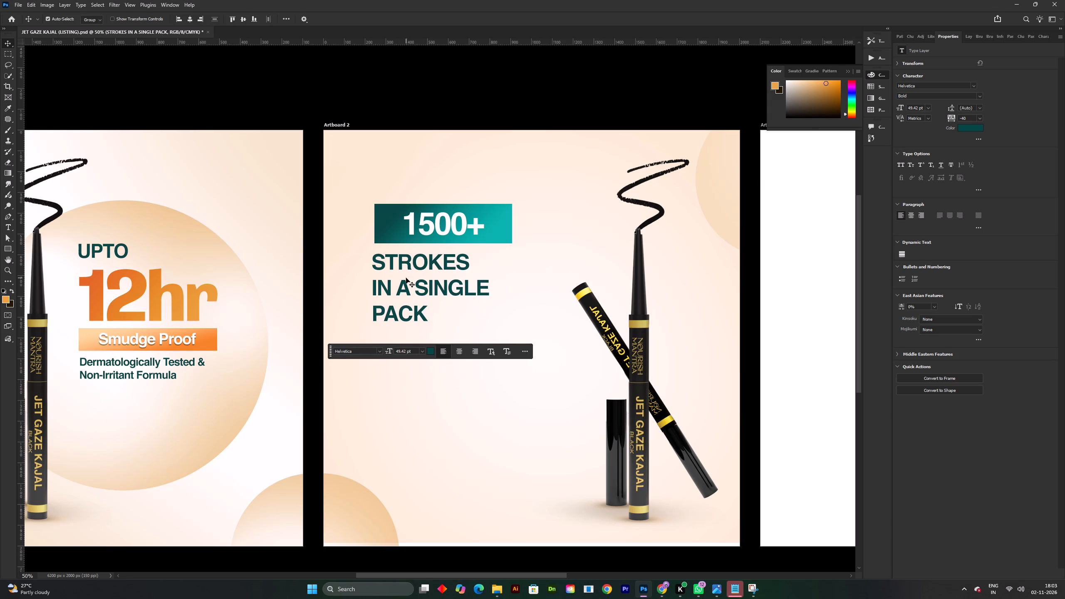
Copy the green text layer and undo back to the state with both the orange and teal "1500+" banners on Artboard 2.
key(ctrl+c)
key(ctrl+z)
key(ctrl+z)
key(ctrl+z)
key(ctrl+z)
key(ctrl+z)
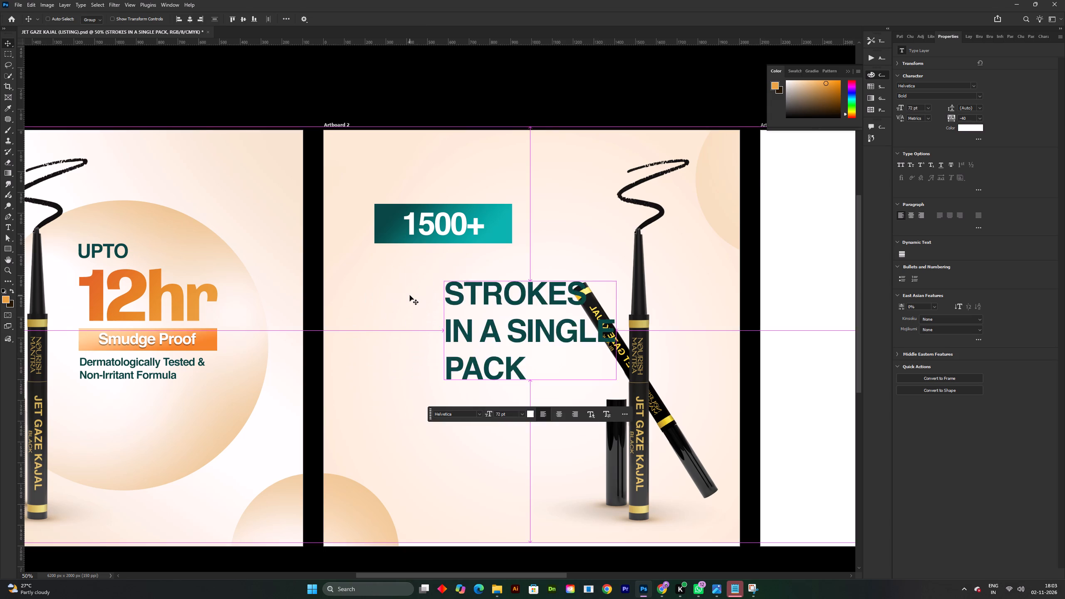
key(ctrl+z)
key(ctrl+z)
key(ctrl+z)
key(ctrl+z)
key(ctrl+z)
key(ctrl+z)
key(ctrl+z)
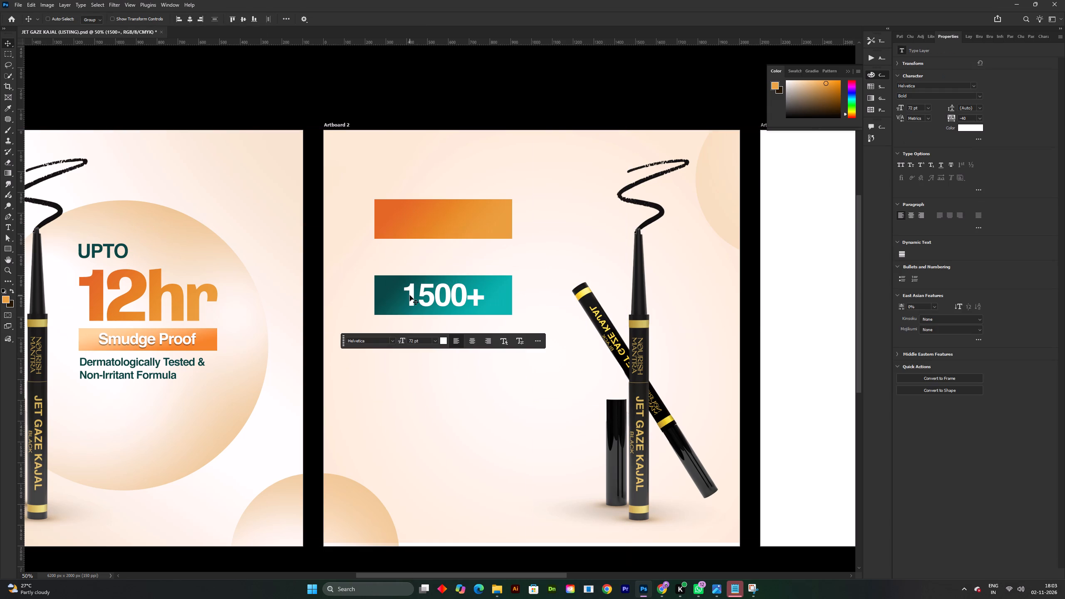
key(ctrl+shift+z)
Delete the teal gradient rectangle and its white "1500+" text from Artboard 2.
click(510, 304)
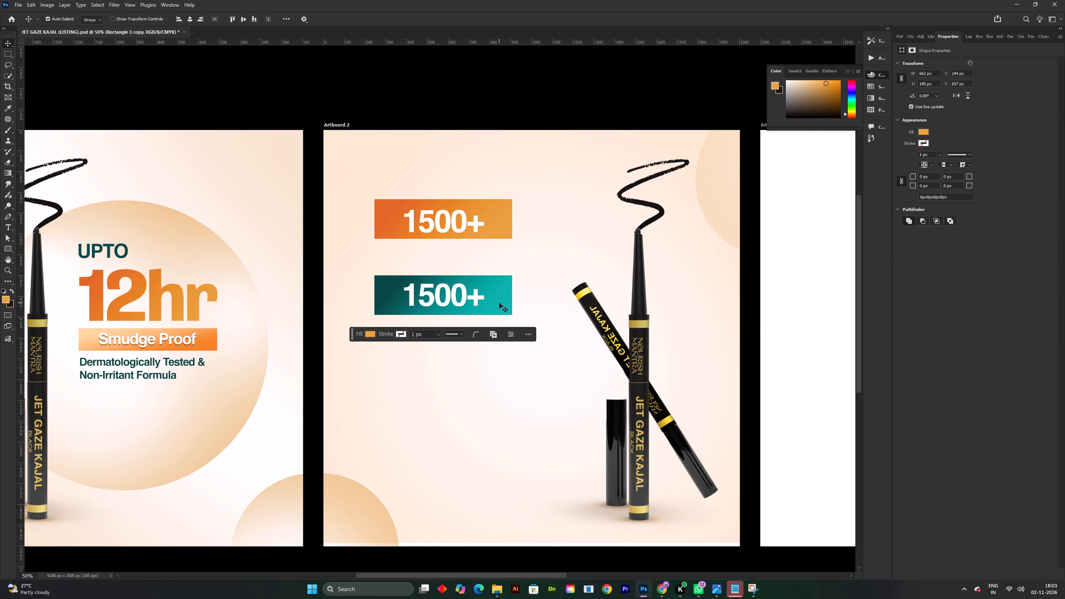
key(Delete)
click(465, 294)
key(Delete)
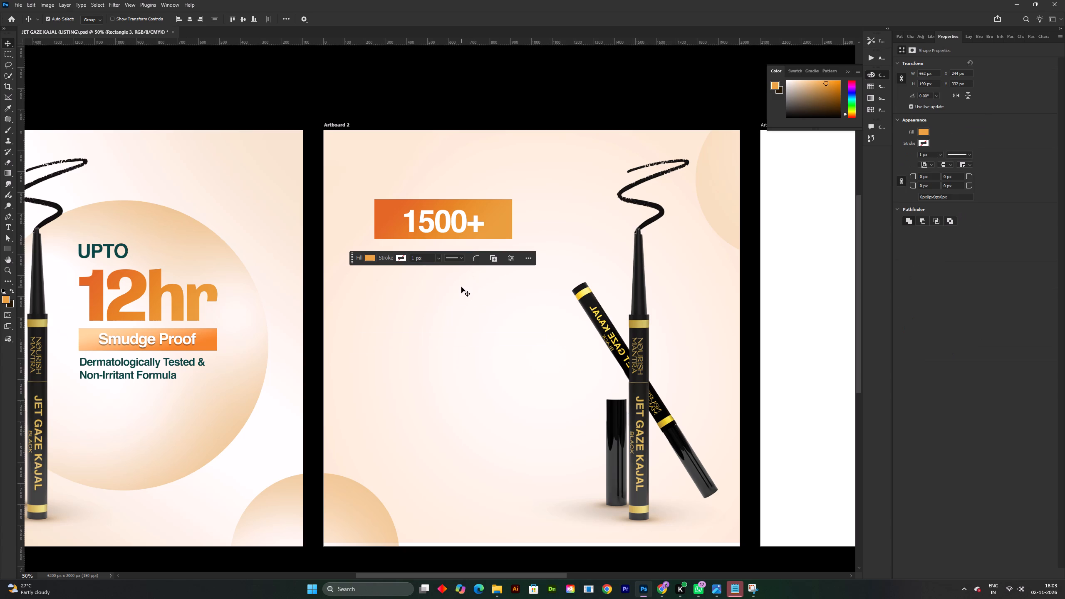
Paste the green "STROKES IN A SINGLE PACK" text, place it under the orange banner flush with its left edge, and save.
key(ctrl+v)
key(v)
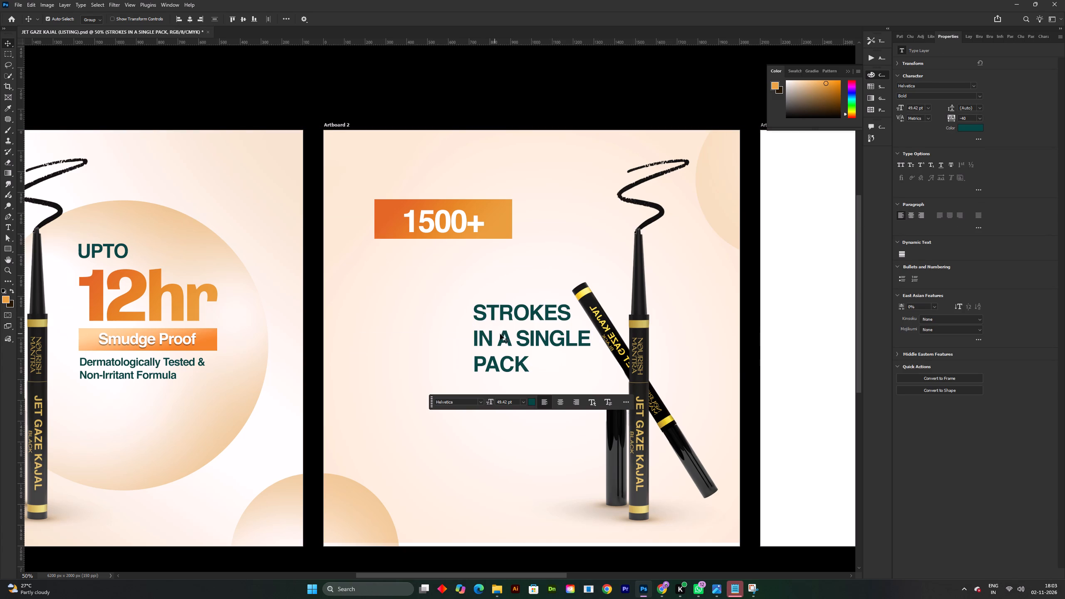
drag(518, 313, 419, 260)
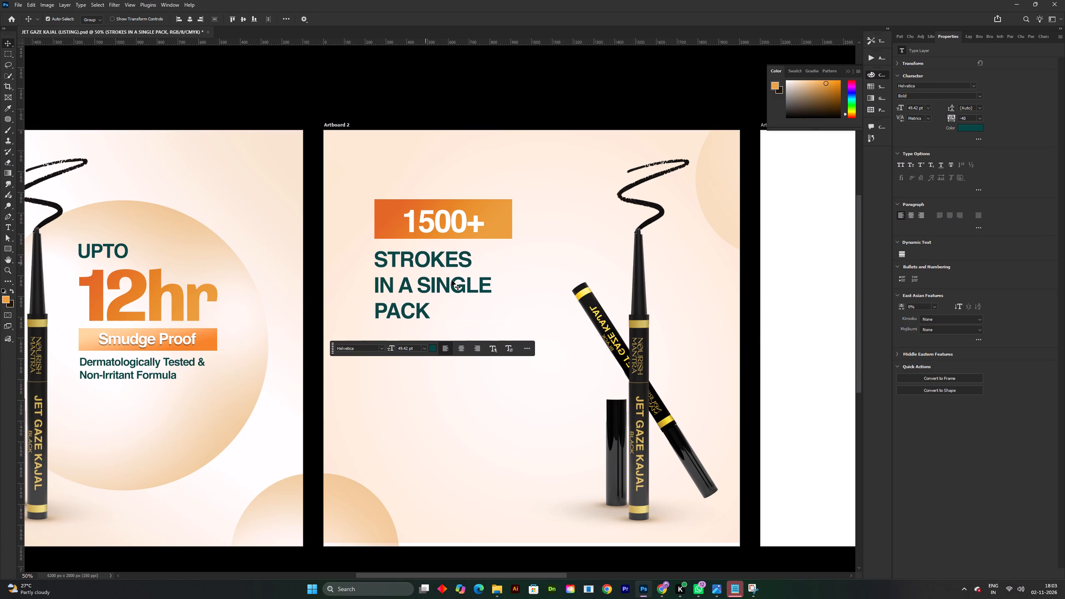
key(ctrl+s)
click(490, 83)
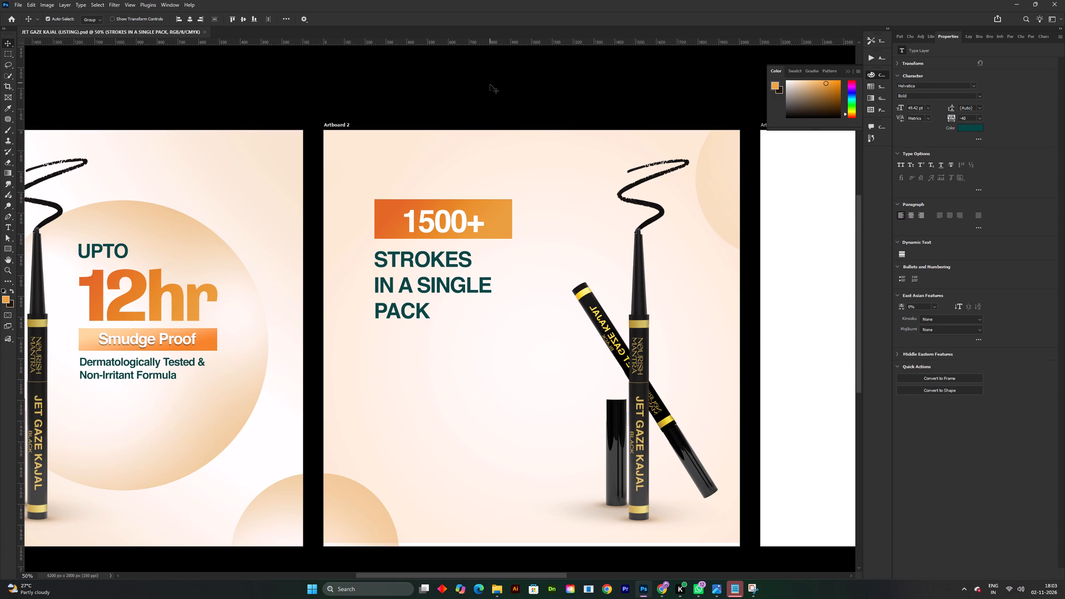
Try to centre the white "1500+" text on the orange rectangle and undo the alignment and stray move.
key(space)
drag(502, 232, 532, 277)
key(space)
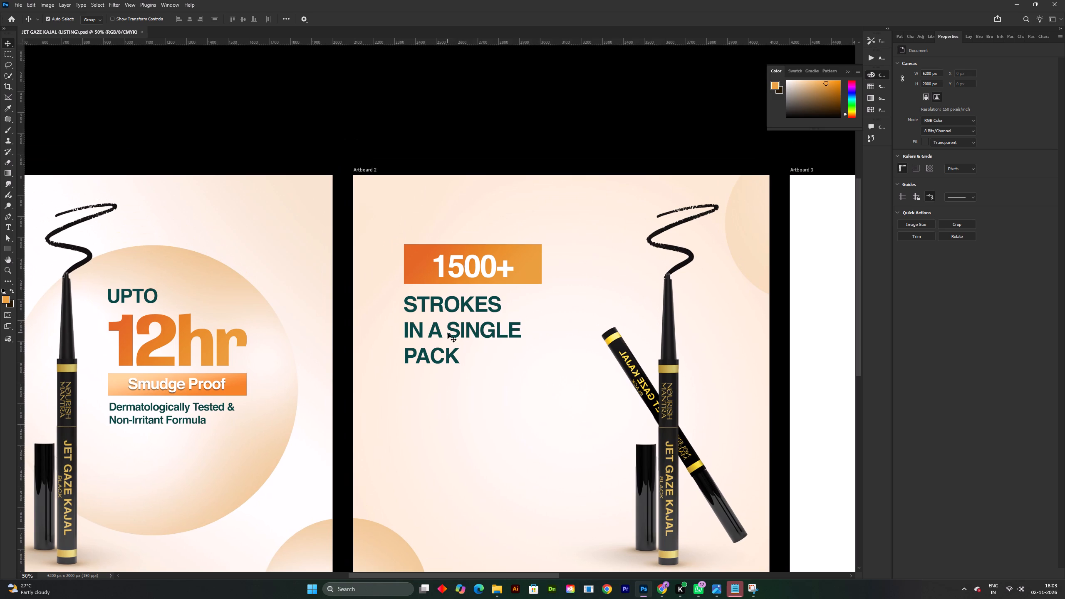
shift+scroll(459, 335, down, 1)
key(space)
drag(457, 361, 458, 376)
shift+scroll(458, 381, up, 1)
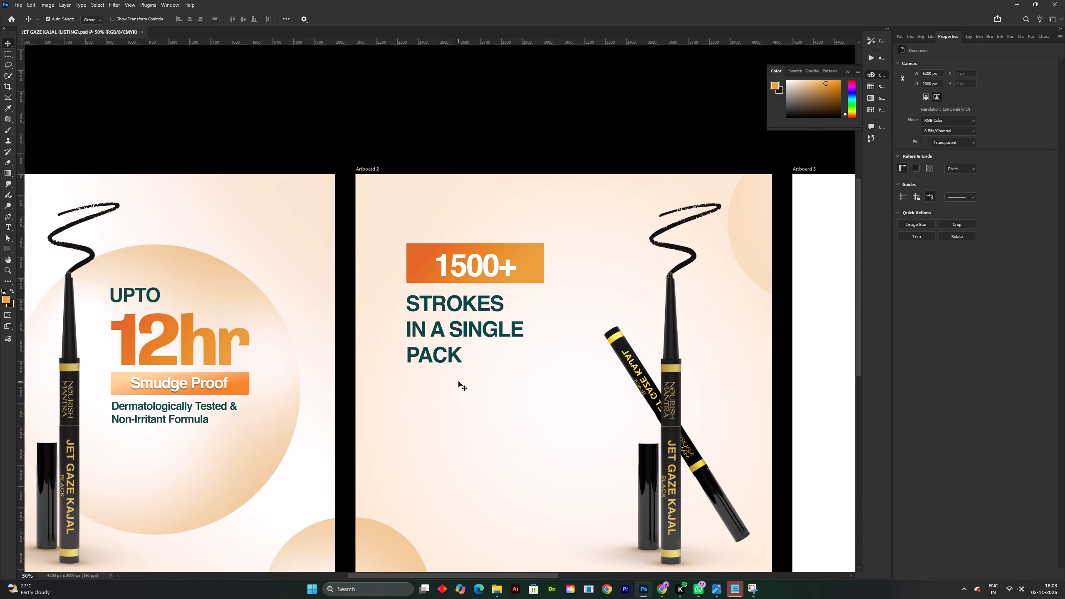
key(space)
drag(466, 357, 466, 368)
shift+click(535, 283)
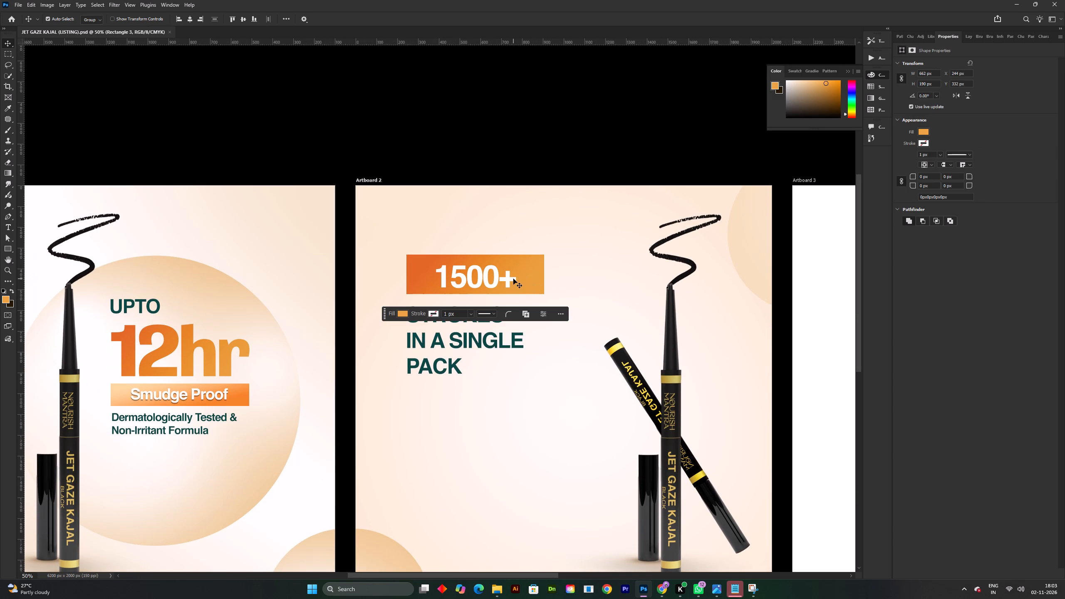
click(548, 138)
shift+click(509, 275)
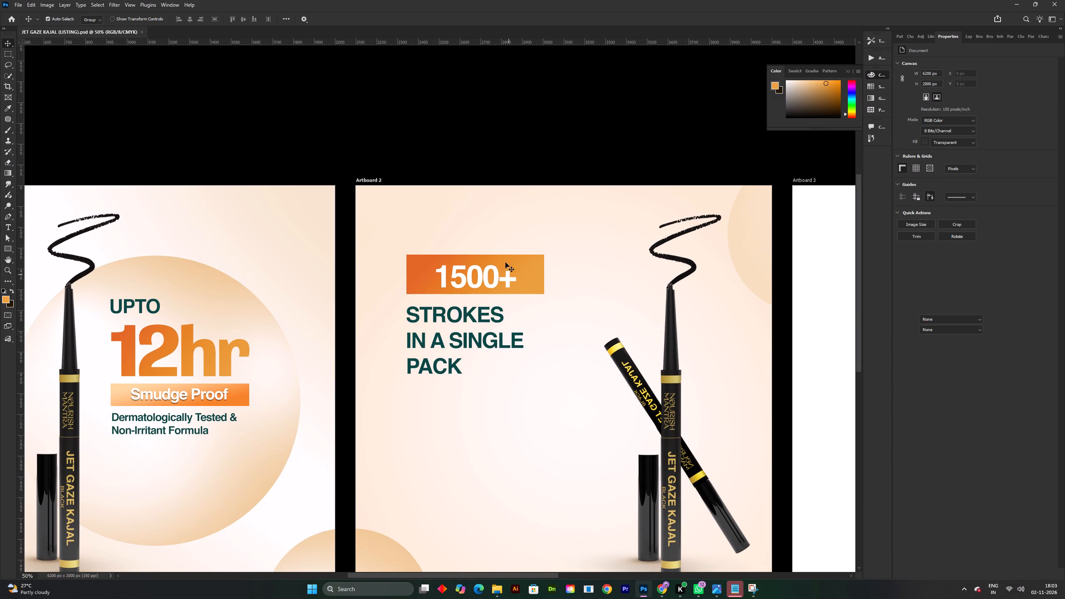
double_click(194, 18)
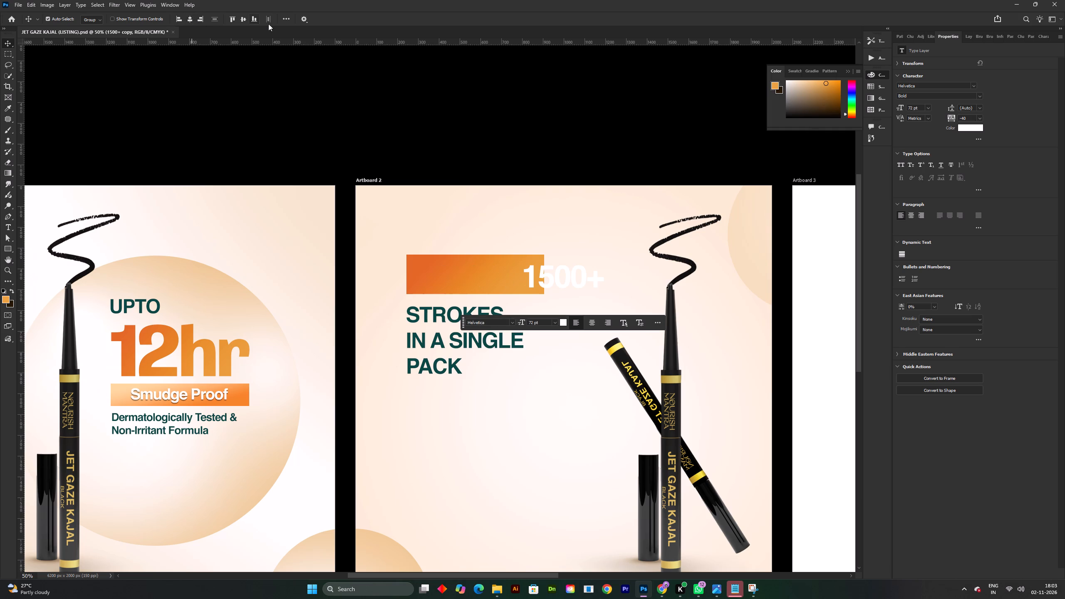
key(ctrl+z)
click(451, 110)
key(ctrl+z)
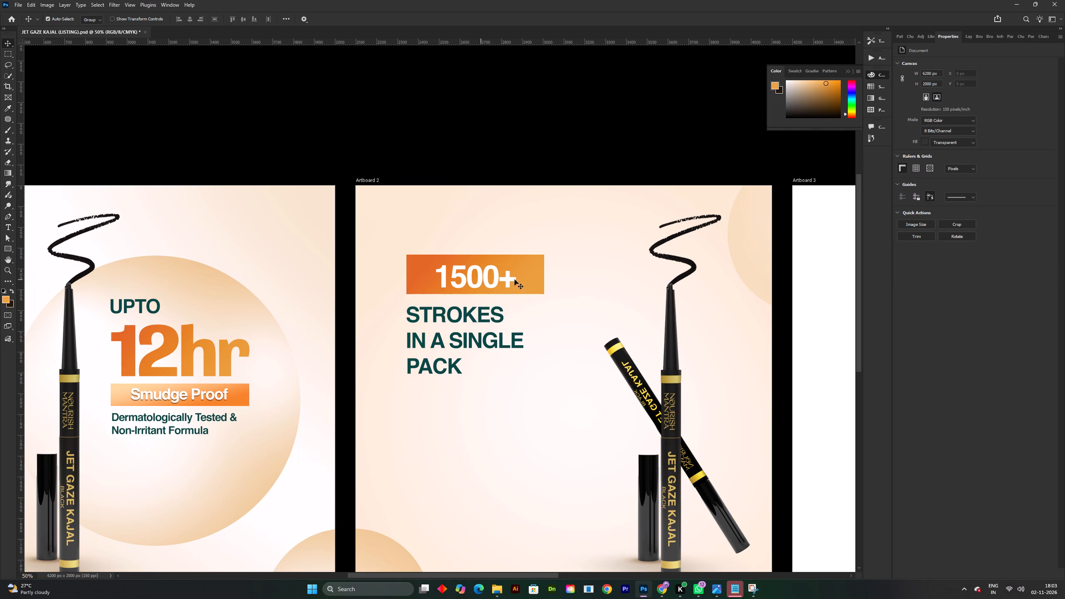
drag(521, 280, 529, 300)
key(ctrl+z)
Select the "1500+" text together with the orange rectangle and align their horizontal and vertical centres.
shift+click(506, 279)
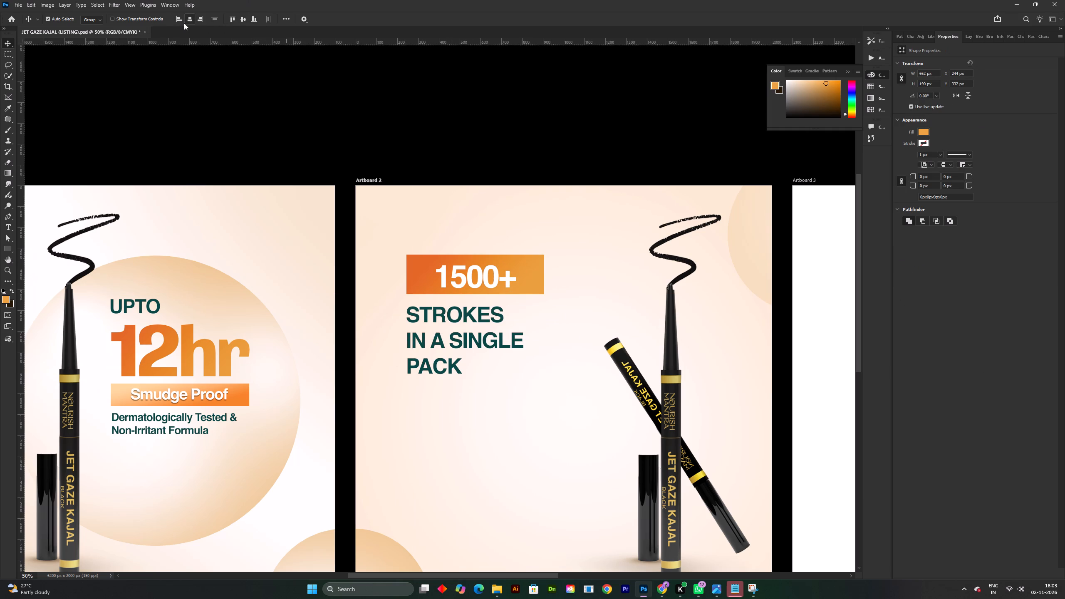
click(184, 23)
click(188, 18)
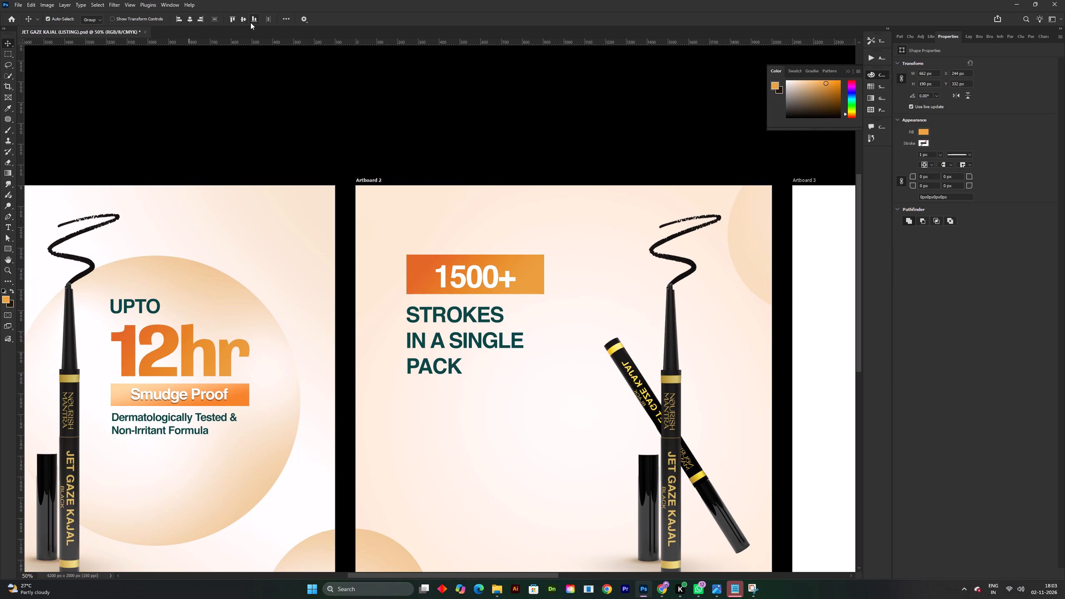
click(241, 20)
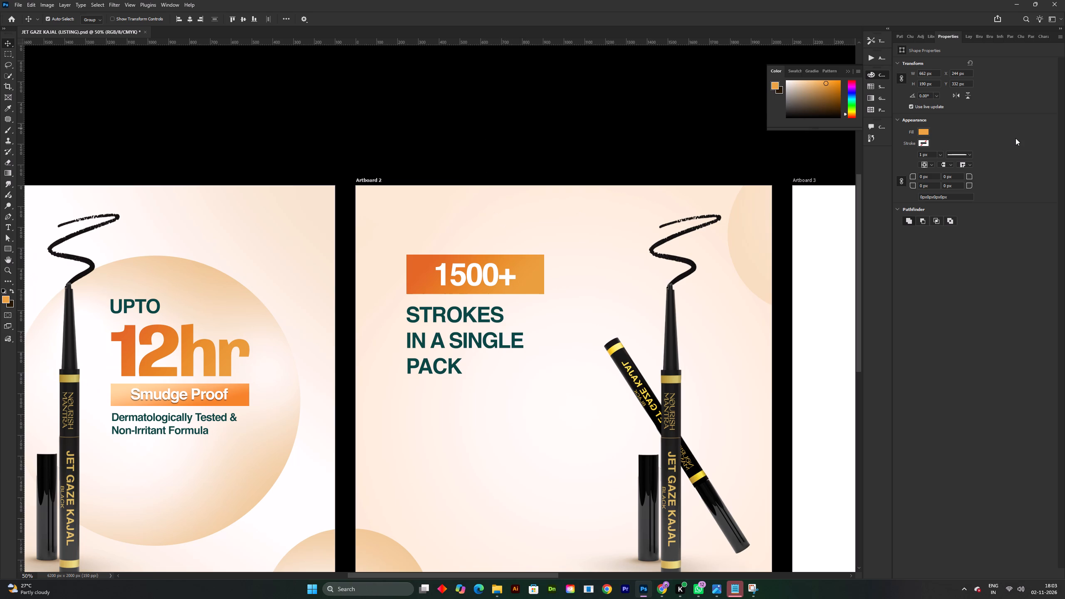
Link the "1500+" text layer with the orange rectangle layer and save the document.
key(F7)
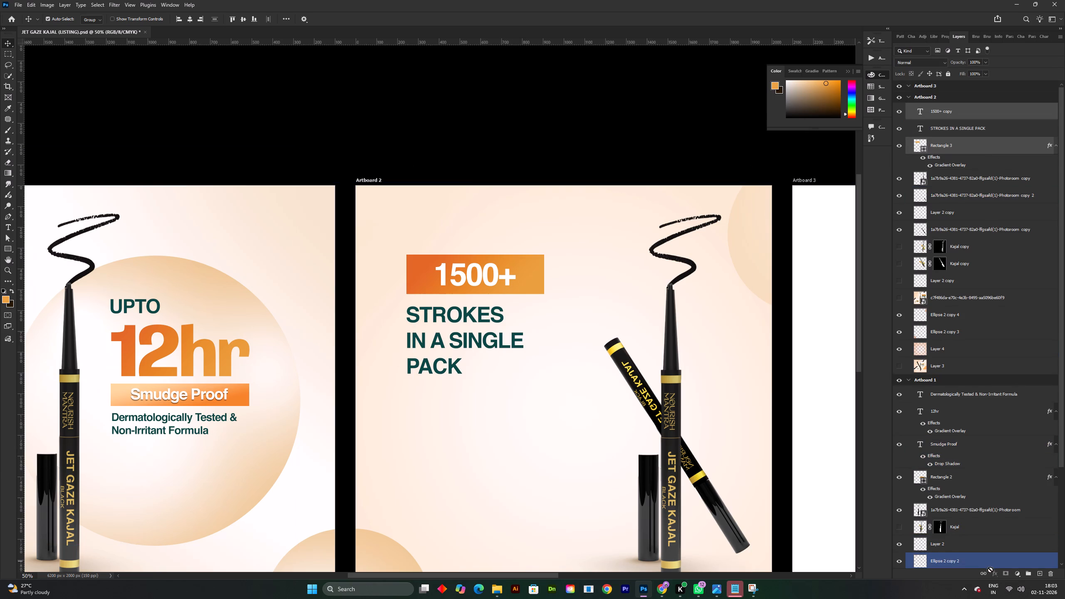
click(986, 575)
key(ctrl+s)
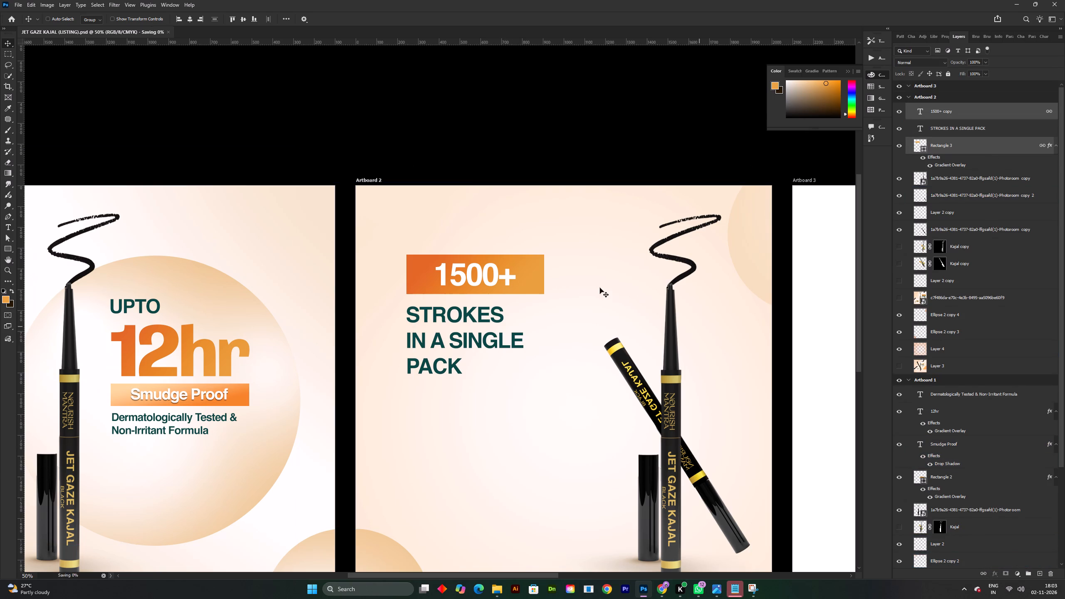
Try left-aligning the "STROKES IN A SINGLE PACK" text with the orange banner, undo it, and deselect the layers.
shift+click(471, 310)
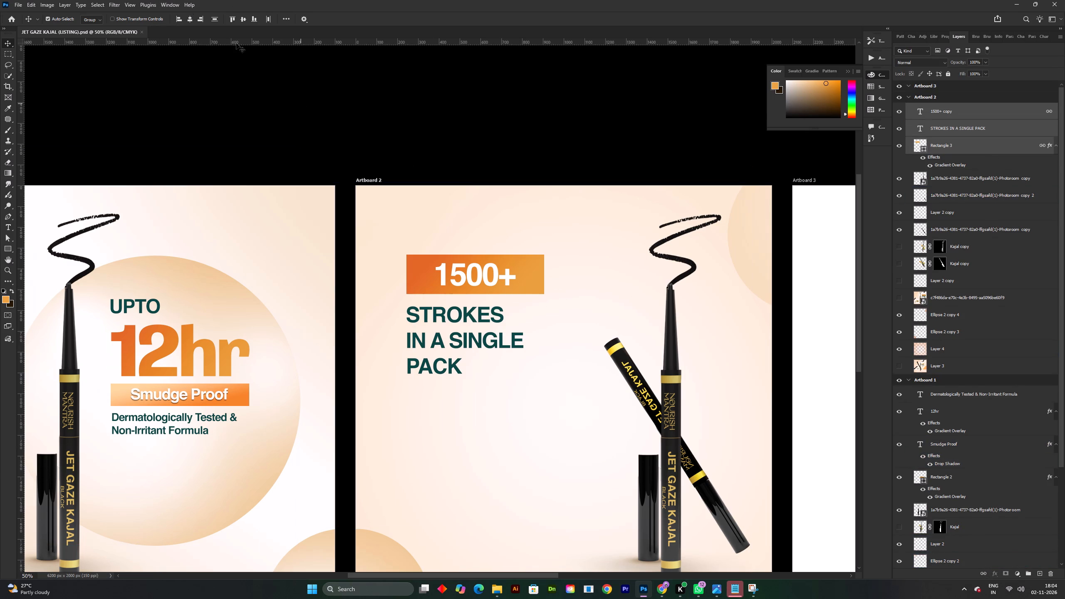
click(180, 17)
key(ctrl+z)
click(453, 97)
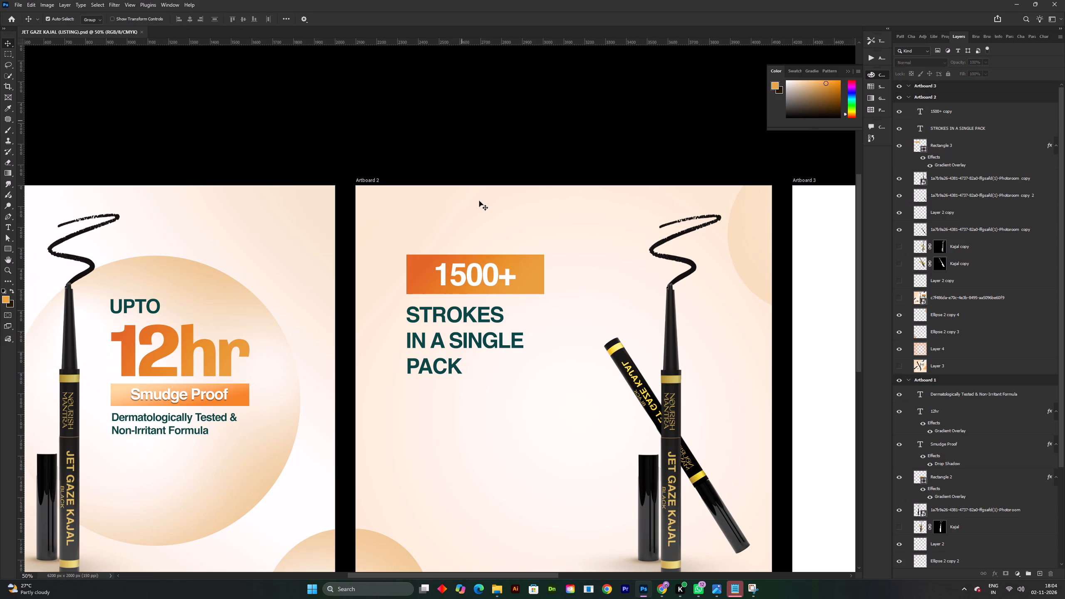
Move the linked orange "1500+" banner slightly up and left, away from the "STROKES IN A SINGLE PACK" text.
drag(491, 277, 482, 256)
click(482, 253)
drag(481, 251, 480, 245)
click(367, 13)
click(363, 15)
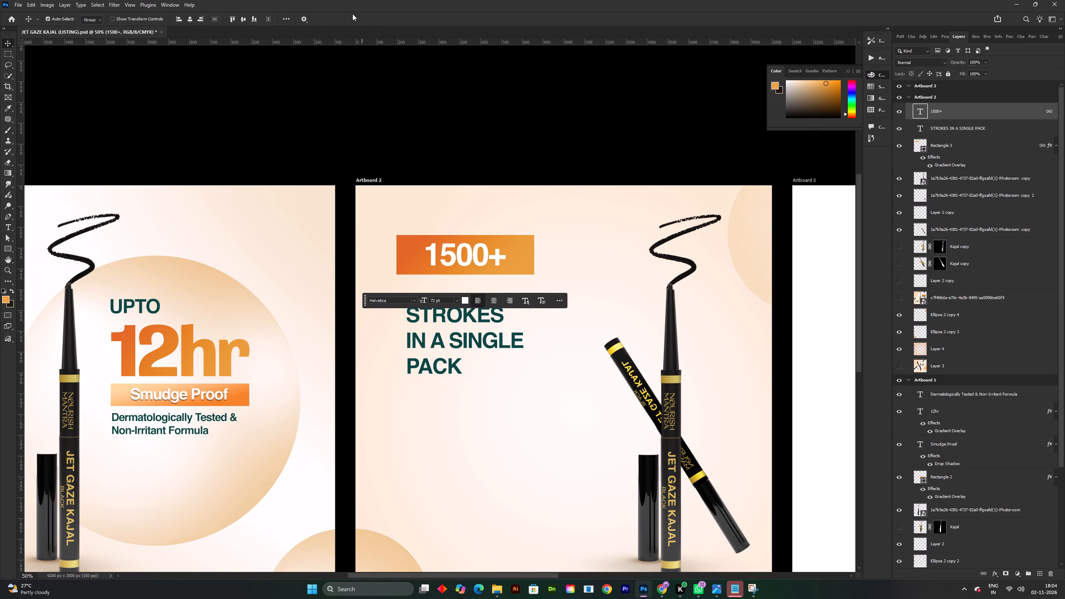
Move the linked "1500+" banner to Artboard 2's upper-left area and place the "STROKES IN A SINGLE PACK" text beneath it, left edges aligned.
drag(500, 257, 503, 239)
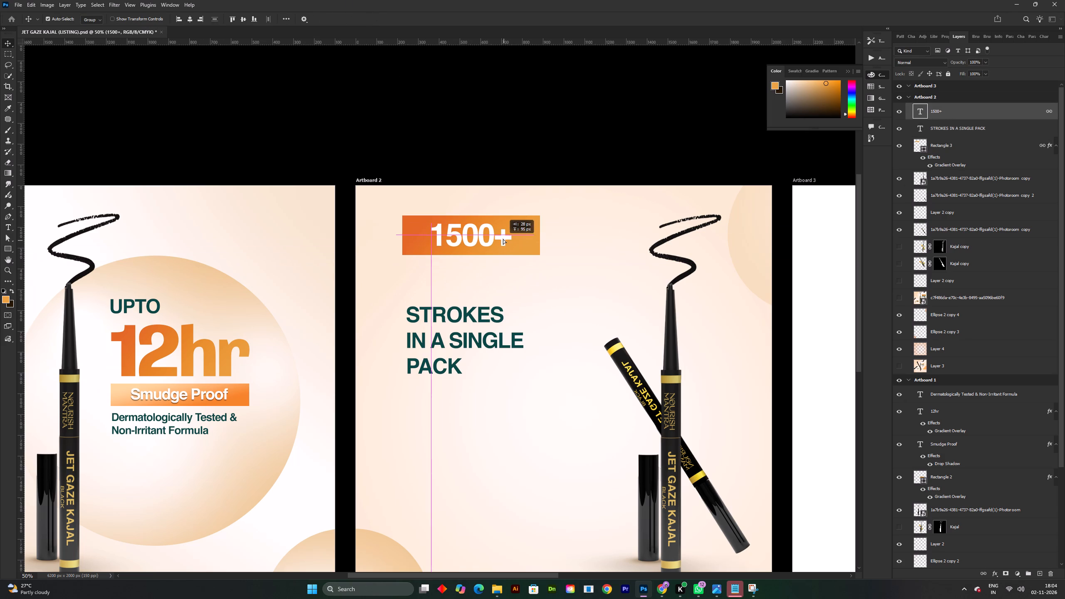
drag(503, 239, 488, 240)
drag(447, 319, 428, 284)
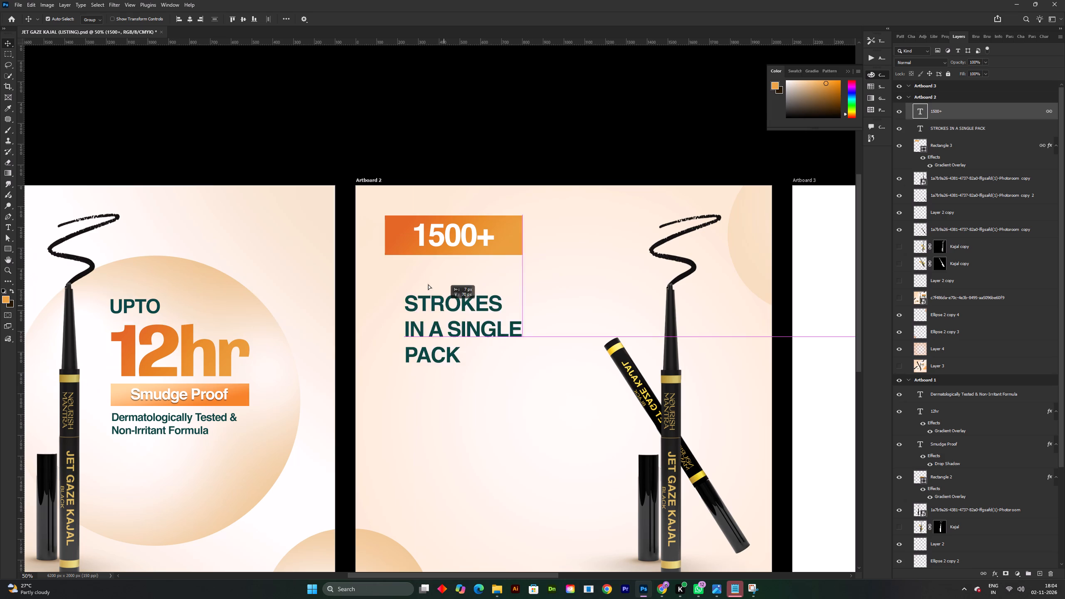
drag(428, 284, 426, 281)
click(443, 106)
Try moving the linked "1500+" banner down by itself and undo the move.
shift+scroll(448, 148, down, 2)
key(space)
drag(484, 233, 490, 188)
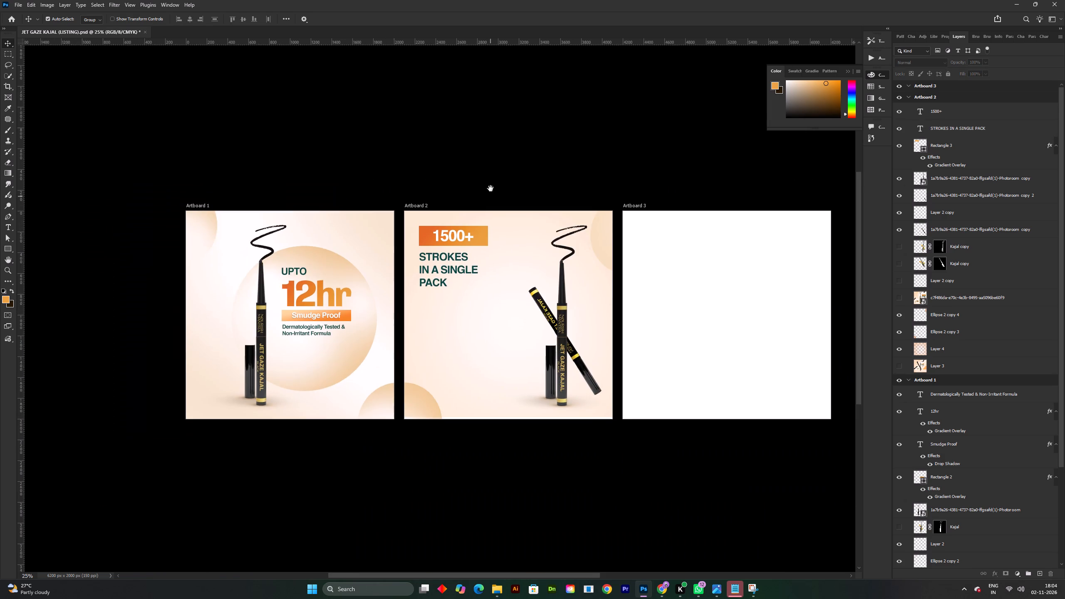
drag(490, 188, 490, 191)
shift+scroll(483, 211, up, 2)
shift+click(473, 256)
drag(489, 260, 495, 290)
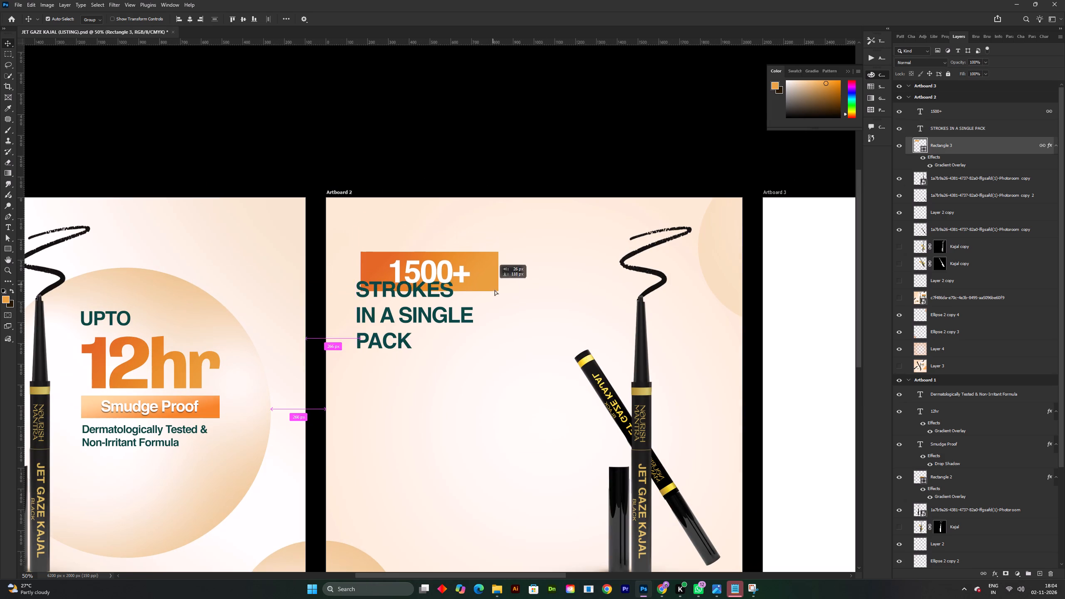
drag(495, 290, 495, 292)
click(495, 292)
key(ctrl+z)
Select the "STROKES IN A SINGLE PACK" text together with the orange banner, move both down and right within Artboard 2, and deselect.
shift+click(430, 313)
drag(426, 321, 433, 354)
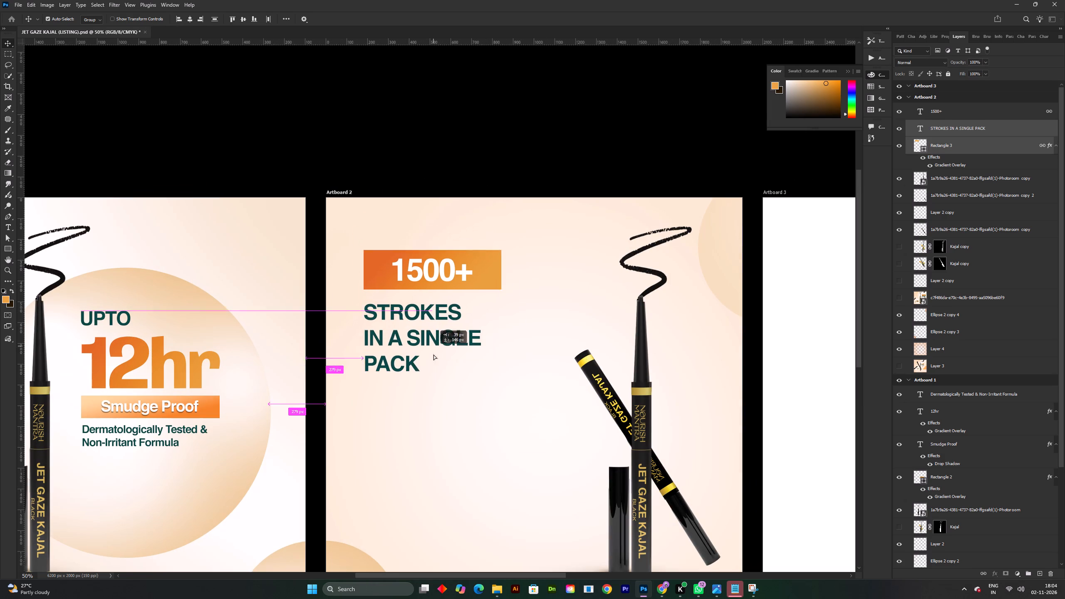
drag(433, 354, 439, 358)
drag(441, 358, 447, 355)
drag(447, 354, 447, 347)
click(502, 150)
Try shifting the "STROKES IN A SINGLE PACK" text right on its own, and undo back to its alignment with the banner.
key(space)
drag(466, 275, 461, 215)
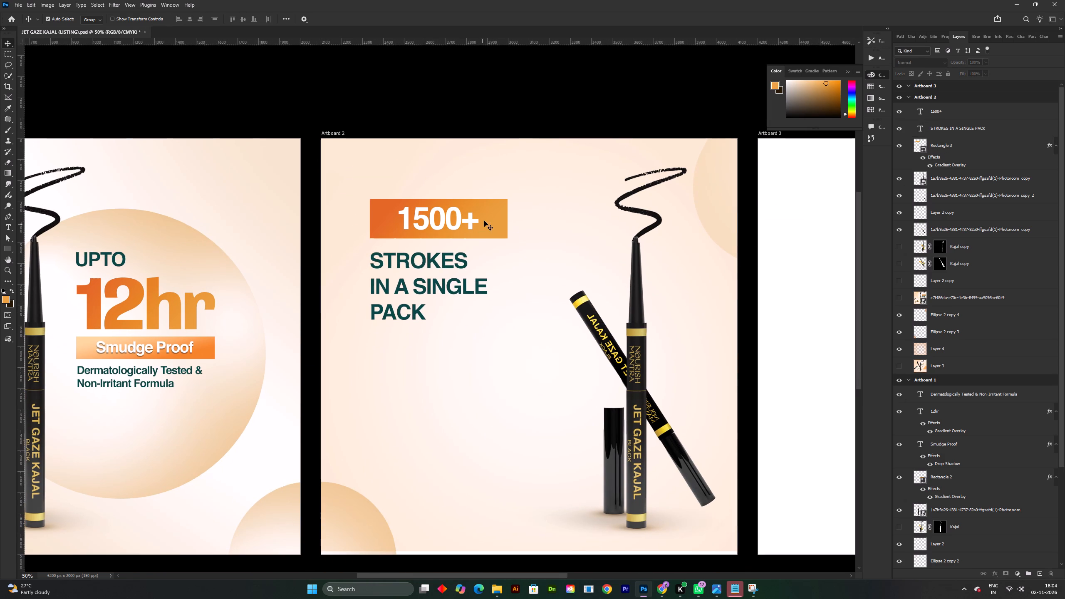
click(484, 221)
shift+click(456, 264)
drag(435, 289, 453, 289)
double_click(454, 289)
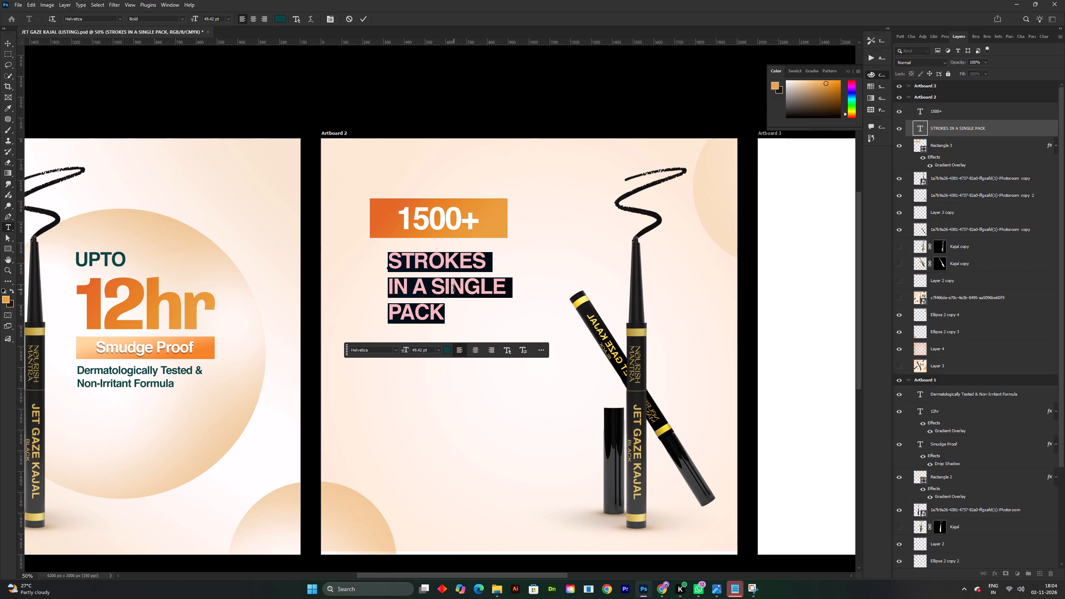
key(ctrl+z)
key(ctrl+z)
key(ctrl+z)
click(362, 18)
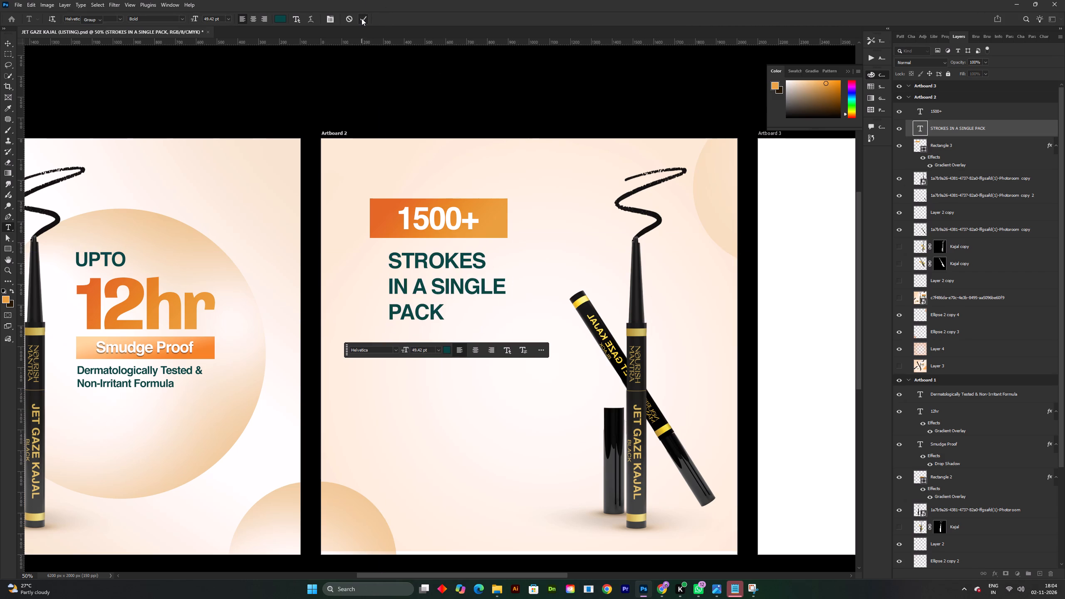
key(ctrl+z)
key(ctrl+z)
Nudge the "1500+" banner and the strokes text together slightly right on Artboard 2, deselect them, and save the document.
shift+click(493, 228)
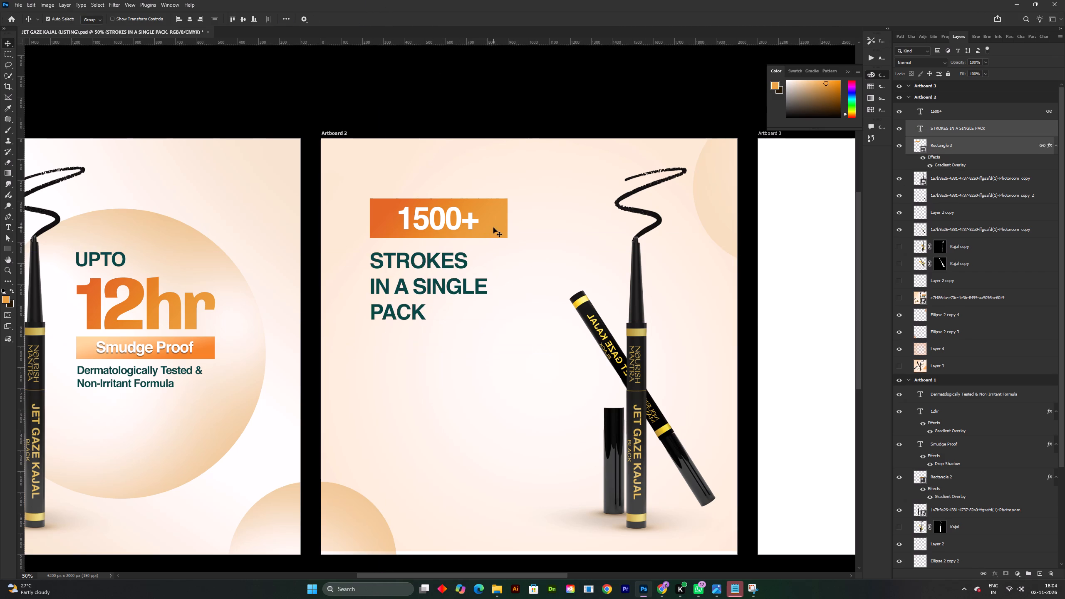
drag(492, 225, 497, 240)
drag(504, 247, 508, 229)
click(513, 89)
key(space)
drag(503, 235, 495, 142)
key(ctrl+s)
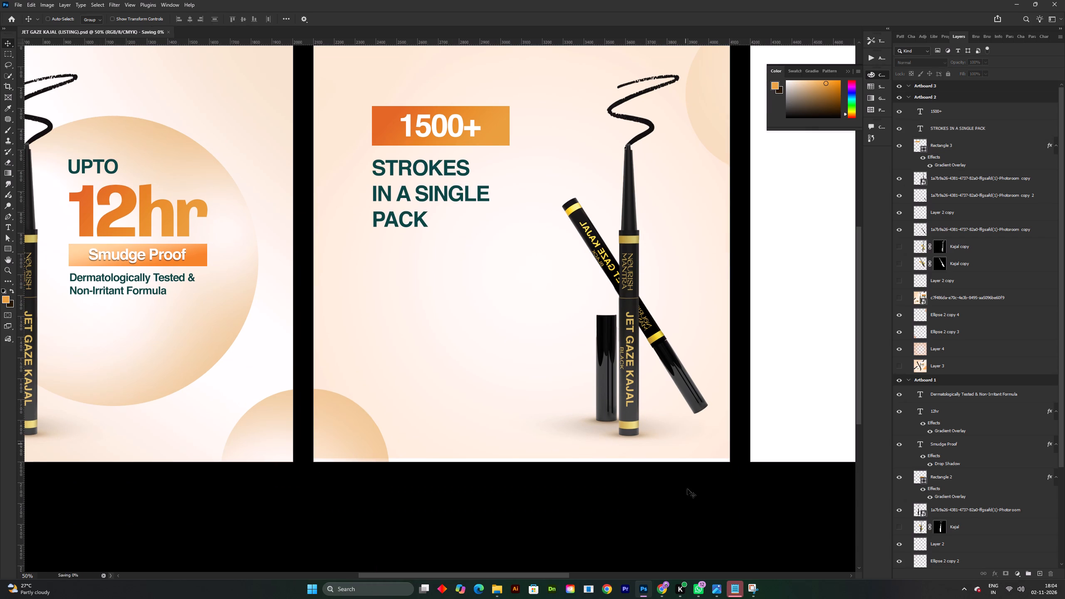
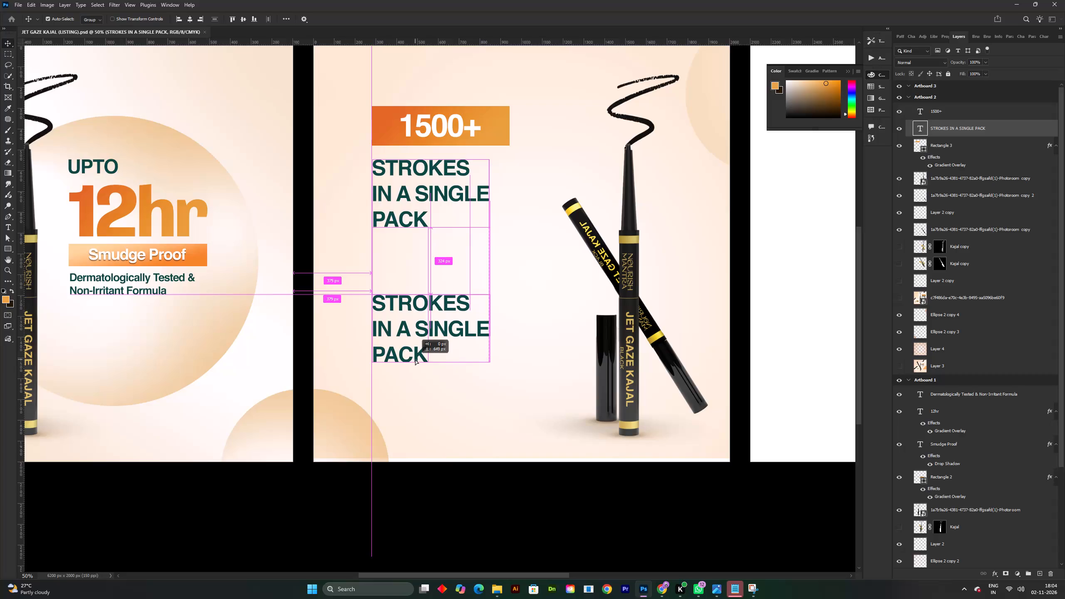
Set the font style of the lower "STROKES IN A SINGLE PACK" text copy on Artboard 2 to Regular.
click(946, 34)
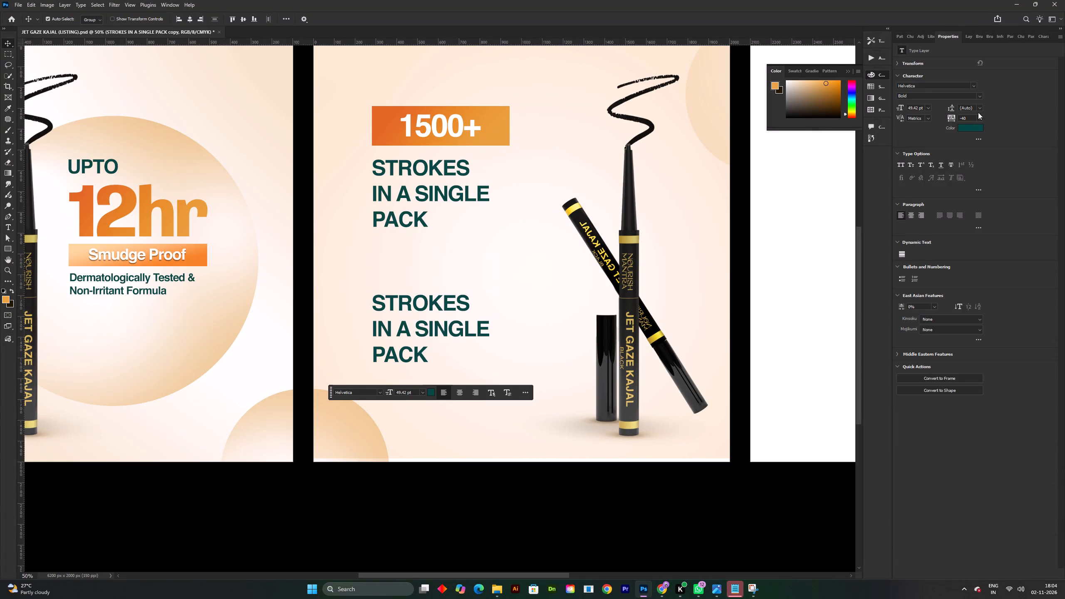
click(981, 98)
click(923, 102)
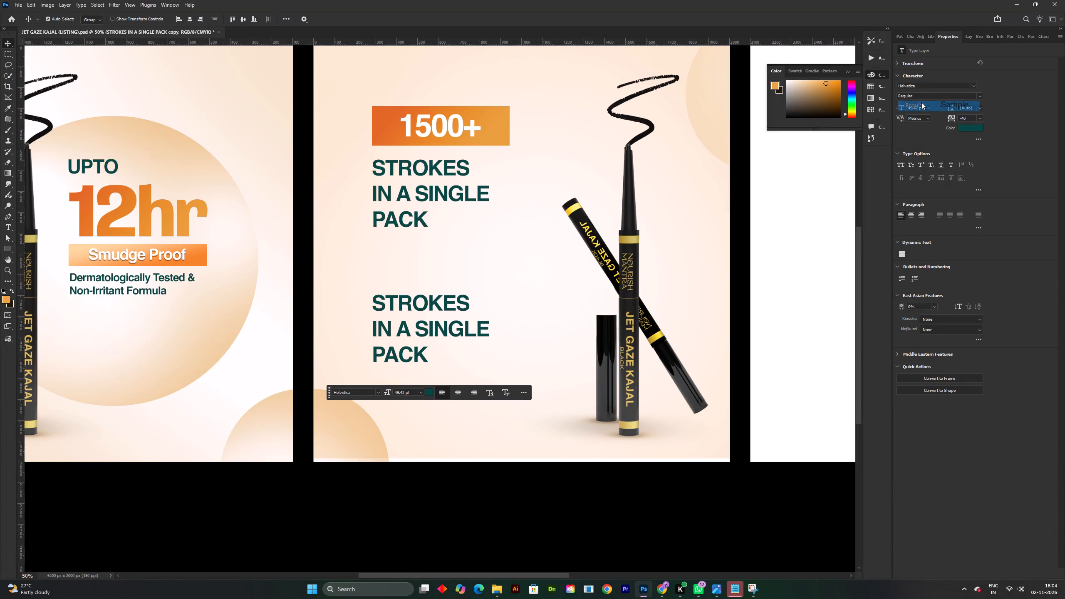
Replace the lower text copy with the pasted "IT DOESN'T GET BOLDER THAN THIS!", remove the stray leading word and blank lines, and save the document.
click(409, 310)
double_click(409, 310)
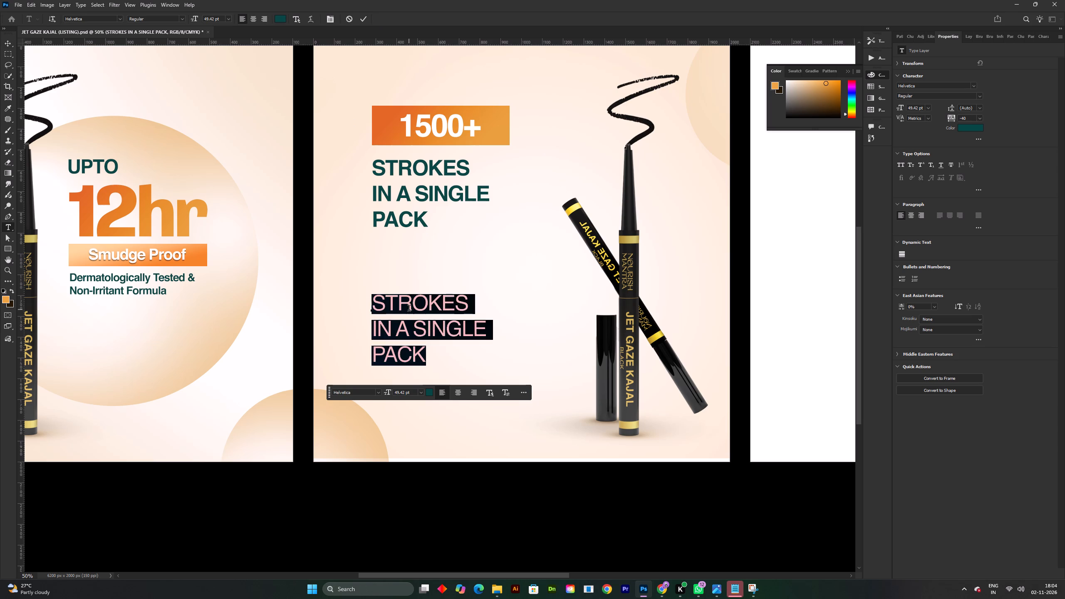
key(ctrl+v)
double_click(406, 299)
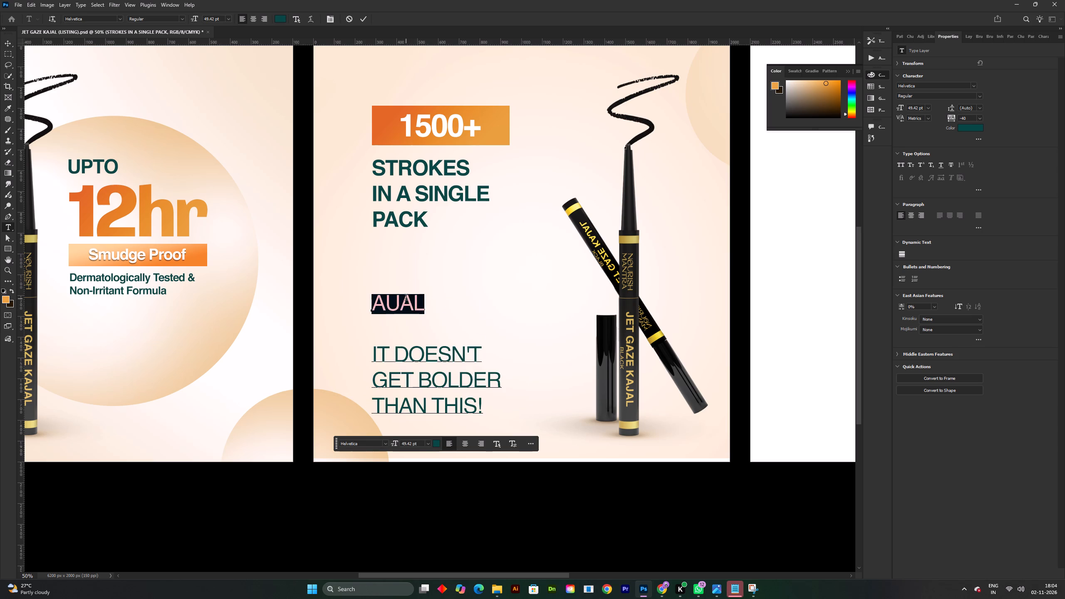
key(BackSpace)
click(372, 354)
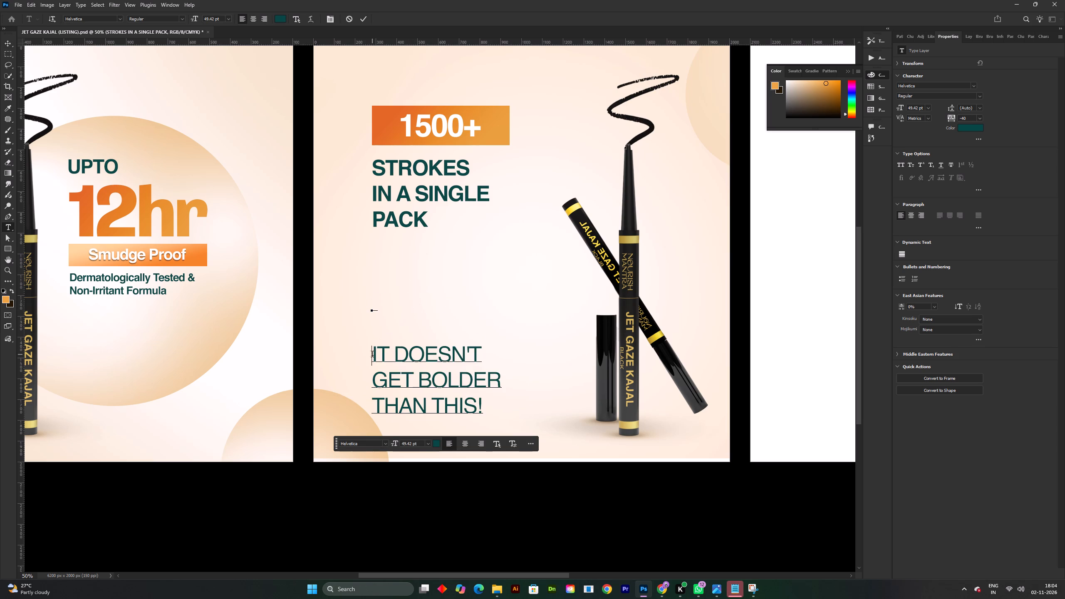
key(BackSpace)
key(BackSpace)
key(BackSpace)
key(BackSpace)
key(BackSpace)
click(365, 19)
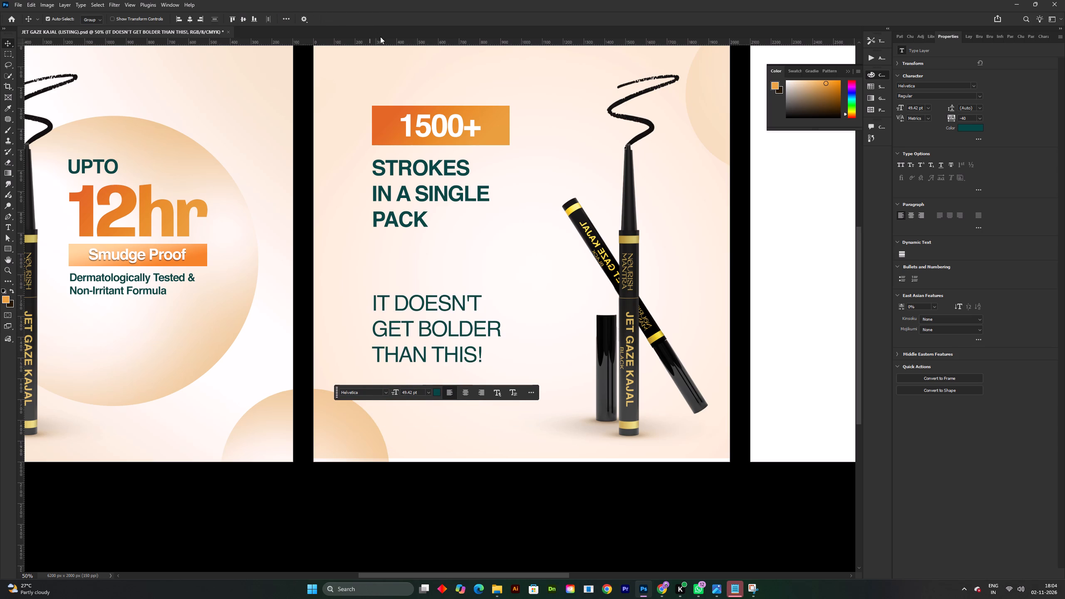
key(ctrl+s)
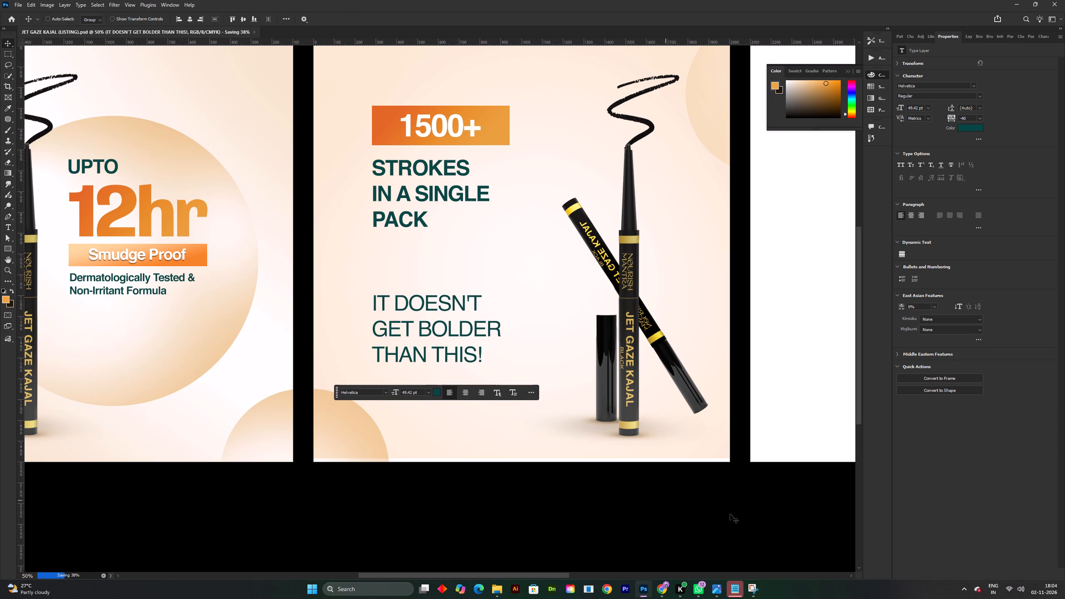
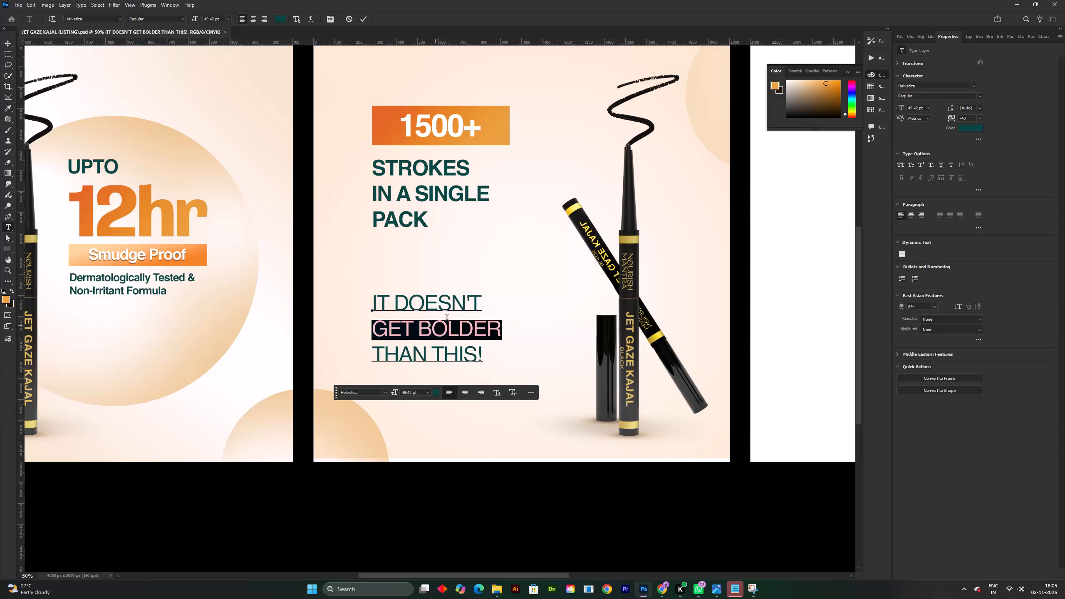
Set the words "GET BOLDER" in Artboard 2's tagline to Bold.
click(979, 98)
click(934, 126)
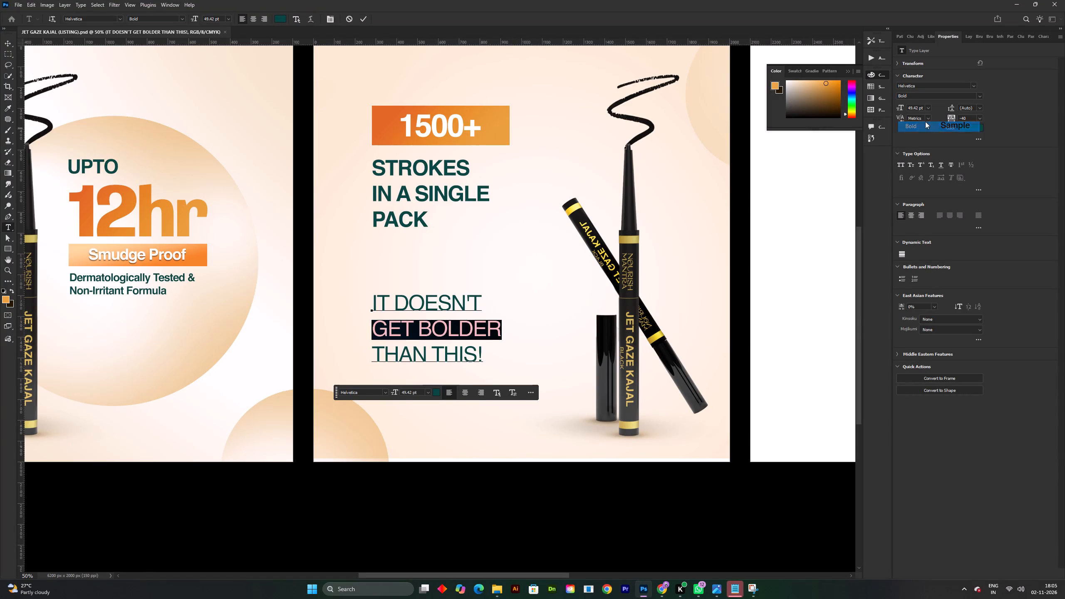
click(363, 20)
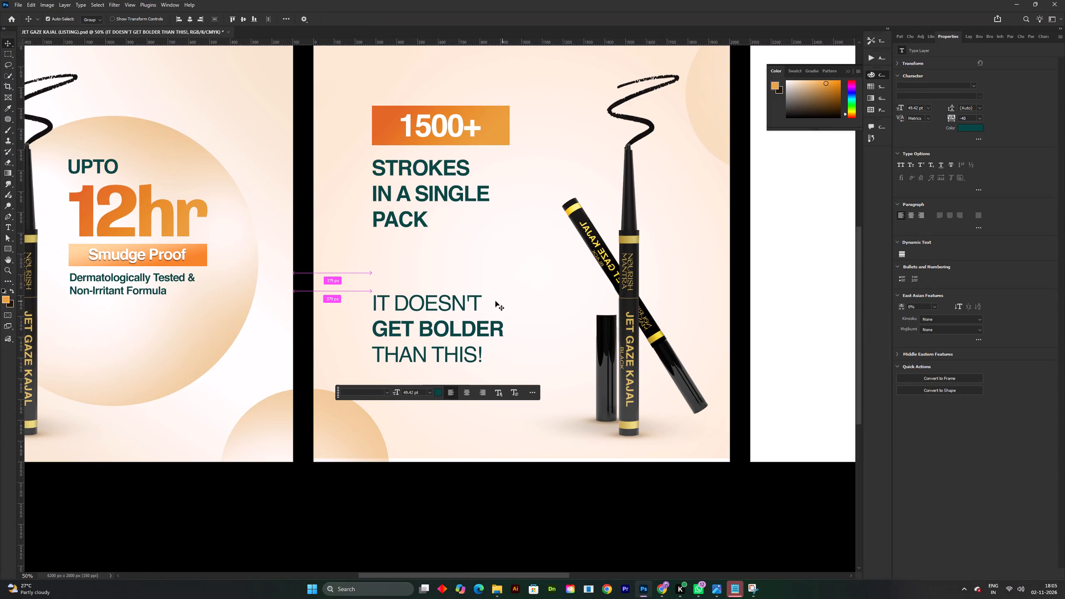
Scale the "IT DOESN'T GET BOLDER THAN THIS!" tagline down proportionally to about 40 pt and save the document.
key(ctrl+t)
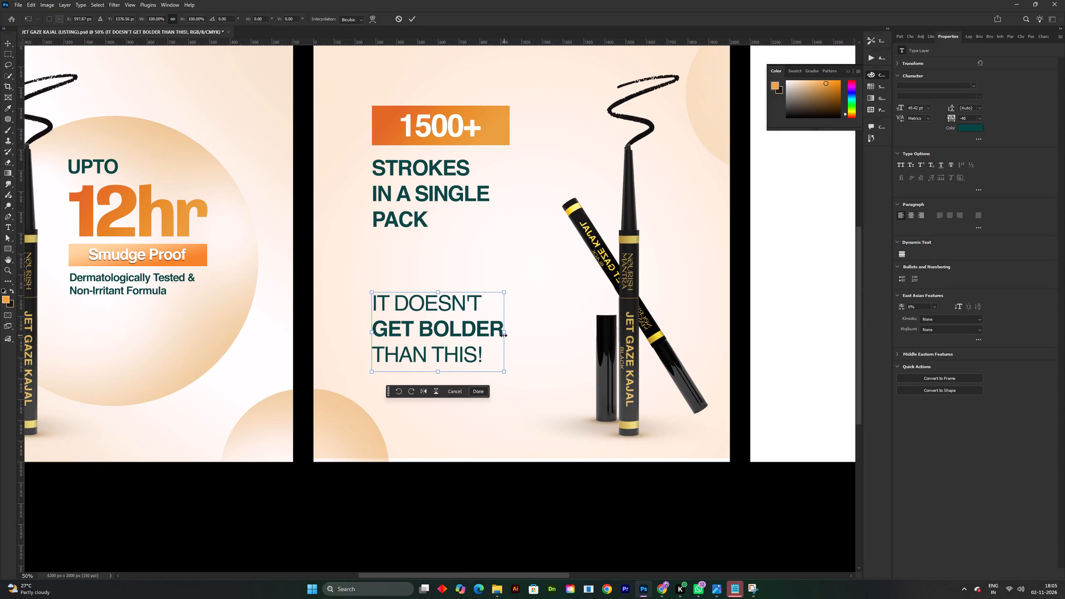
drag(503, 335, 448, 332)
key(ctrl+z)
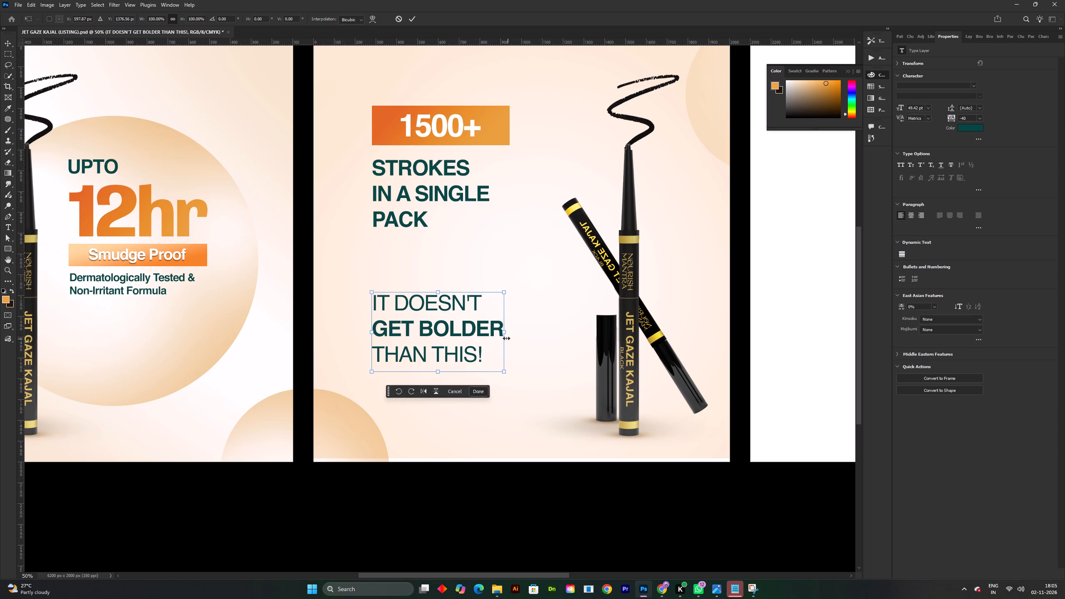
drag(505, 337, 479, 336)
click(414, 16)
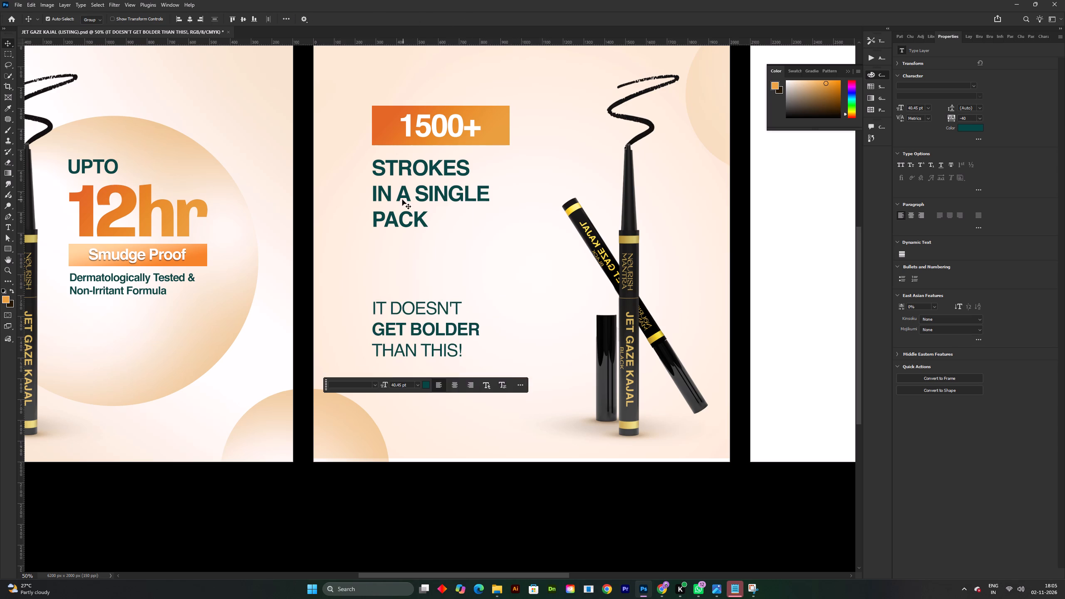
shift+click(402, 195)
click(178, 20)
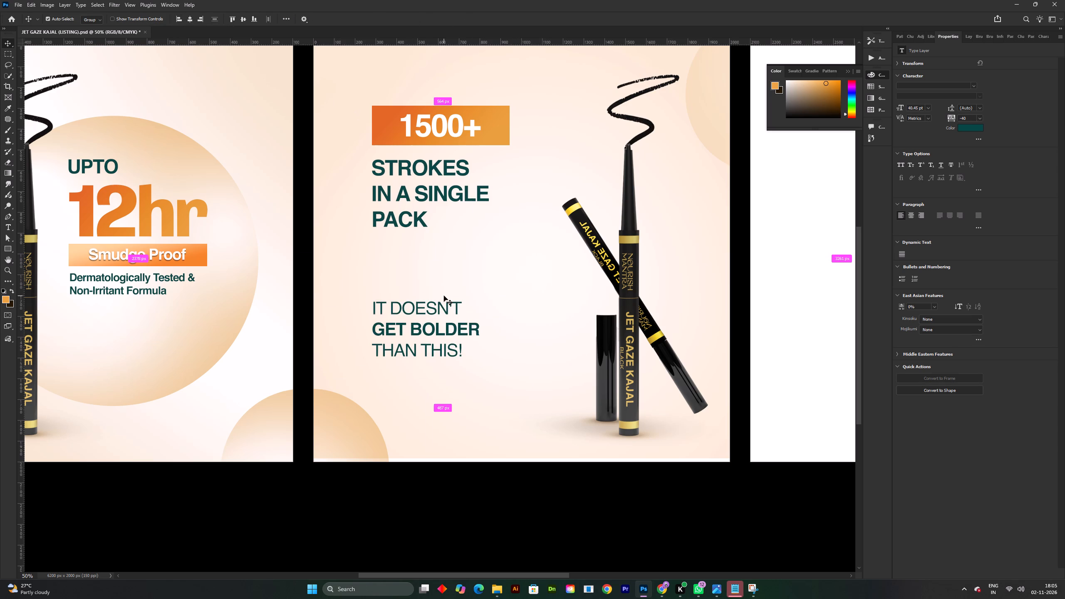
key(ctrl+s)
Examine the resized tagline's balance with the heading and kajal pens on Artboard 2, and save the document.
shift+scroll(465, 288, down, 2)
key(space)
drag(456, 307, 456, 317)
shift+scroll(431, 334, up, 2)
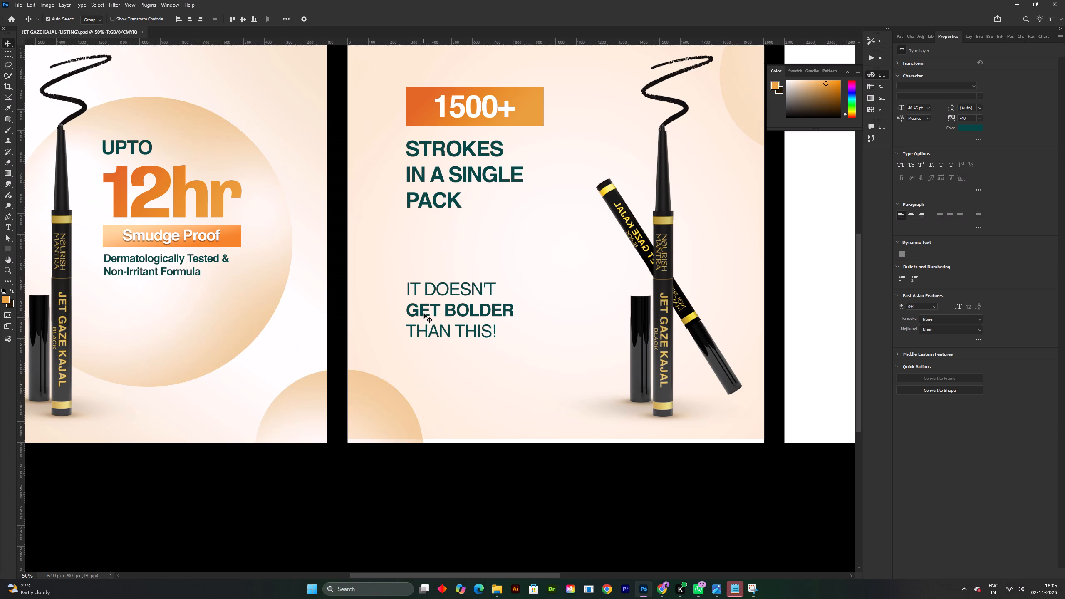
key(space)
key(space)
drag(467, 316, 471, 336)
double_click(471, 330)
double_click(458, 332)
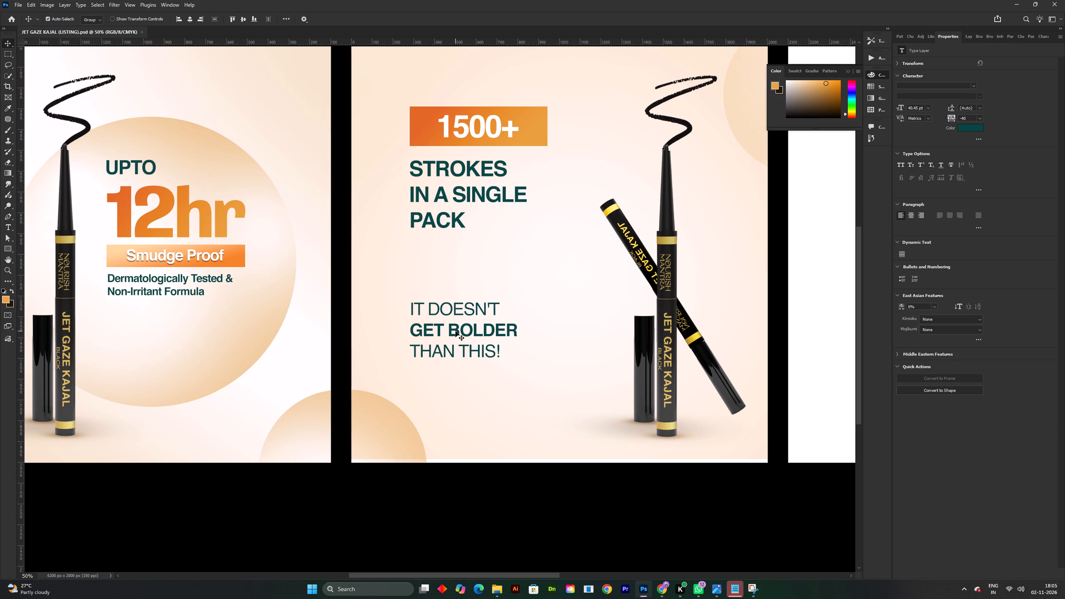
click(391, 498)
key(space)
drag(450, 441, 450, 465)
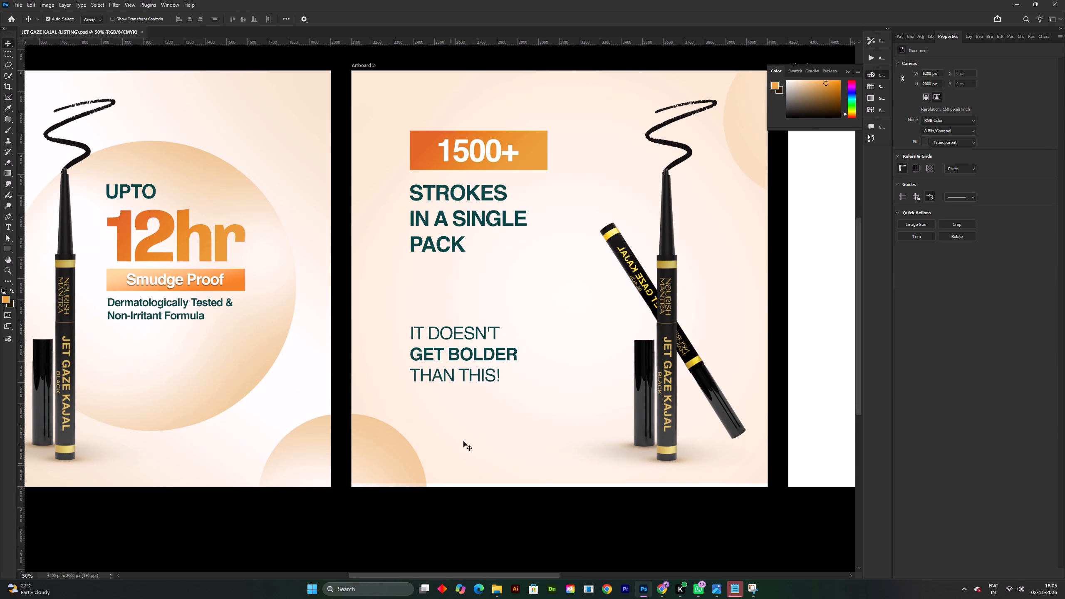
key(ctrl+s)
Draw a thin orange rectangle about 462 by 10 px as a divider just above the tagline on Artboard 2.
click(6, 243)
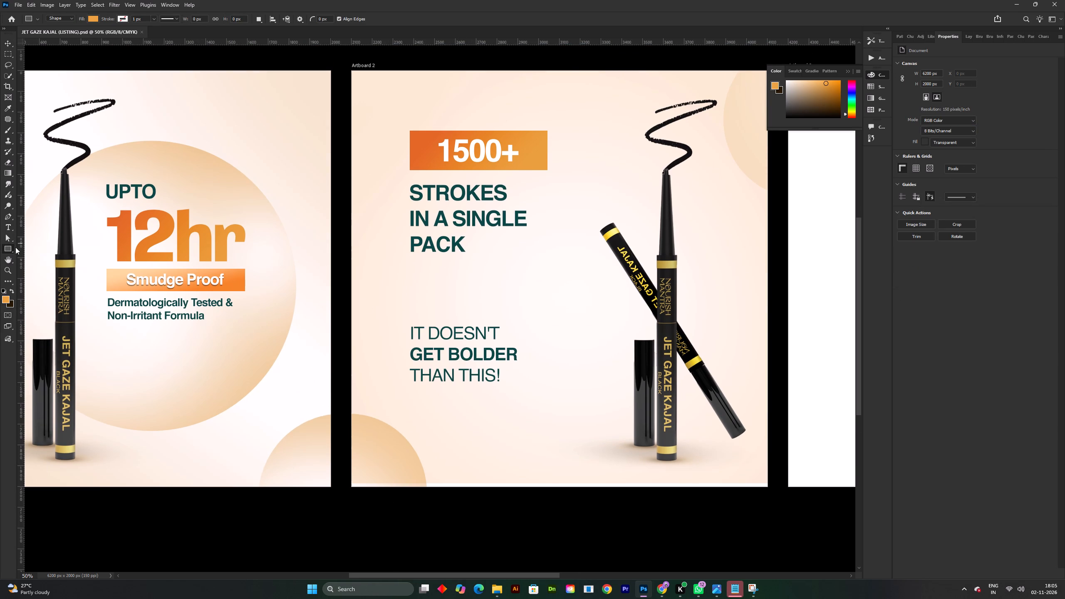
right_click(6, 247)
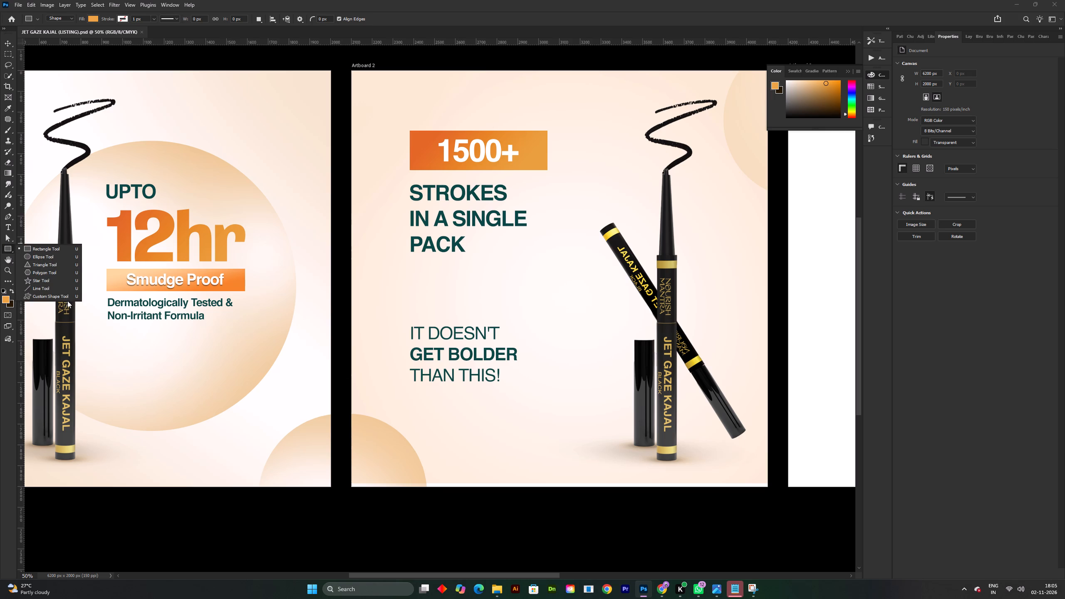
click(40, 247)
drag(409, 312, 486, 322)
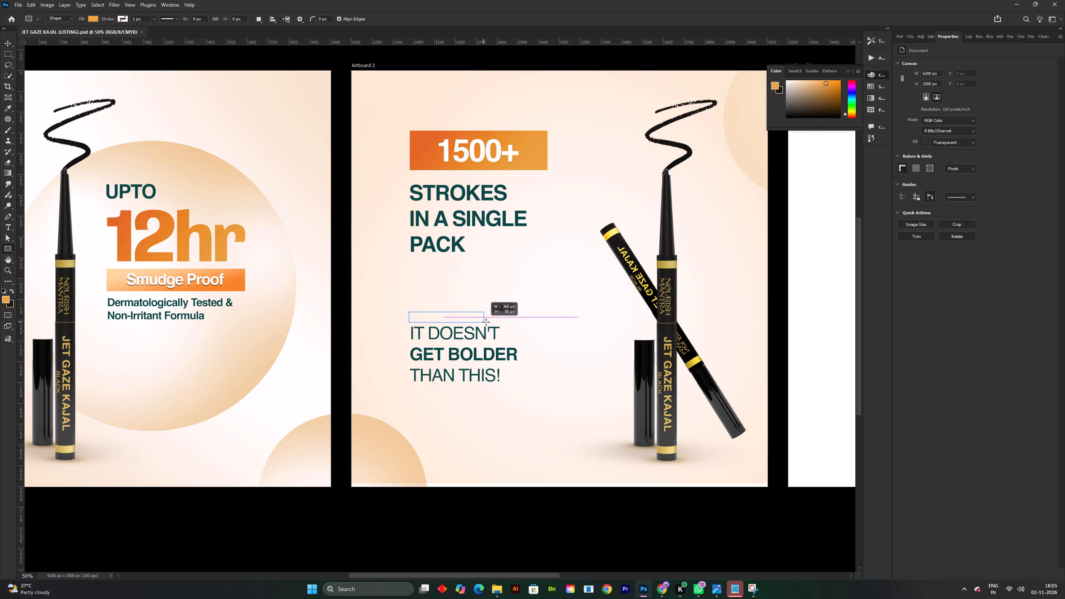
drag(486, 322, 505, 313)
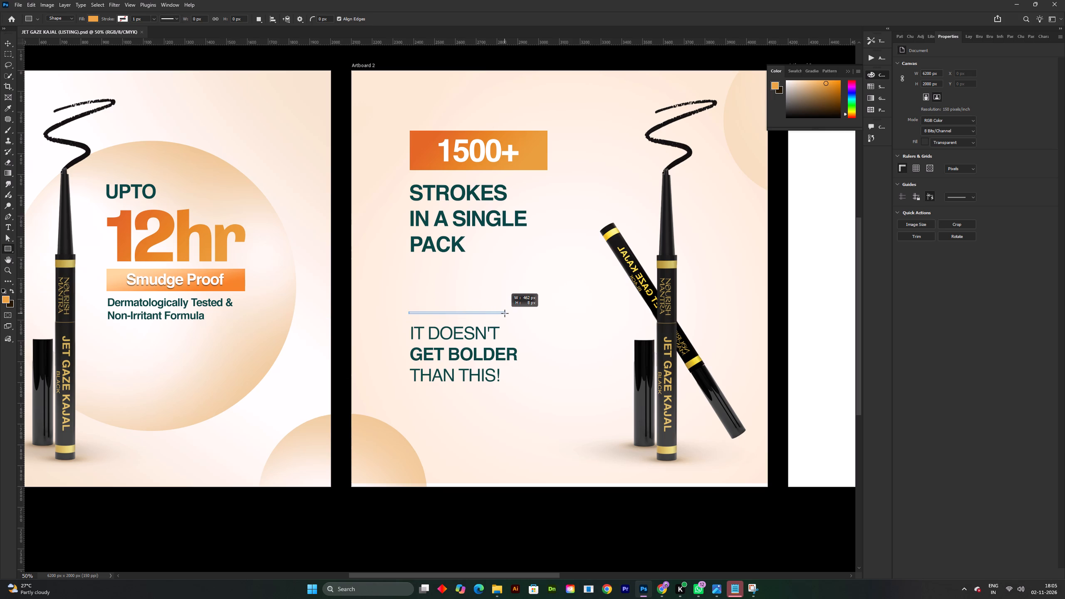
drag(505, 313, 505, 314)
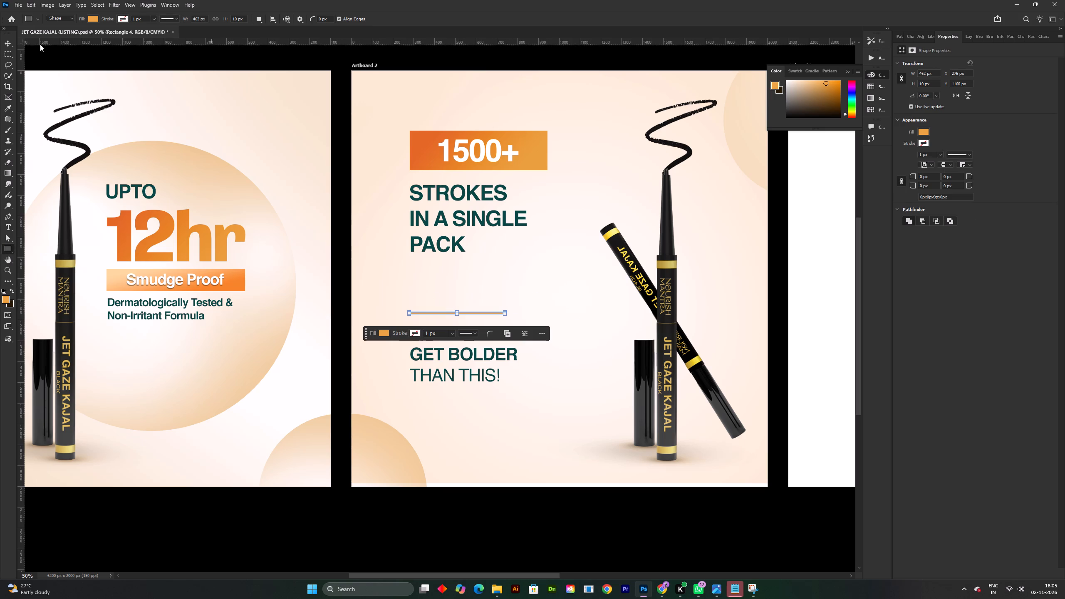
click(7, 45)
click(128, 67)
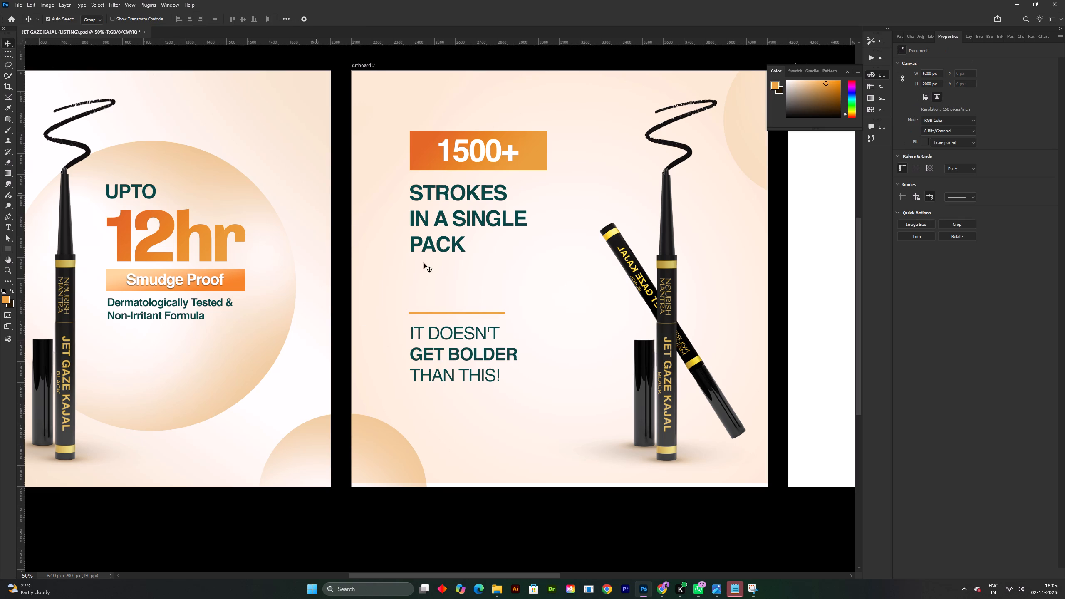
Move the orange divider line up between the "STROKES IN A SINGLE PACK" heading and the tagline, to about Y 989 px.
key(space)
drag(458, 307, 458, 320)
shift+scroll(464, 333, up, 3)
drag(463, 322, 463, 335)
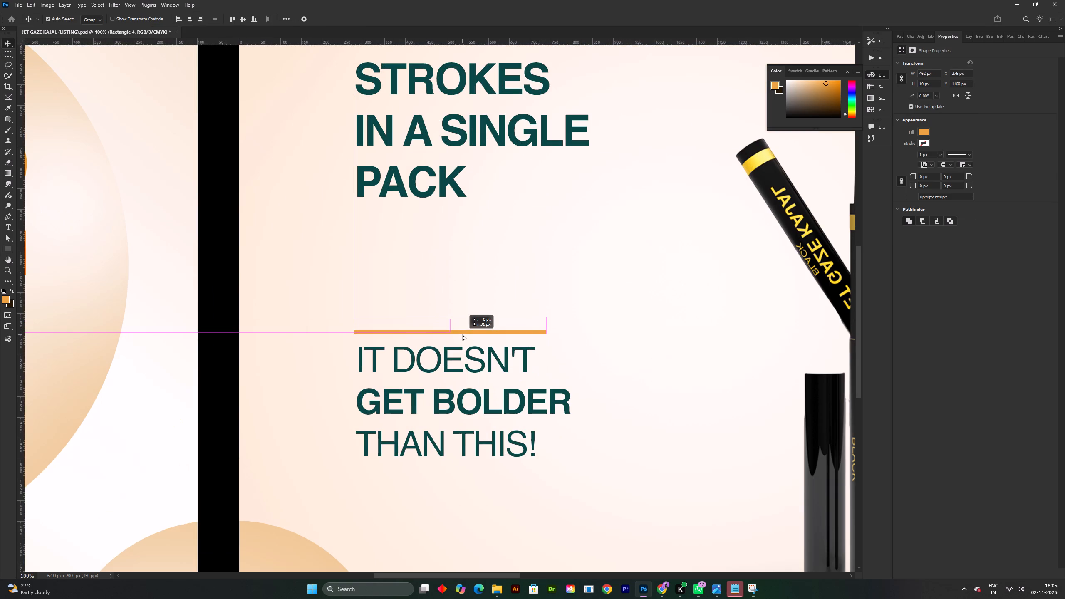
drag(463, 335, 459, 406)
shift+drag(459, 420, 471, 394)
shift+drag(472, 392, 473, 370)
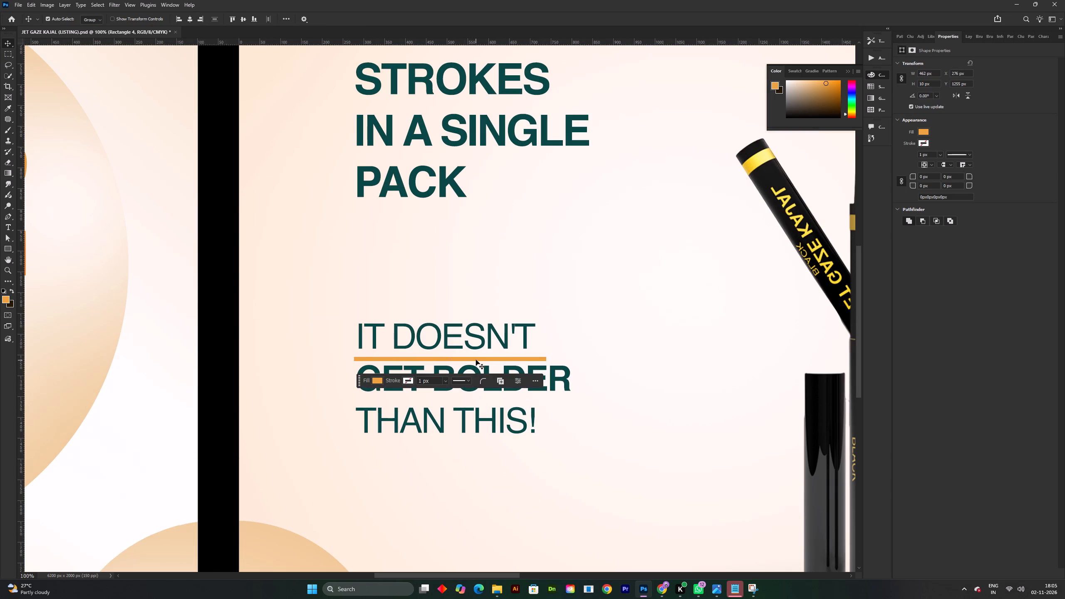
drag(476, 360, 491, 263)
shift+scroll(491, 263, down, 4)
key(space)
drag(527, 268, 513, 328)
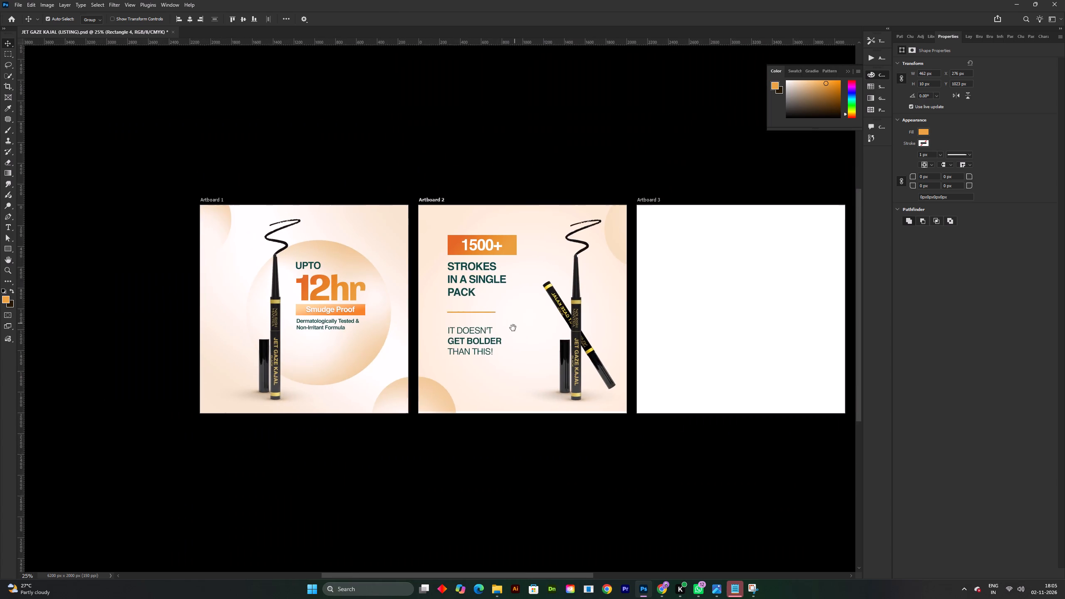
shift+scroll(496, 303, up, 2)
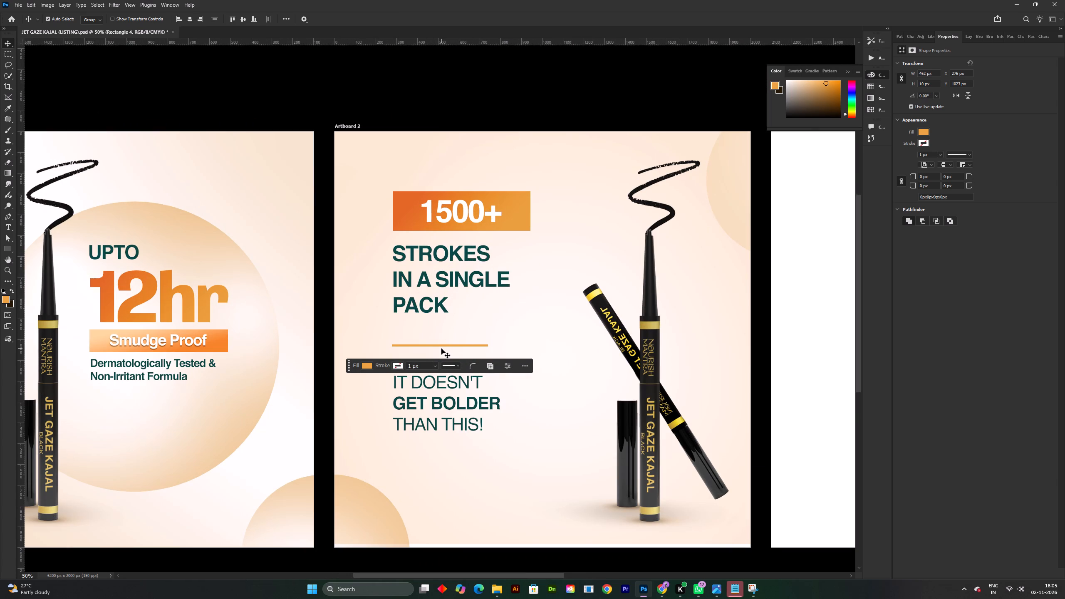
drag(438, 344, 438, 337)
key(space)
scroll(439, 336, down, 3)
double_click(491, 111)
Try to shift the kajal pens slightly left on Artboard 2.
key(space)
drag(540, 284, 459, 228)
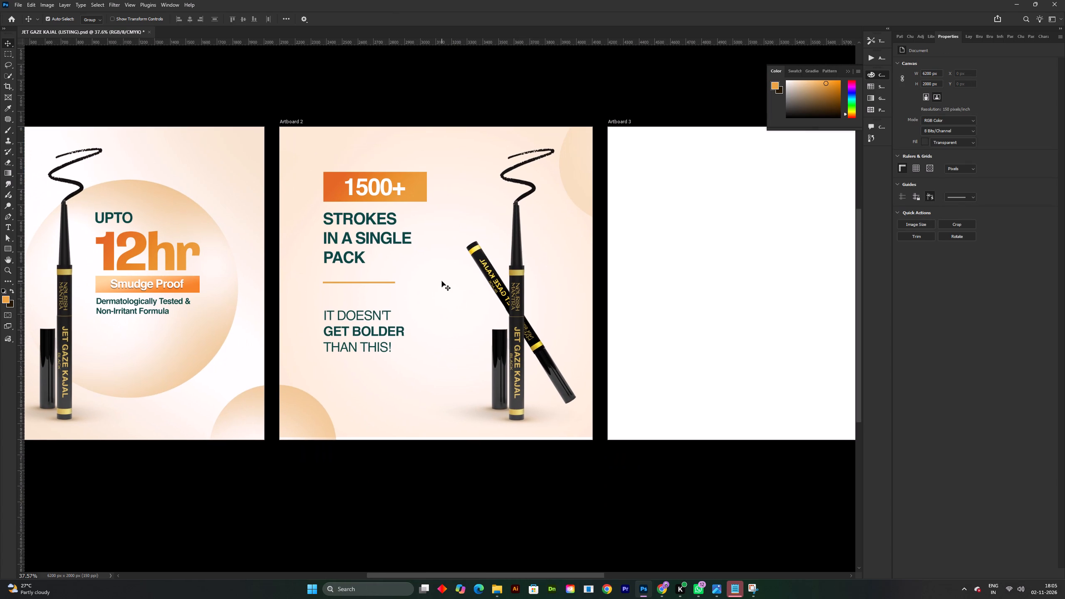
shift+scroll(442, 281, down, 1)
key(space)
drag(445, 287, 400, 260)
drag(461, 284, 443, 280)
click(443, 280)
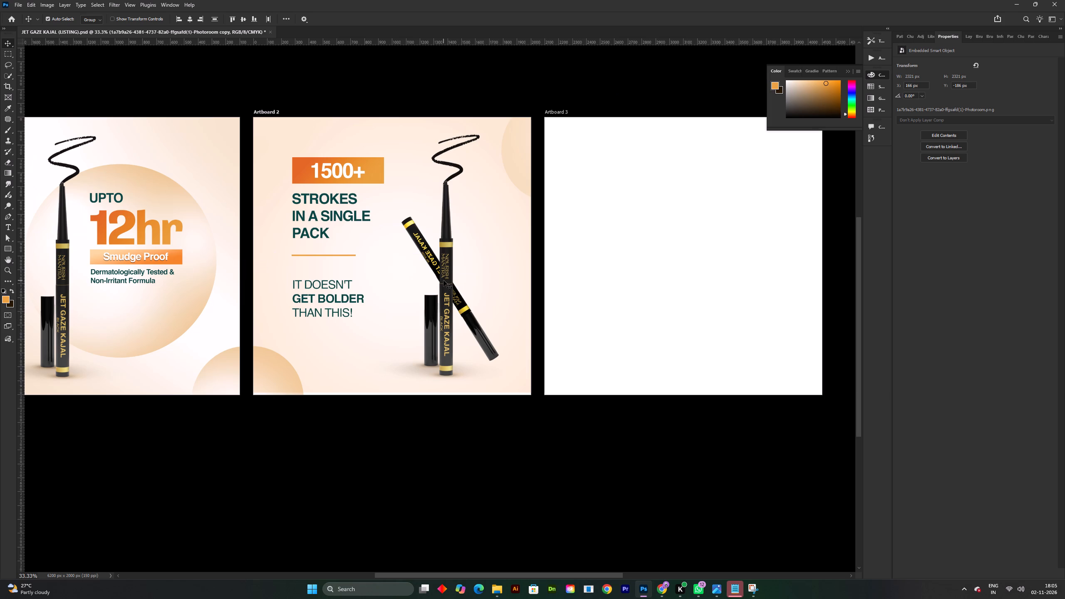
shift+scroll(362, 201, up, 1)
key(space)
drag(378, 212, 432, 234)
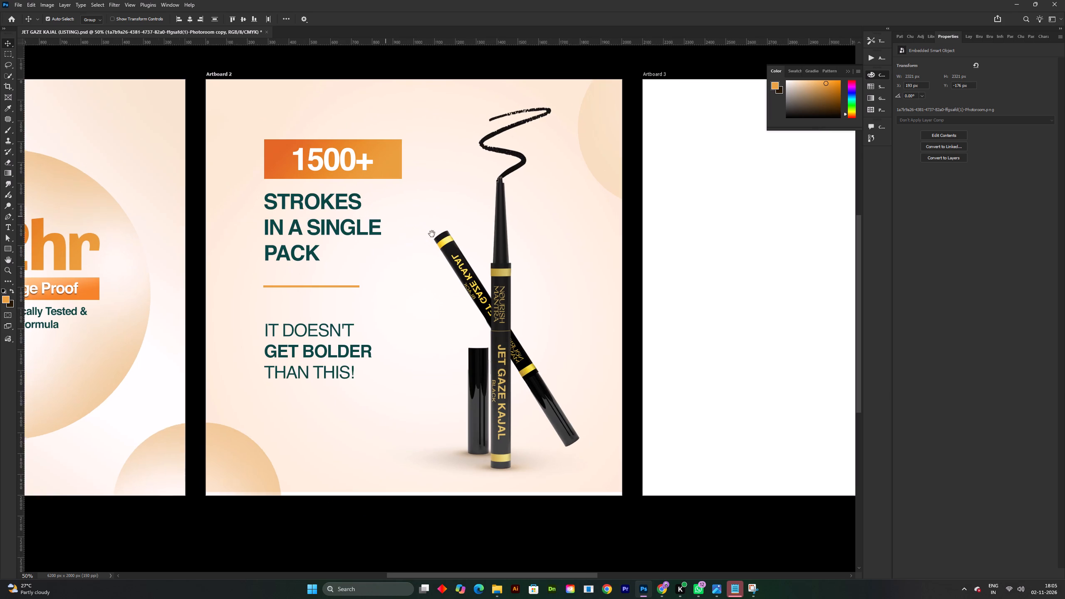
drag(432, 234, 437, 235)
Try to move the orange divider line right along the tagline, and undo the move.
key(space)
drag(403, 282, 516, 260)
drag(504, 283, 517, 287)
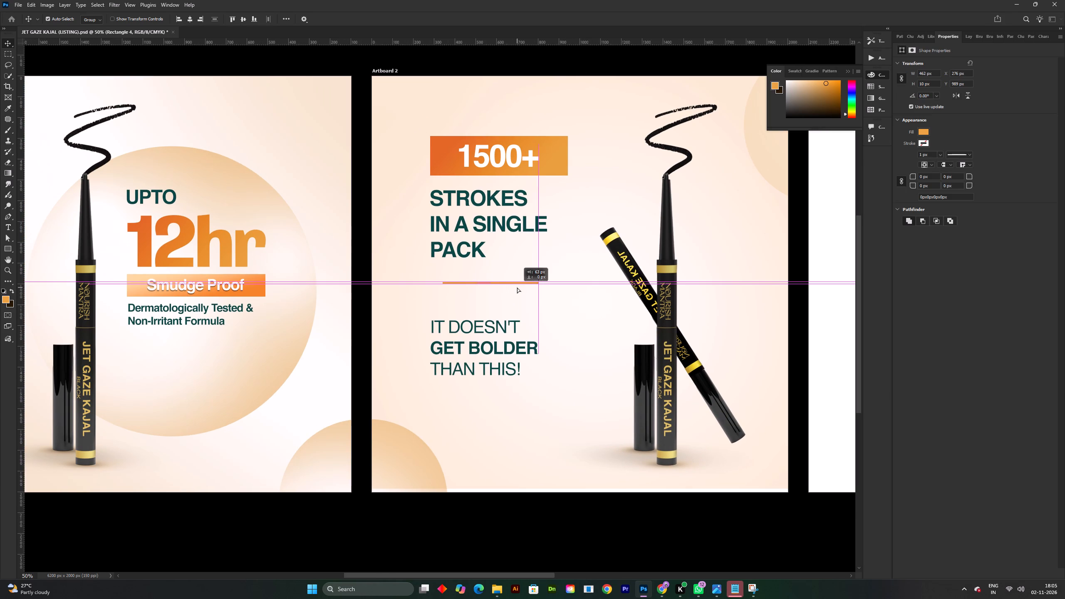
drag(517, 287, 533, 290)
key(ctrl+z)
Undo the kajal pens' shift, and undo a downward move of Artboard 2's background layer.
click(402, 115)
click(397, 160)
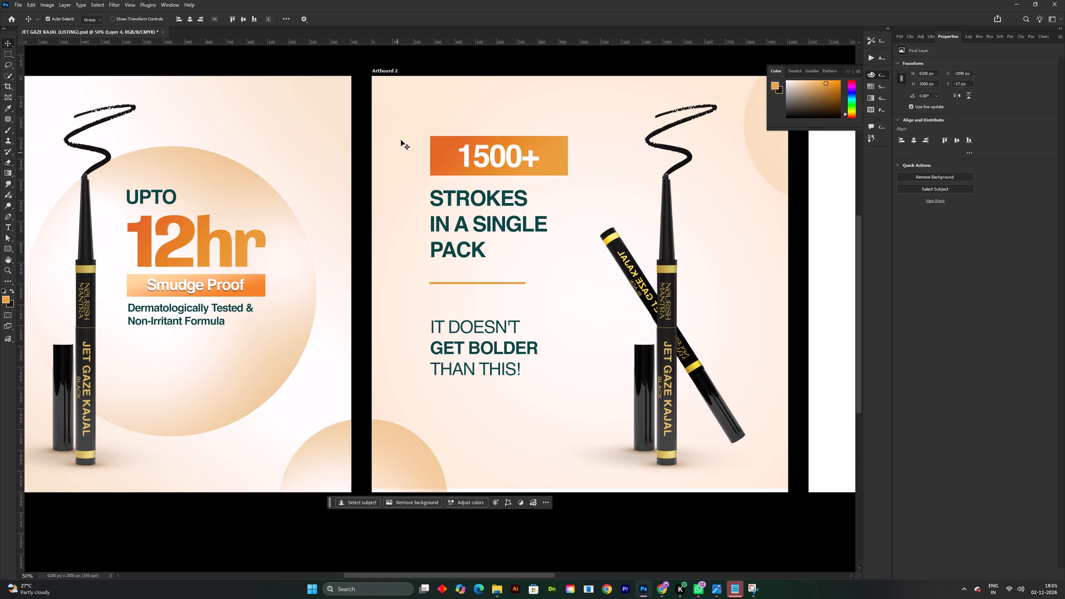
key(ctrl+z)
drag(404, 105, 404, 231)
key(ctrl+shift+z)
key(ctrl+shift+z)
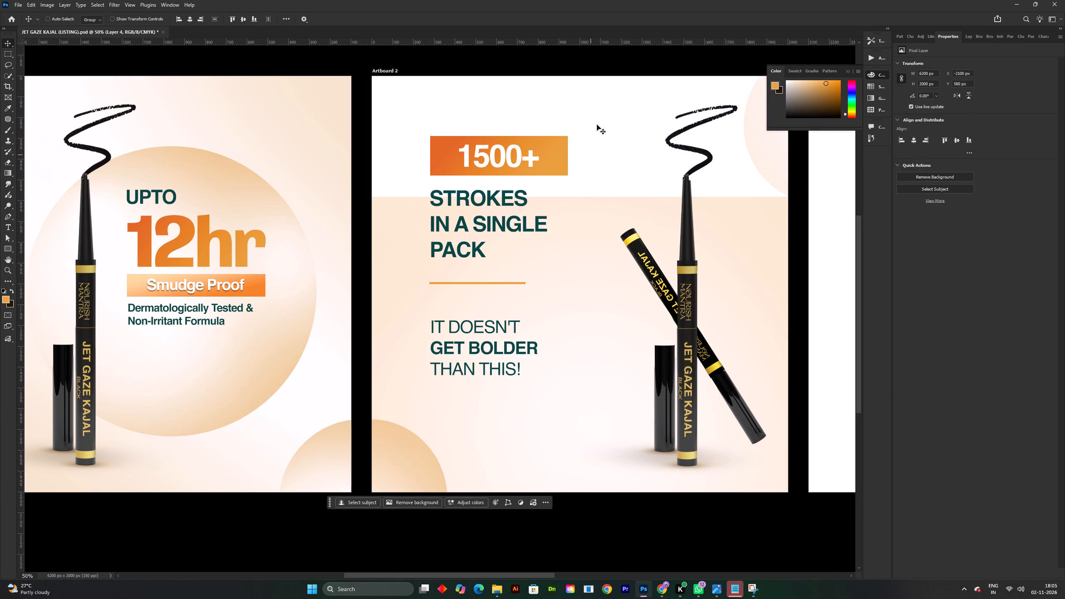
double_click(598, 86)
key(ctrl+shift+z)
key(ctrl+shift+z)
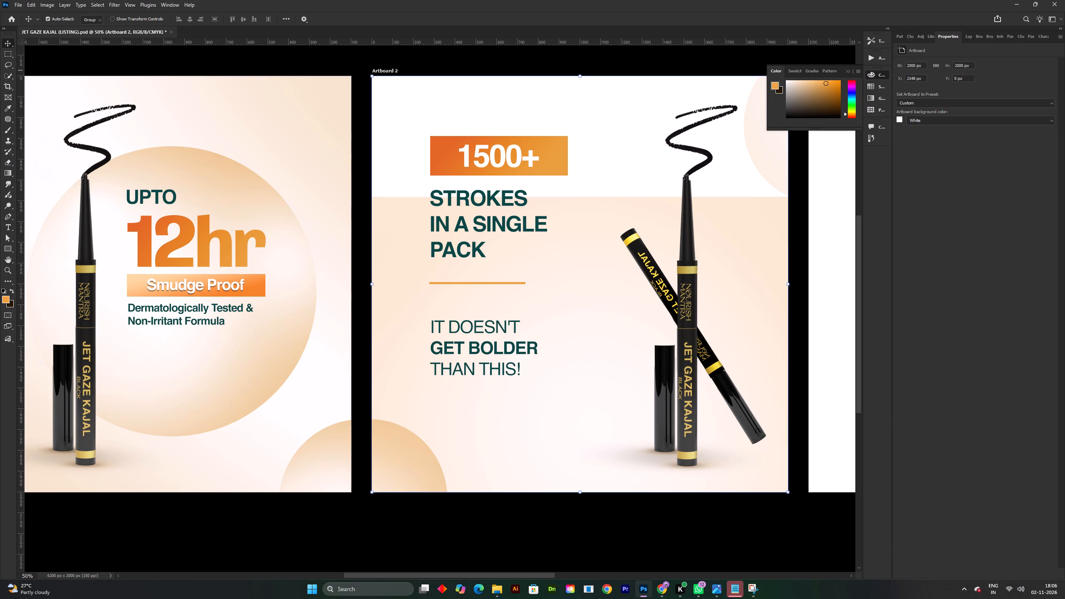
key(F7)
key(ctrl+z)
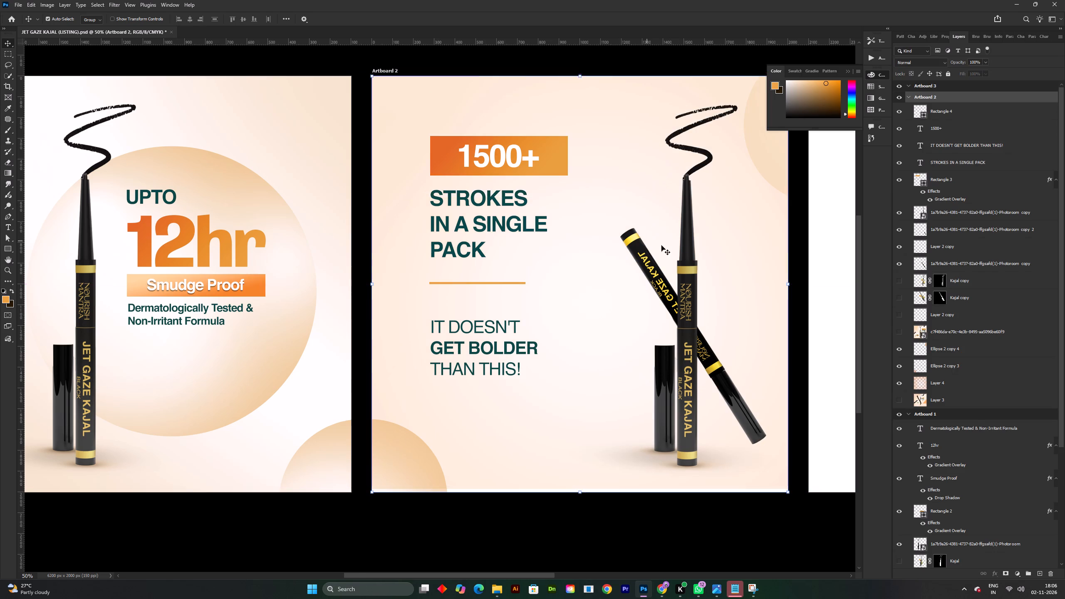
Save the document with Artboard 2's restored layout.
key(space)
drag(688, 250, 587, 250)
key(ctrl+s)
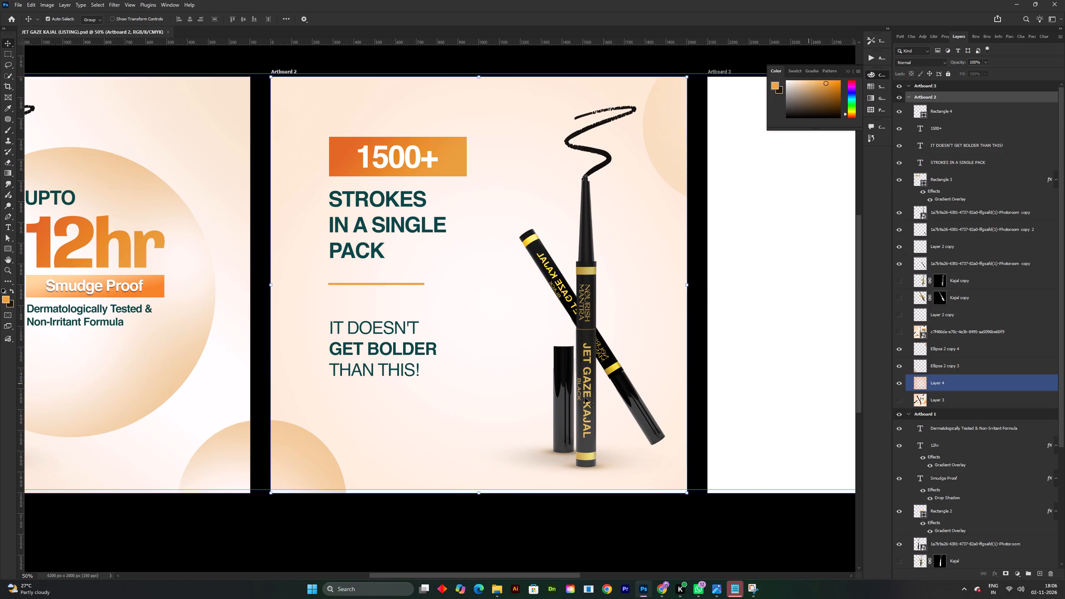
Review Artboard 2's layout up close and beside the other artboards, save the document, and clear the artboard selection.
key(space)
drag(493, 463, 501, 465)
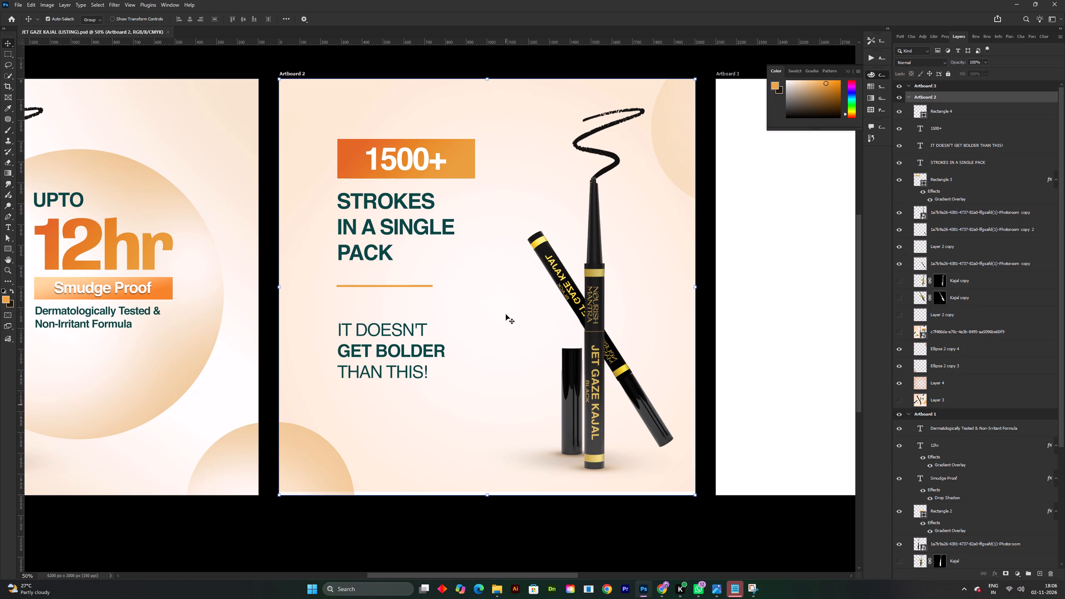
key(space)
key(space)
key(space)
key(space)
key(space)
drag(528, 270, 578, 262)
key(ctrl+s)
shift+scroll(582, 267, down, 2)
key(space)
drag(597, 301, 562, 307)
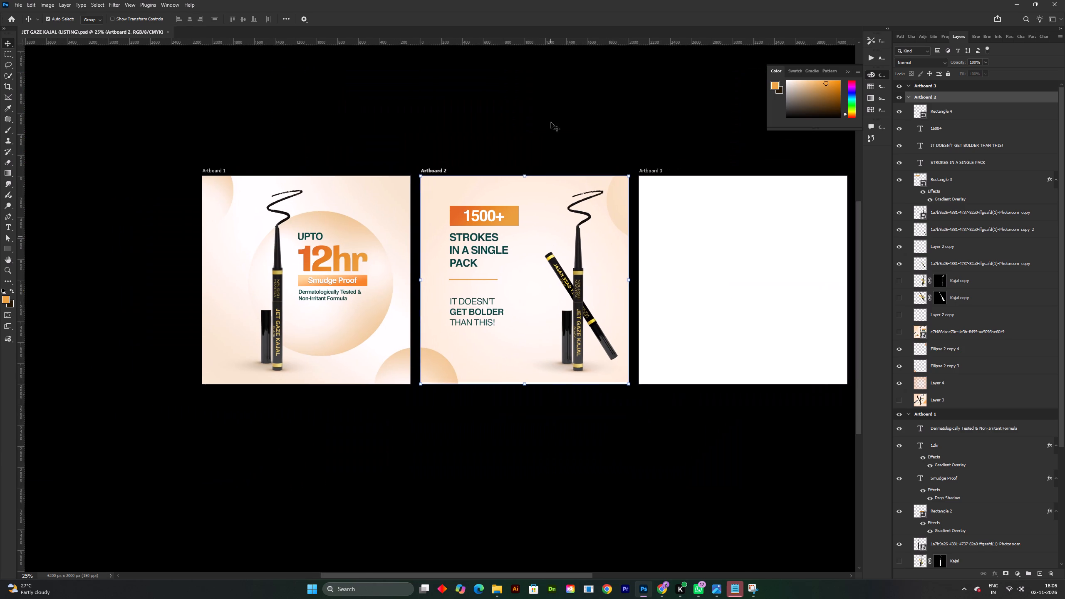
click(548, 106)
Examine the text, divider and pen placement on Artboard 2 once more and save the document.
key(space)
drag(618, 201, 612, 206)
drag(598, 213, 591, 215)
shift+scroll(591, 221, up, 2)
key(space)
drag(518, 275, 497, 274)
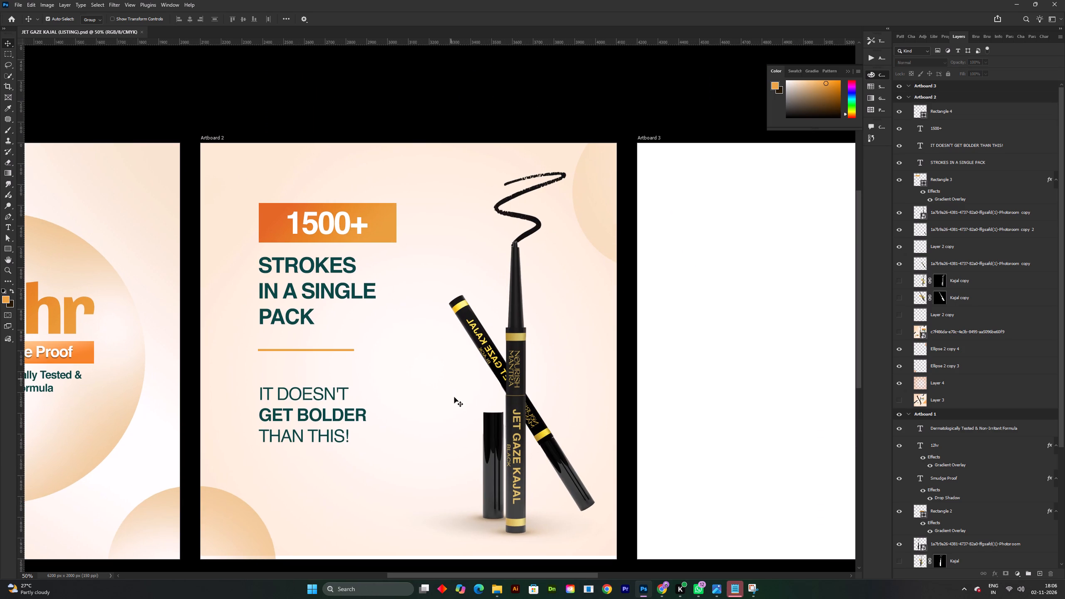
key(ctrl+s)
key(space)
key(space)
key(space)
key(space)
drag(440, 358, 455, 351)
click(480, 332)
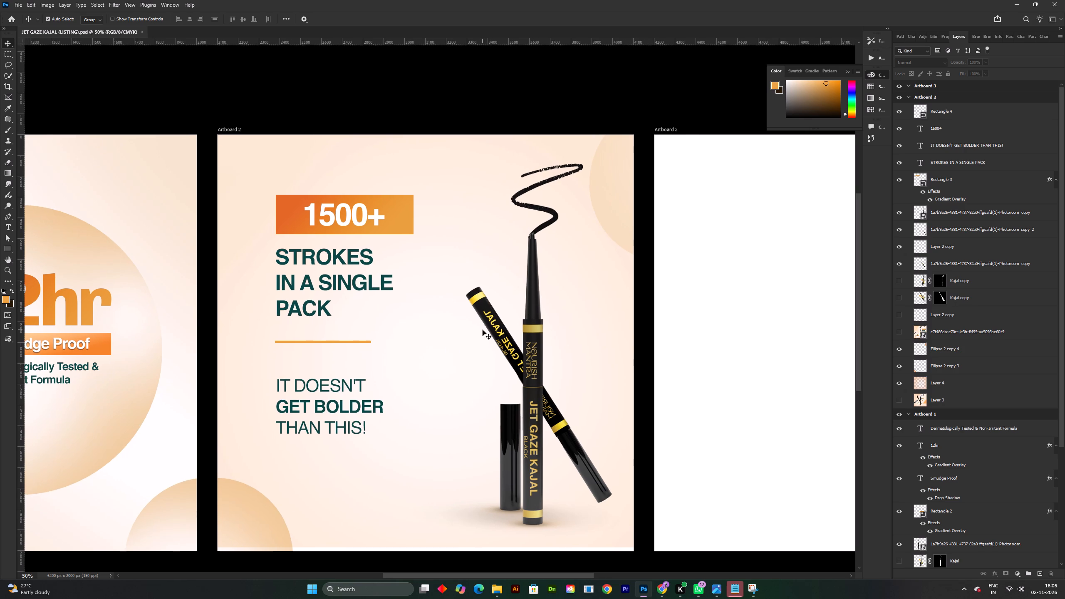
key(ctrl+s)
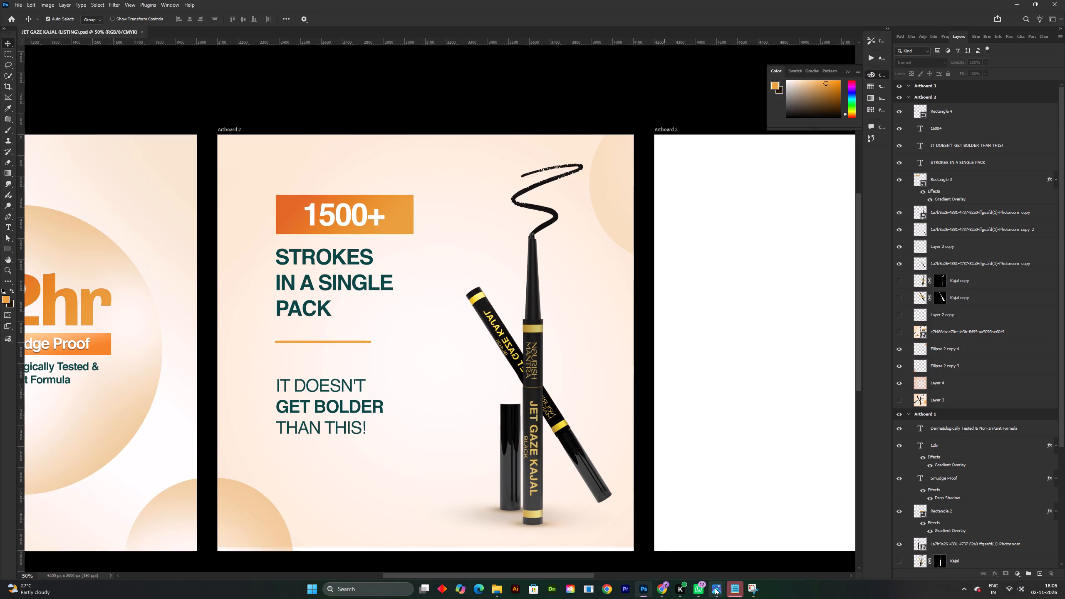
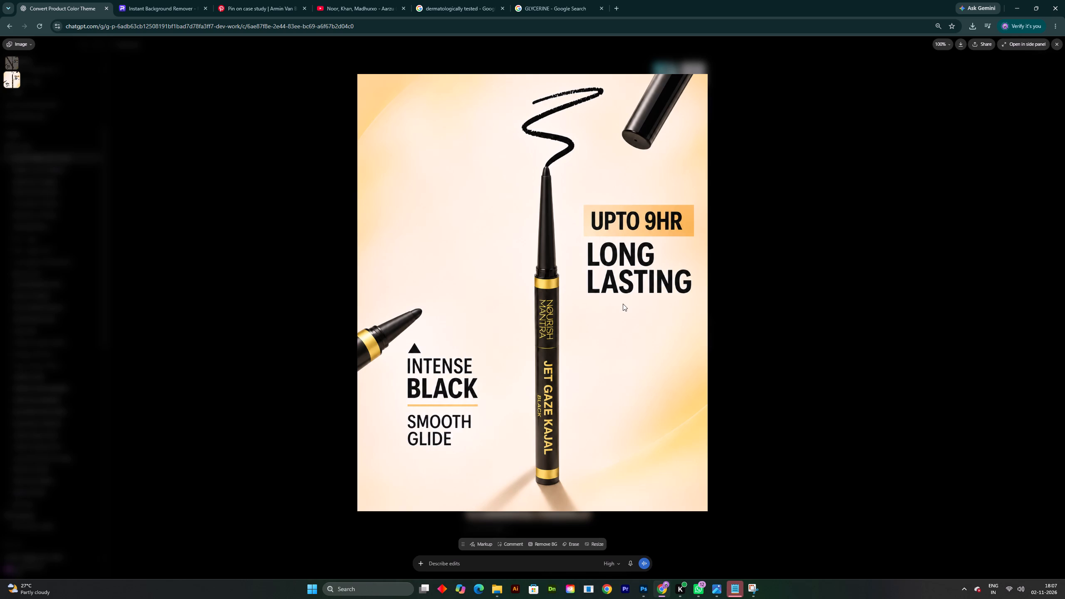
Copy the generated Jet Gaze Kajal image with the "UPTO 9HR LONG LASTING" text from ChatGPT.
right_click(632, 223)
click(665, 259)
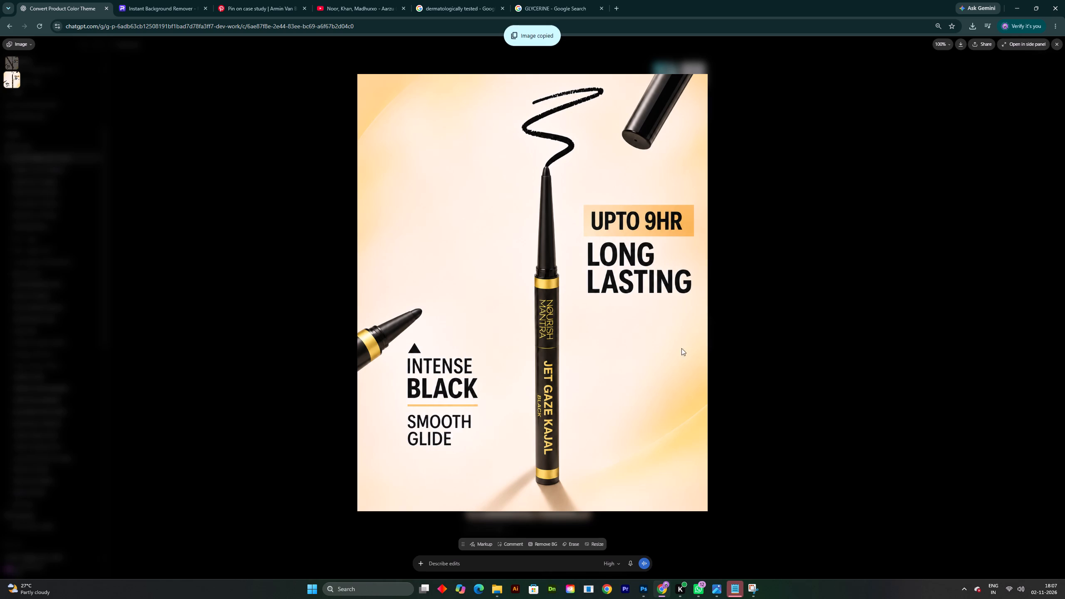
Switch to Photoshop, group all of Artboard 2's layers, and hide that group.
click(646, 589)
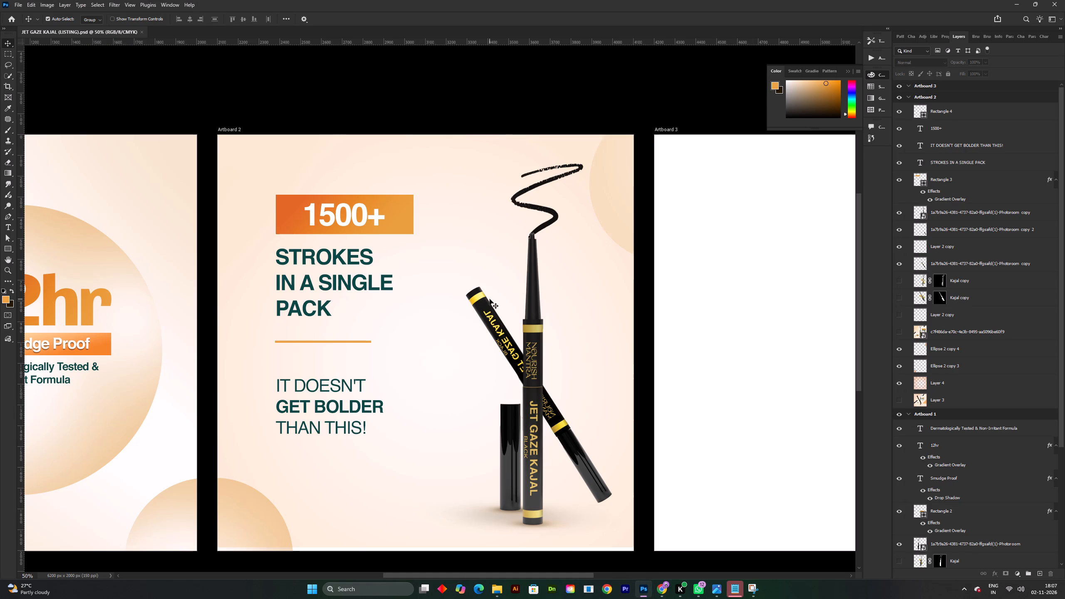
shift+scroll(490, 299, down, 2)
key(space)
drag(474, 316, 474, 287)
drag(355, 121, 443, 329)
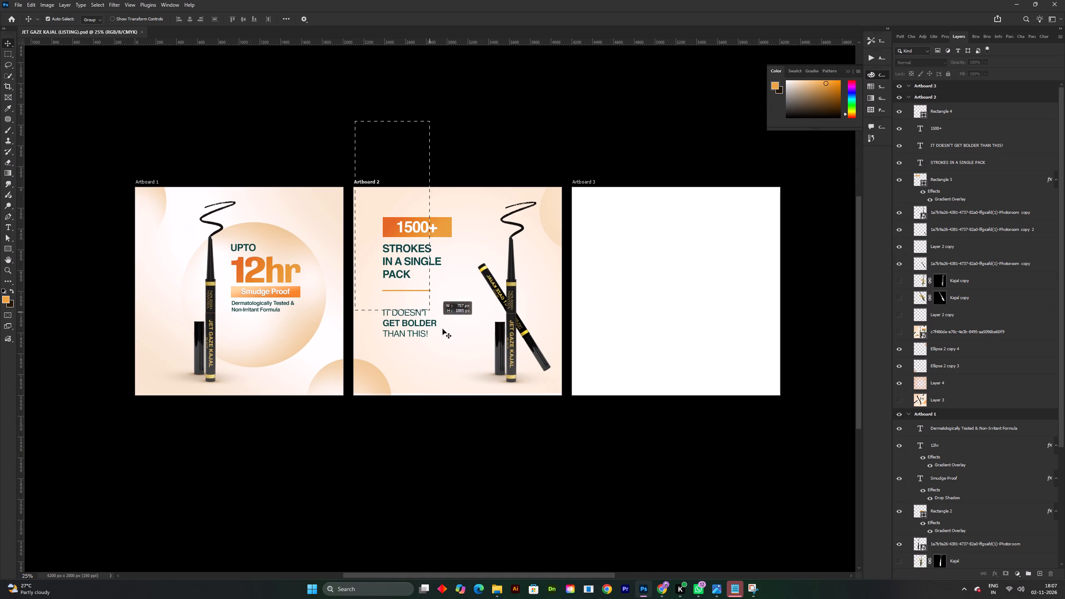
drag(443, 329, 532, 420)
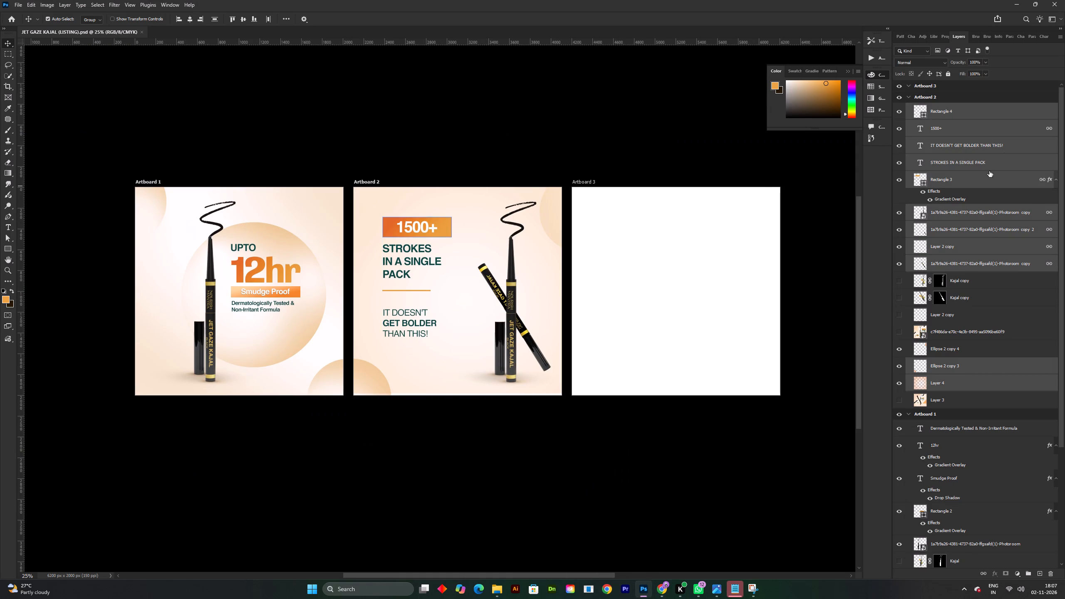
click(987, 400)
shift+click(943, 115)
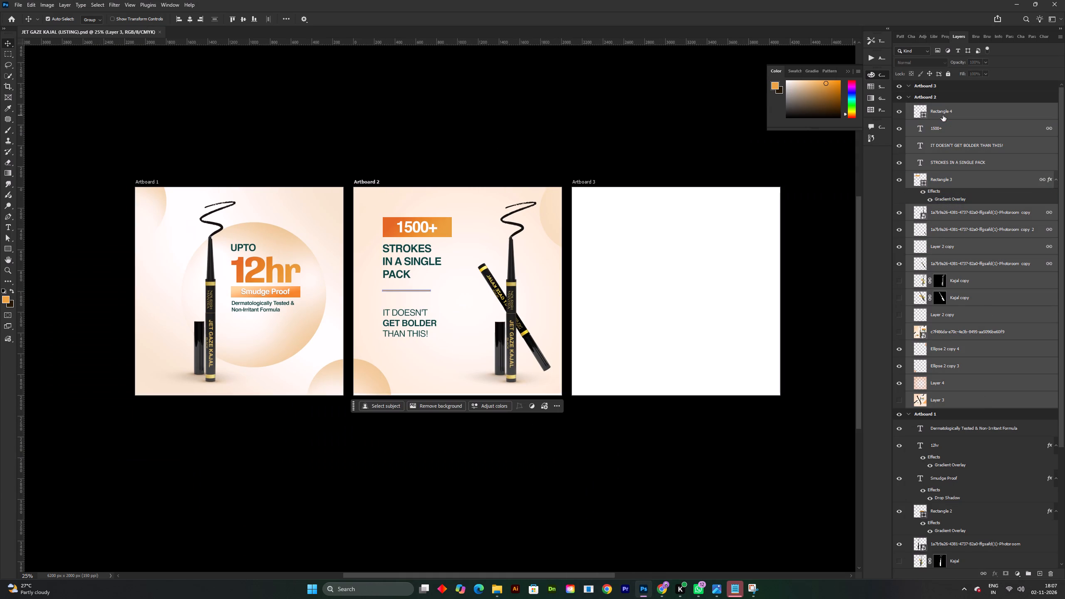
key(ctrl+g)
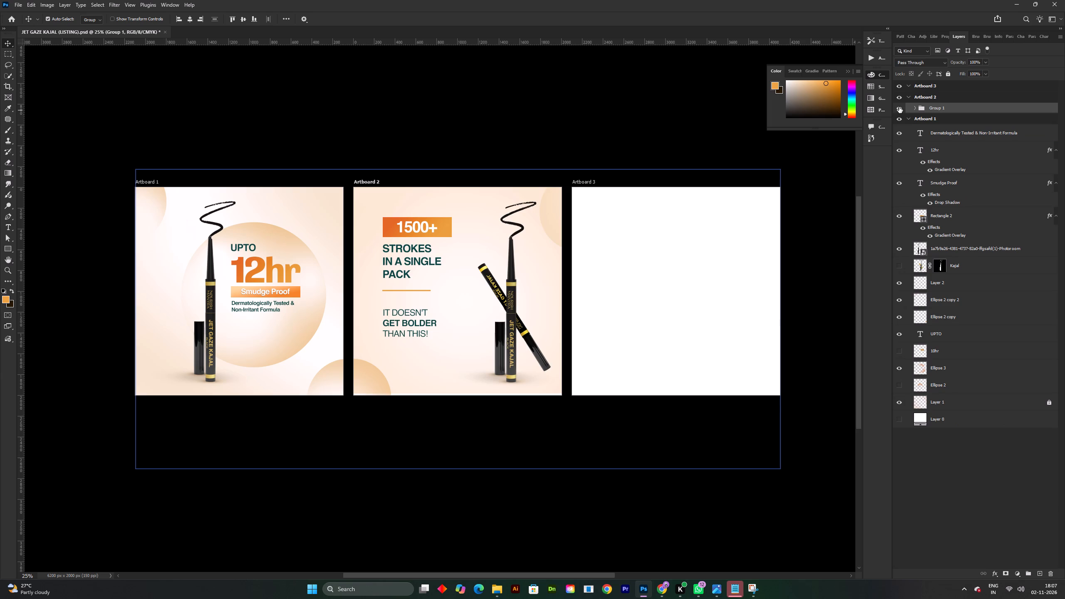
click(899, 107)
double_click(899, 107)
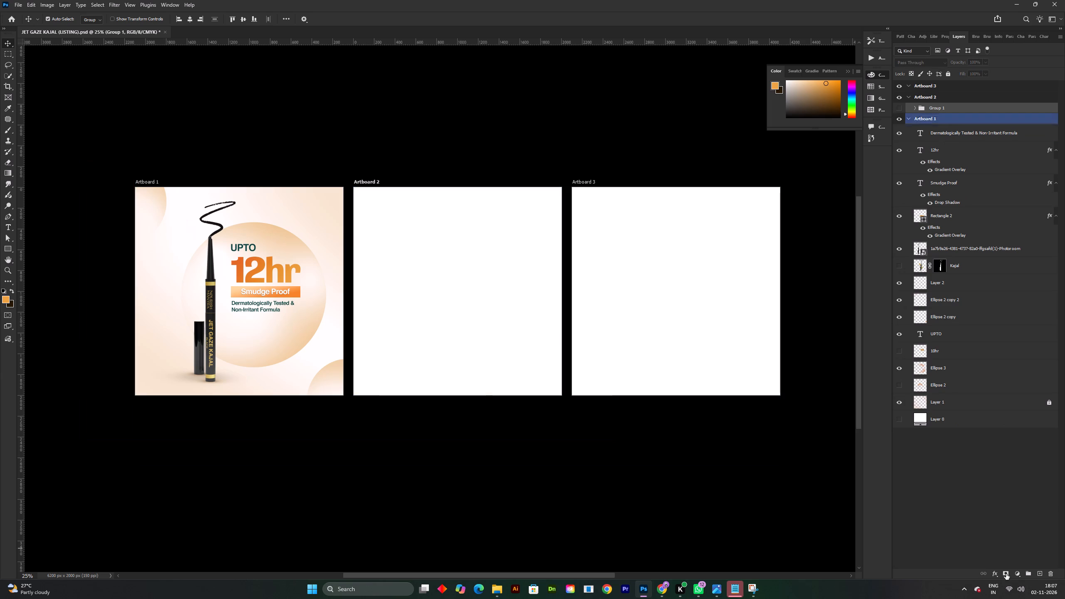
Paste the copied kajal image onto Artboard 2 and scale it proportionally to about 143%, filling the artboard's height near its centre.
click(1039, 573)
key(ctrl+v)
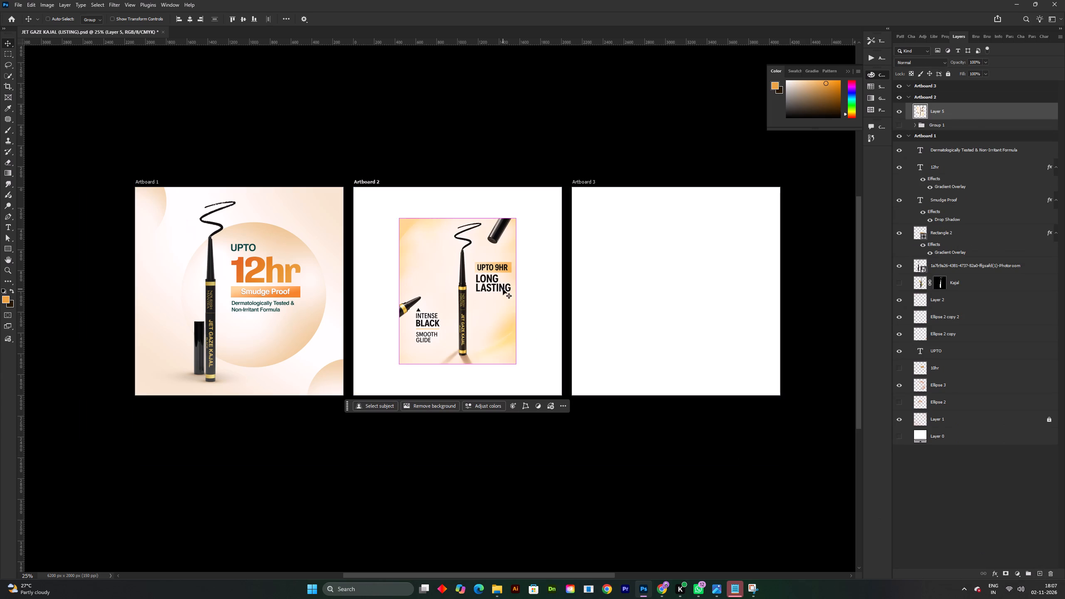
key(ctrl+t)
drag(518, 289, 563, 291)
drag(399, 295, 394, 299)
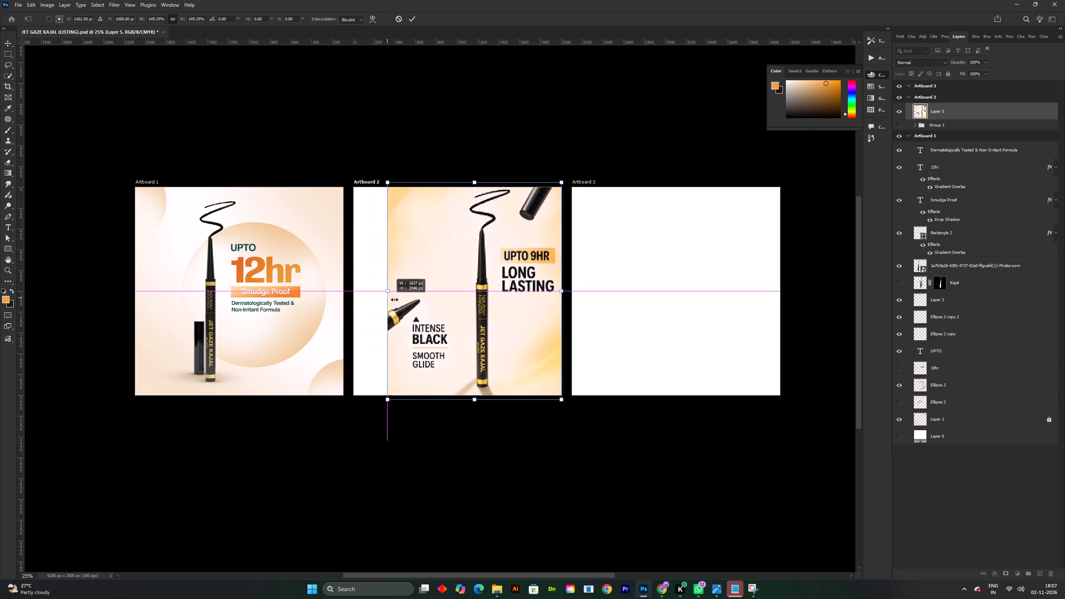
drag(394, 299, 395, 301)
drag(508, 315, 489, 317)
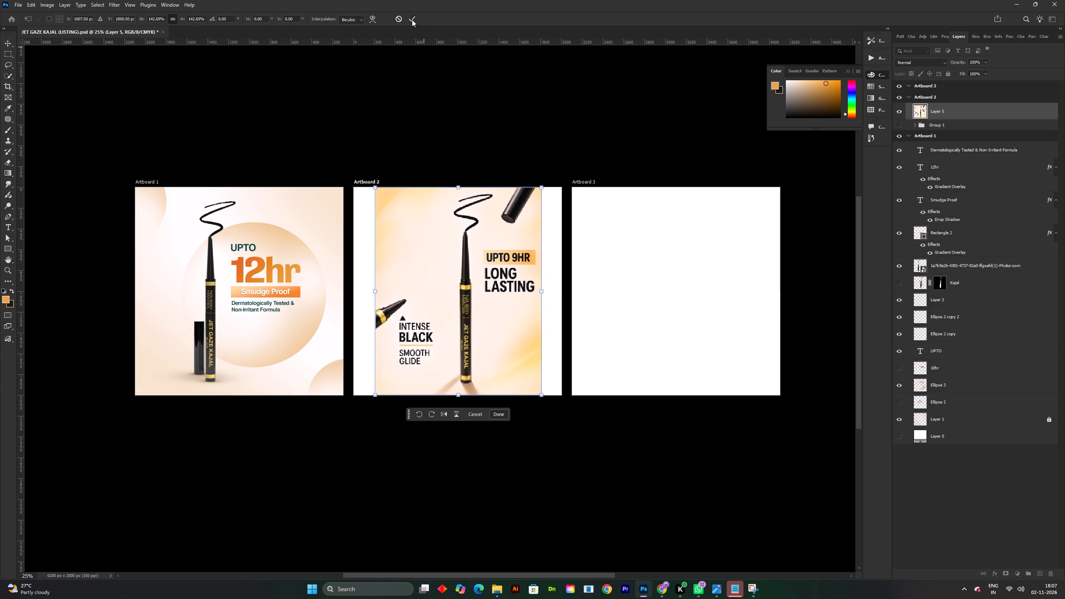
click(412, 20)
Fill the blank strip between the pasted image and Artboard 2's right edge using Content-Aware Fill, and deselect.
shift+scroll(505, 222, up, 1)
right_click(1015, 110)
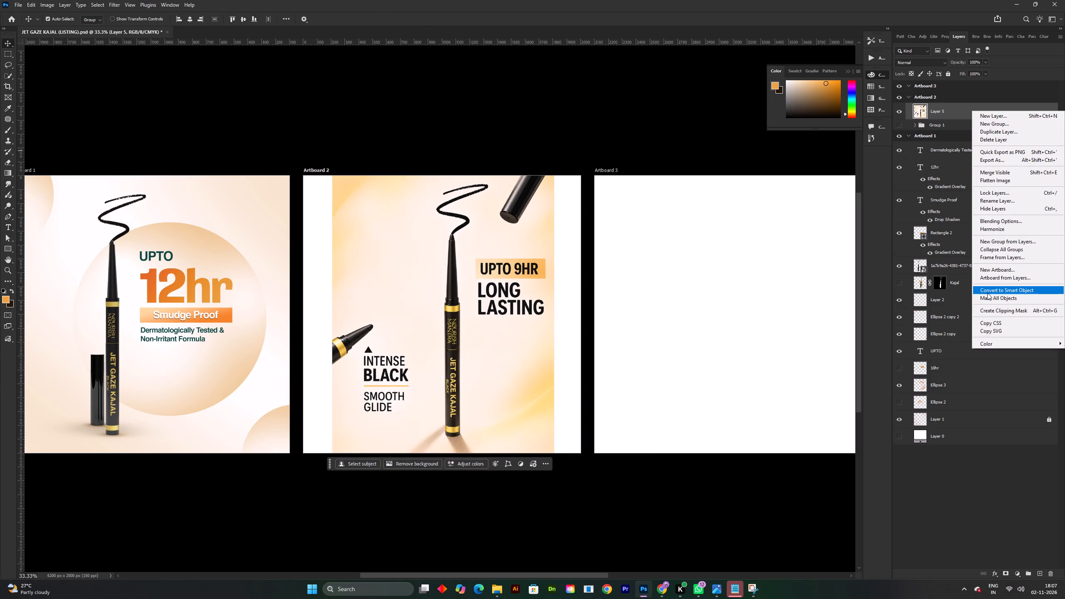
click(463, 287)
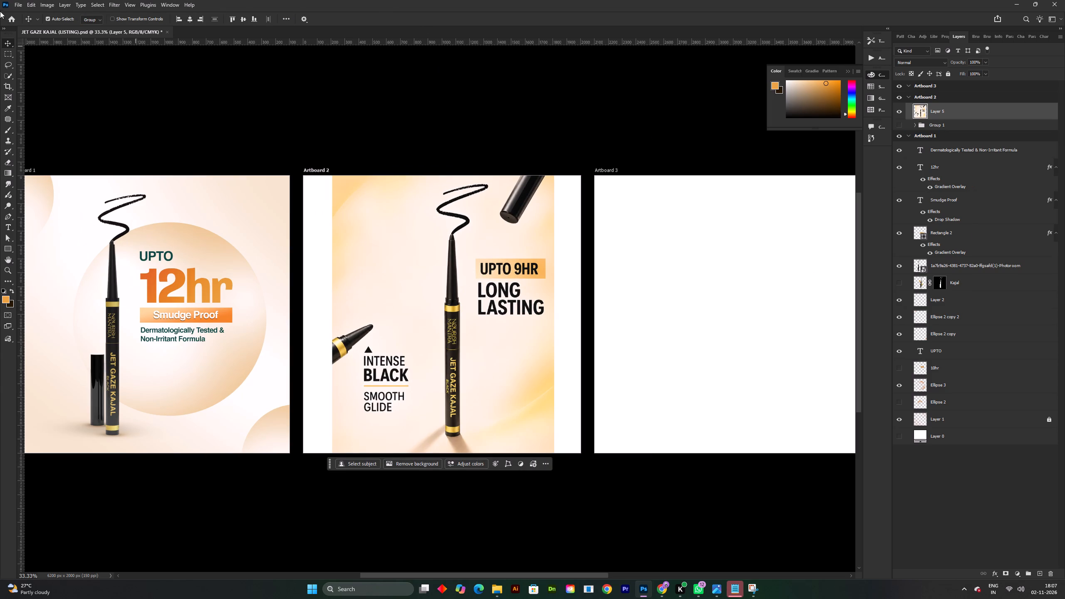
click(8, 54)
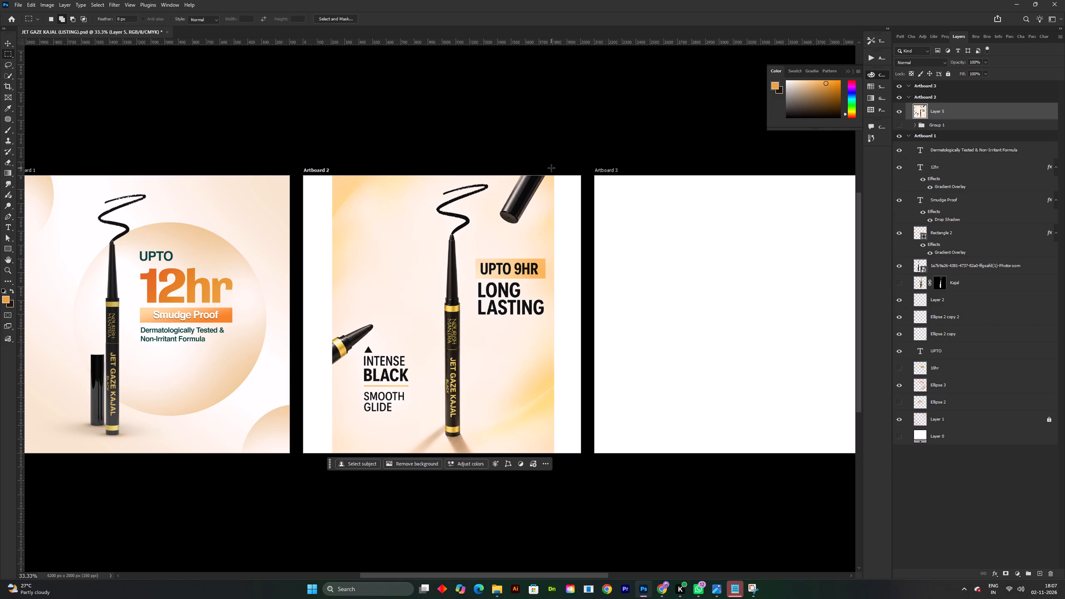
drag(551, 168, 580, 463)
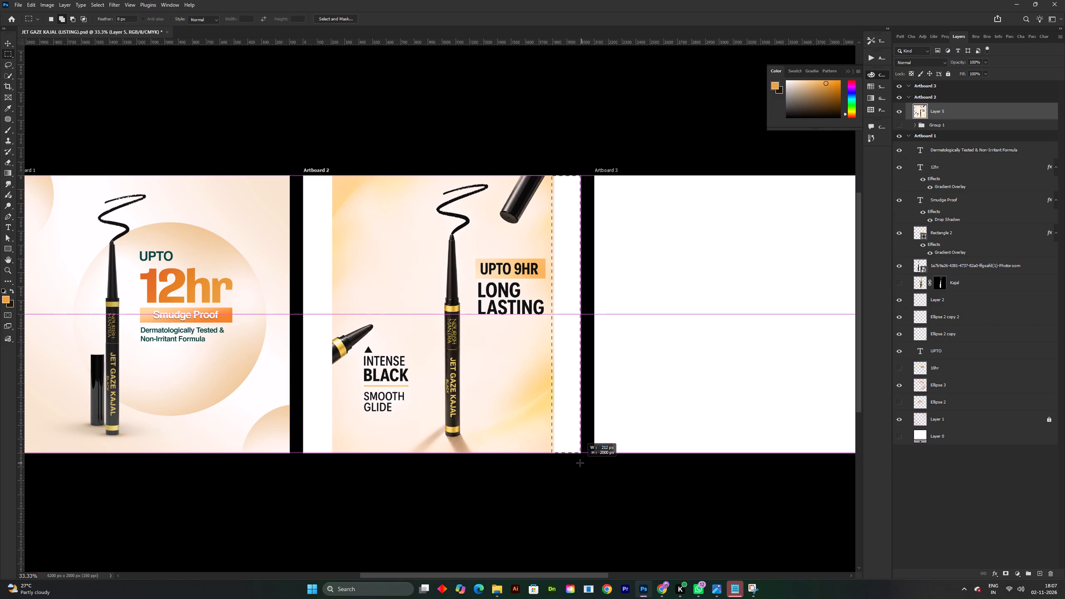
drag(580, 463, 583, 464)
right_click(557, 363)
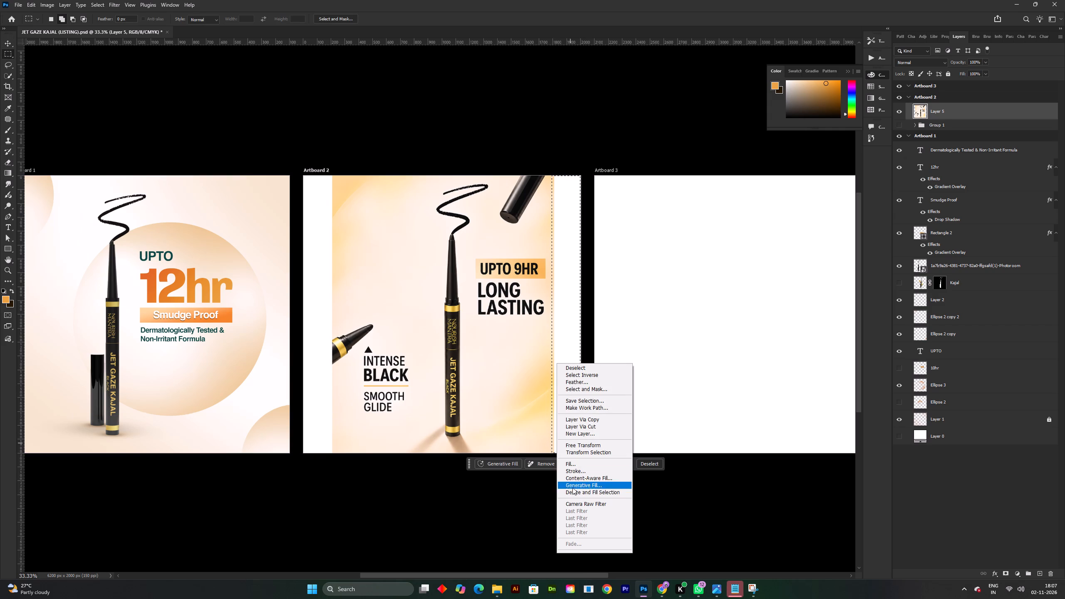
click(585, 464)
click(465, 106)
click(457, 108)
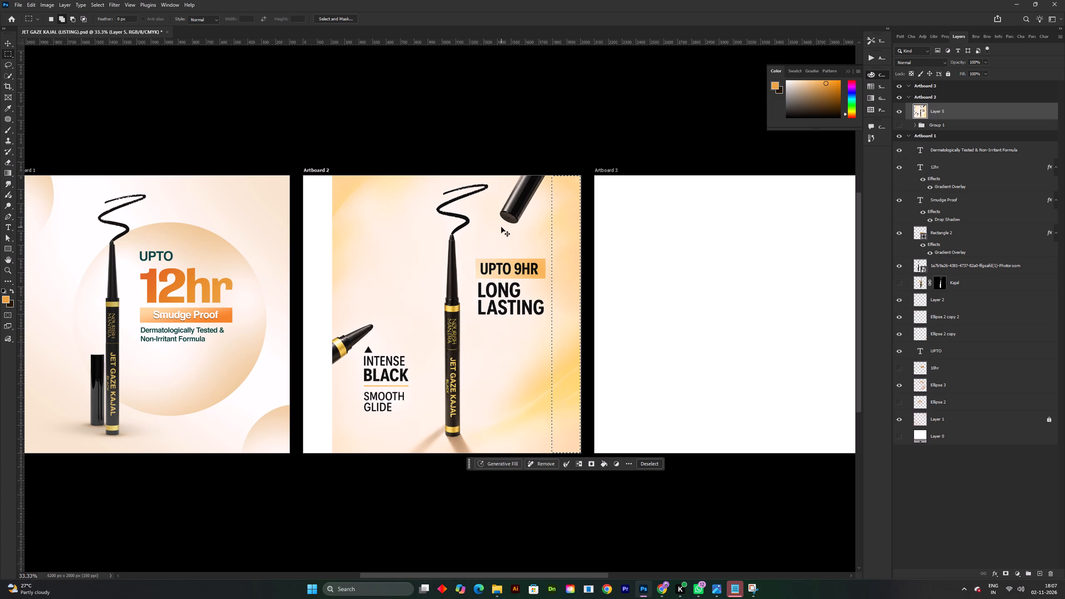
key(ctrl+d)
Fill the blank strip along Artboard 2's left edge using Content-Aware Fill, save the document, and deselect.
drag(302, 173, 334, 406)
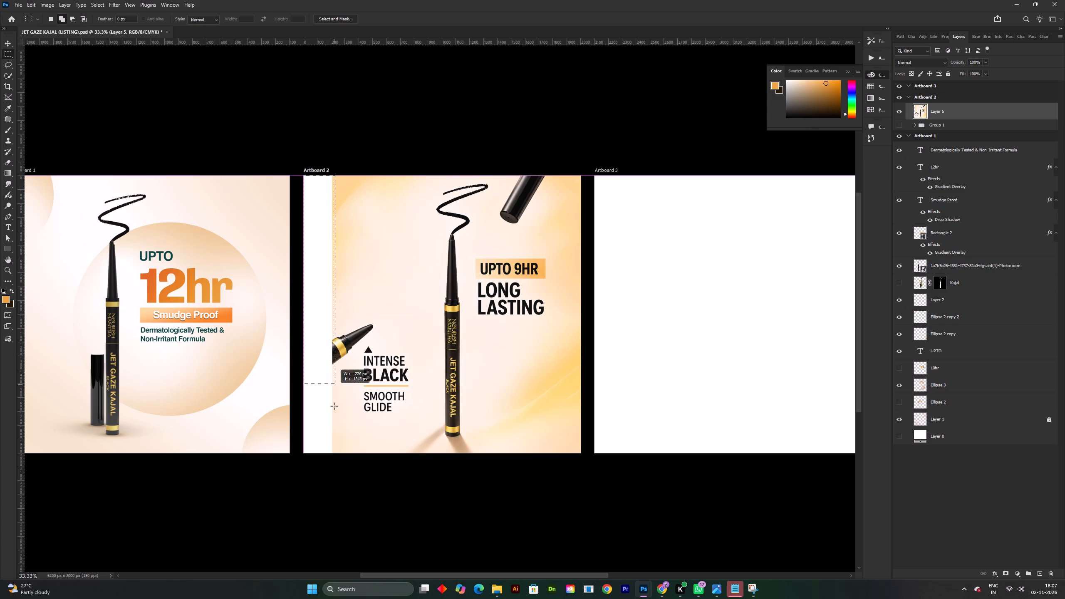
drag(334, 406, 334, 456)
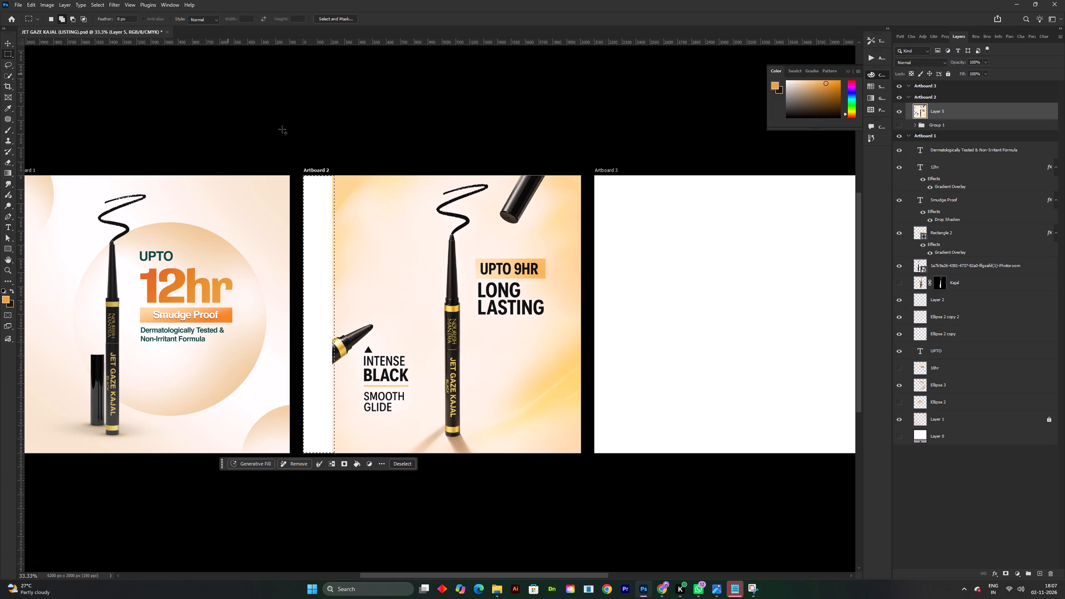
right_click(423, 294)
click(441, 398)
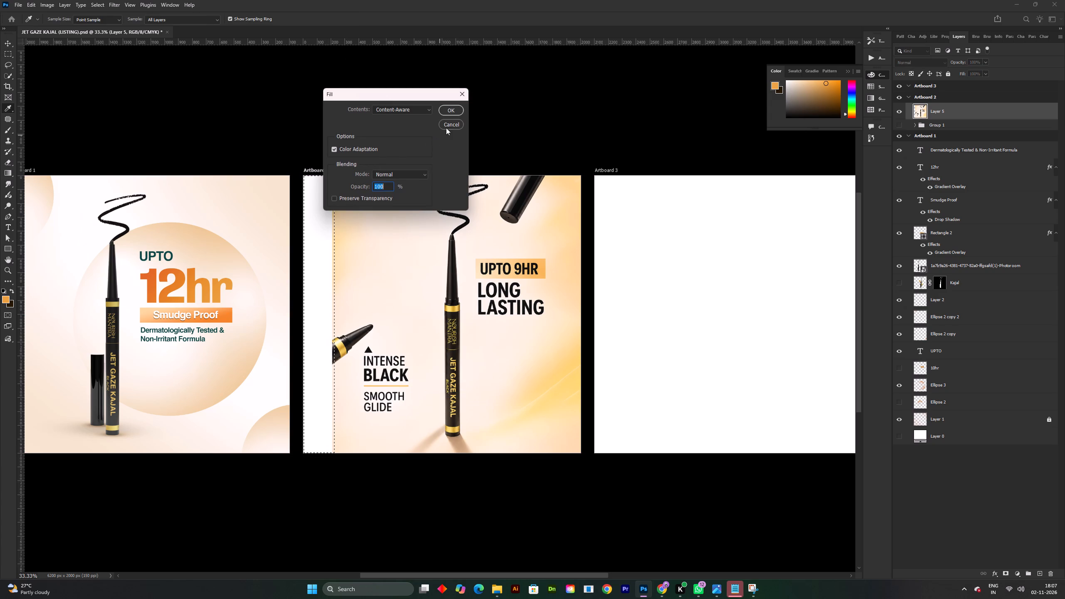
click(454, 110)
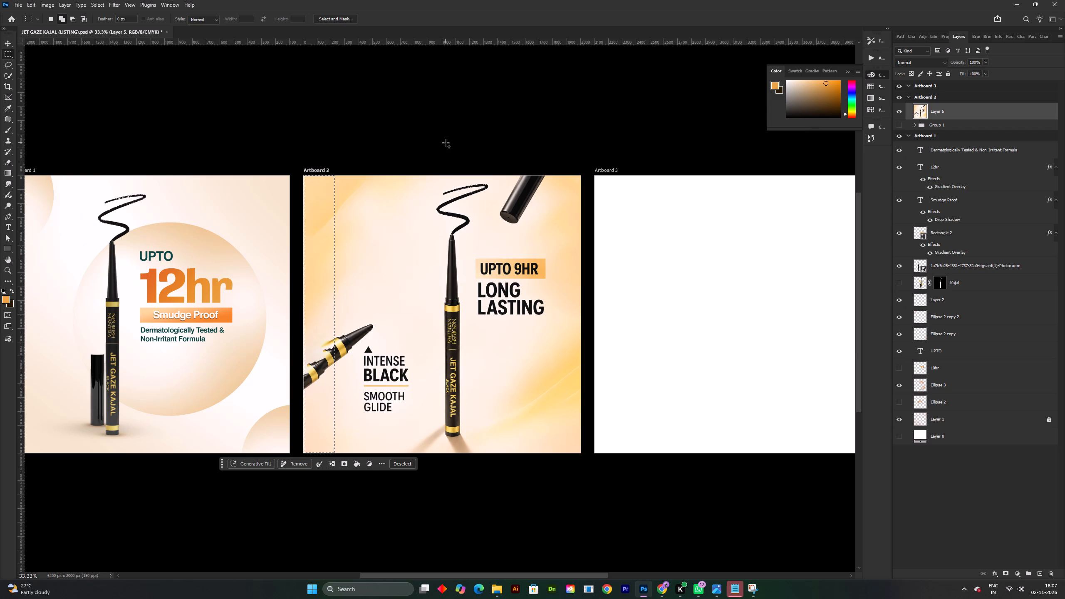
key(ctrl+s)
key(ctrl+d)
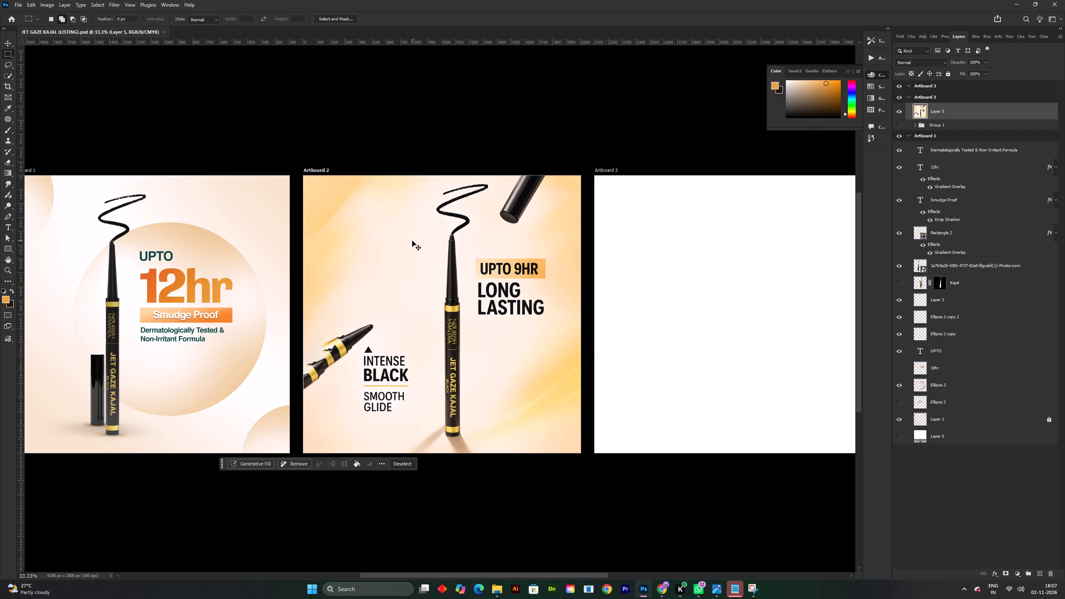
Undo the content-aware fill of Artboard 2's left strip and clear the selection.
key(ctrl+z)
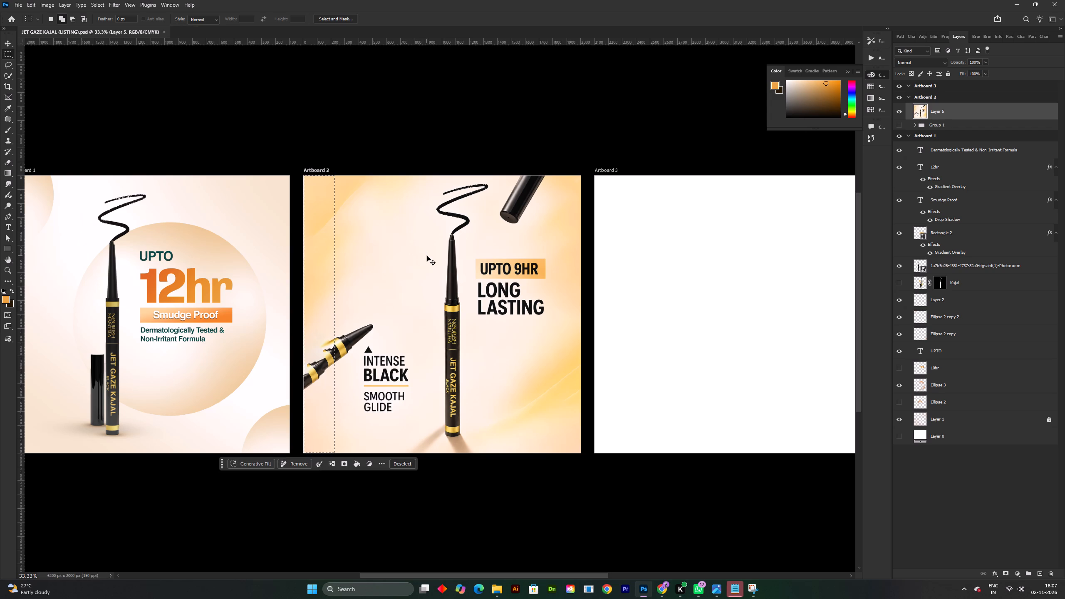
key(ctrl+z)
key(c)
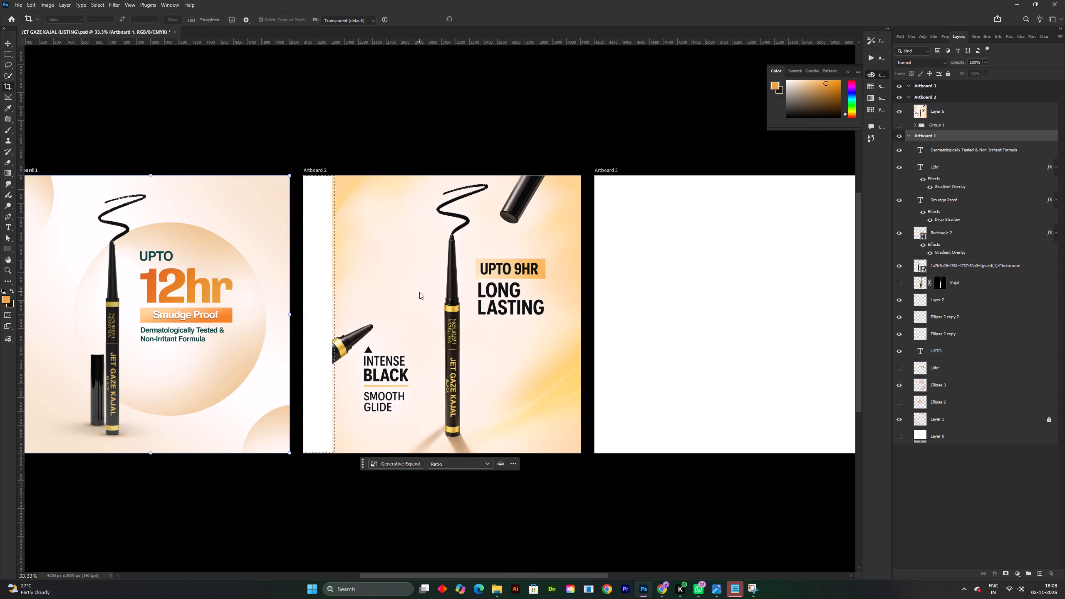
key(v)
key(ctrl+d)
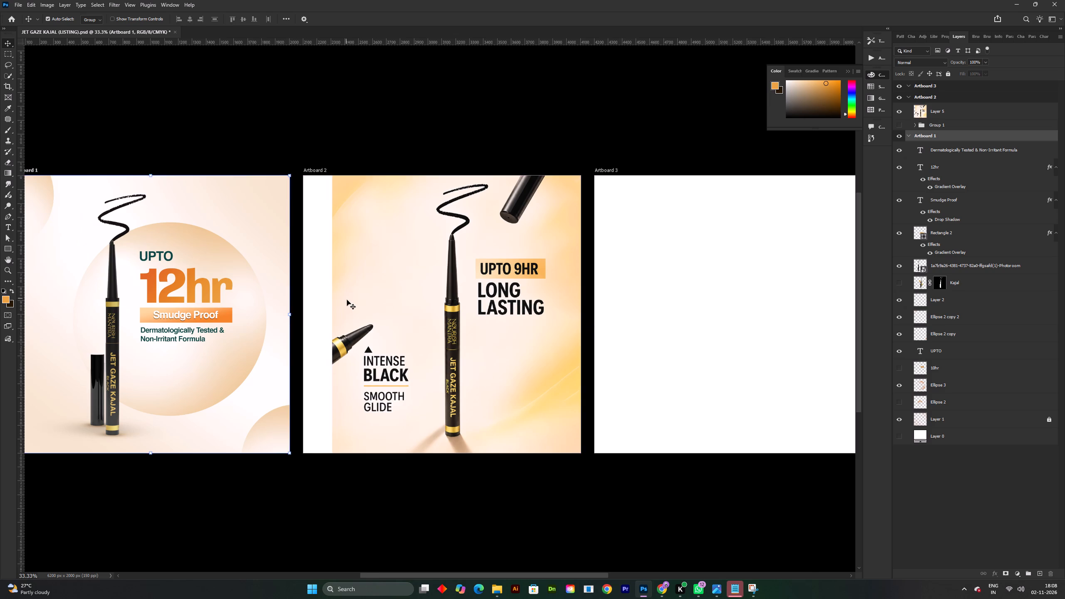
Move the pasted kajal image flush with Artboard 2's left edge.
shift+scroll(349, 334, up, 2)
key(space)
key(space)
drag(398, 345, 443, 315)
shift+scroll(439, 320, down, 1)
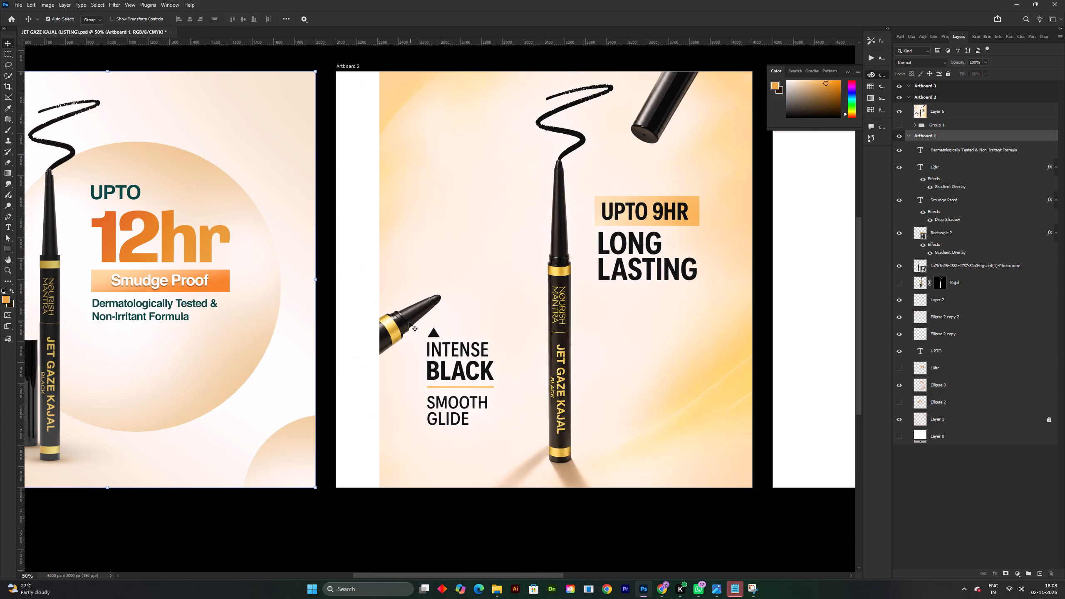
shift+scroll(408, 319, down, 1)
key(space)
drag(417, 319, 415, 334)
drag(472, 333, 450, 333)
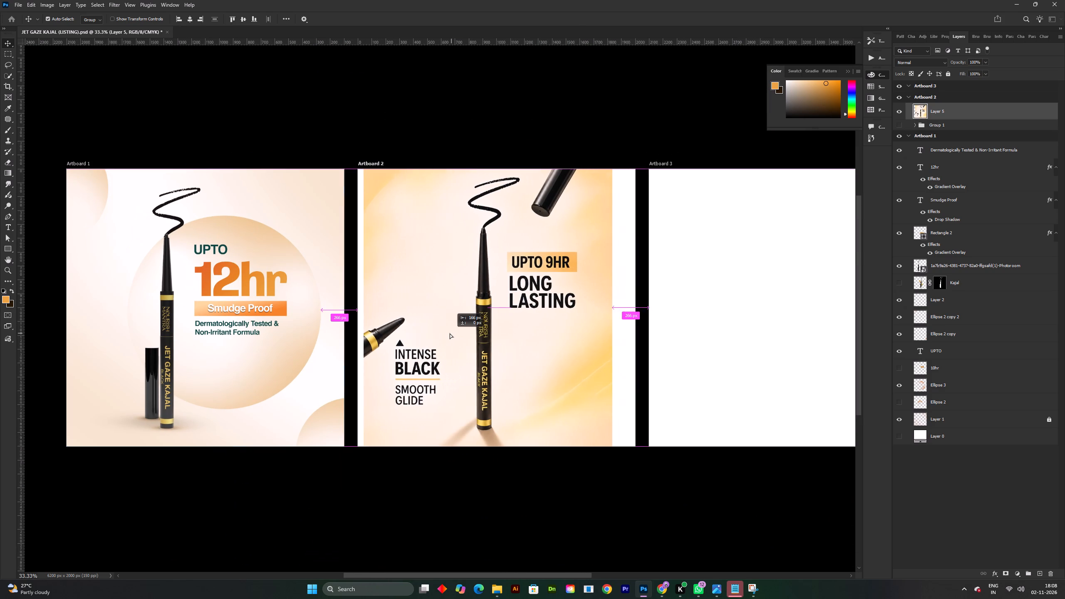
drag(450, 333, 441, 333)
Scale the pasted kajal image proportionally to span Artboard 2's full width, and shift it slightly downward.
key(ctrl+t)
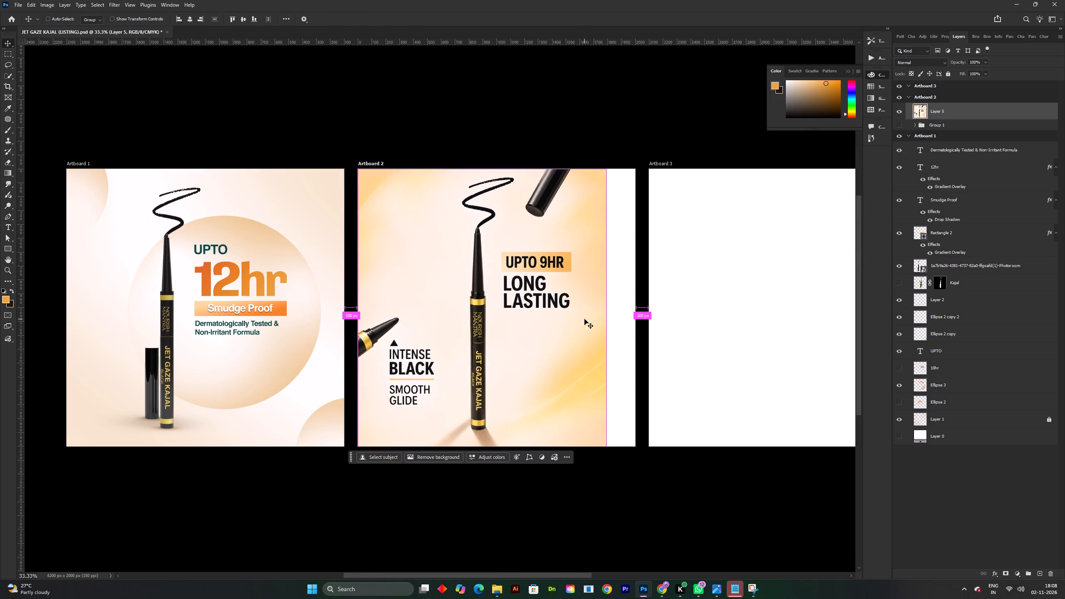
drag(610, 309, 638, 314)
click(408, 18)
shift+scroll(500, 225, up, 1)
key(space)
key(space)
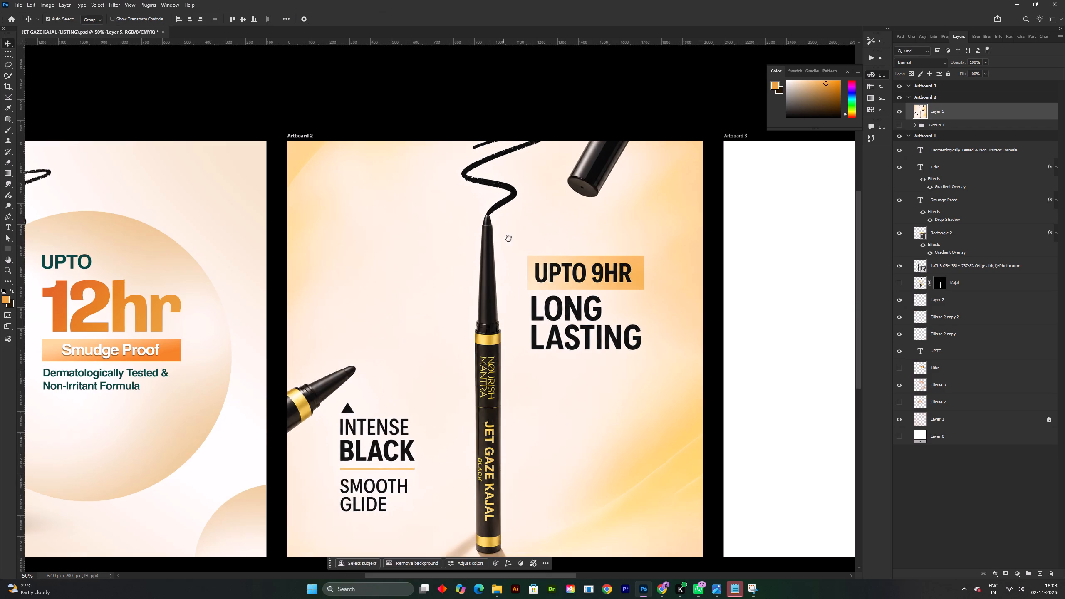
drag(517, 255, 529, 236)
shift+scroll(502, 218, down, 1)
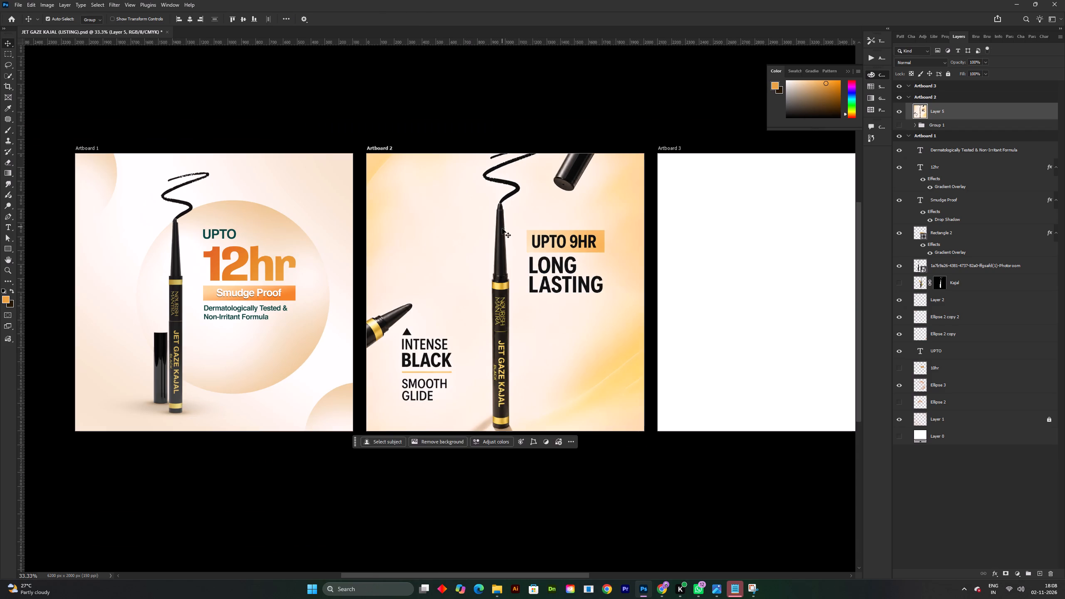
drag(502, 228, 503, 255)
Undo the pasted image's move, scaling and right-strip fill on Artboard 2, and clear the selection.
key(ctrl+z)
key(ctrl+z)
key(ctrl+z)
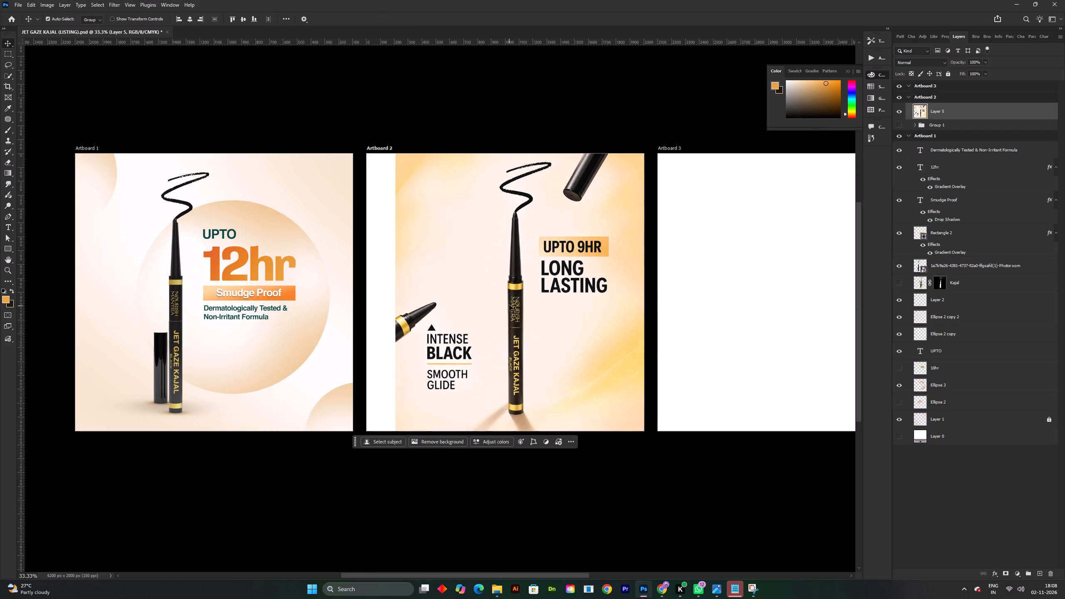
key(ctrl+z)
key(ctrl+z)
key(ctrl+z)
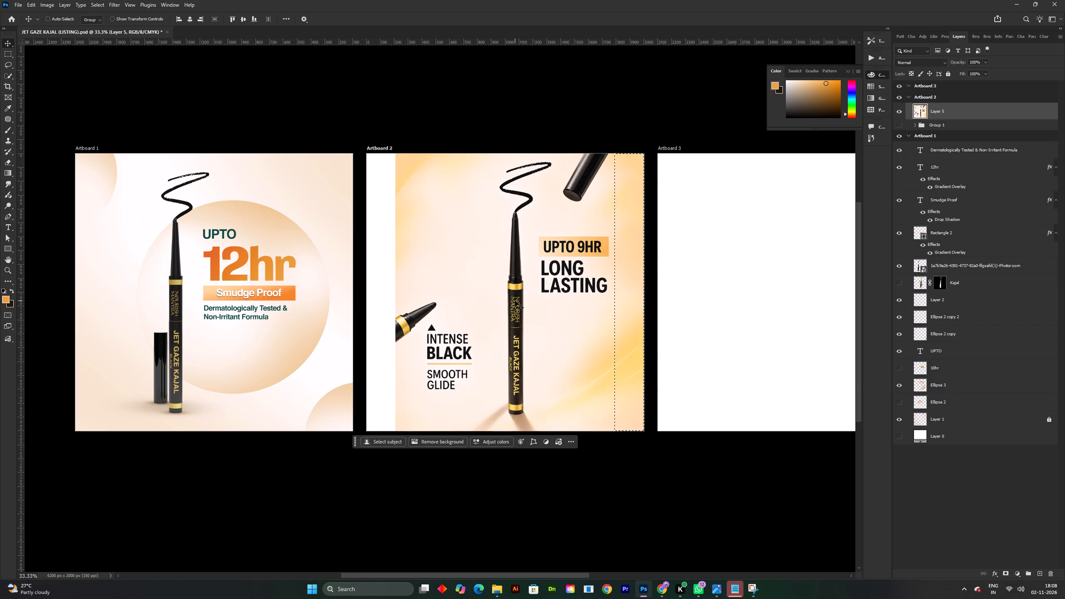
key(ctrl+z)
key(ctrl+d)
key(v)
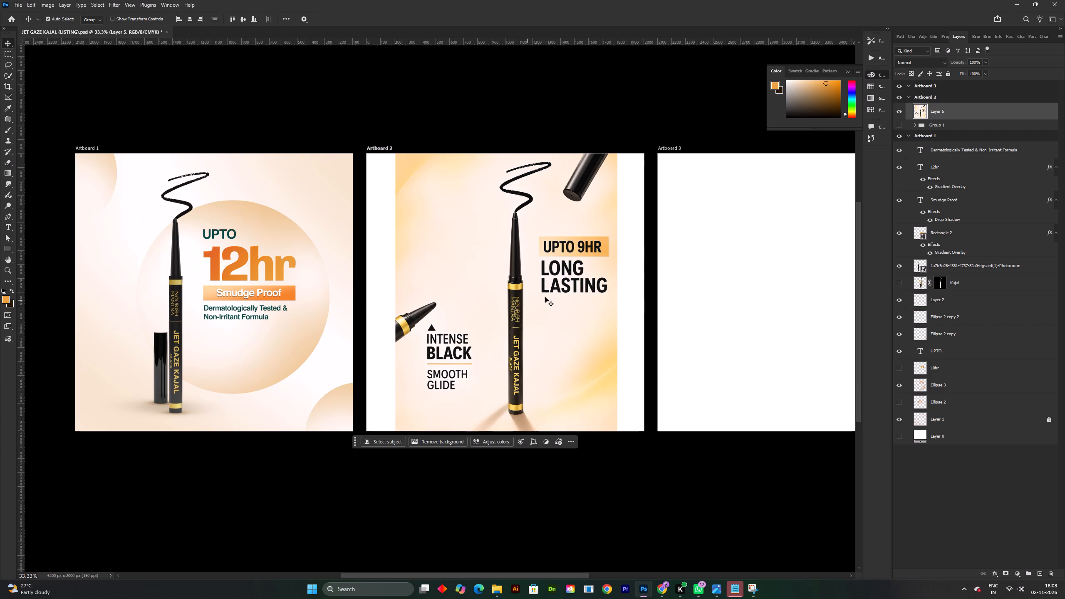
Erase the yellow background on the right side of Artboard 2's kajal image using an enlarged Background Eraser brush.
key(e)
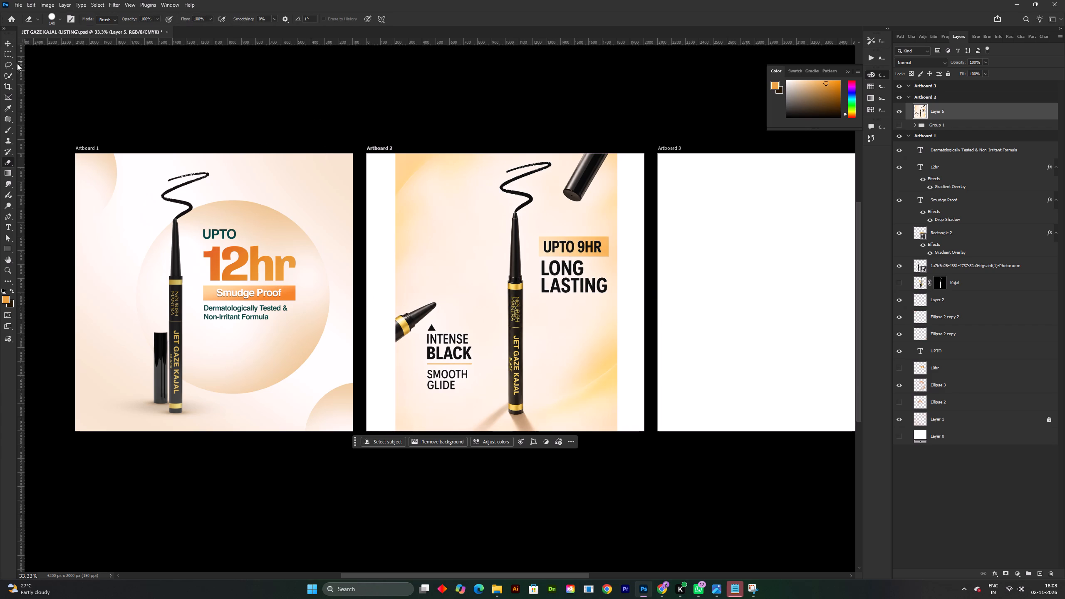
key(e)
right_click(6, 161)
click(54, 168)
alt+right_drag(553, 223, 594, 223)
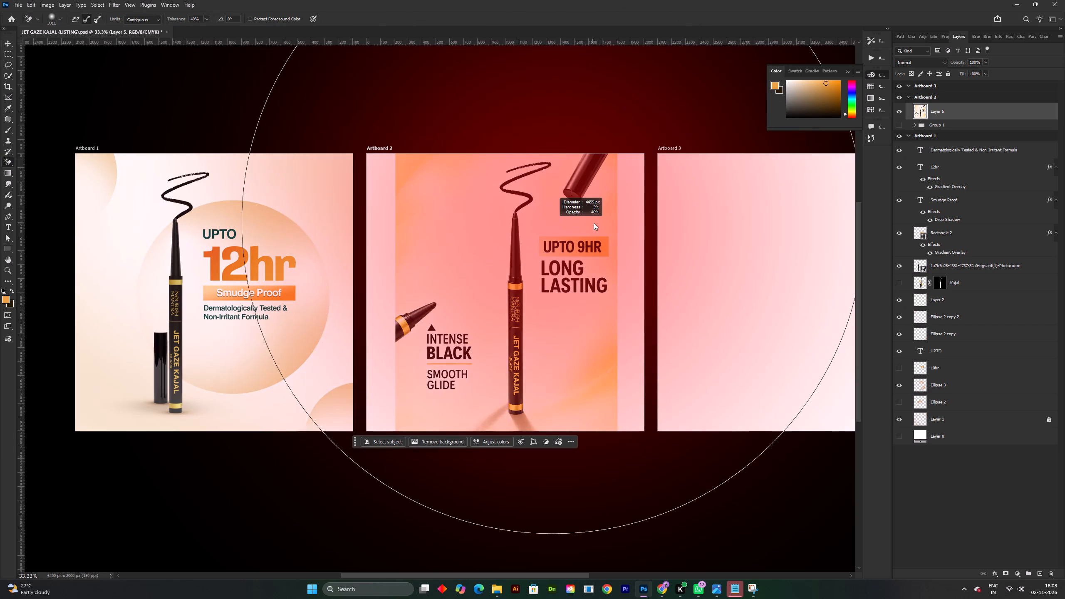
alt+right_drag(594, 223, 593, 223)
click(535, 222)
click(547, 220)
double_click(603, 213)
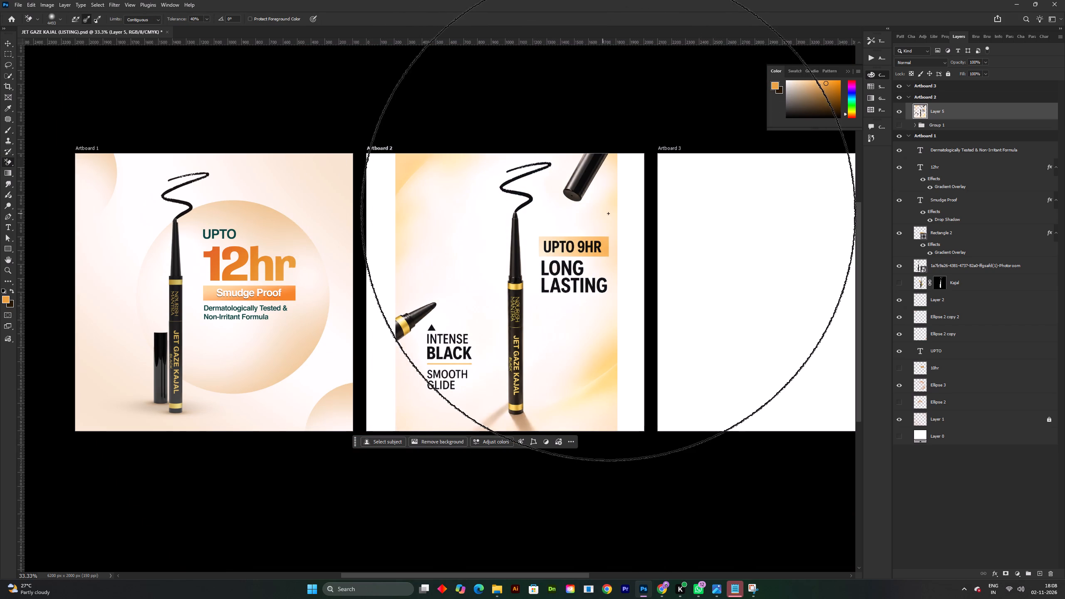
double_click(609, 213)
click(612, 213)
Erase the yellow tint from the upper-left background of Artboard 2's kajal image with the Background Eraser.
click(426, 173)
drag(419, 171, 412, 169)
click(404, 166)
drag(404, 166, 404, 177)
drag(408, 188, 408, 192)
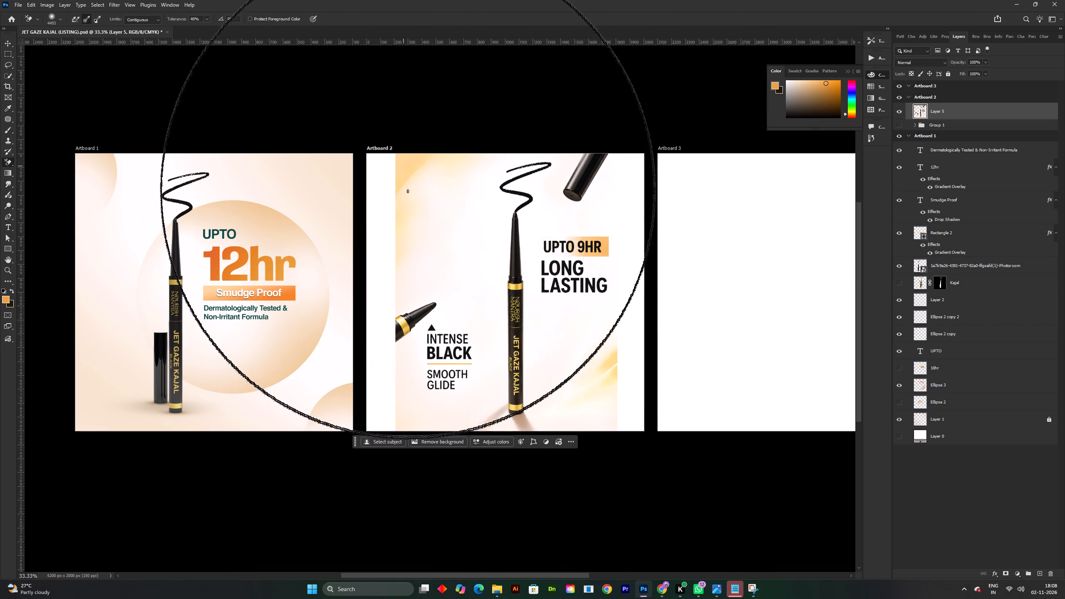
drag(408, 192, 408, 200)
drag(406, 221, 406, 226)
drag(406, 234, 406, 238)
drag(406, 251, 408, 260)
double_click(409, 263)
triple_click(408, 172)
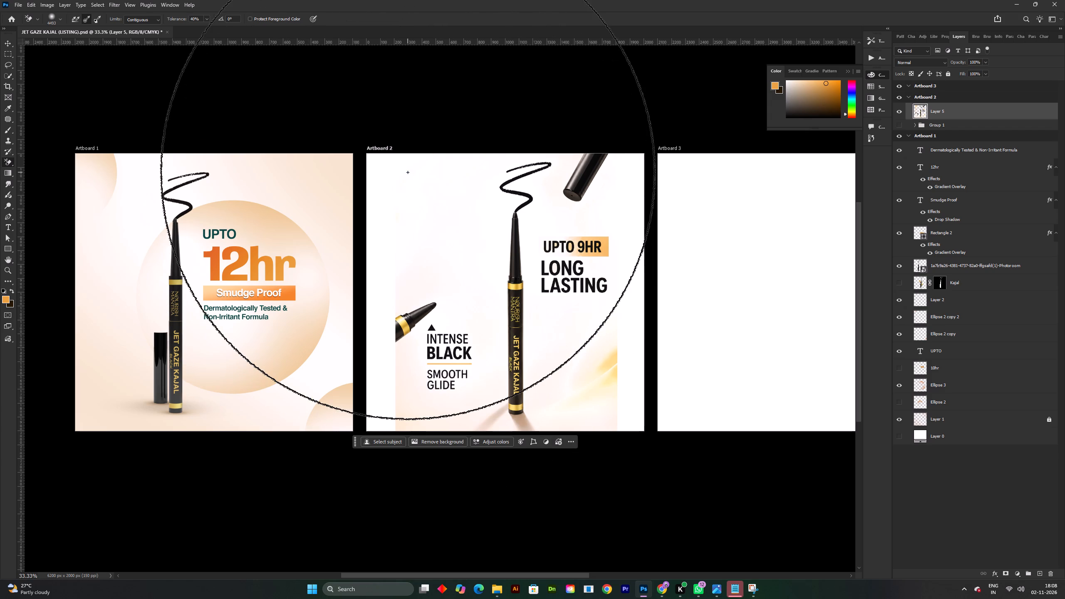
double_click(408, 172)
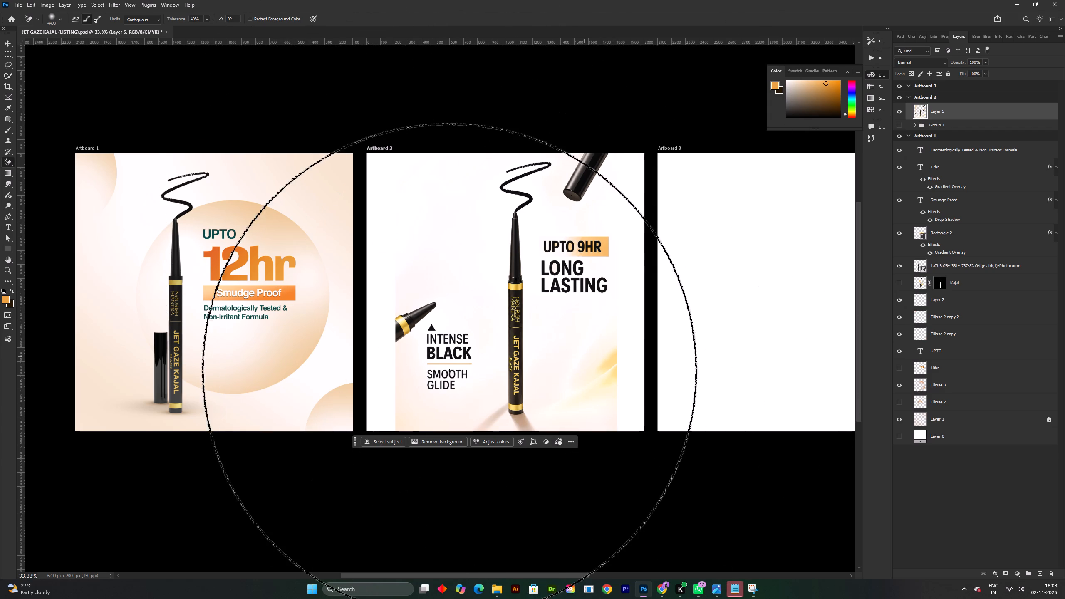
Erase the remaining tint from the lower-left background around the cropped kajal tip with the Background Eraser.
double_click(399, 370)
click(401, 361)
click(402, 358)
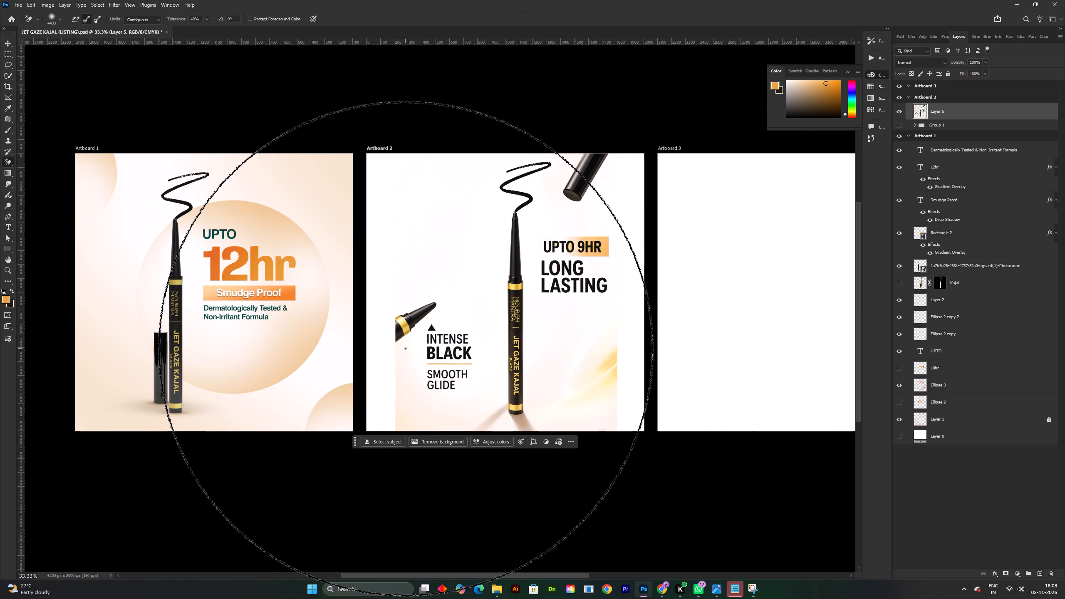
click(406, 352)
triple_click(404, 362)
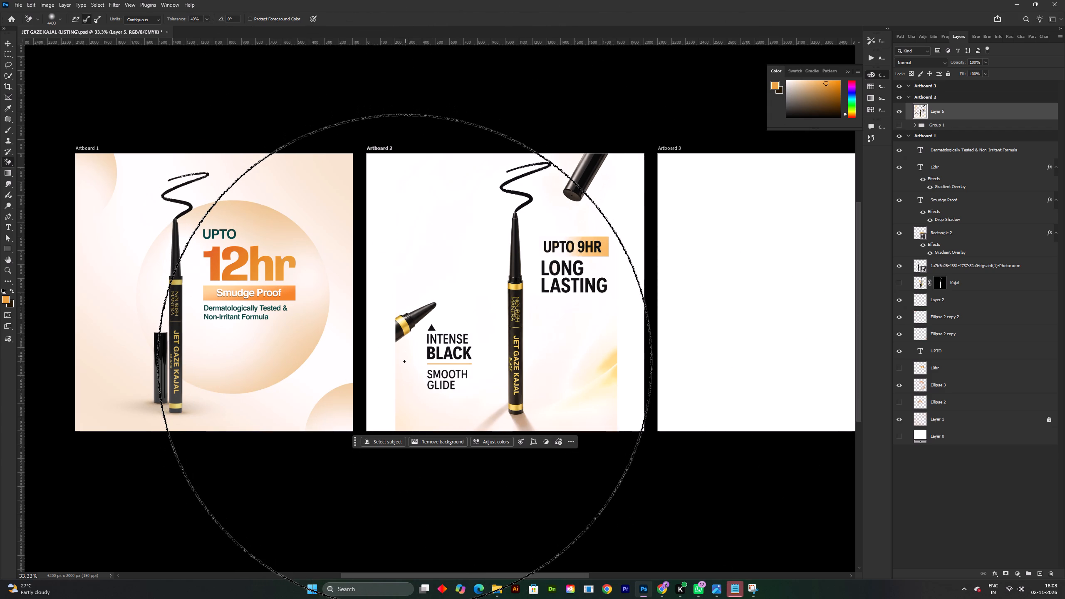
double_click(404, 362)
Erase the yellow glow from the lower-right background of the kajal image with the Background Eraser.
triple_click(614, 347)
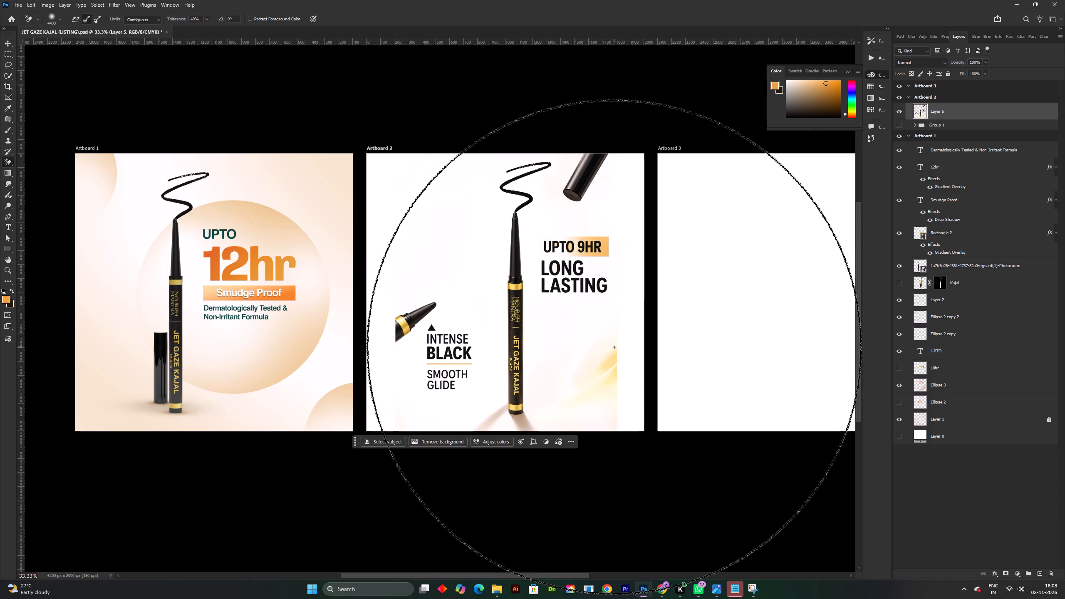
triple_click(614, 353)
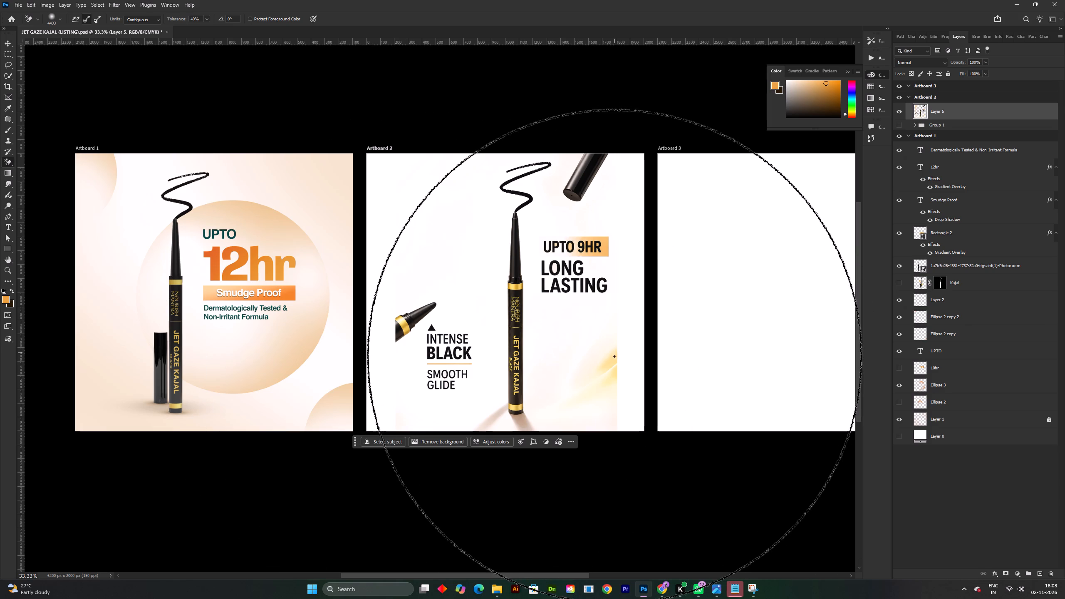
triple_click(614, 364)
double_click(616, 356)
key(v)
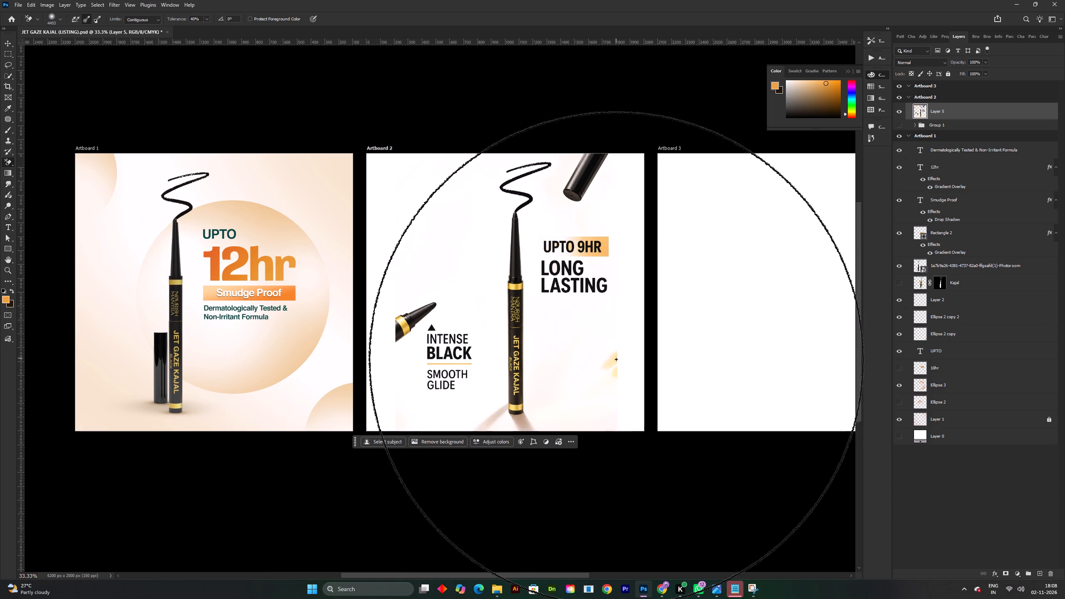
click(614, 361)
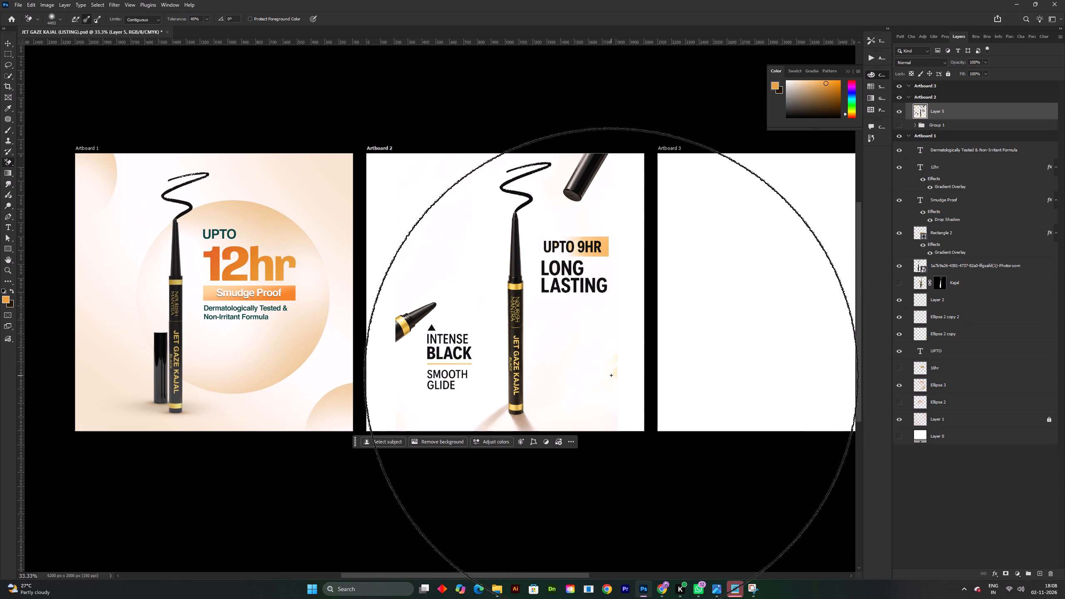
click(614, 375)
click(616, 360)
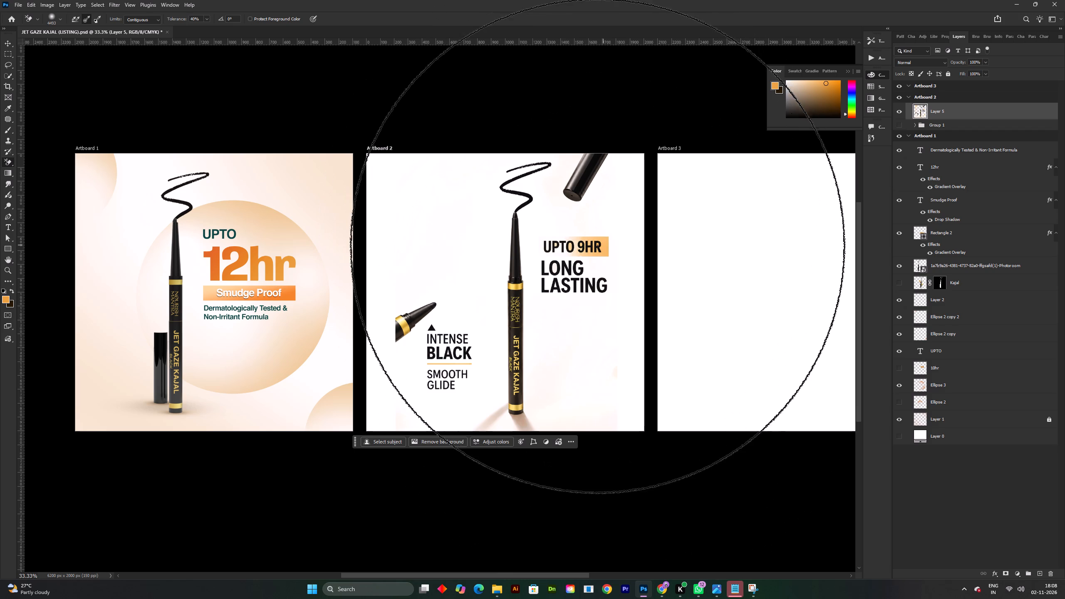
Erase the black pencil cap in the upper-right of Layer 5 using the regular Eraser with an enlarged brush.
right_click(13, 160)
click(35, 160)
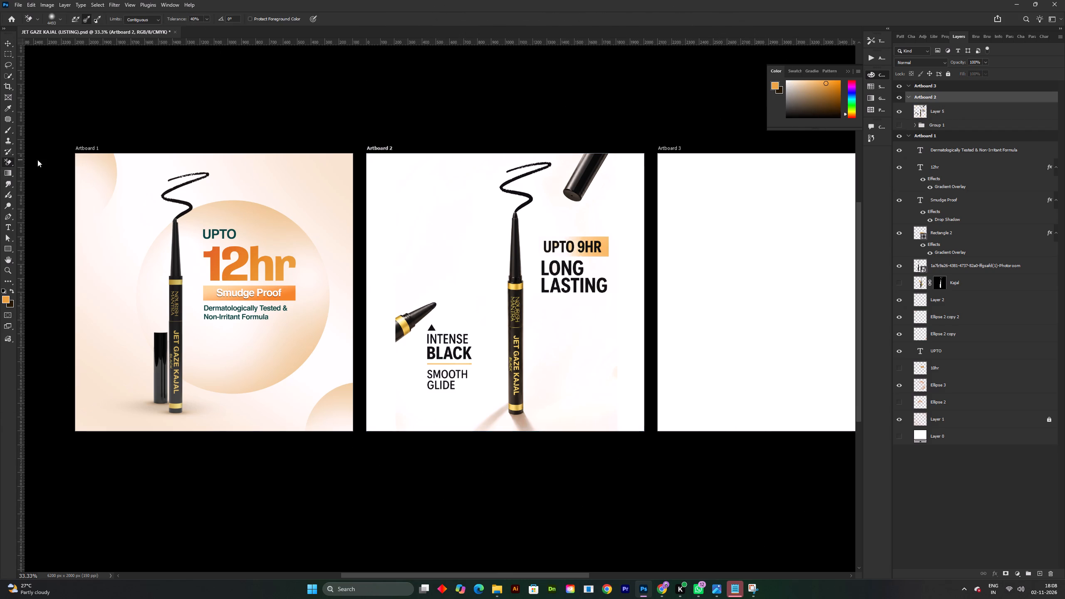
click(574, 196)
click(516, 214)
alt+right_drag(573, 208, 586, 208)
click(587, 198)
click(587, 219)
click(530, 216)
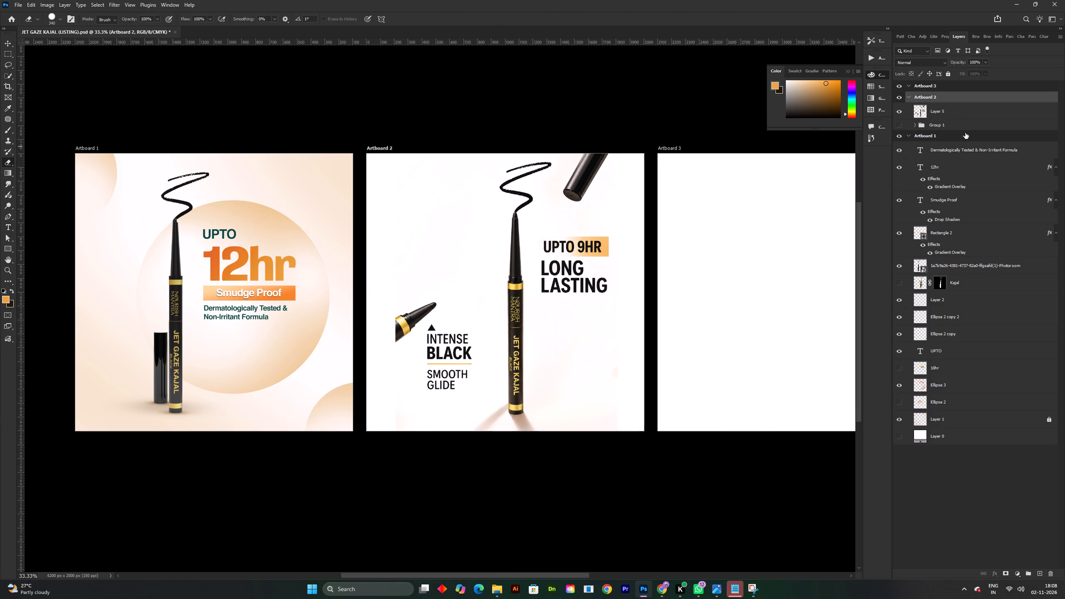
double_click(957, 113)
click(553, 183)
click(1040, 247)
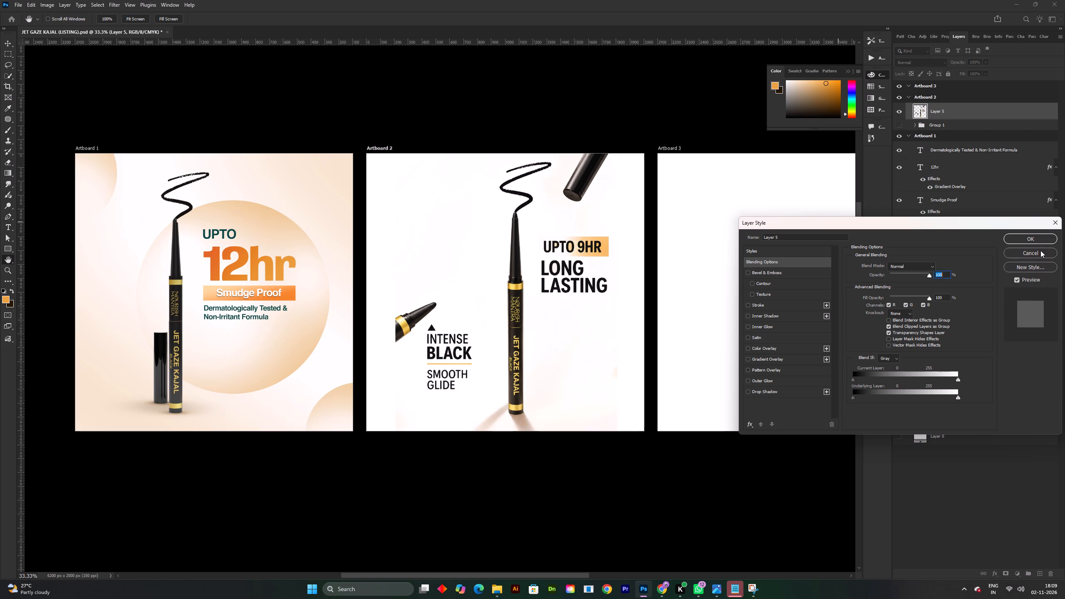
click(1040, 251)
drag(604, 160, 585, 204)
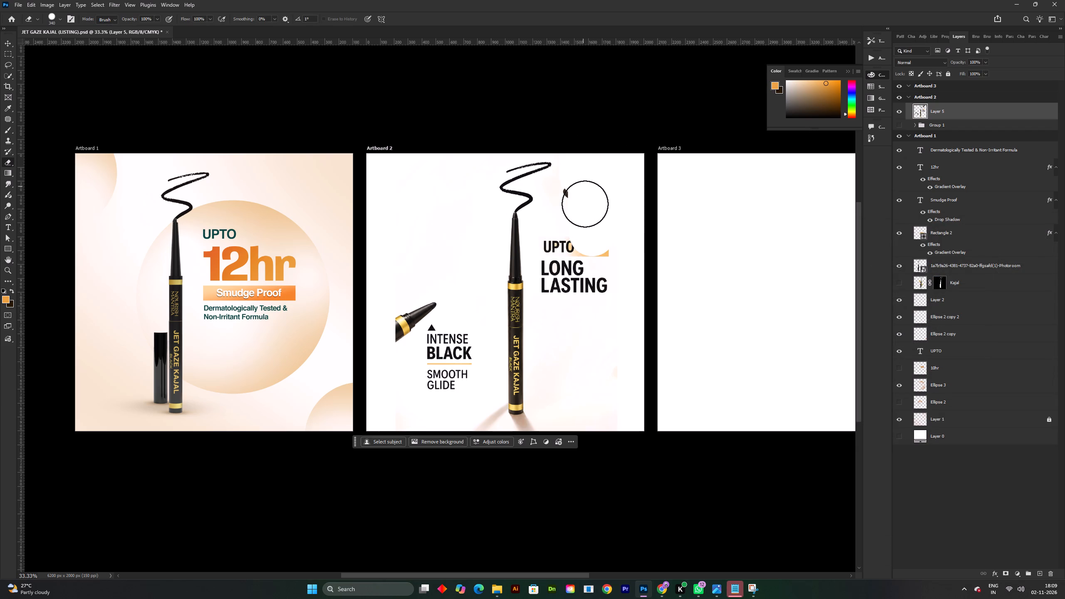
drag(585, 204, 587, 223)
Erase the "Upto 9HR Long Lasting" text and its orange highlight from Layer 5, keeping the kajal pencil and stroke intact.
right_drag(584, 227, 577, 240)
click(627, 327)
drag(567, 236, 568, 294)
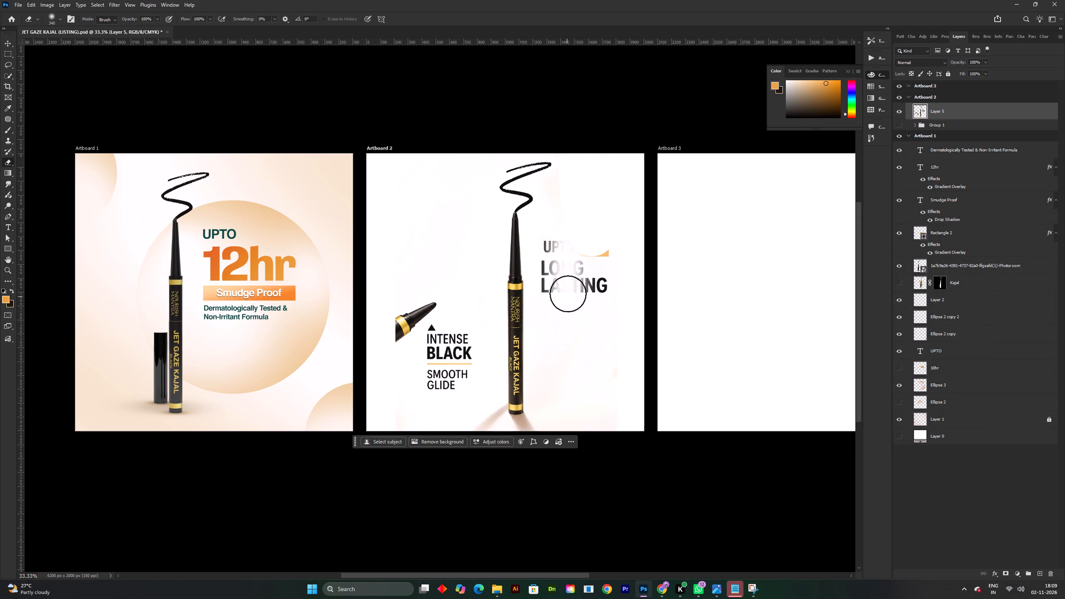
drag(568, 294, 563, 292)
drag(563, 295, 577, 289)
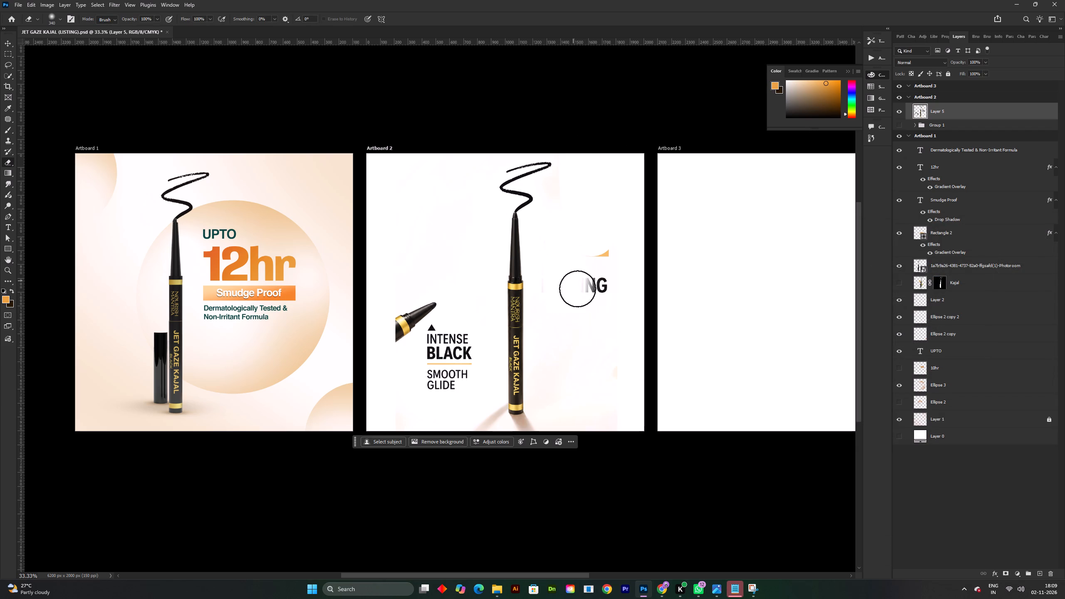
drag(577, 289, 581, 151)
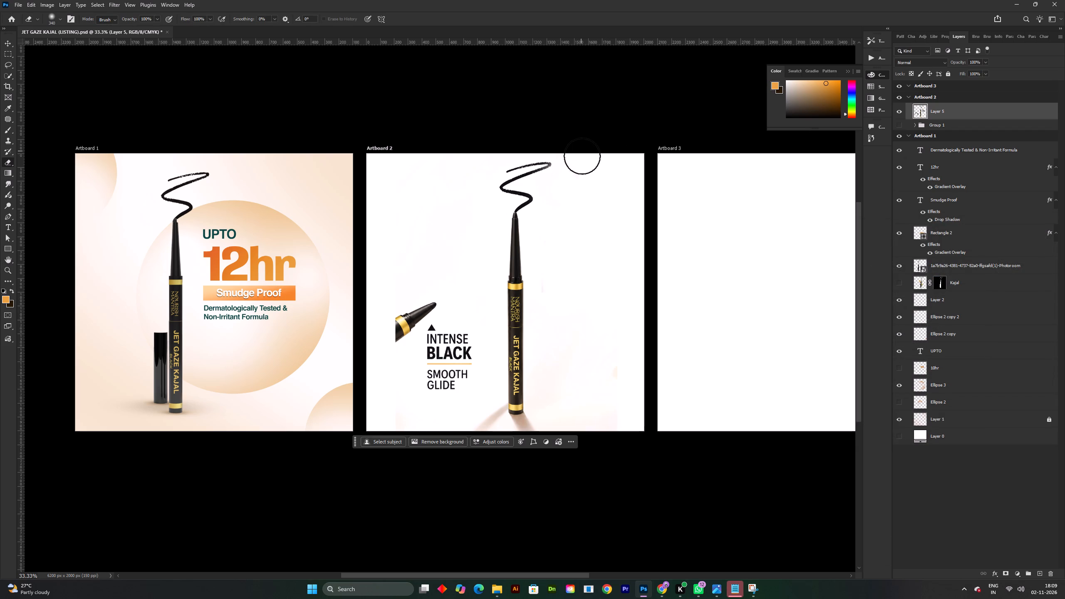
key(ctrl+z)
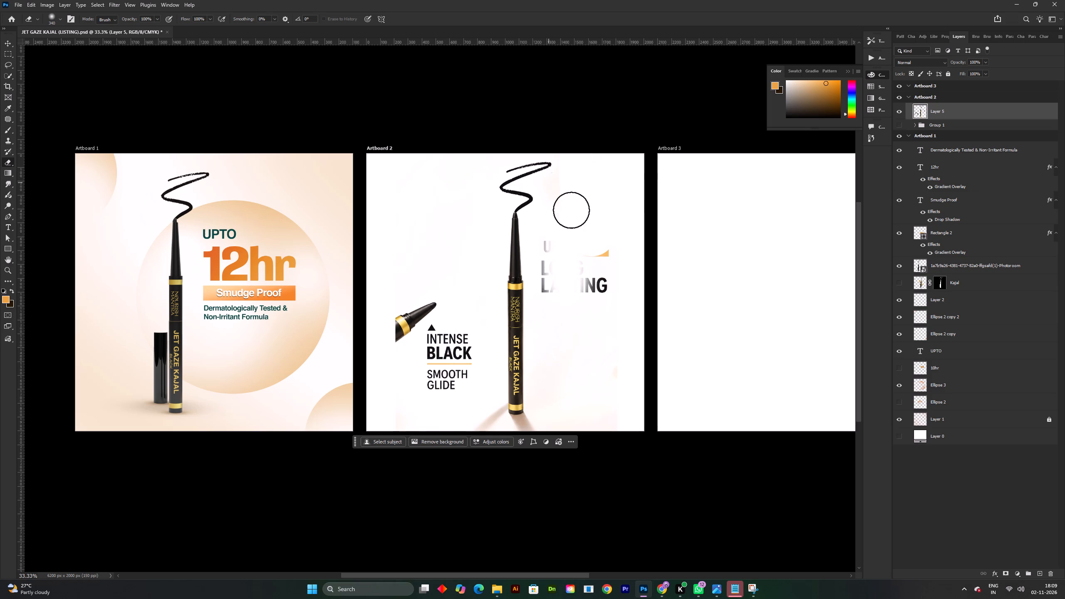
alt+right_drag(584, 260, 570, 264)
click(546, 238)
shift+click(547, 303)
alt+right_drag(552, 254, 558, 258)
drag(575, 246, 595, 322)
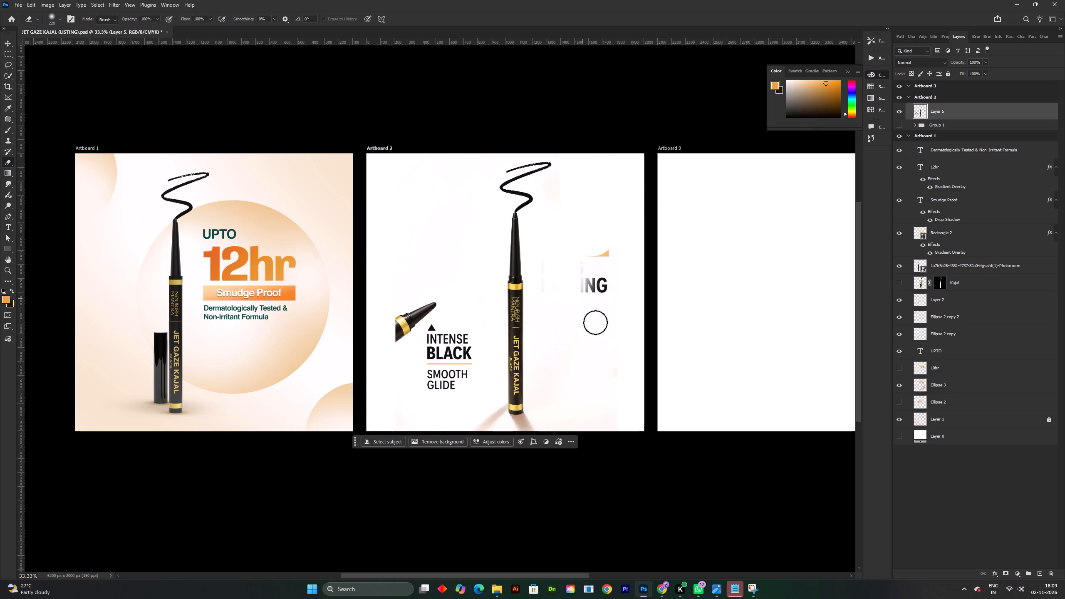
drag(595, 322, 608, 238)
drag(609, 281, 563, 289)
drag(562, 295, 553, 313)
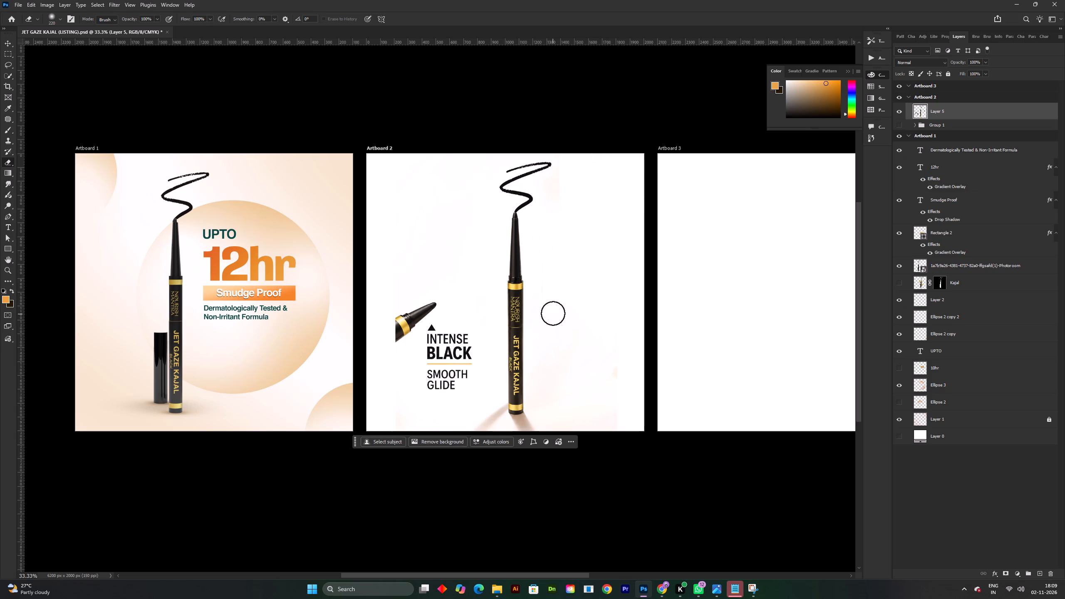
Erase the leftover background tint below the removed headline, to the right of the kajal pencil.
drag(553, 313, 558, 323)
drag(558, 323, 619, 366)
alt+right_drag(598, 339, 618, 344)
drag(577, 332, 586, 381)
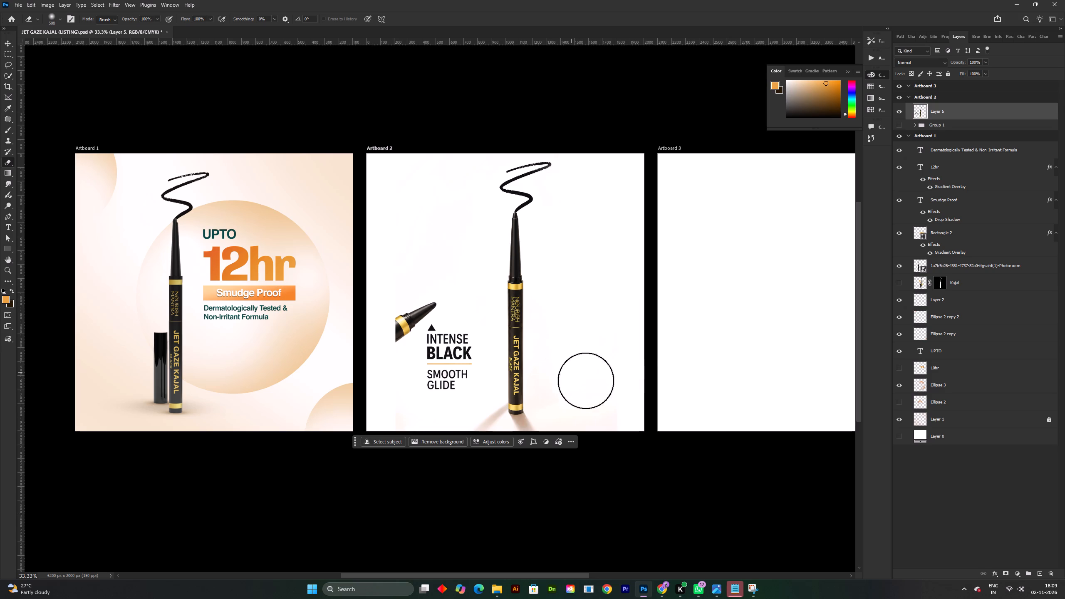
drag(586, 381, 697, 411)
Erase the cropped kajal tip and the "Intense Black Smooth Glide" text from the left side of Layer 5.
drag(416, 294, 418, 324)
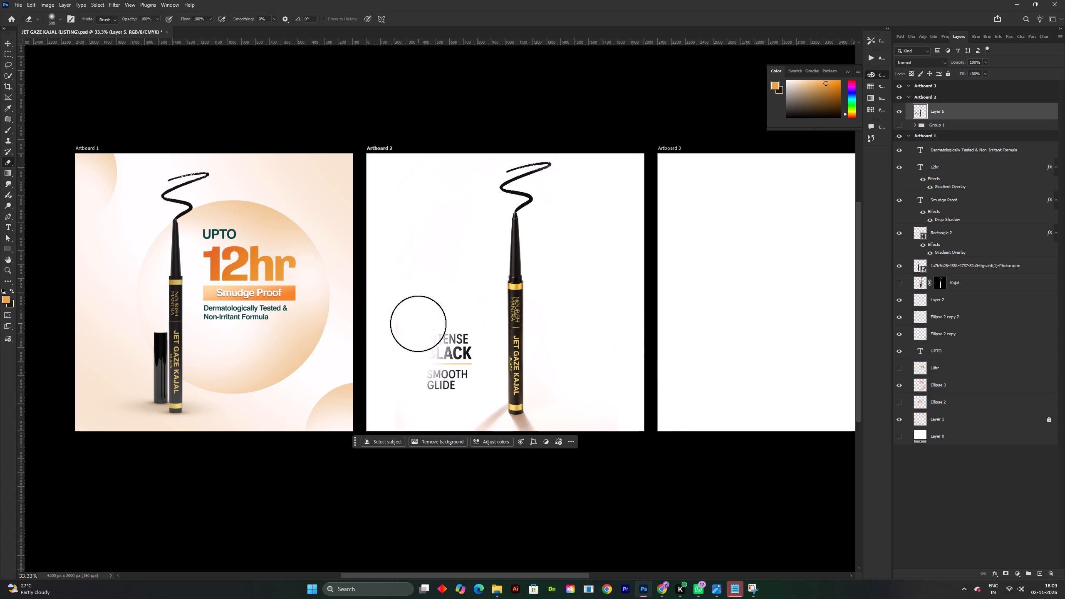
drag(418, 324, 419, 315)
key(ctrl+z)
drag(418, 281, 416, 345)
drag(409, 358, 416, 328)
drag(423, 360, 446, 366)
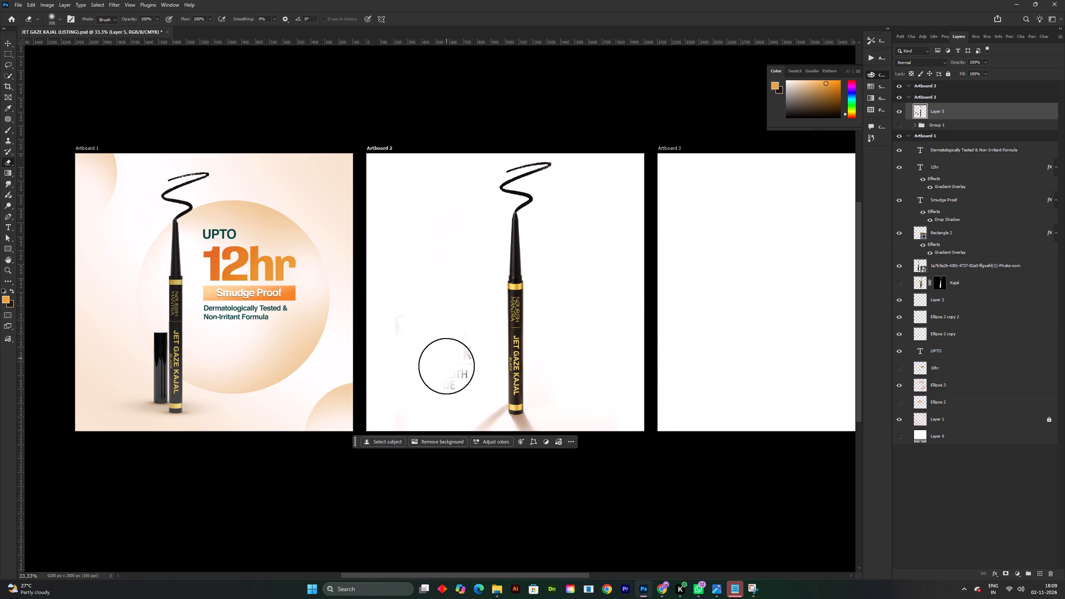
drag(446, 366, 438, 317)
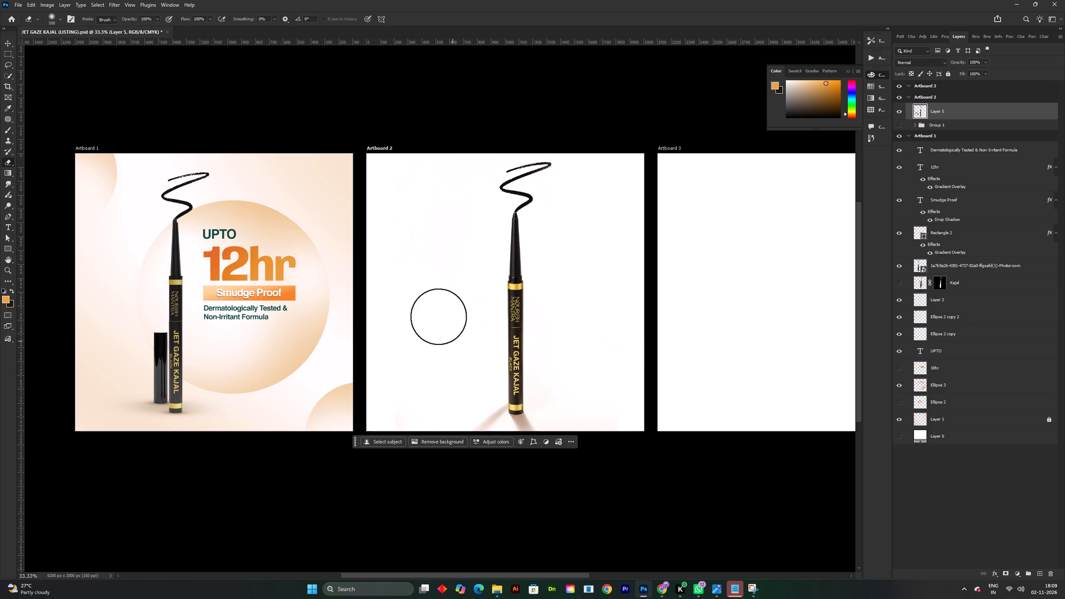
drag(438, 317, 413, 349)
drag(413, 349, 413, 345)
Save the document and shift the isolated kajal pencil slightly left on Artboard 2.
key(v)
key(ctrl+s)
drag(517, 260, 510, 260)
shift+click(510, 260)
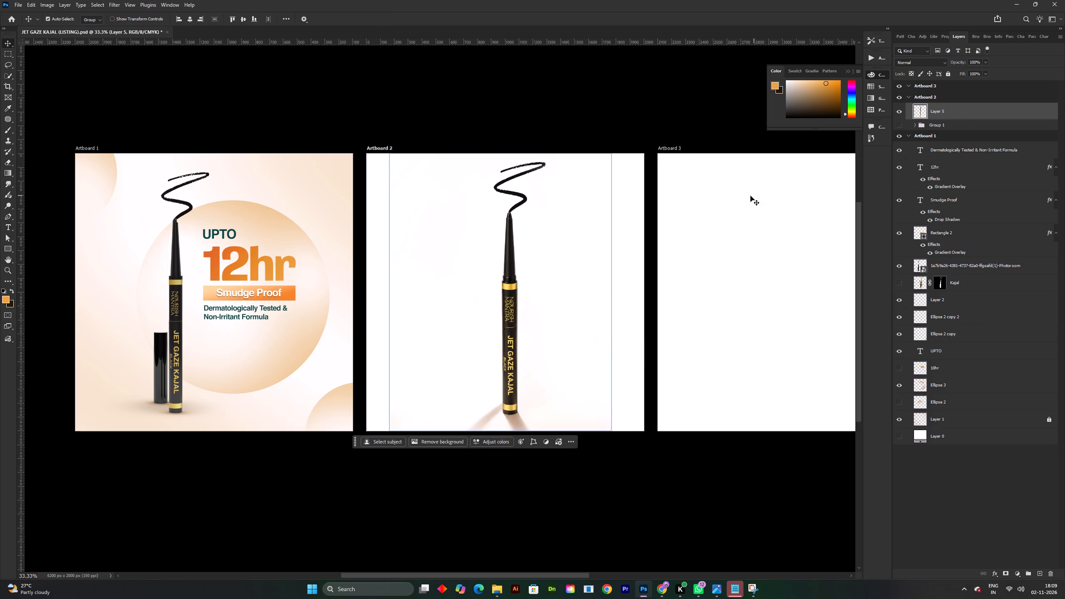
Show Group 1 on Artboard 2, expand it, and hide its Layer 4 background.
click(908, 126)
click(901, 126)
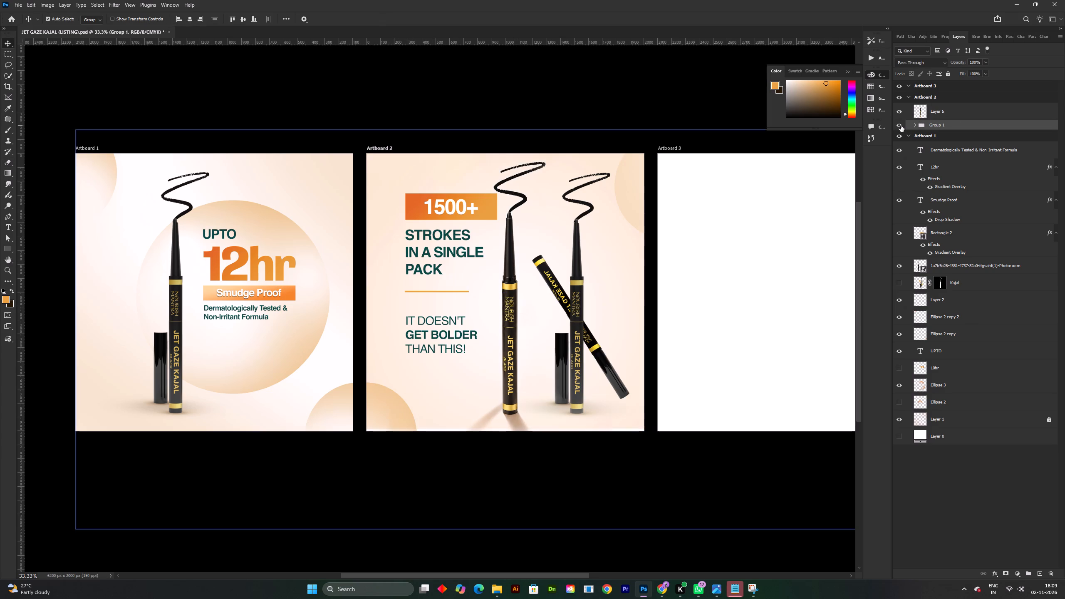
click(914, 126)
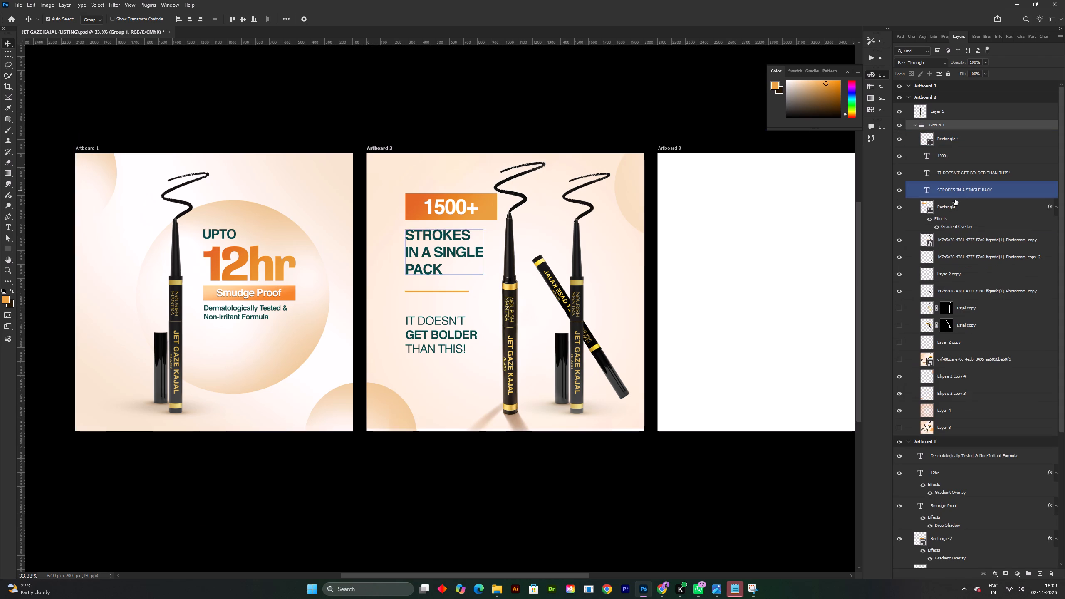
click(970, 408)
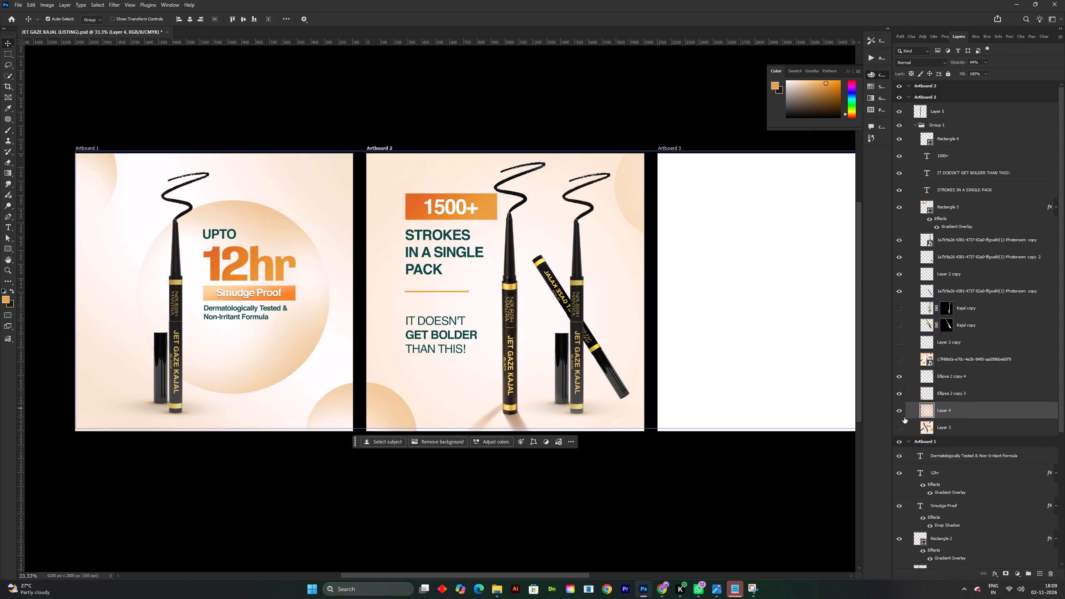
click(900, 410)
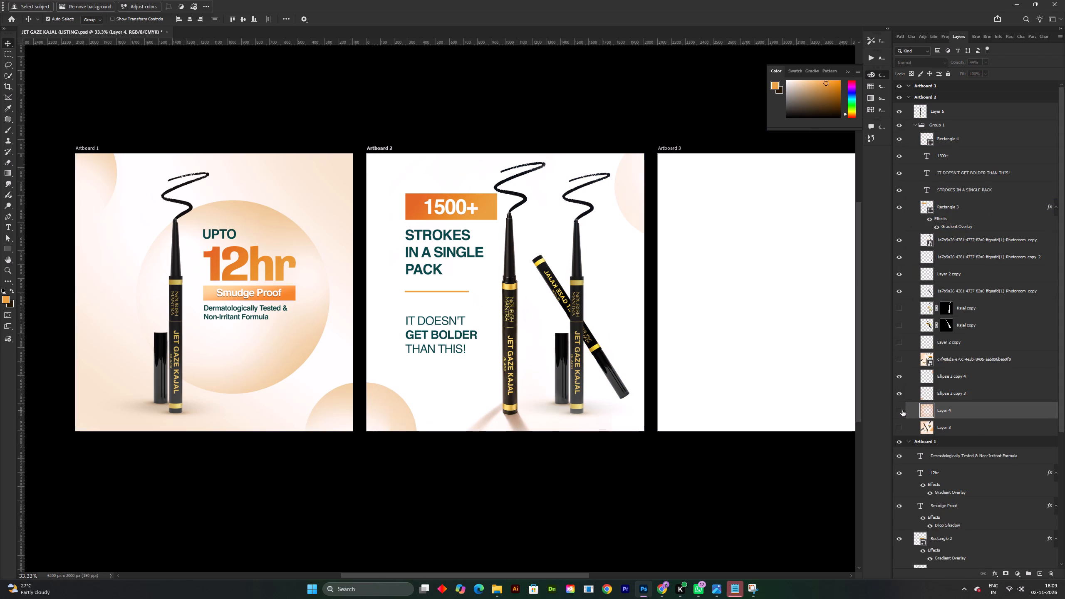
Copy Group 1's Layer 4 background to a new layer directly beneath Layer 5's kajal, and hide Group 1.
click(902, 410)
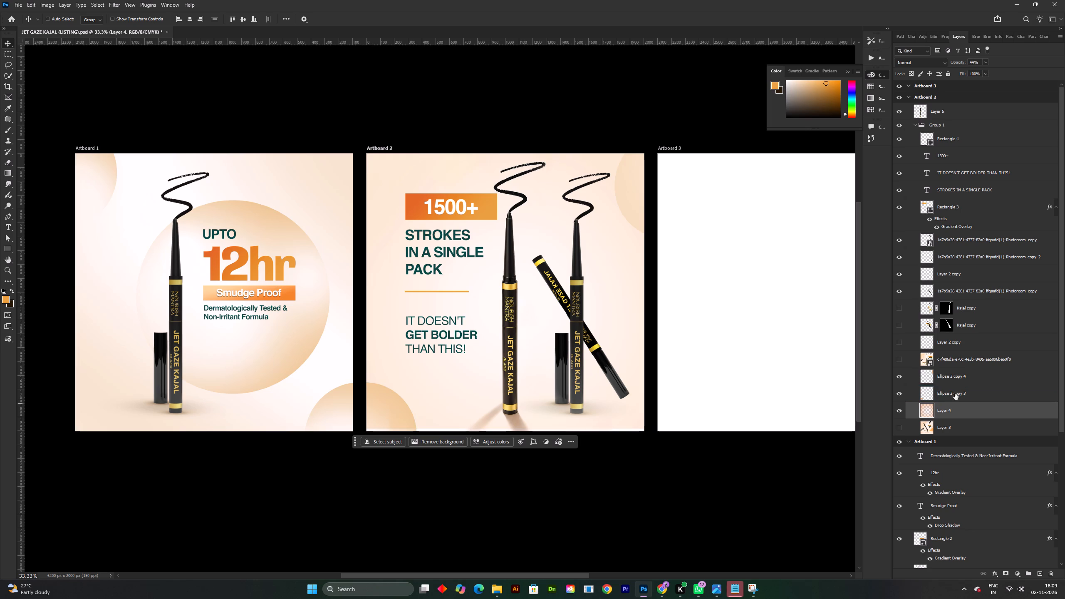
key(ctrl+c)
click(915, 126)
click(939, 113)
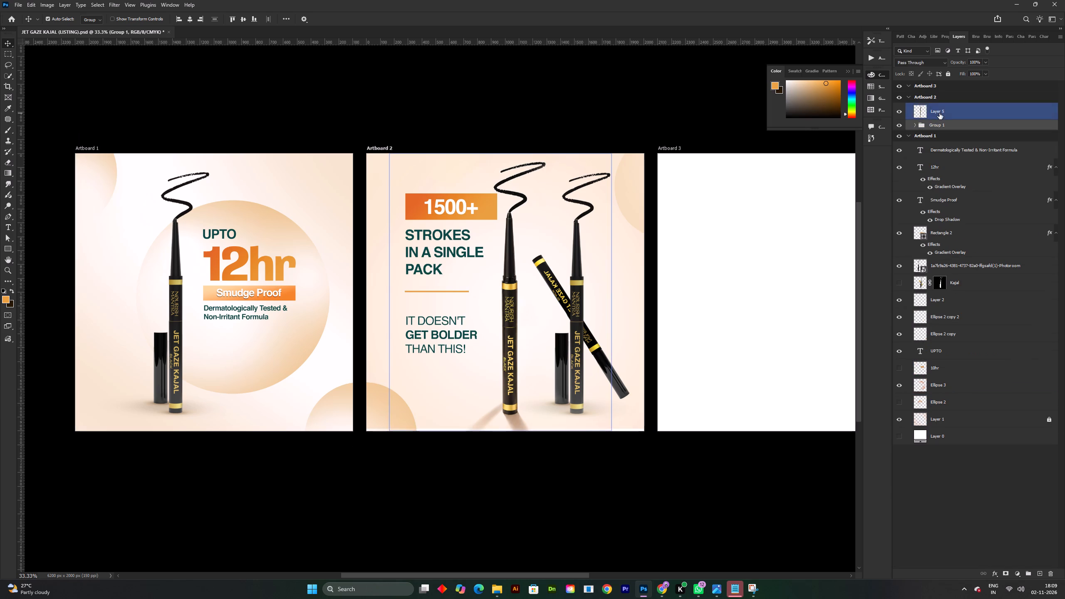
key(ctrl+v)
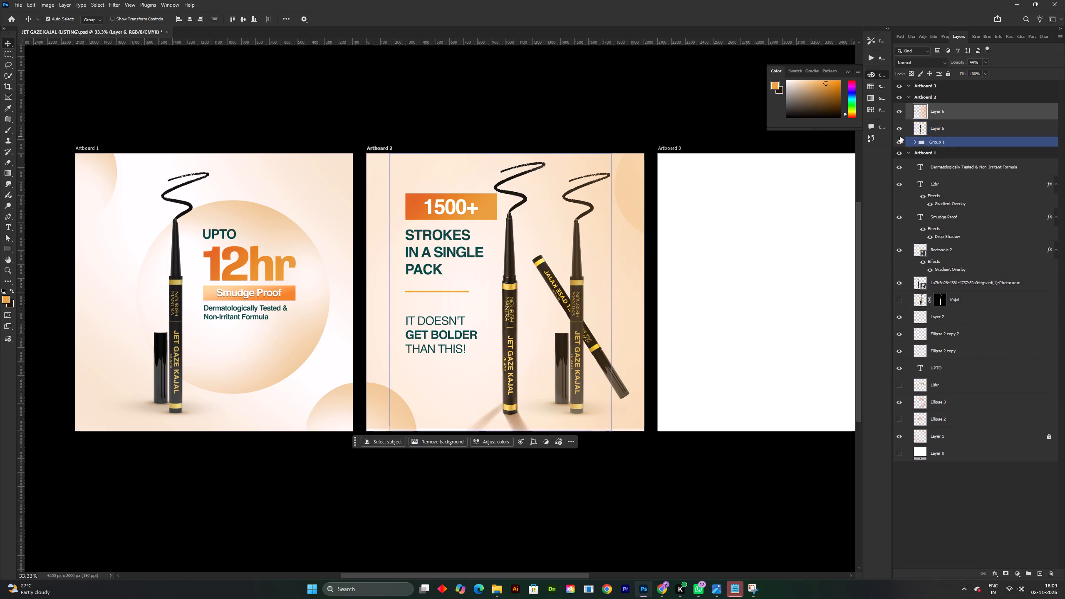
click(900, 145)
drag(945, 115, 951, 136)
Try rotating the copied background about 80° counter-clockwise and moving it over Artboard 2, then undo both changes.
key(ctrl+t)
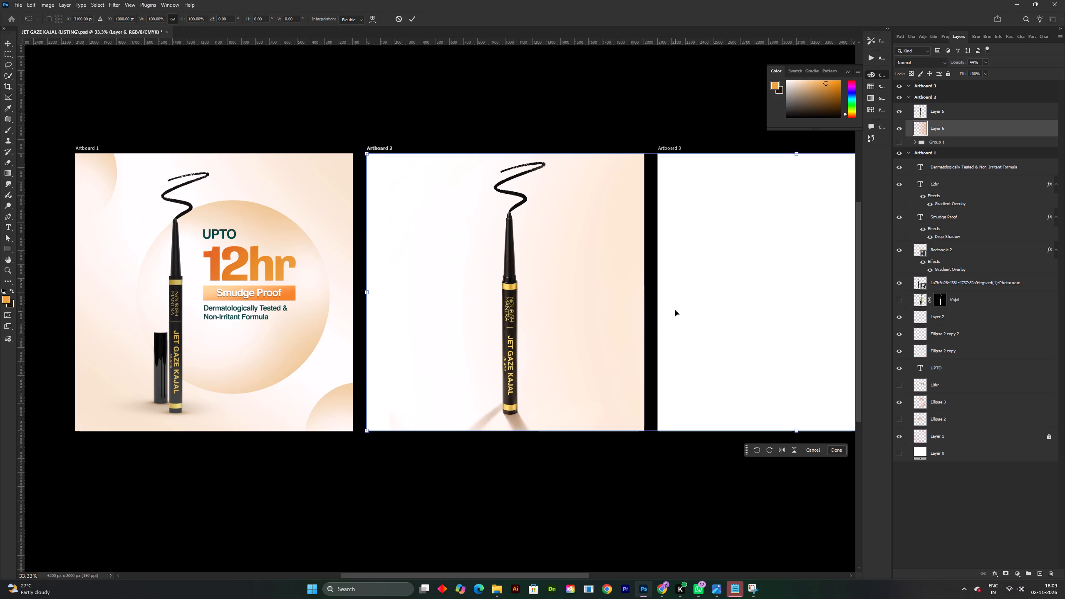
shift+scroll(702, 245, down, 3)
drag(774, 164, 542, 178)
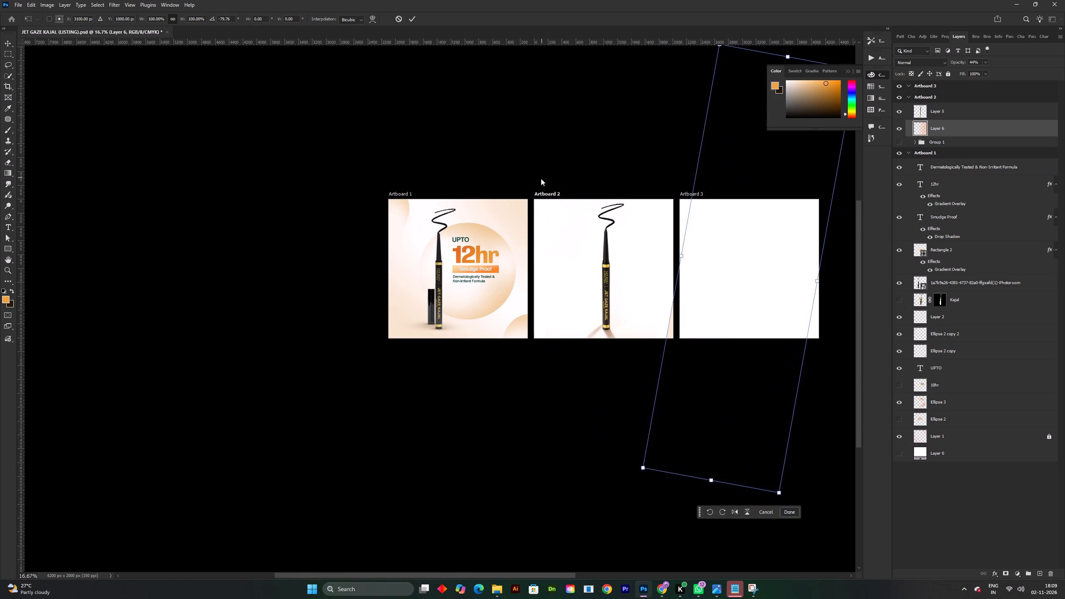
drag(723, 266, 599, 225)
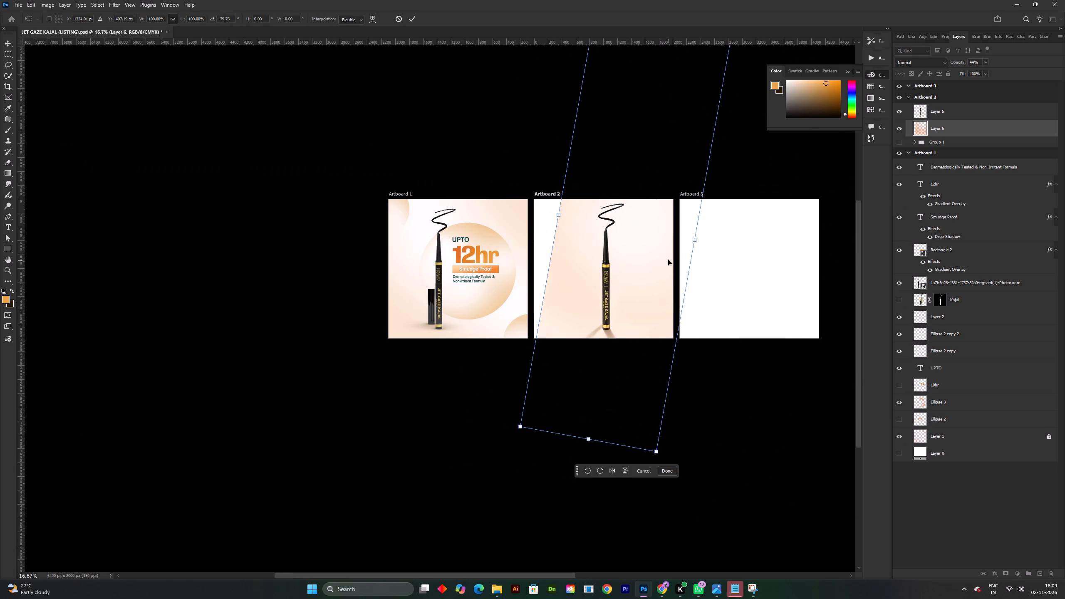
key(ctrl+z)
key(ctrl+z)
Narrow the copied background to about 75% of its width and slide it across Artboard 2 behind the kajal.
shift+scroll(735, 251, down, 2)
key(space)
drag(733, 262, 654, 283)
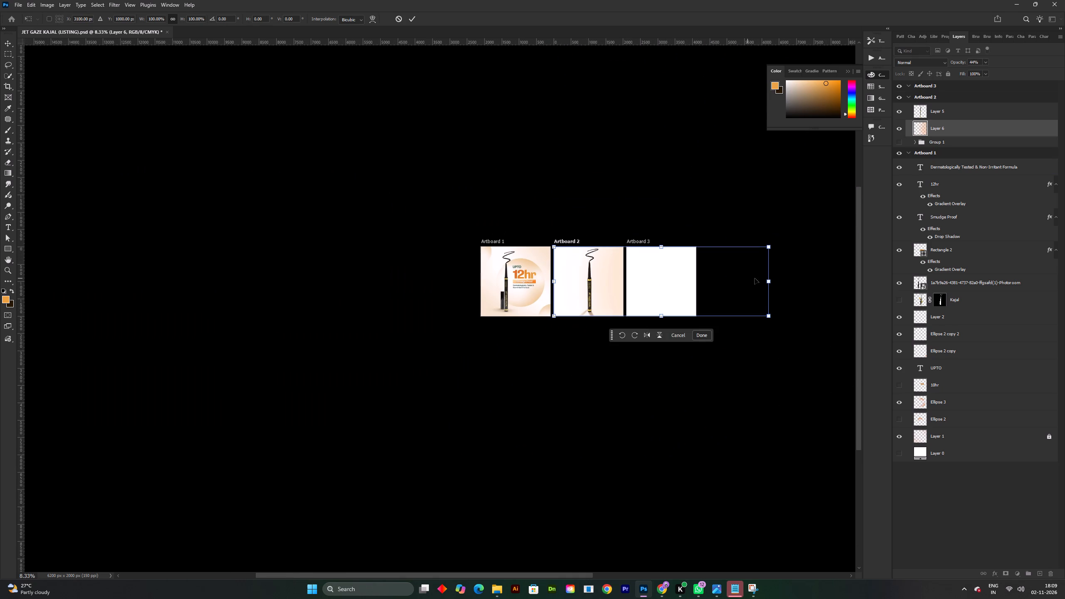
shift+drag(771, 282, 654, 291)
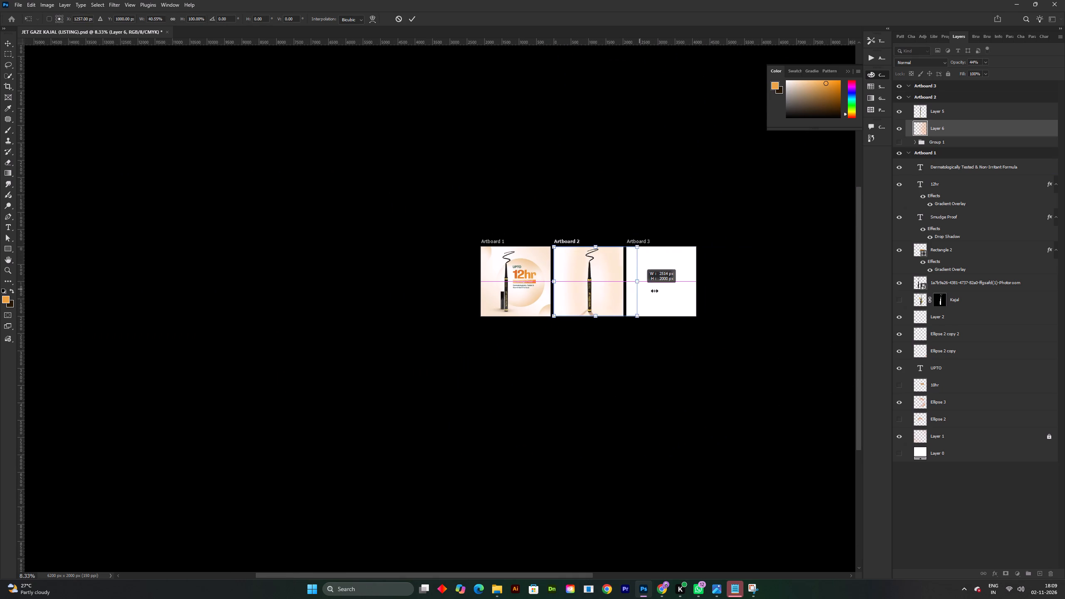
shift+drag(654, 291, 665, 292)
drag(624, 290, 606, 292)
shift+scroll(606, 292, up, 3)
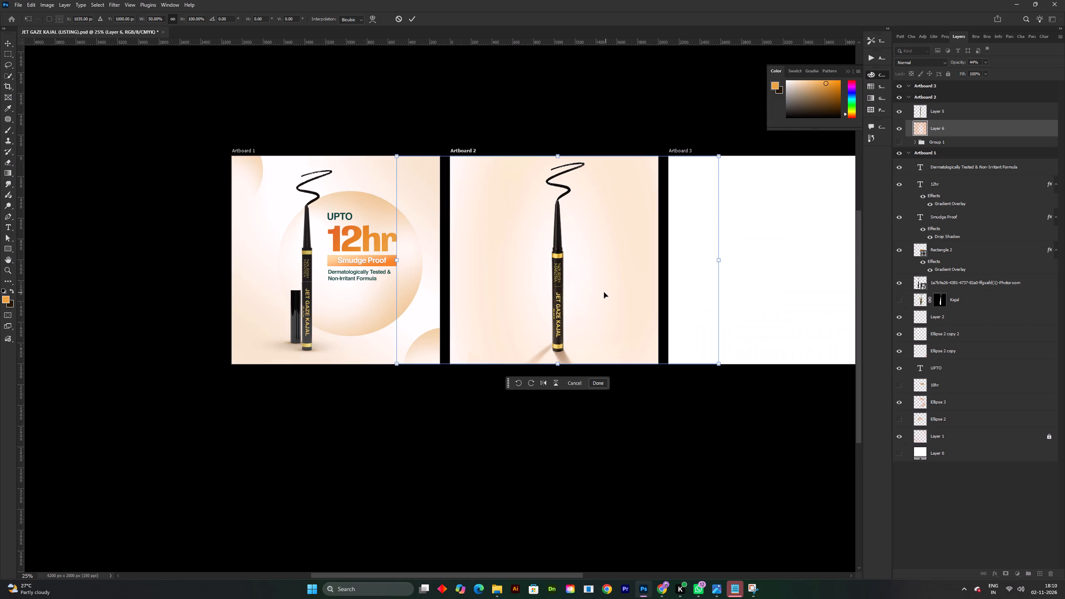
shift+drag(721, 262, 753, 267)
shift+click(753, 267)
drag(643, 292, 628, 292)
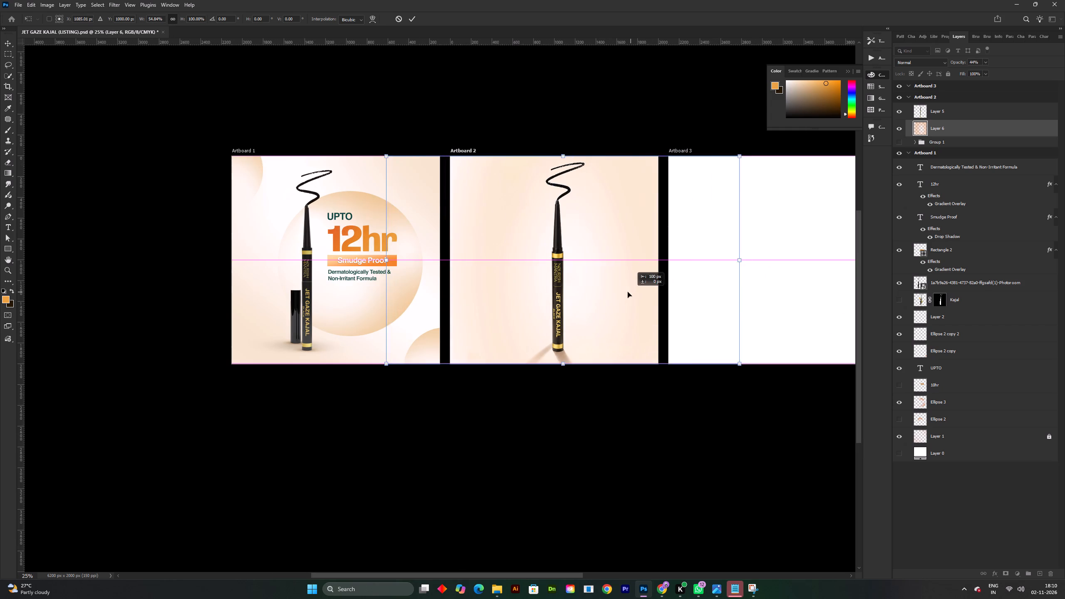
drag(628, 292, 562, 292)
shift+drag(667, 260, 739, 260)
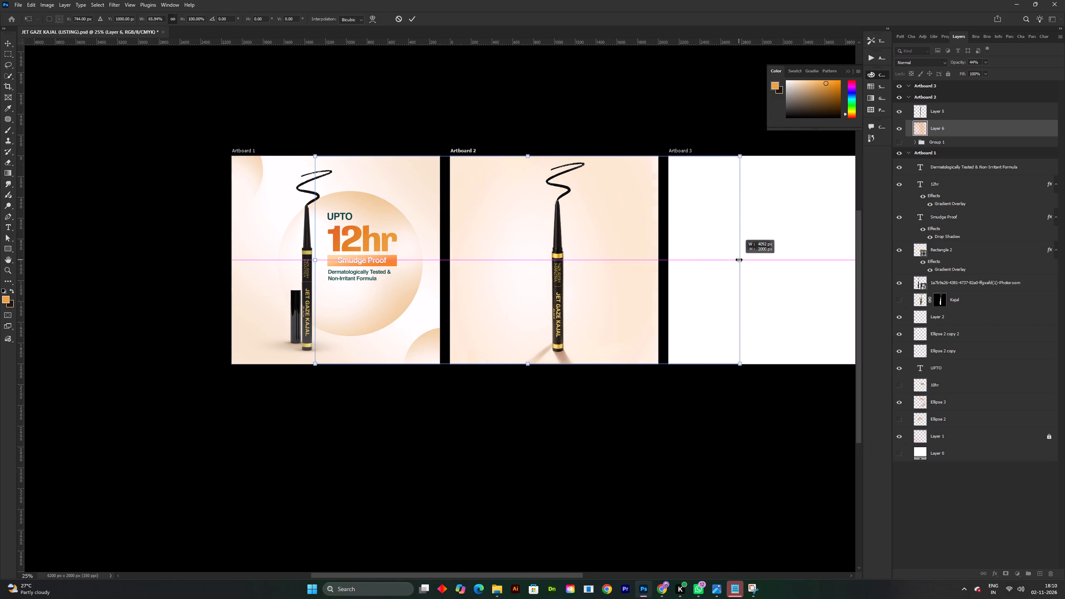
shift+drag(739, 260, 791, 257)
drag(625, 293, 592, 296)
drag(599, 292, 582, 285)
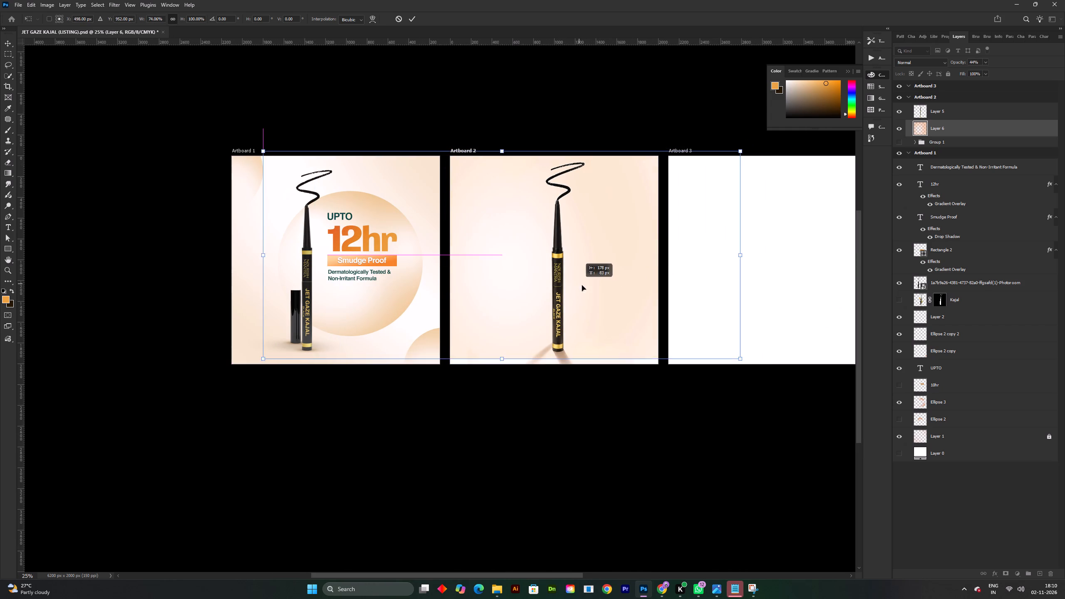
drag(582, 285, 585, 288)
Rotate the copied background about 90° and align its edges with the sides of Artboard 2.
drag(752, 140, 587, 424)
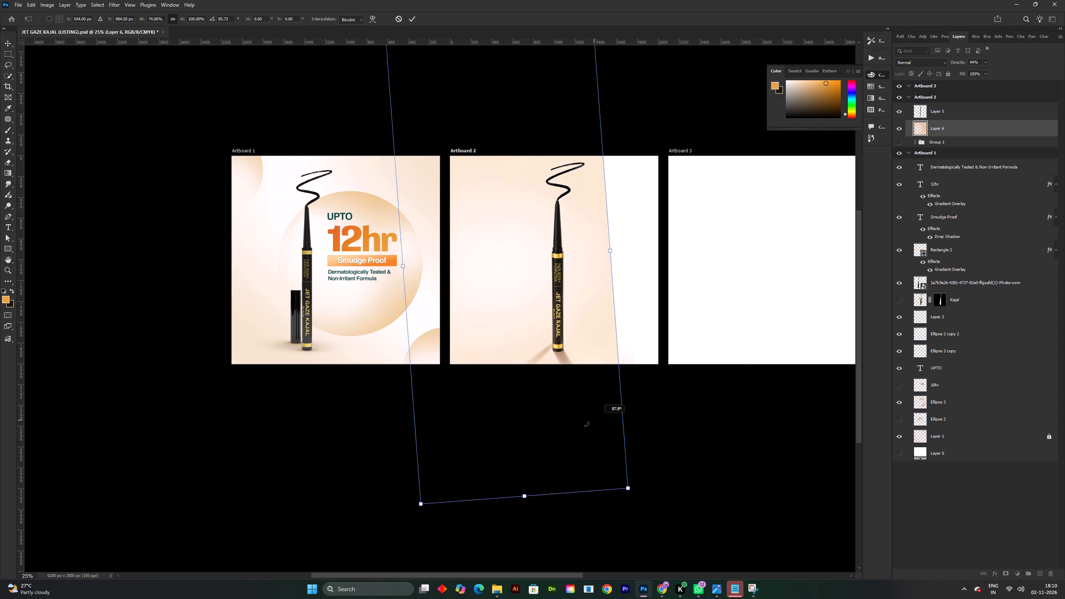
drag(587, 424, 591, 431)
drag(583, 338, 638, 338)
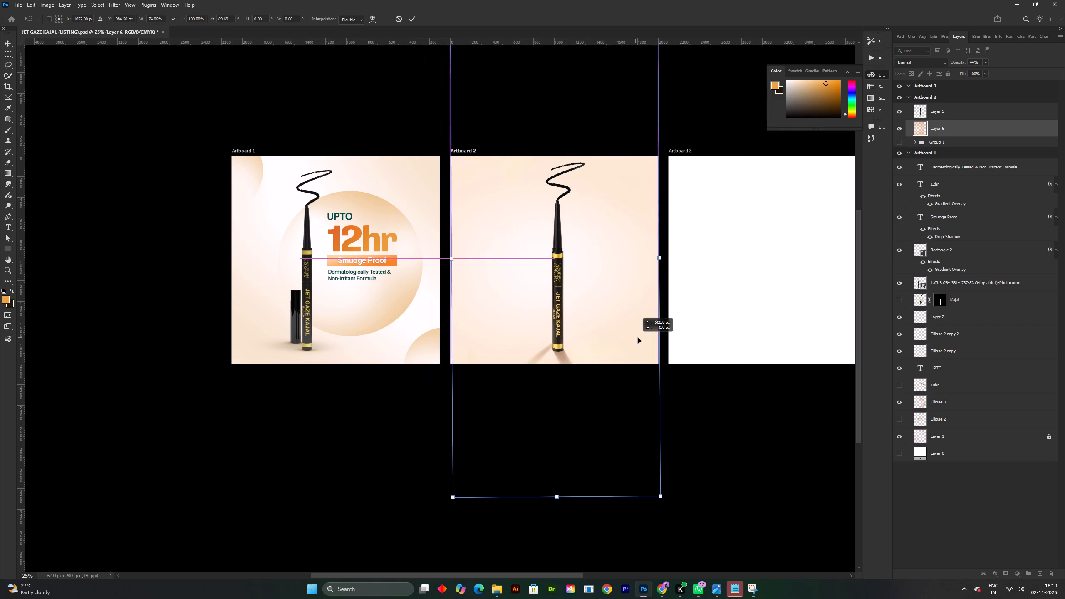
drag(638, 338, 631, 338)
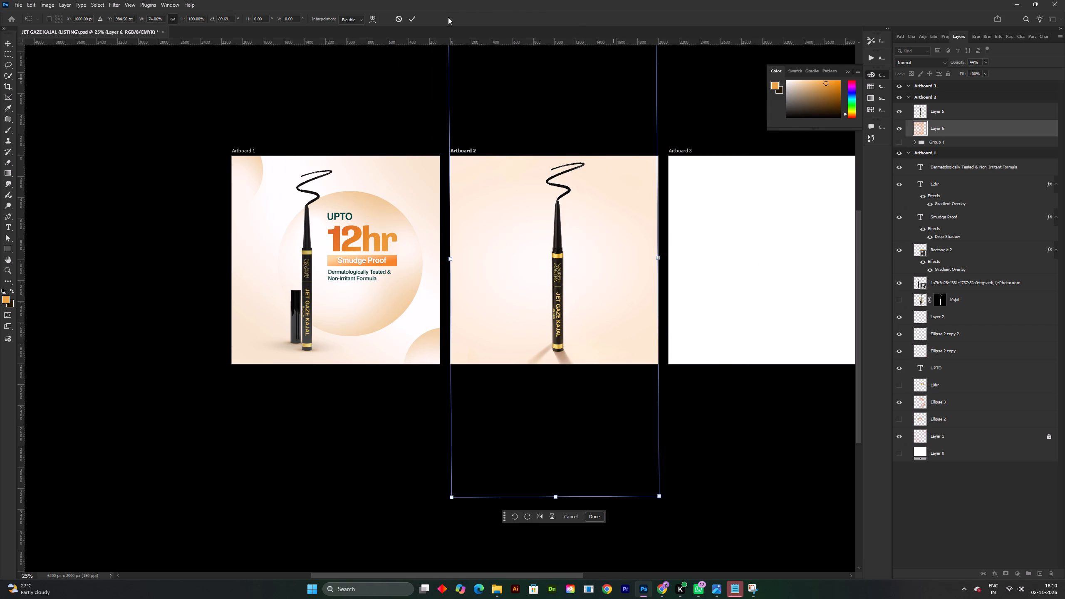
click(407, 23)
Erase the centre of Layer 6's background with a large soft brush to leave a white glow behind the kajal, and save.
key(e)
alt+right_drag(542, 232, 608, 251)
drag(562, 248, 552, 256)
drag(561, 269, 564, 265)
drag(566, 244, 543, 246)
drag(542, 252, 560, 261)
drag(565, 254, 553, 228)
drag(547, 228, 536, 250)
drag(547, 268, 551, 225)
drag(543, 247, 546, 272)
drag(554, 285, 579, 266)
drag(582, 258, 582, 252)
drag(580, 241, 568, 234)
click(560, 238)
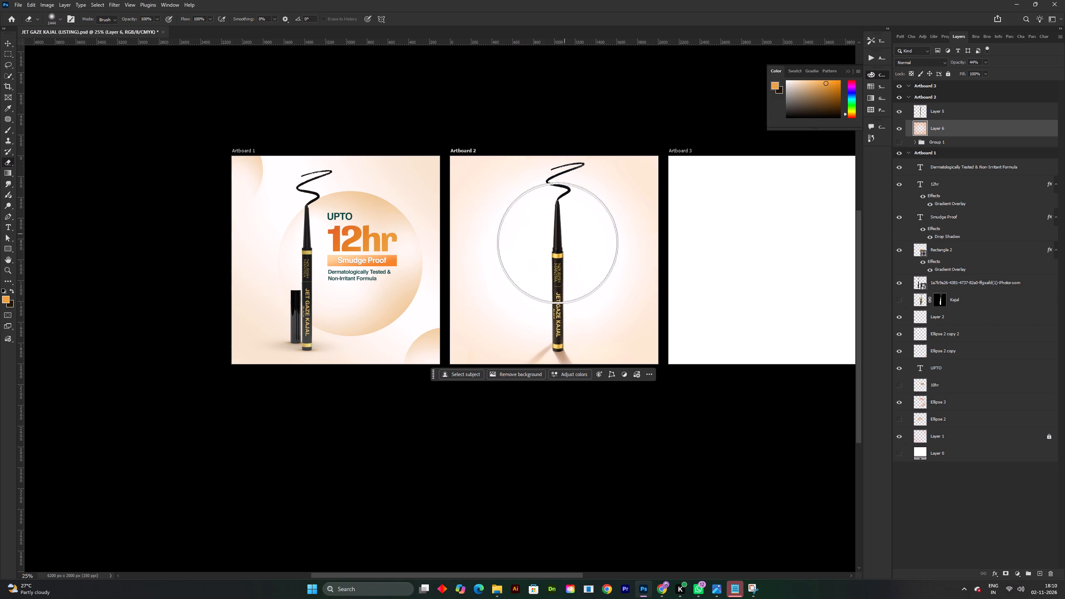
drag(562, 226, 560, 218)
drag(523, 227, 524, 250)
key(v)
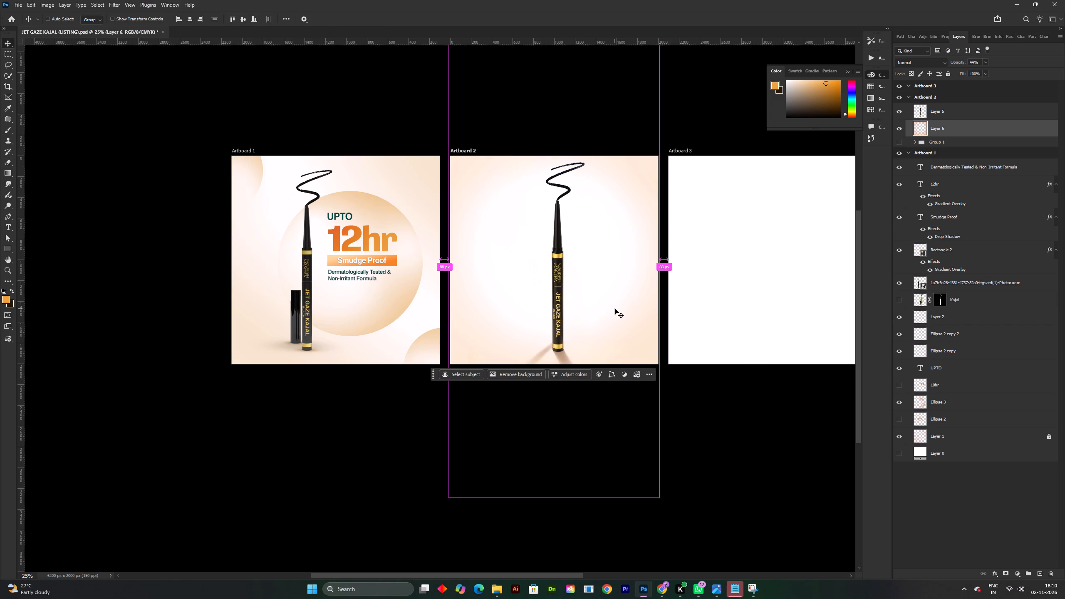
key(ctrl+s)
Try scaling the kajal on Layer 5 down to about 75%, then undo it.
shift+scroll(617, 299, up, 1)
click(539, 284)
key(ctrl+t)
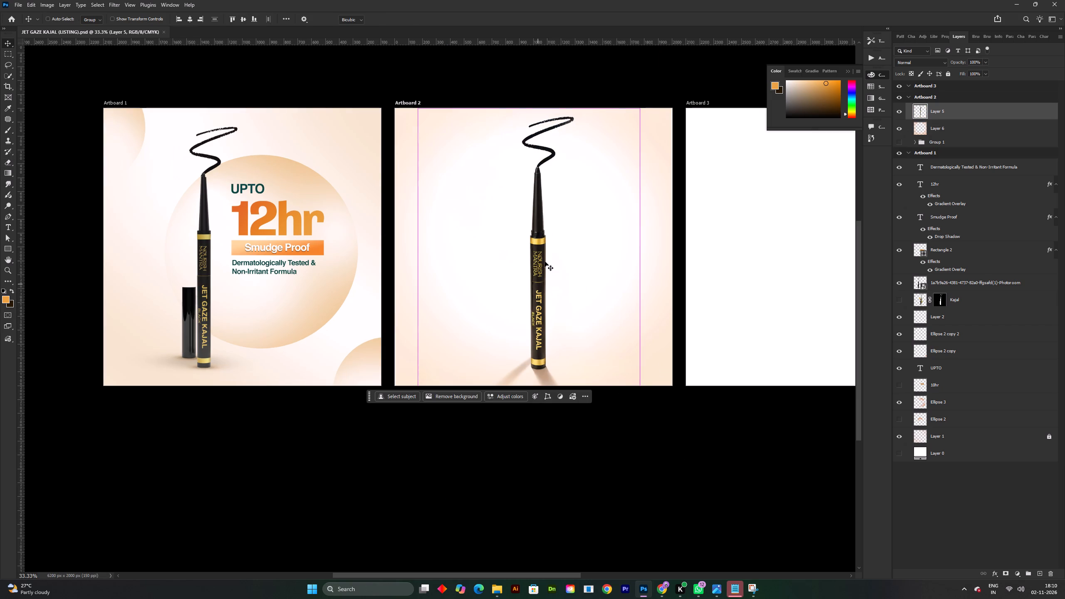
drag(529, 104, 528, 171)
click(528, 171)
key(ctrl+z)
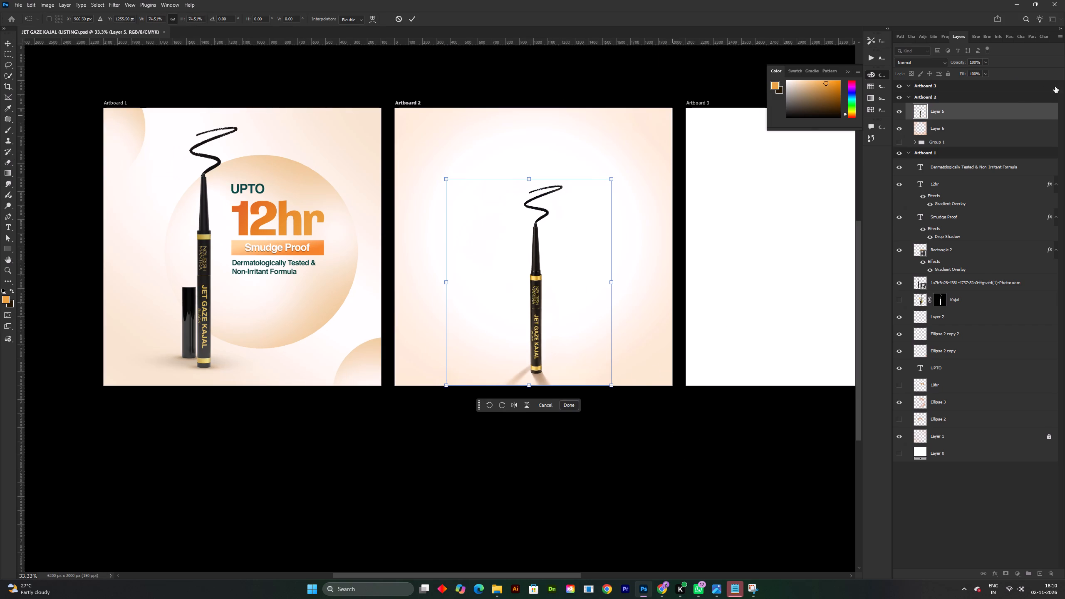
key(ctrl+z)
Convert the kajal's Layer 5 to a smart object.
right_click(1016, 114)
right_click(1009, 122)
click(979, 116)
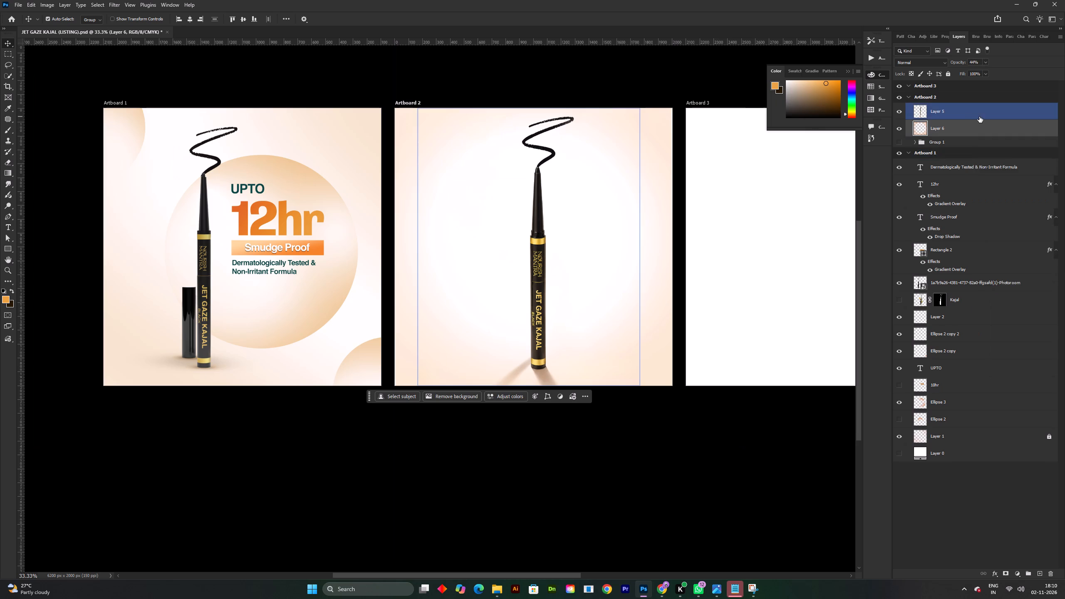
right_click(979, 116)
click(996, 304)
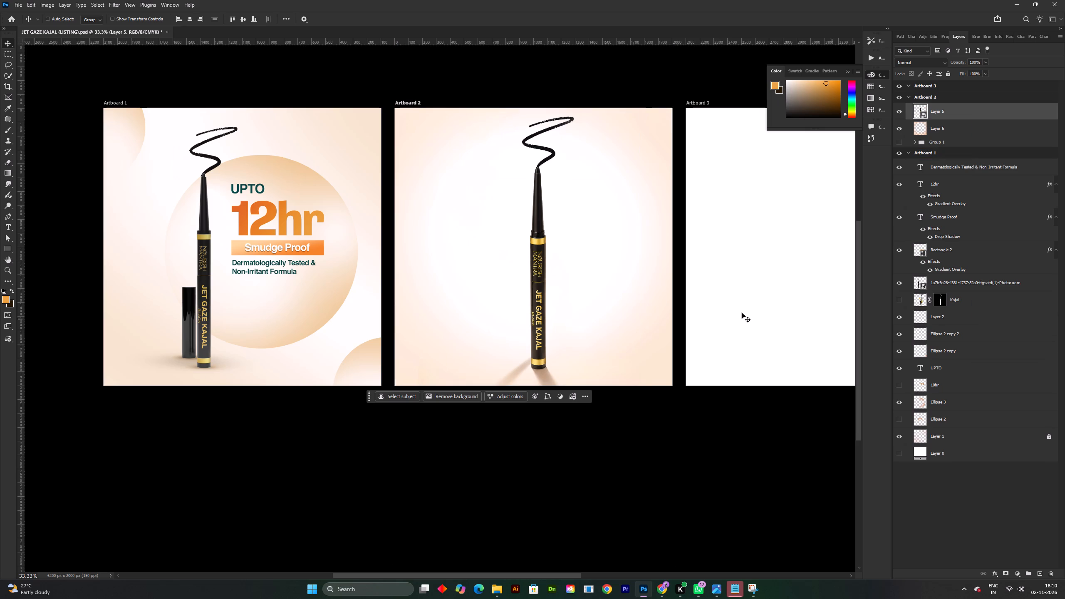
Scale the kajal smart object down, raise it from Artboard 2's bottom edge, and nudge it slightly left to centre it.
key(ctrl+t)
click(523, 109)
drag(533, 106, 533, 162)
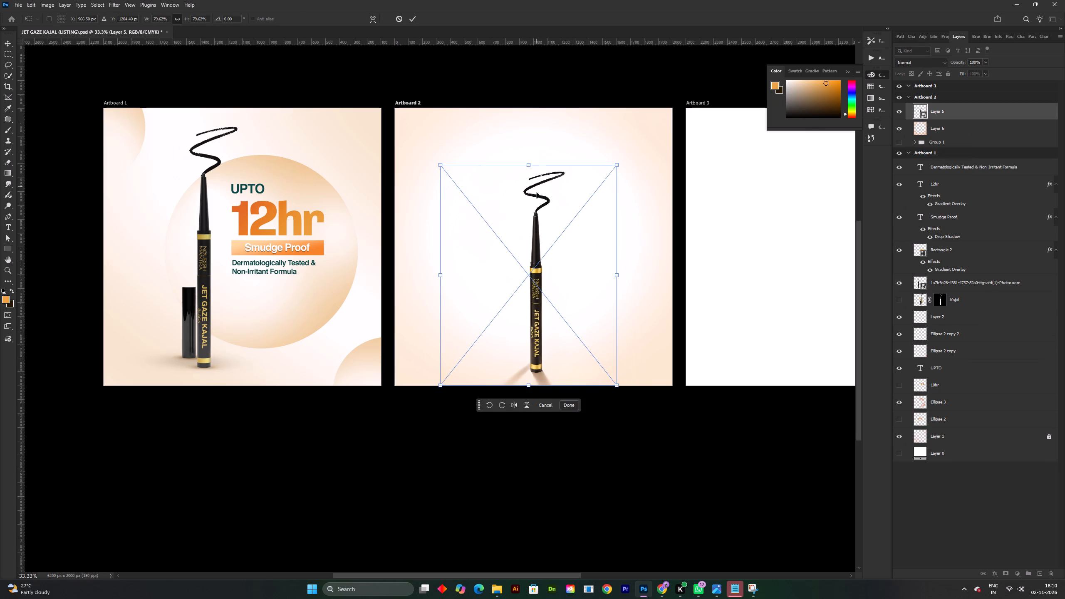
drag(537, 193, 540, 180)
drag(531, 149, 530, 131)
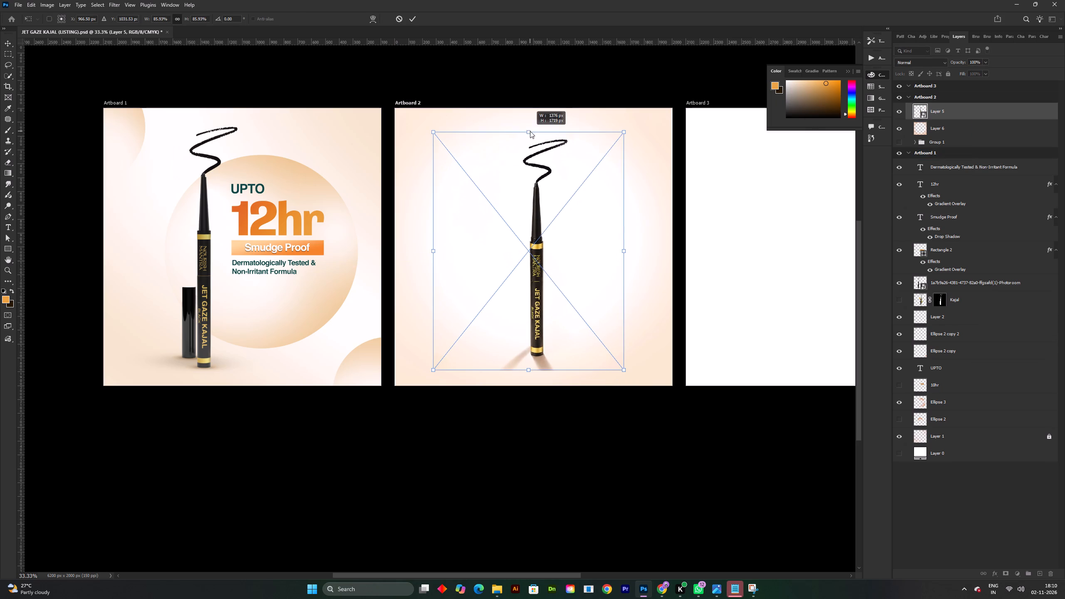
drag(530, 131, 530, 121)
click(415, 15)
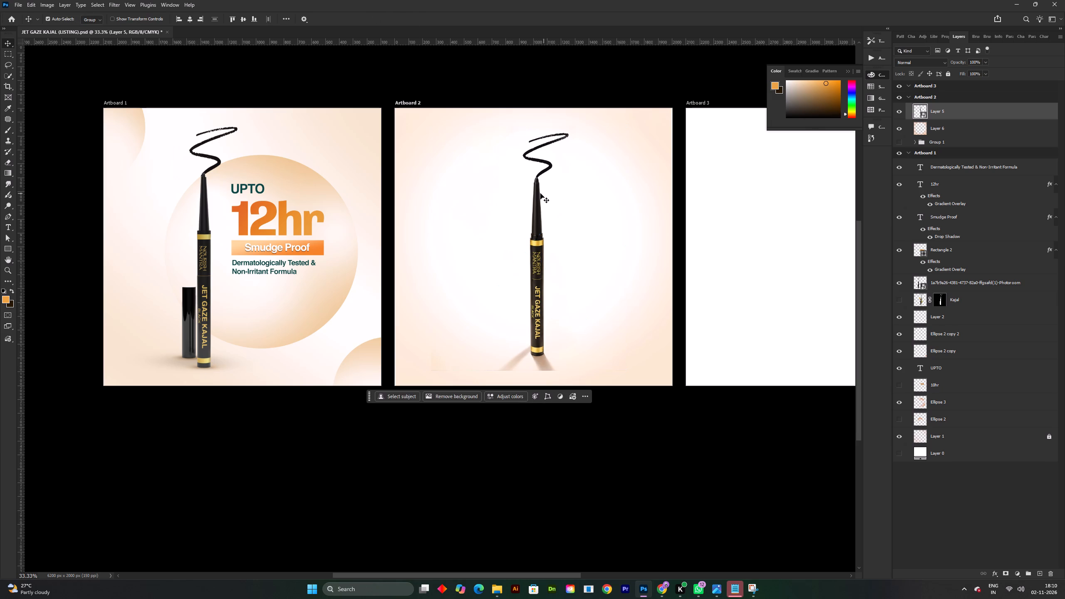
drag(540, 193, 535, 193)
Select only Layer 5 and rasterize its smart object for erasing.
click(533, 319)
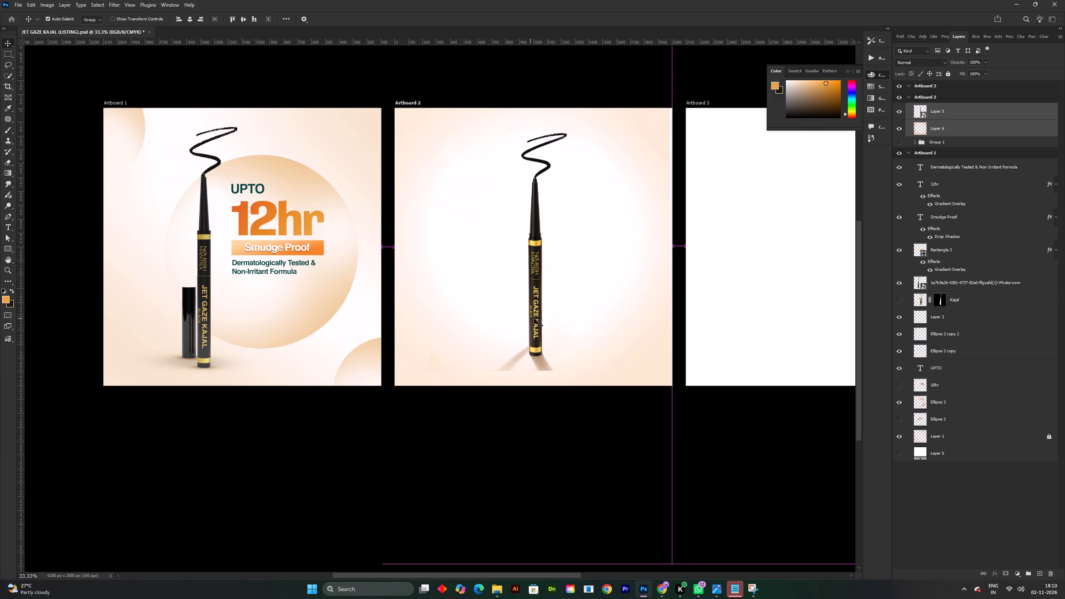
key(e)
click(528, 351)
click(525, 215)
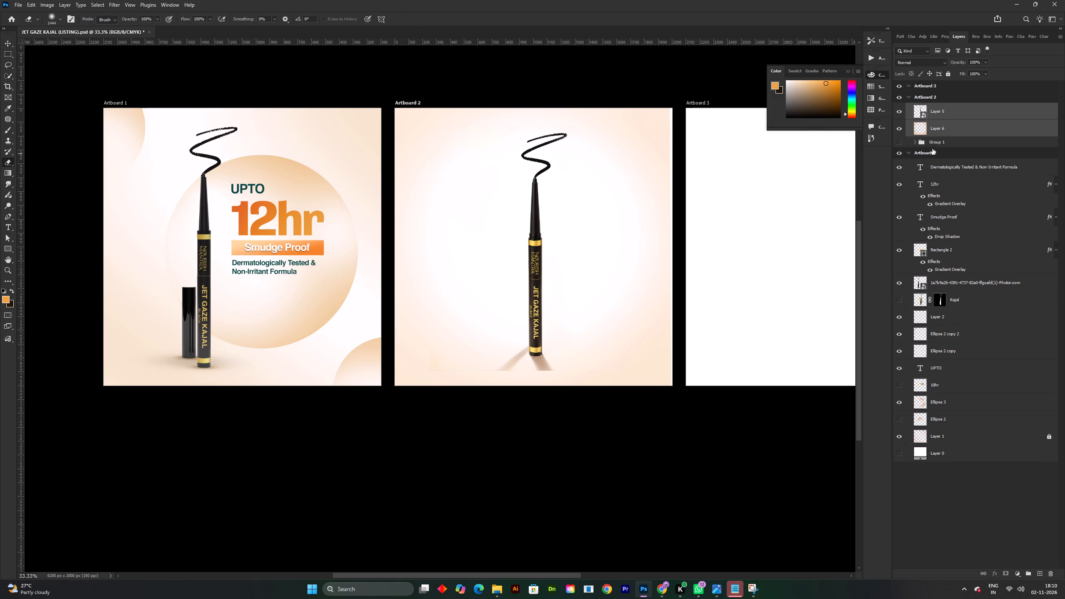
click(970, 110)
click(514, 296)
click(503, 213)
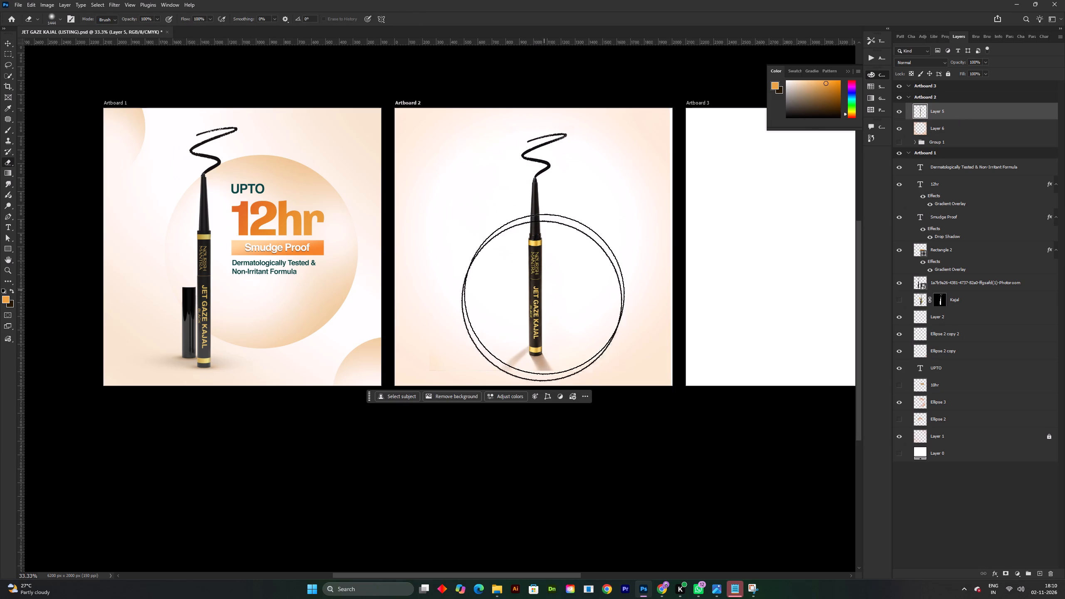
Erase the leftover background edge around the kajal's base and shadow with a smaller soft brush, and save the document.
alt+right_drag(532, 356, 471, 350)
right_click(509, 306)
click(472, 305)
alt+right_drag(468, 338, 451, 340)
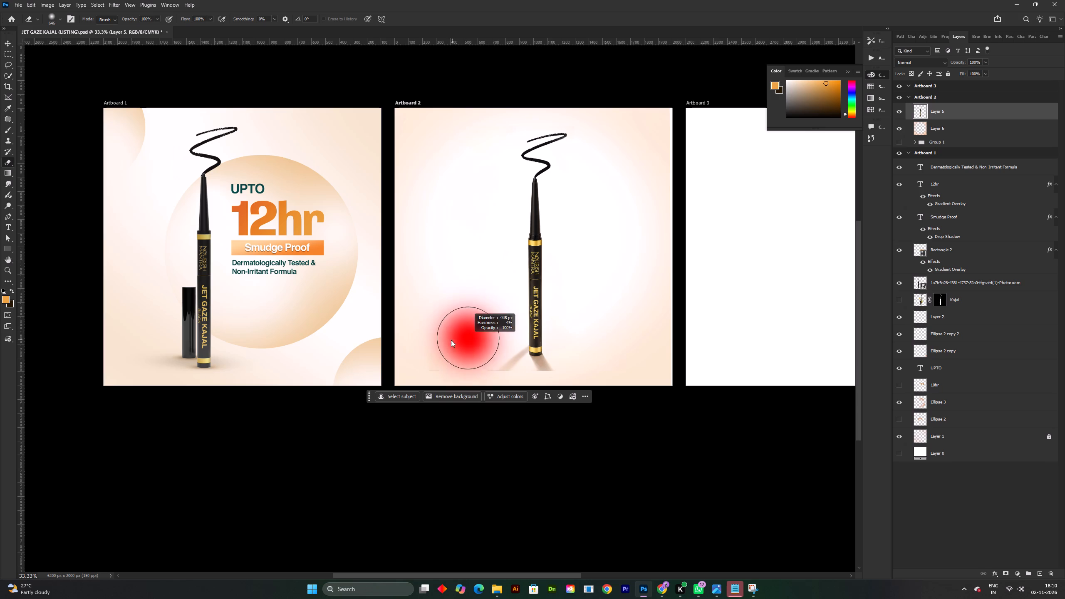
alt+right_drag(451, 340, 450, 340)
alt+right_drag(475, 362, 462, 362)
click(458, 372)
shift+click(637, 378)
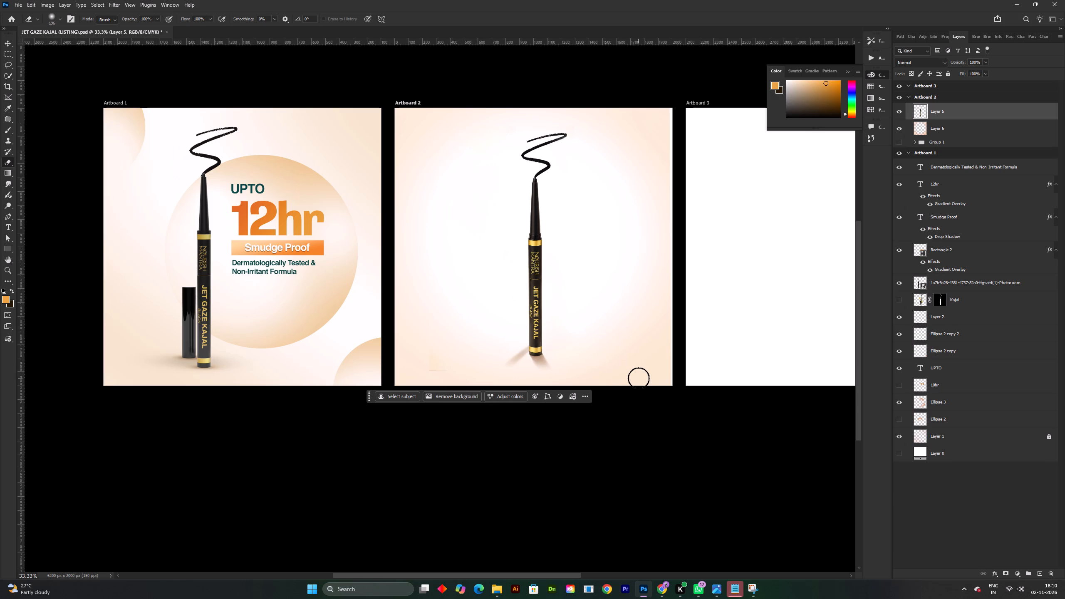
key(v)
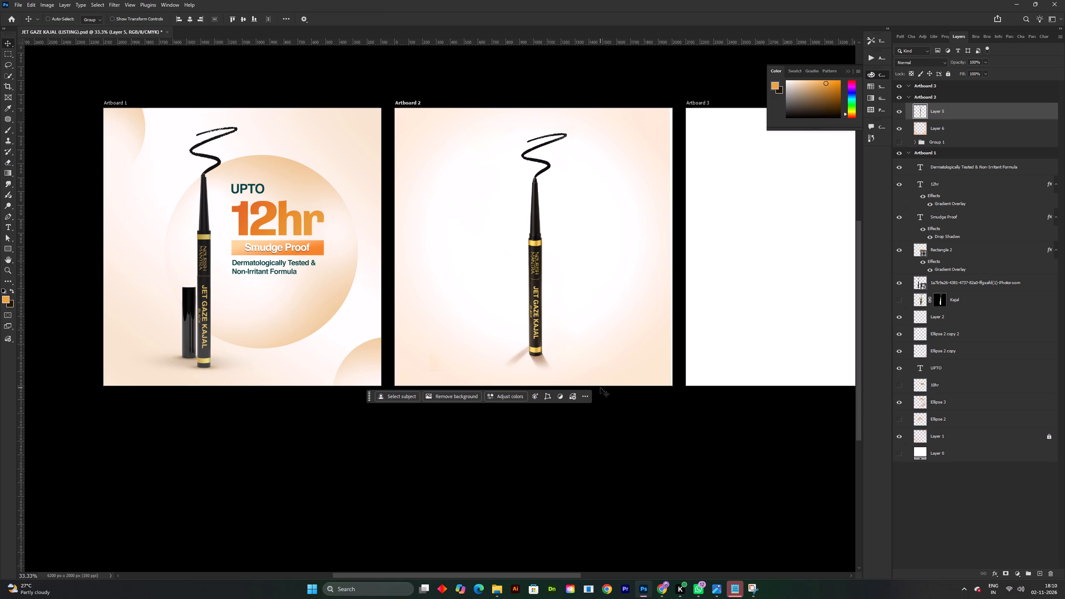
key(ctrl+s)
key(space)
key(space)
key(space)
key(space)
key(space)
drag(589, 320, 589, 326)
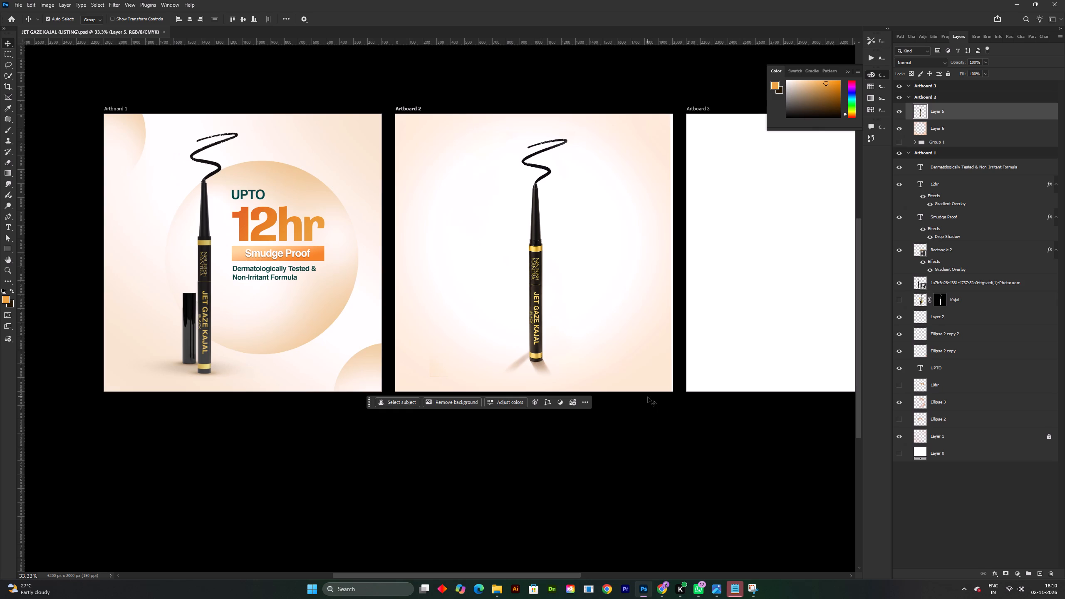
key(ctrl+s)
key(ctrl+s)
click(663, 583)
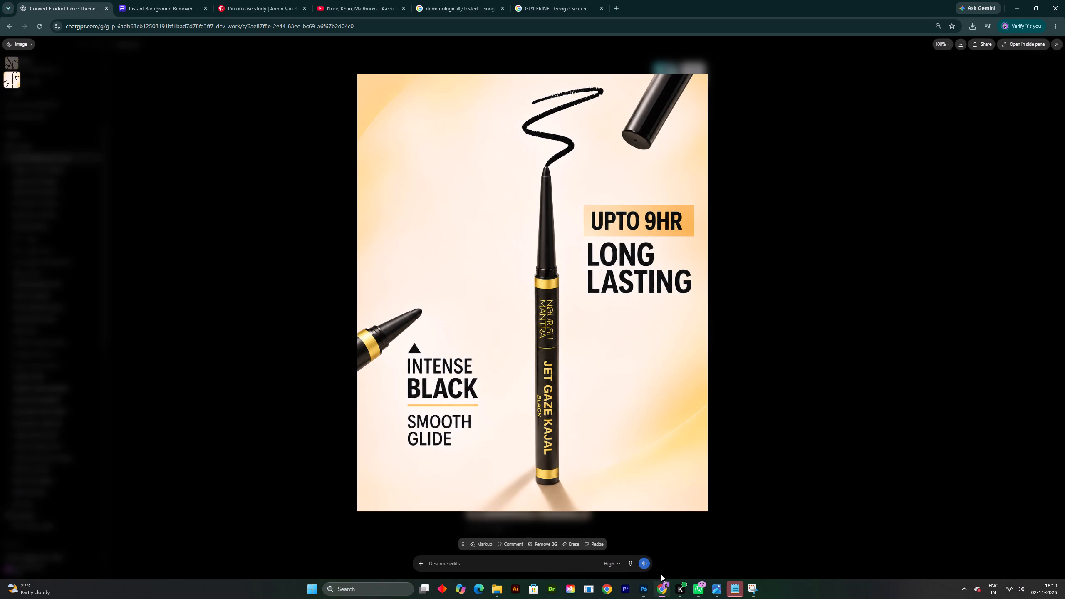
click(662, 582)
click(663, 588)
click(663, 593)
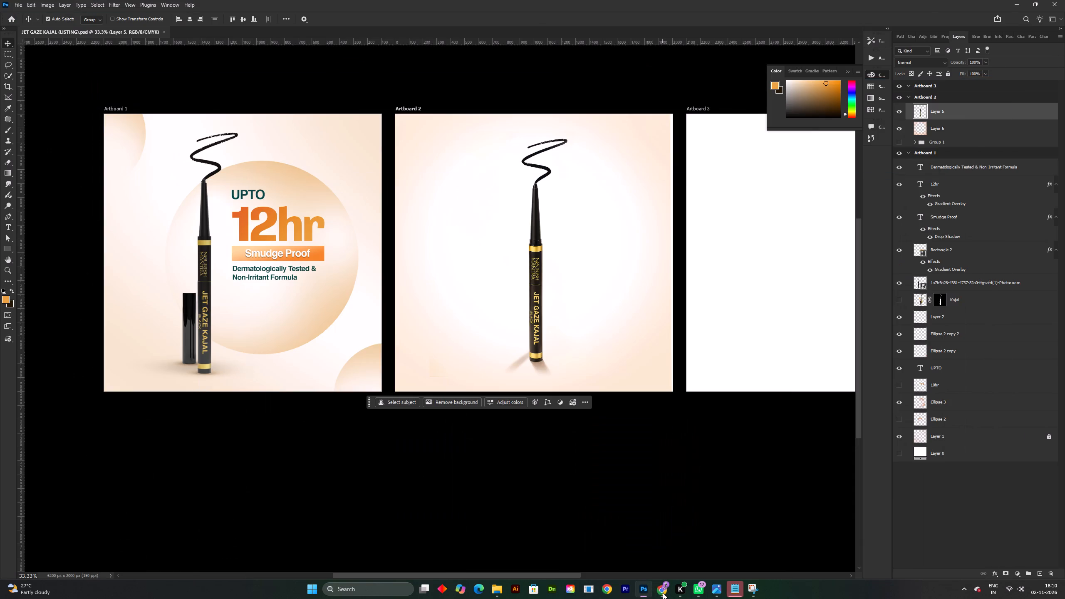
Switch to Chrome, copy the generated "UPTO 9HR LONG LASTING" kajal image from ChatGPT, and paste it into Artboard 2 in Photoshop.
click(663, 593)
right_click(666, 446)
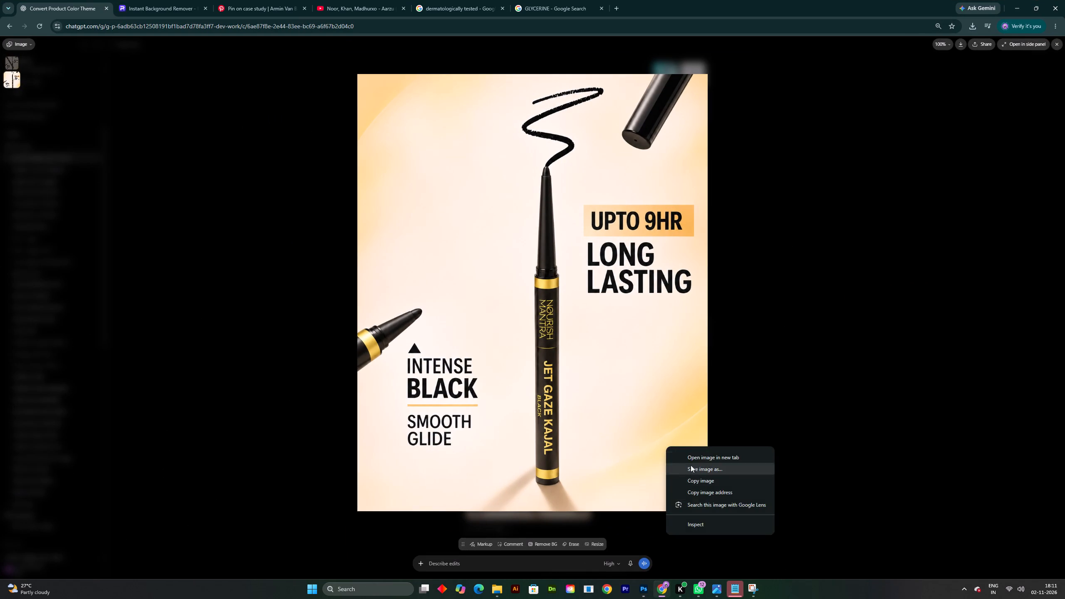
click(699, 481)
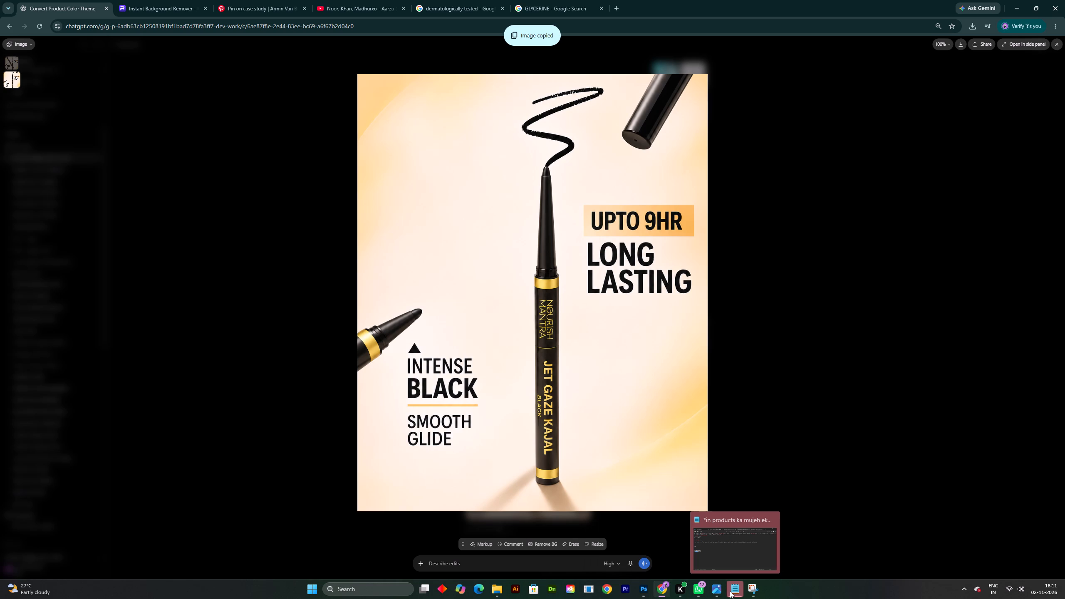
click(647, 589)
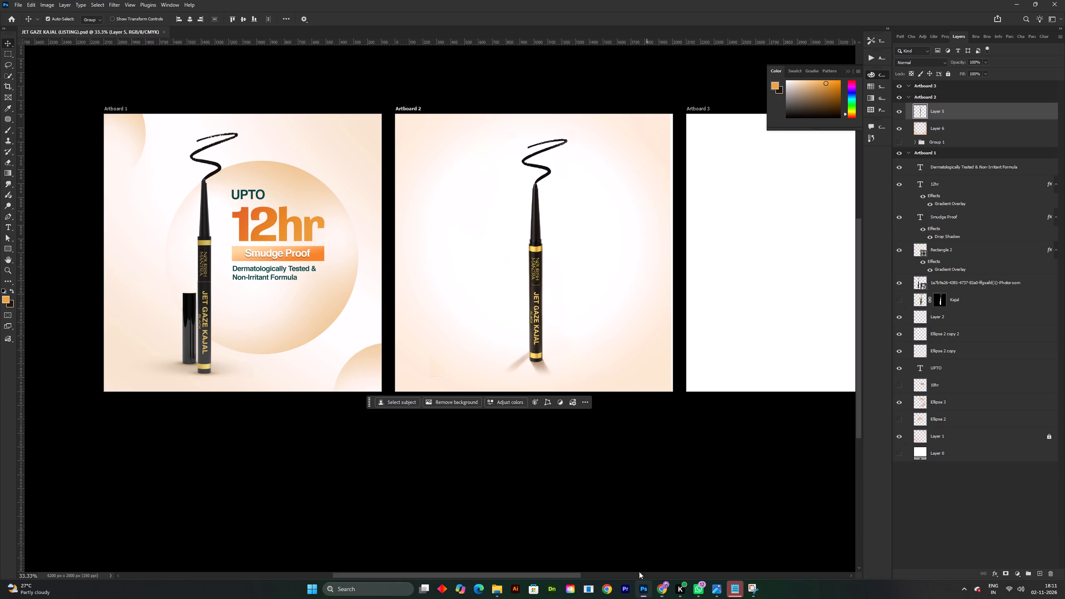
click(546, 329)
key(ctrl+v)
Enlarge the pasted image proportionally to about 180% so it spans the full width of Artboard 2.
key(ctrl+t)
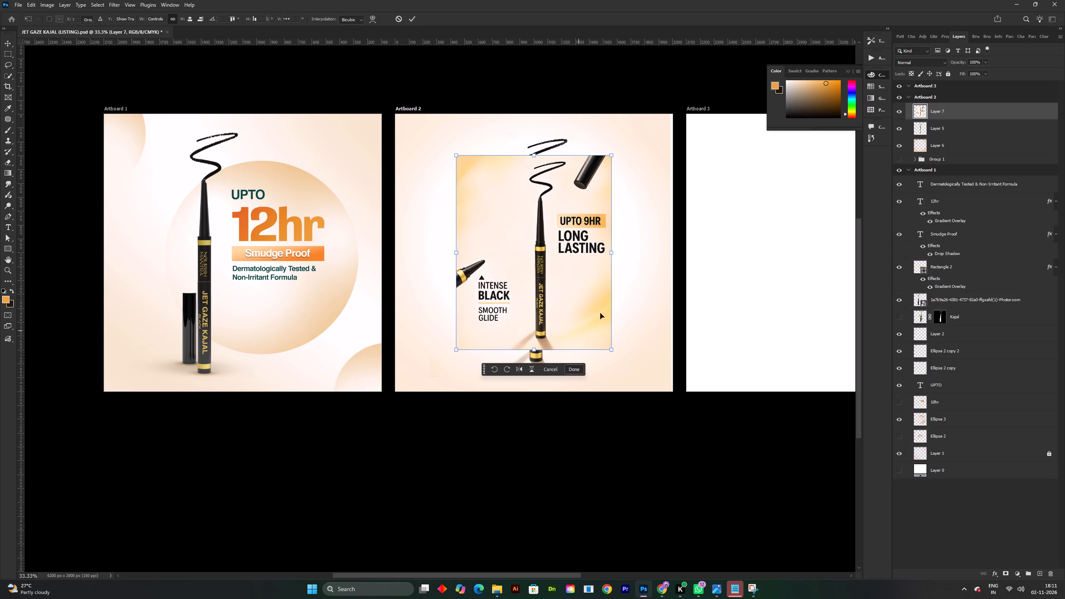
drag(613, 254, 669, 259)
drag(670, 259, 679, 262)
drag(679, 262, 674, 262)
drag(643, 301, 643, 305)
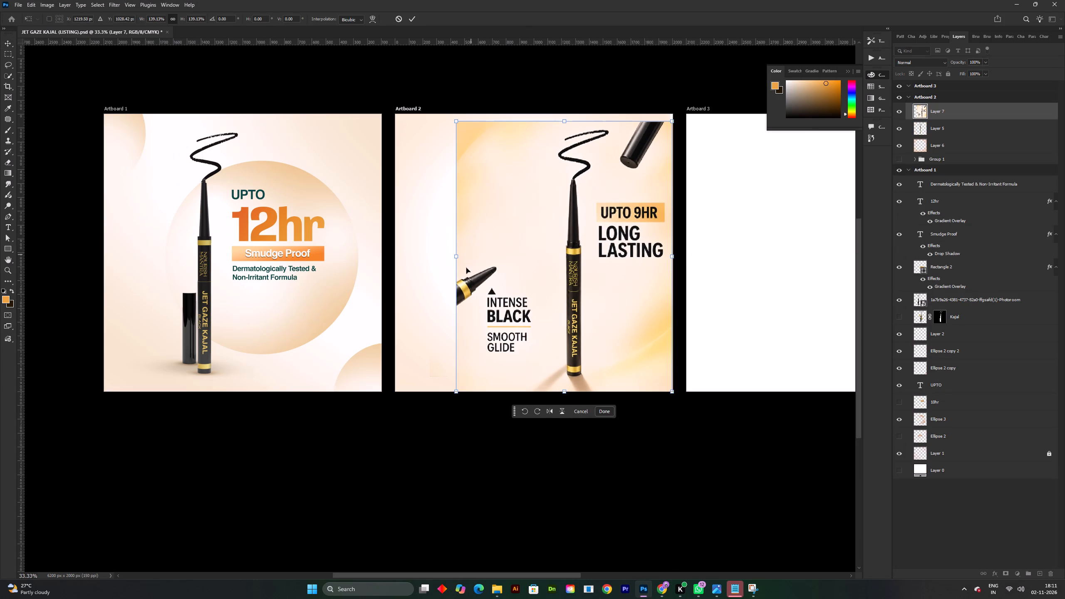
drag(455, 258, 391, 259)
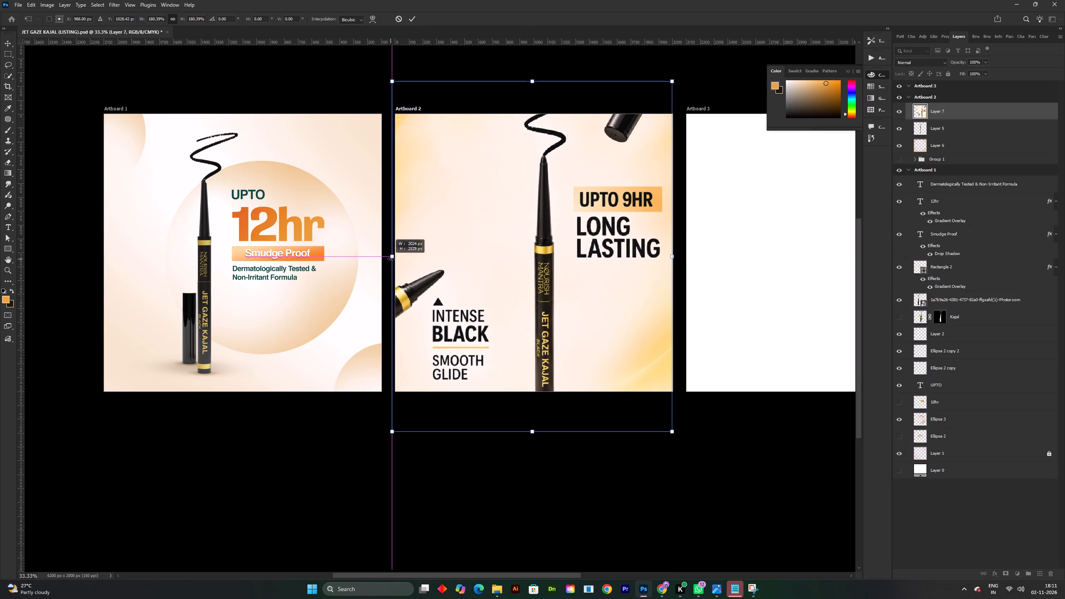
drag(391, 259, 391, 260)
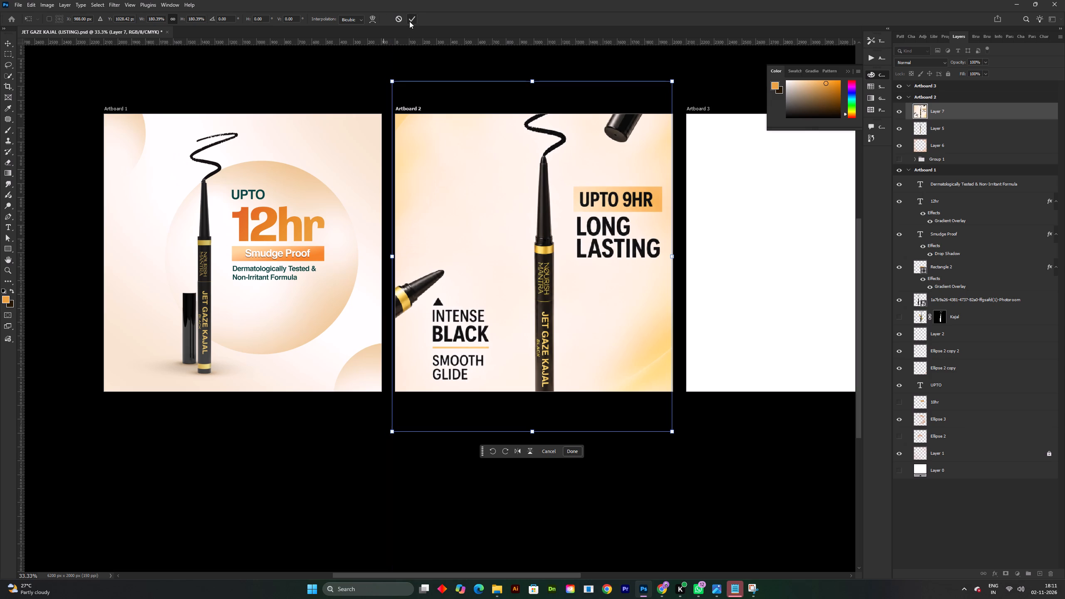
click(409, 21)
Erase the pasted image's kajal, cap, pencil tip and text with a large soft brush, keeping only the mango corner glows.
key(e)
alt+right_drag(553, 163, 598, 178)
right_click(570, 191)
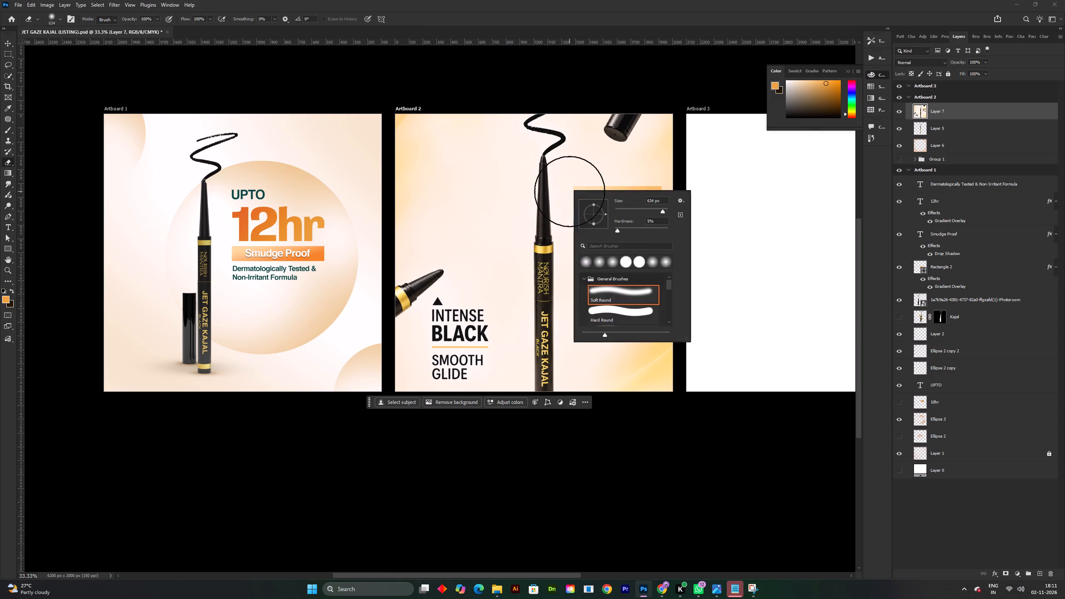
click(577, 119)
drag(535, 249, 580, 144)
drag(557, 201, 584, 95)
drag(575, 104, 529, 221)
drag(528, 223, 635, 110)
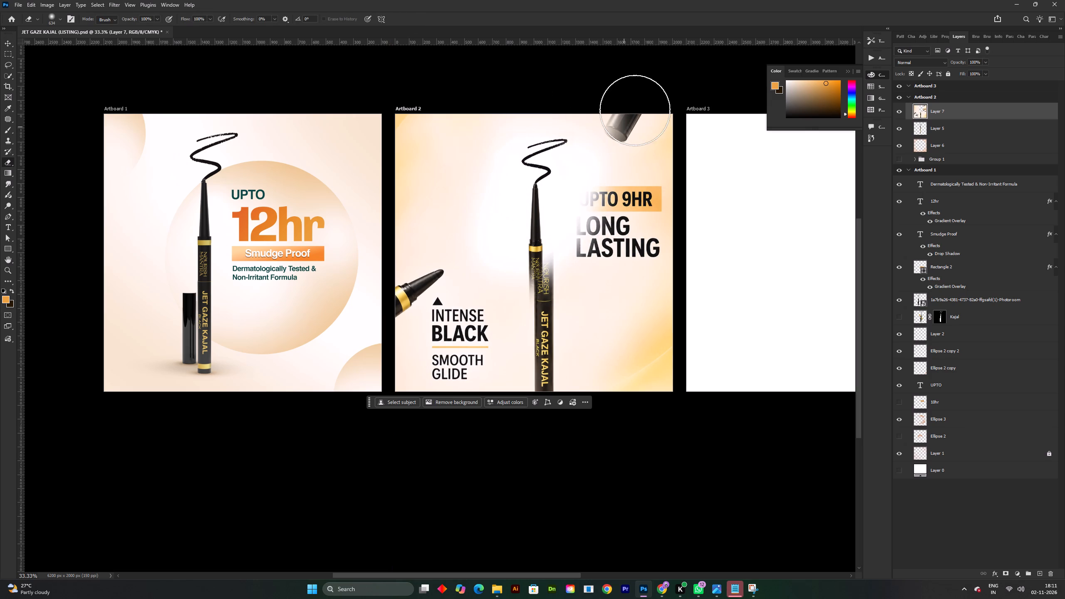
drag(635, 110, 539, 332)
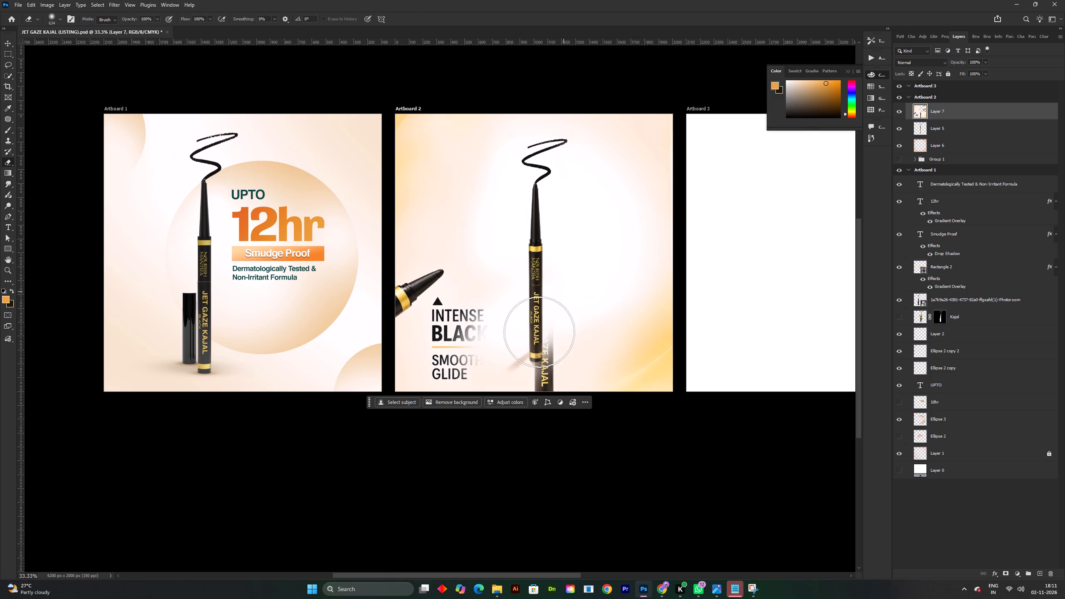
drag(539, 332, 458, 266)
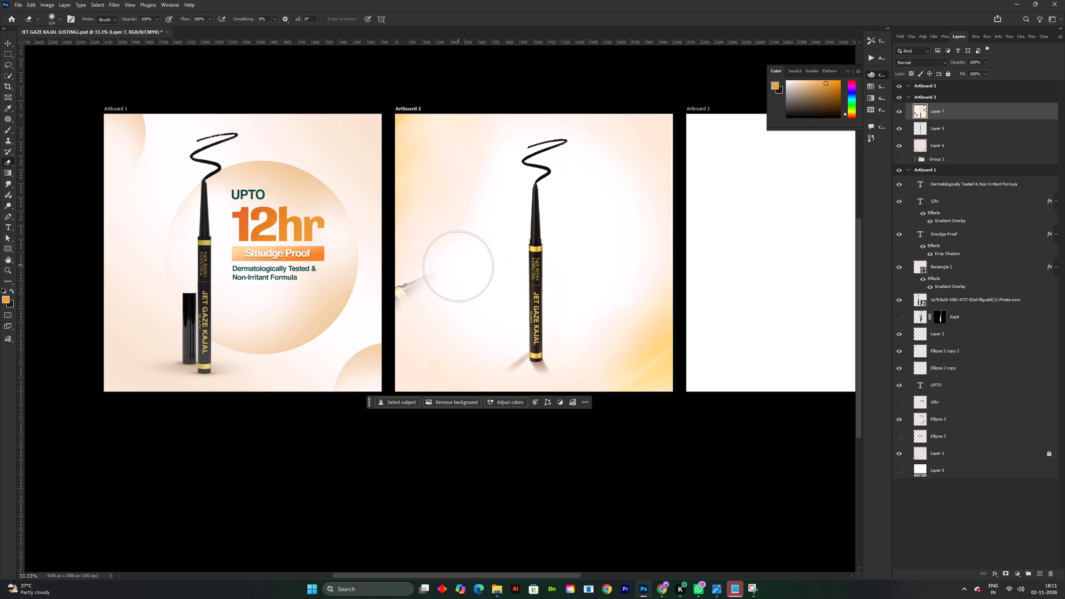
drag(458, 266, 483, 325)
drag(557, 344, 553, 393)
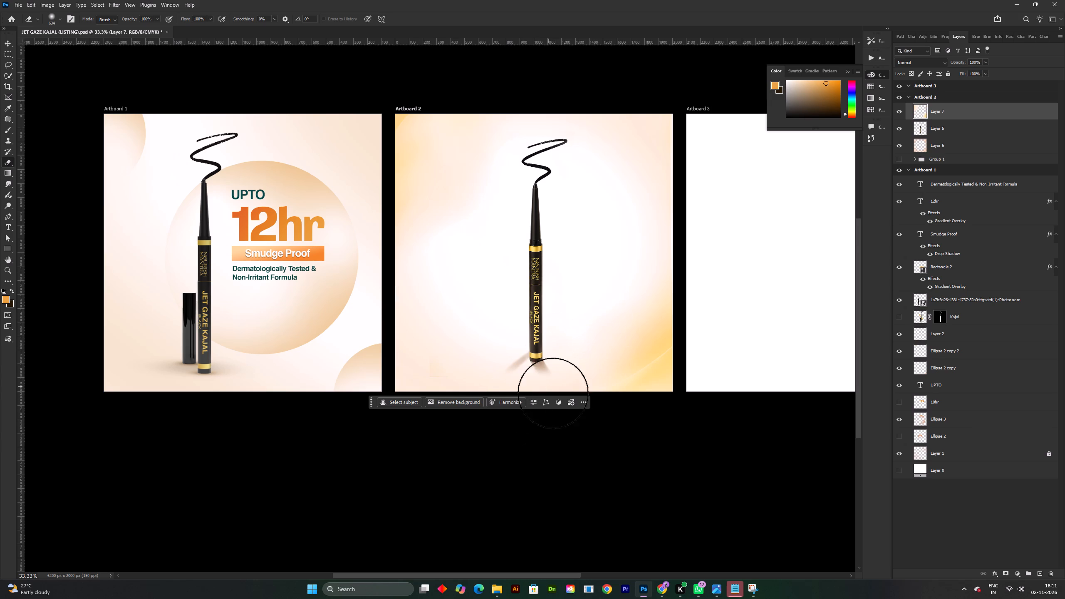
drag(553, 393, 566, 413)
Set the blend mode of the pasted glow layer, Layer 7, to Multiply.
key(v)
key(v)
key(v)
key(v)
click(939, 64)
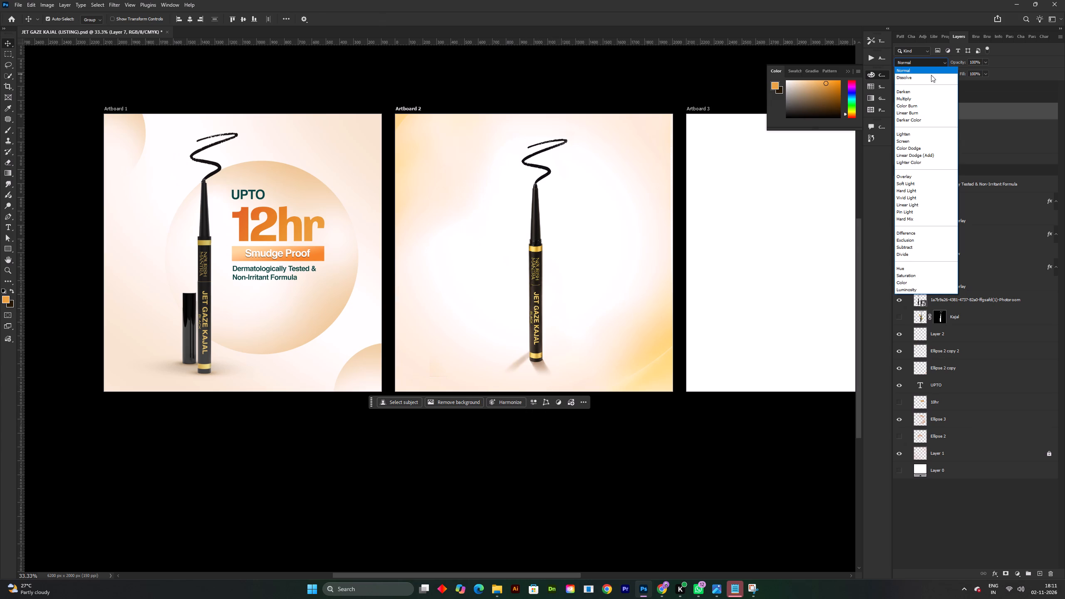
click(919, 99)
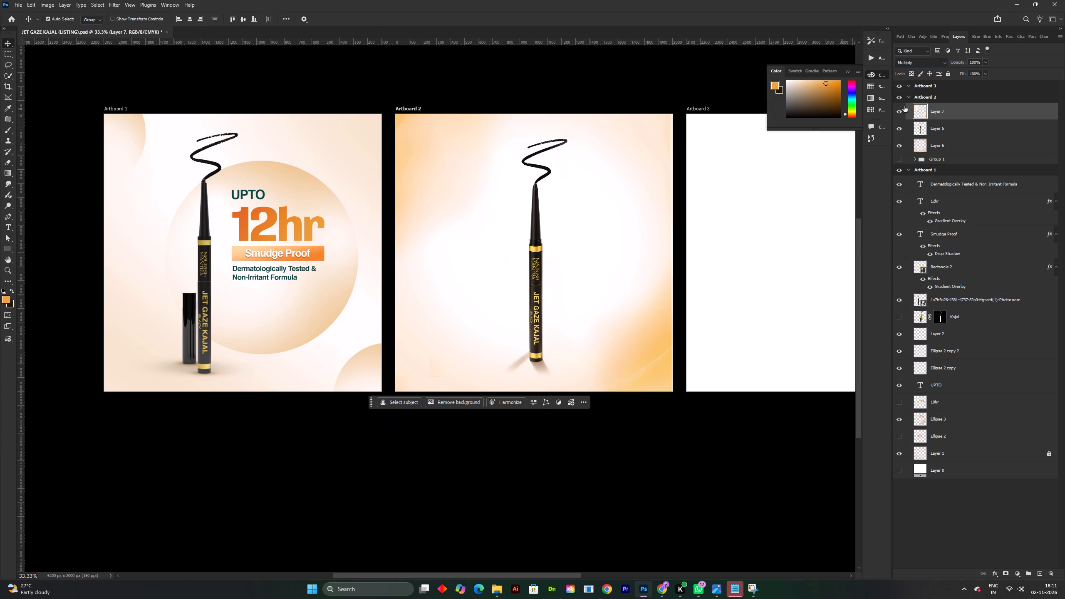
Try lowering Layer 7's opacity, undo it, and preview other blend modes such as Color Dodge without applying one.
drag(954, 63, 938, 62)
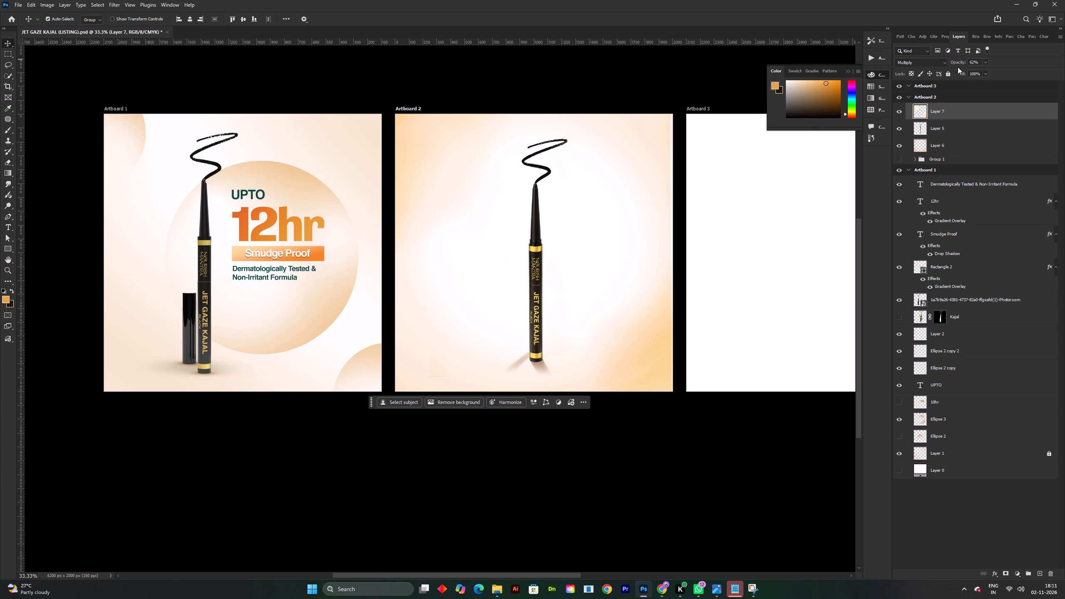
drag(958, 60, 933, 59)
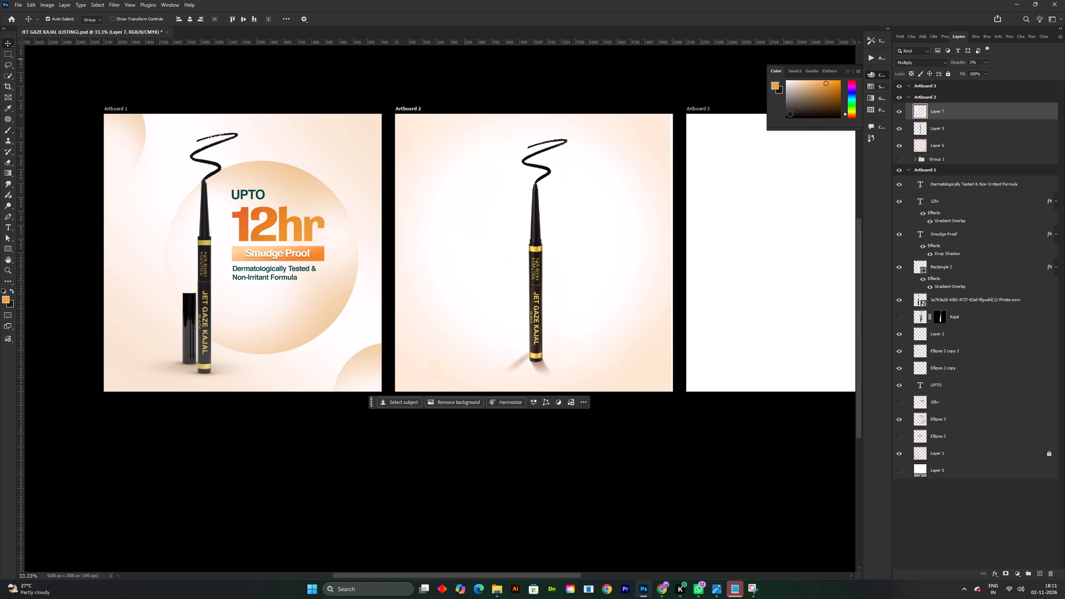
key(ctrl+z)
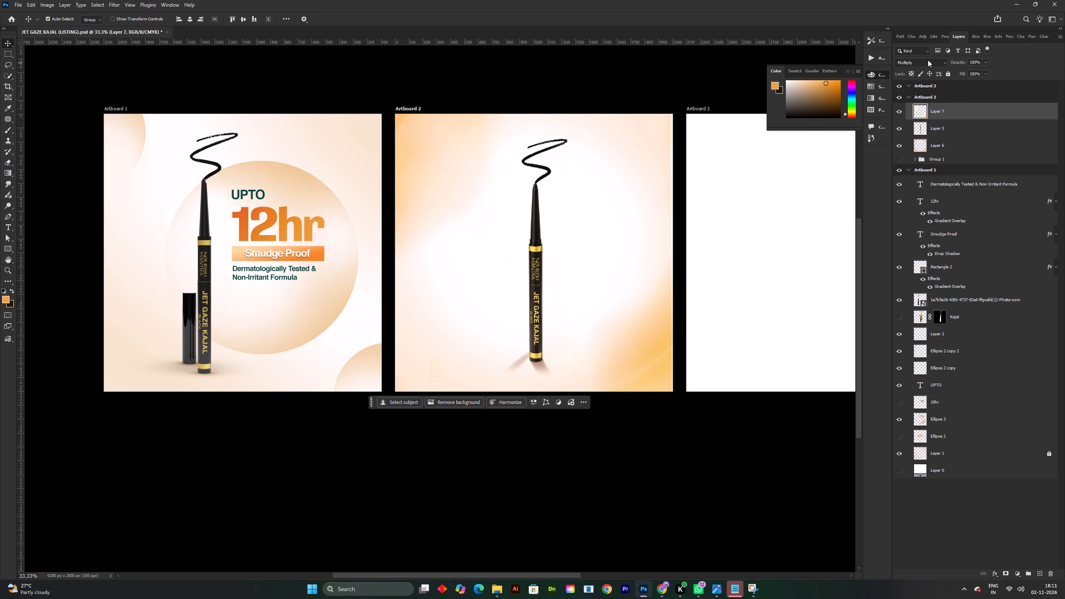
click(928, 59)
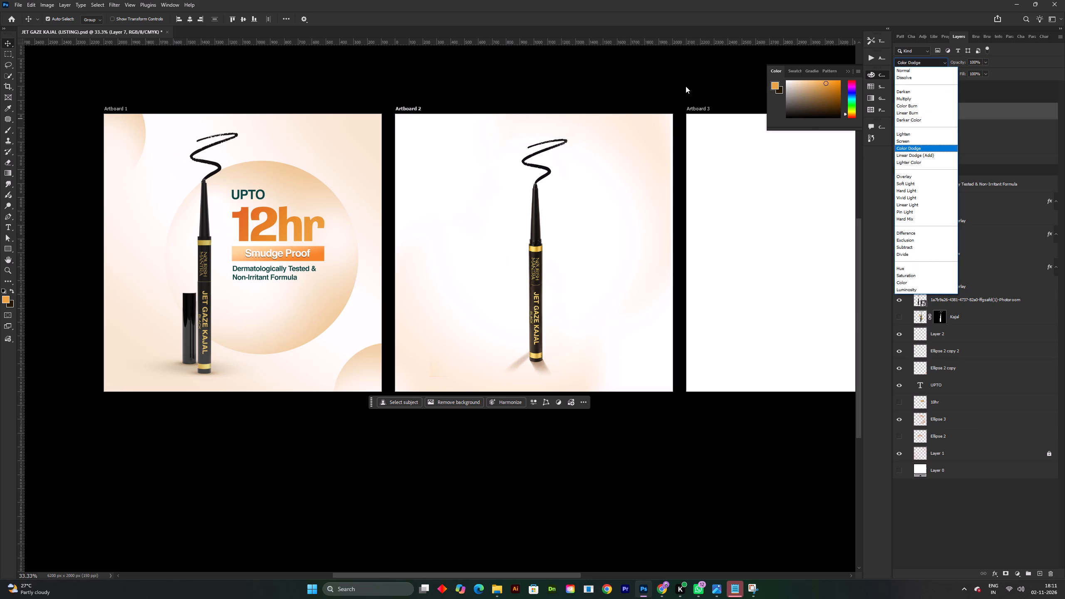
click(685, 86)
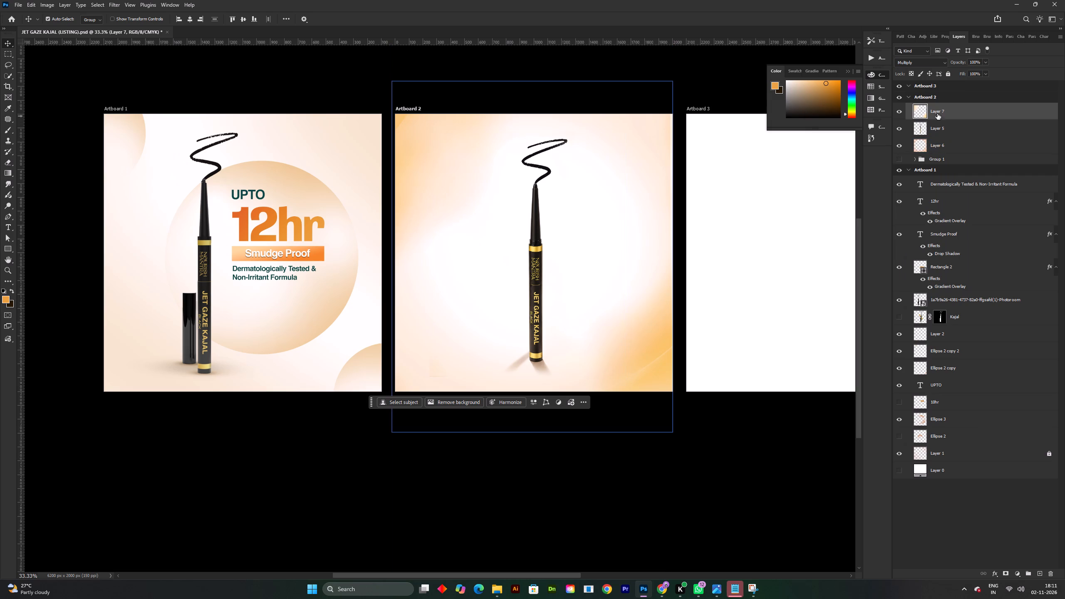
Add a new layer above Layer 5 and draw an orange rectangle about 702 × 1373 px from Artboard 2's upper-left corner.
click(948, 130)
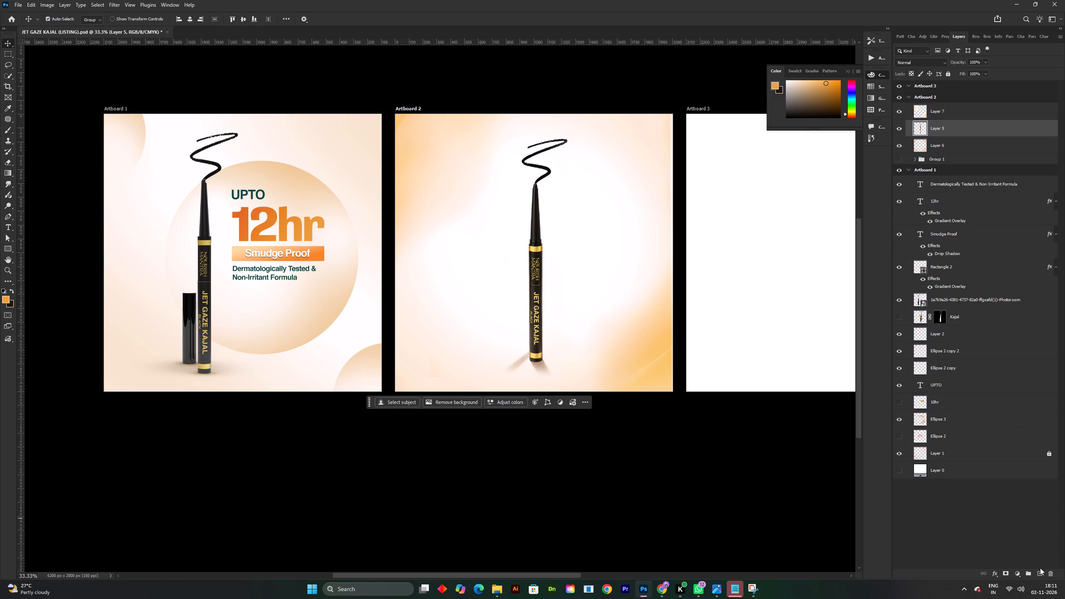
click(1038, 572)
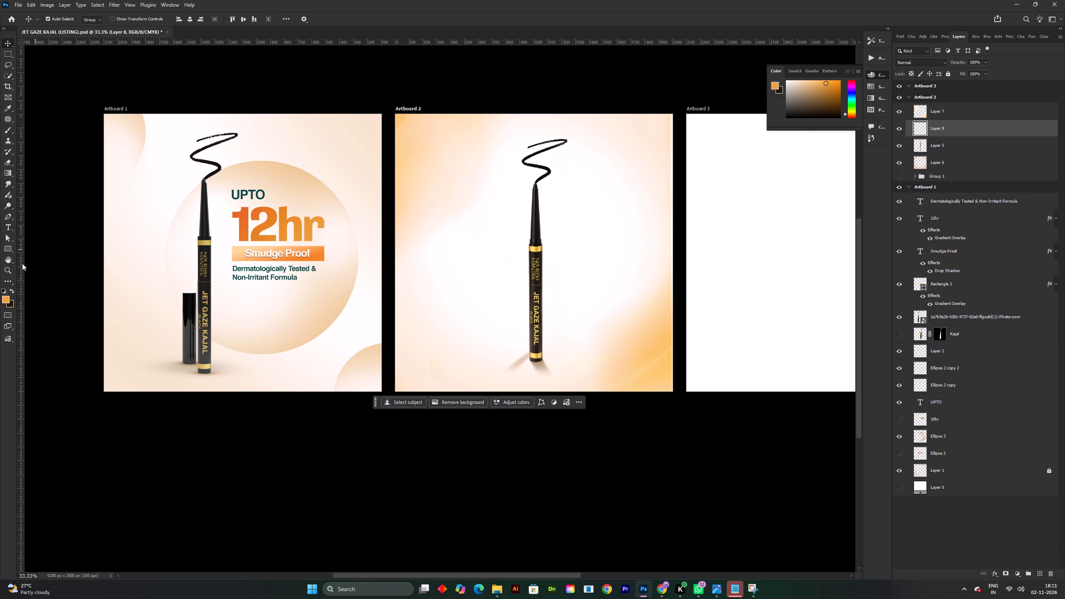
click(6, 251)
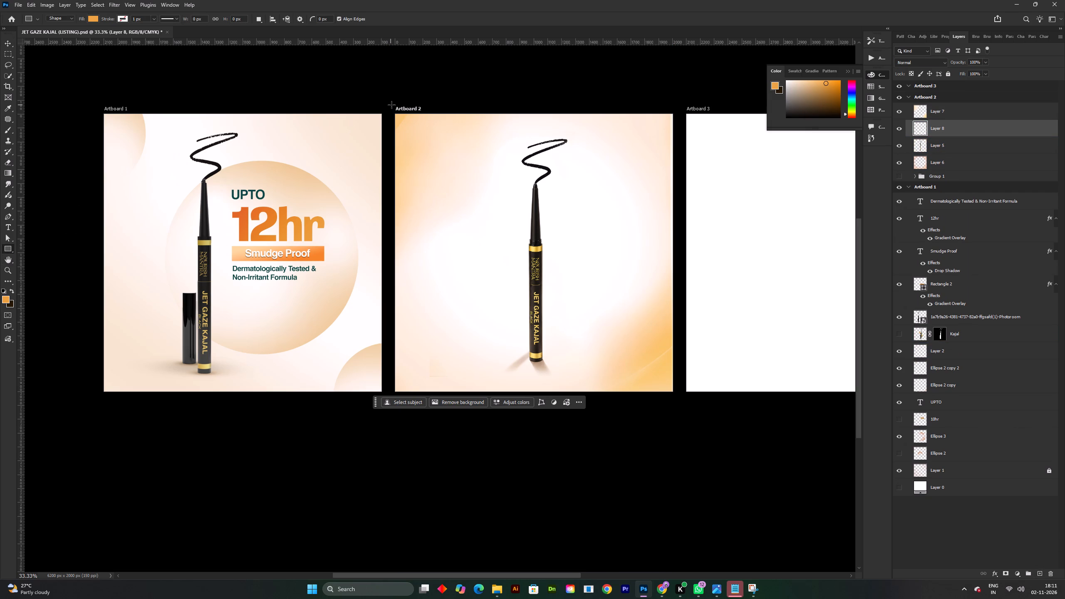
drag(391, 105, 488, 295)
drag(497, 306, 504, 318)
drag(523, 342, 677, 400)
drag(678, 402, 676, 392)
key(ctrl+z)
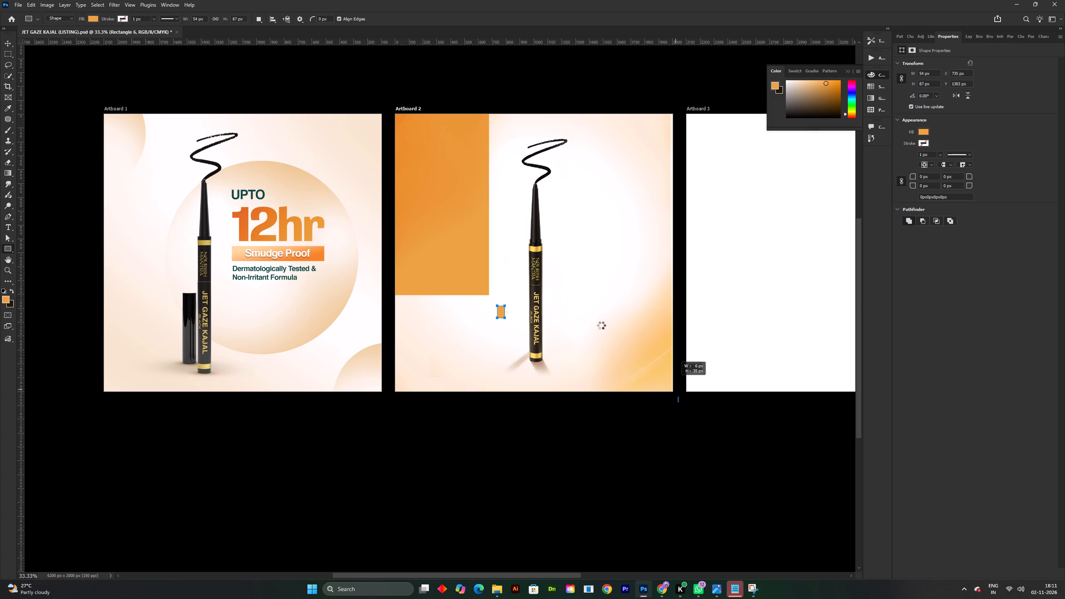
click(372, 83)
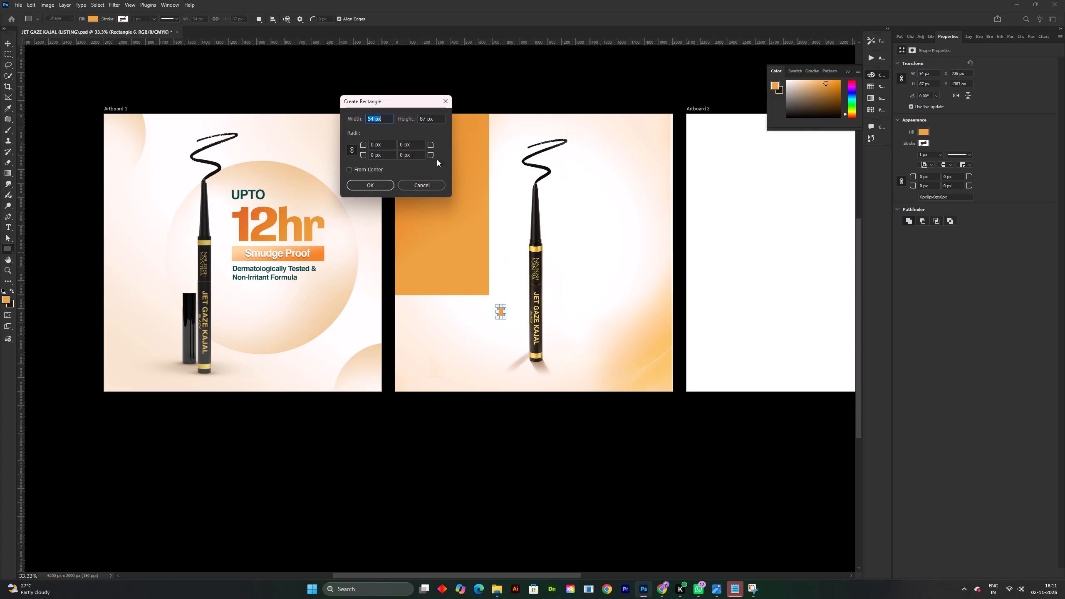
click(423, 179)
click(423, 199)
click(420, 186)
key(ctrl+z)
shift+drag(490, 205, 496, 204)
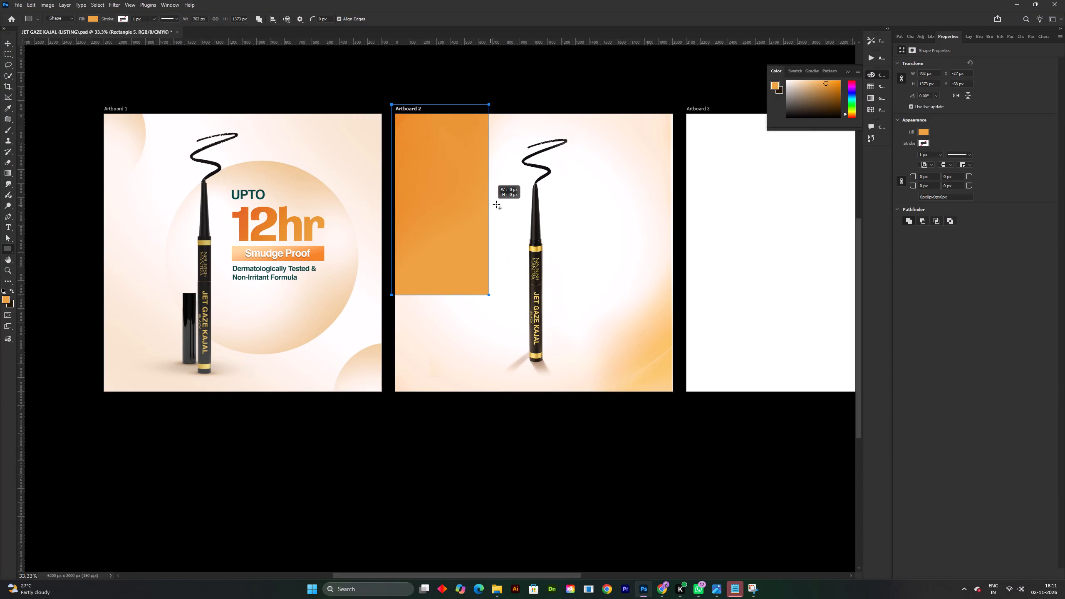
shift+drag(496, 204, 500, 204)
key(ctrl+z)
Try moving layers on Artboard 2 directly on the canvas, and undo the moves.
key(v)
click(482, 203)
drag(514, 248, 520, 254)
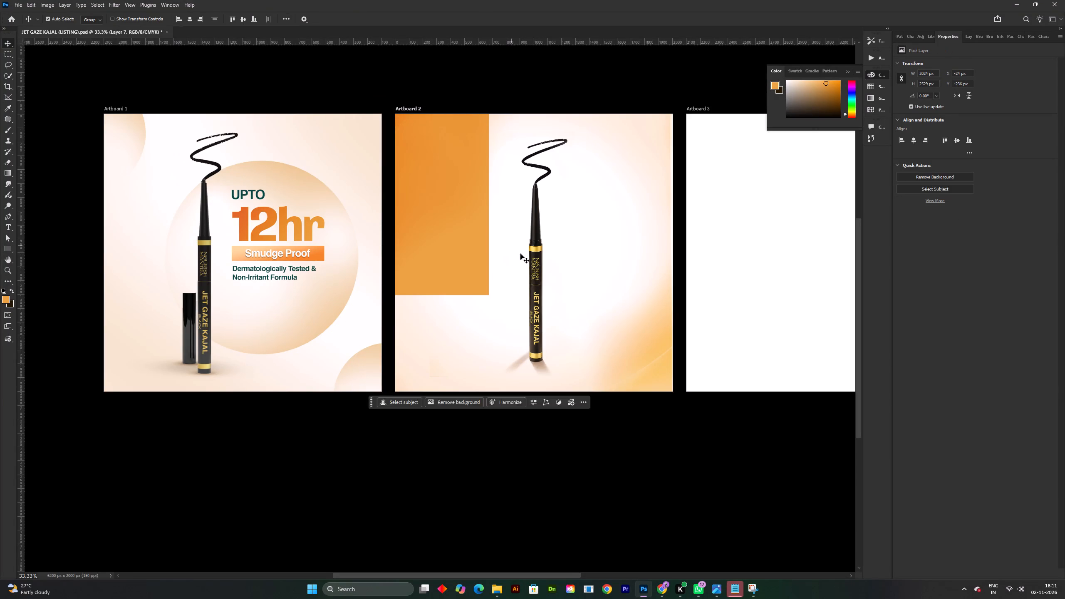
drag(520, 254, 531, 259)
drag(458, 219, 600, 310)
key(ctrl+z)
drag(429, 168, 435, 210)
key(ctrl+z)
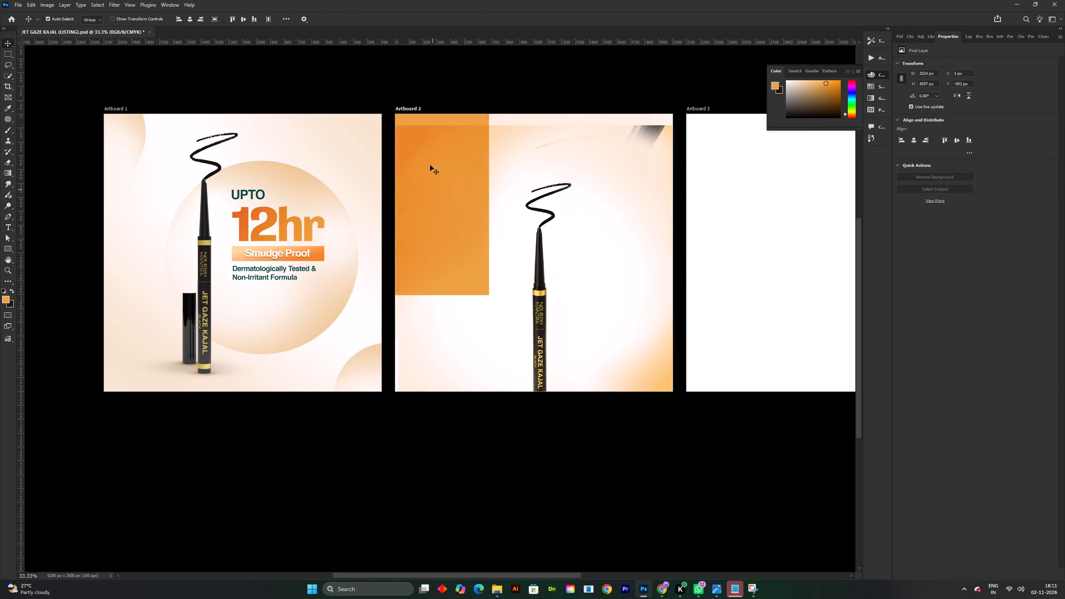
Select only the orange rectangle below Layer 7 and scale it up proportionally to cover all of Artboard 2.
click(461, 61)
key(F7)
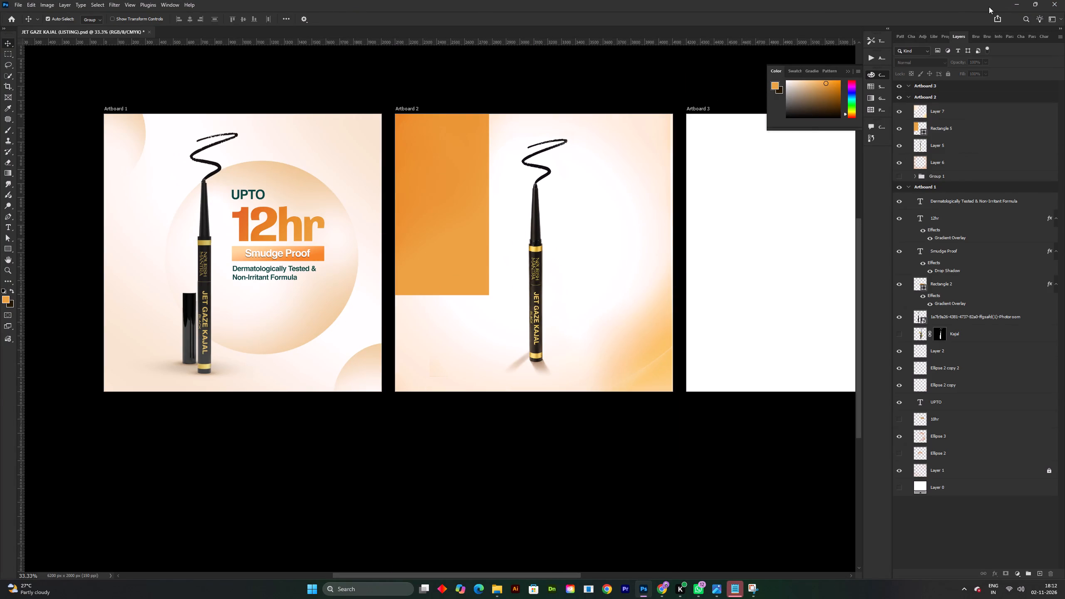
click(955, 133)
key(ctrl+t)
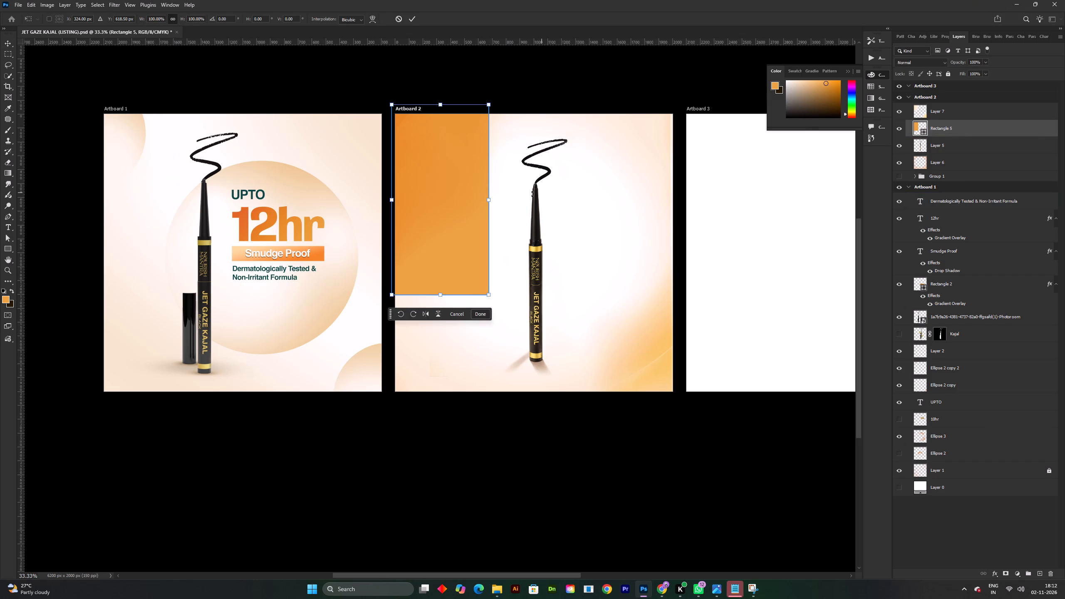
drag(488, 202, 672, 206)
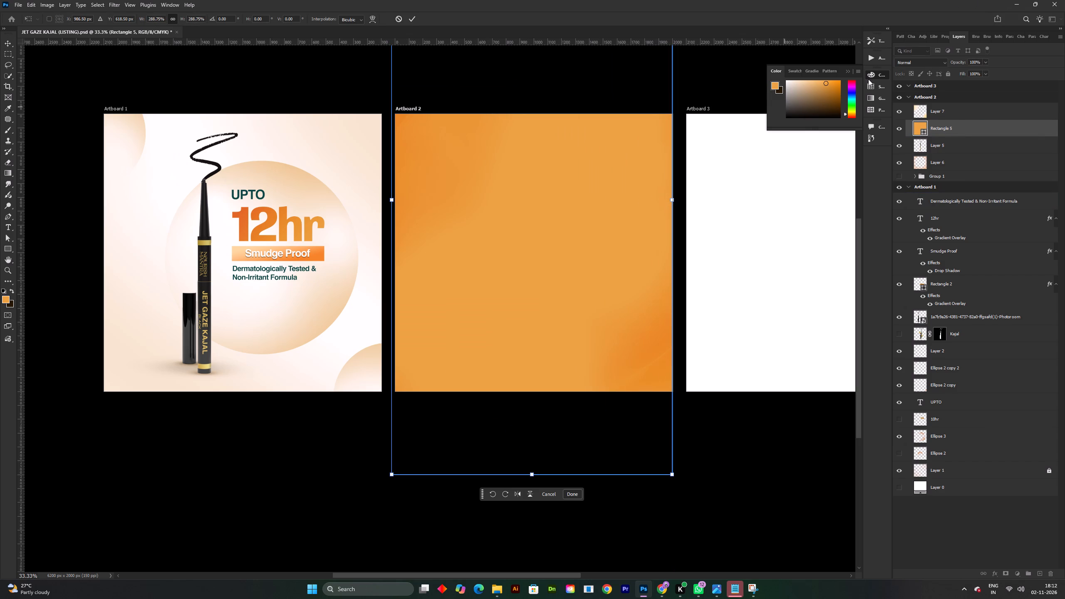
click(955, 109)
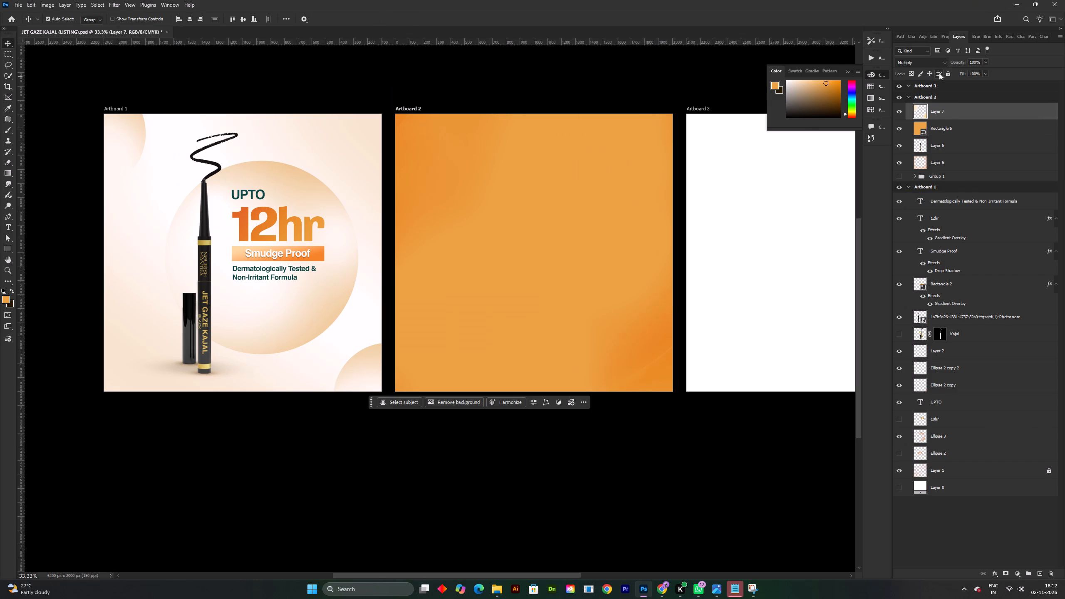
Reduce the opacity of the orange Rectangle 5 layer on Artboard 2 to 2%.
click(944, 131)
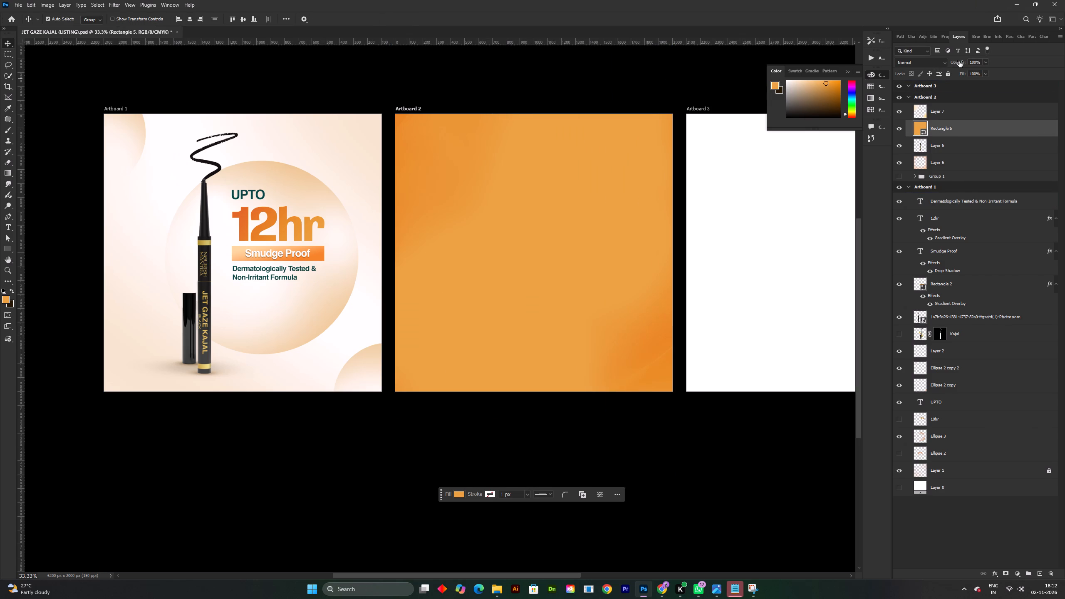
double_click(959, 61)
key(BackSpace)
text(40)
key(Return)
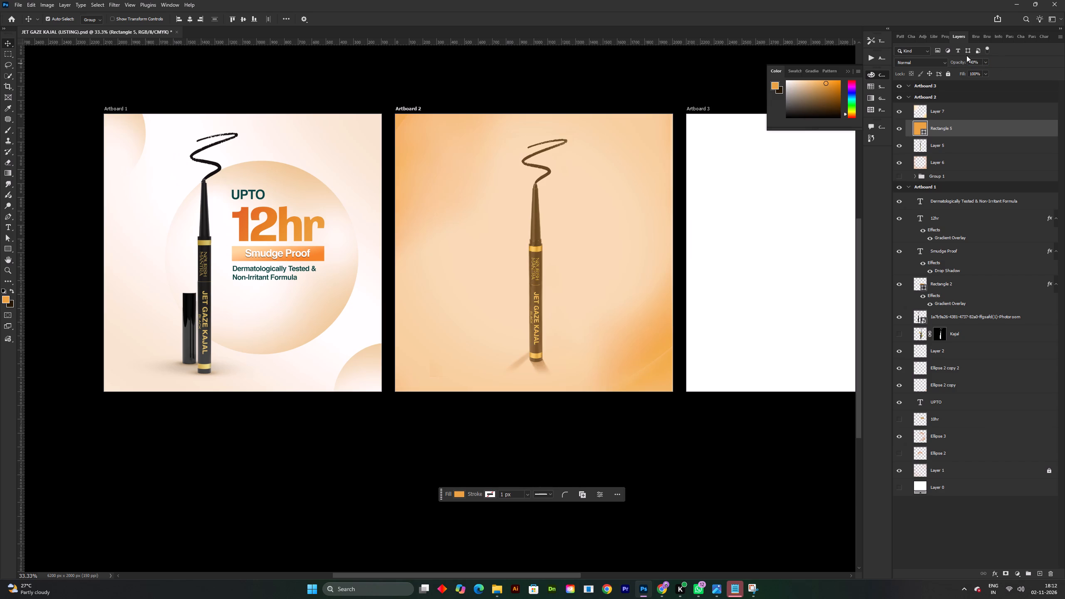
drag(967, 63, 963, 63)
drag(963, 63, 943, 63)
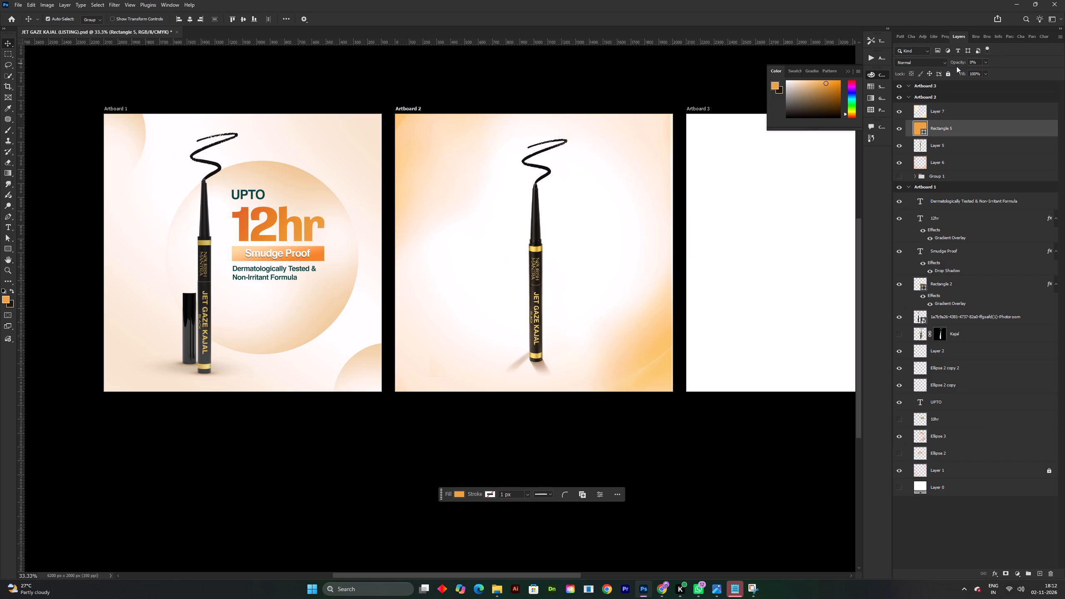
drag(956, 66, 967, 66)
drag(961, 63, 966, 63)
drag(961, 63, 958, 63)
click(958, 62)
Bring the kajal pencil layer, Layer 5, to the top of Artboard 2's layer stack and save the document.
click(941, 144)
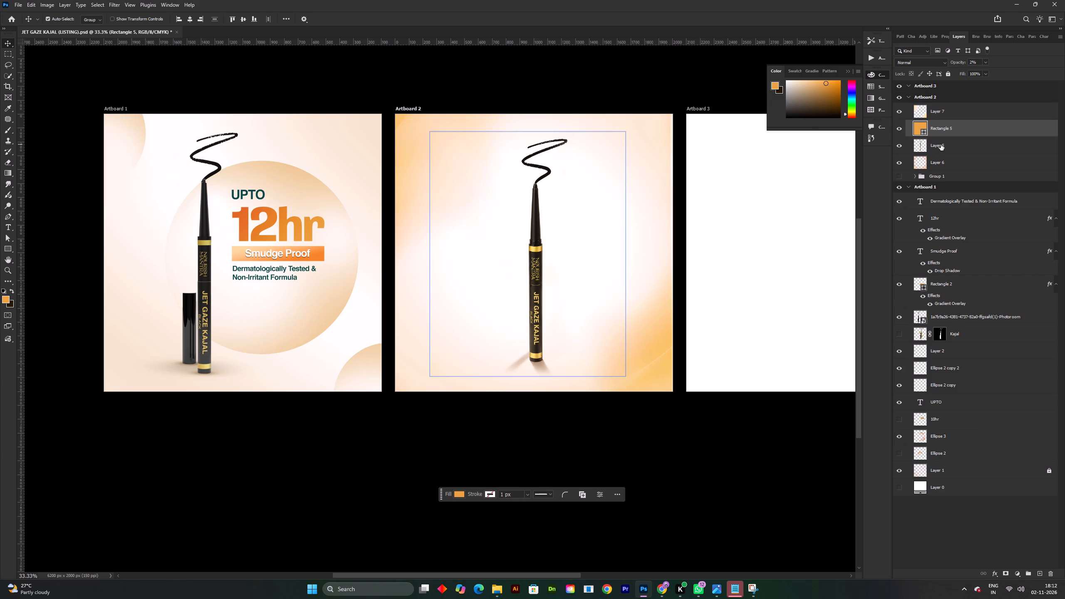
key(ctrl+shift+bracketright)
key(v)
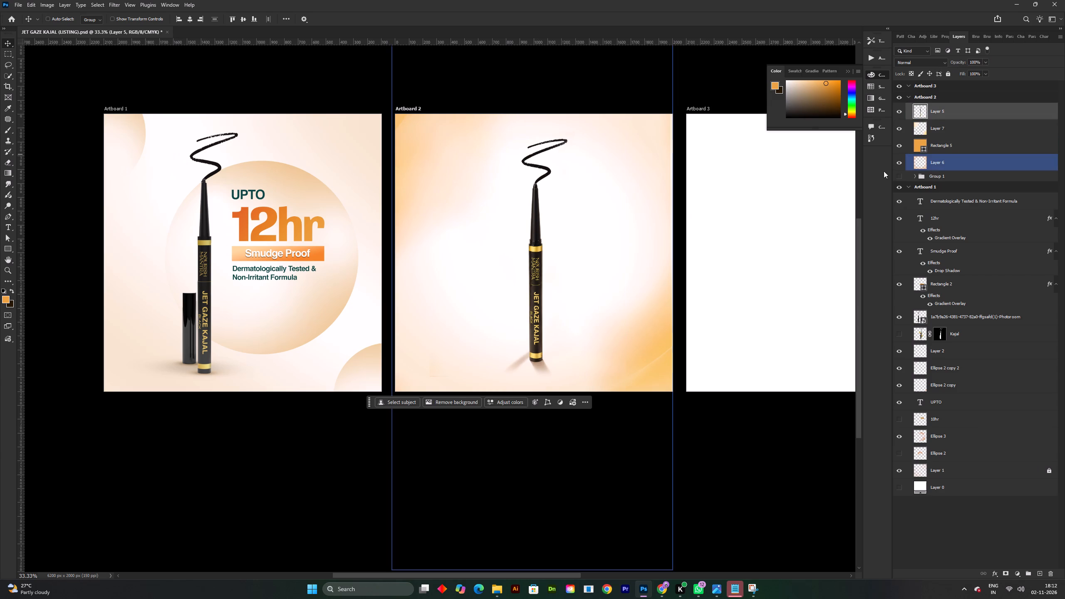
key(ctrl+s)
Move the Layer 7 glow diagonally toward Artboard 2's lower-right corner.
shift+scroll(549, 359, down, 1)
key(space)
drag(549, 327, 565, 277)
shift+scroll(564, 282, up, 1)
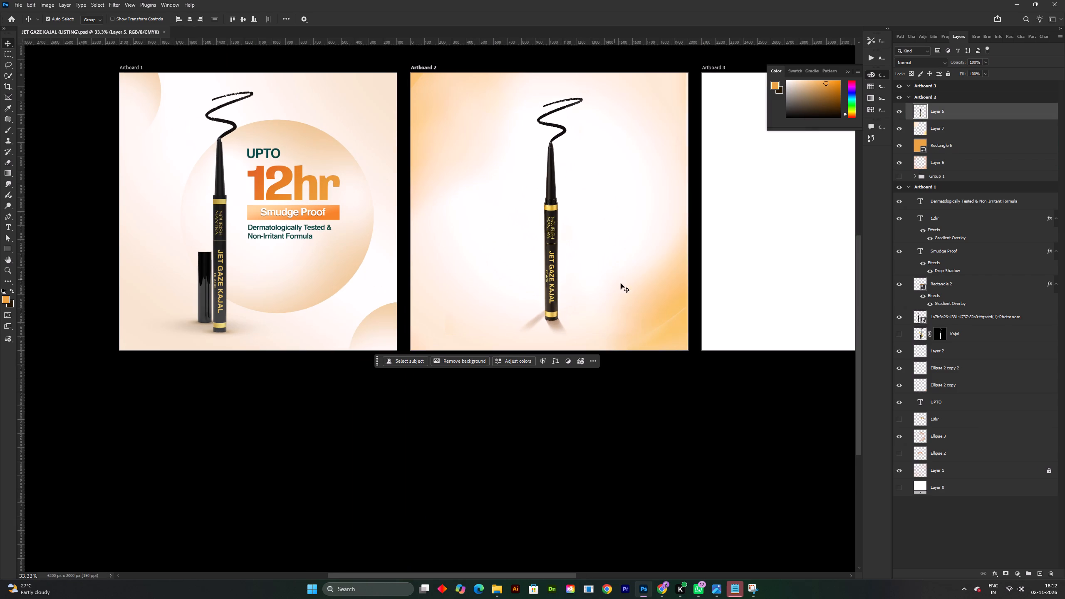
key(space)
drag(639, 287, 647, 330)
drag(676, 351, 682, 351)
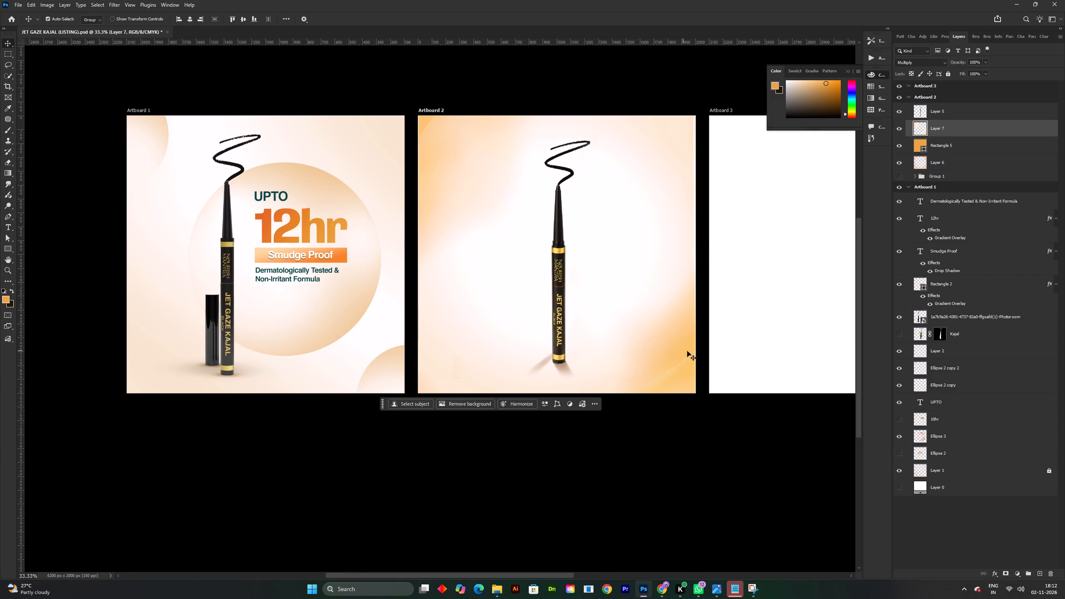
drag(680, 347, 698, 366)
click(698, 366)
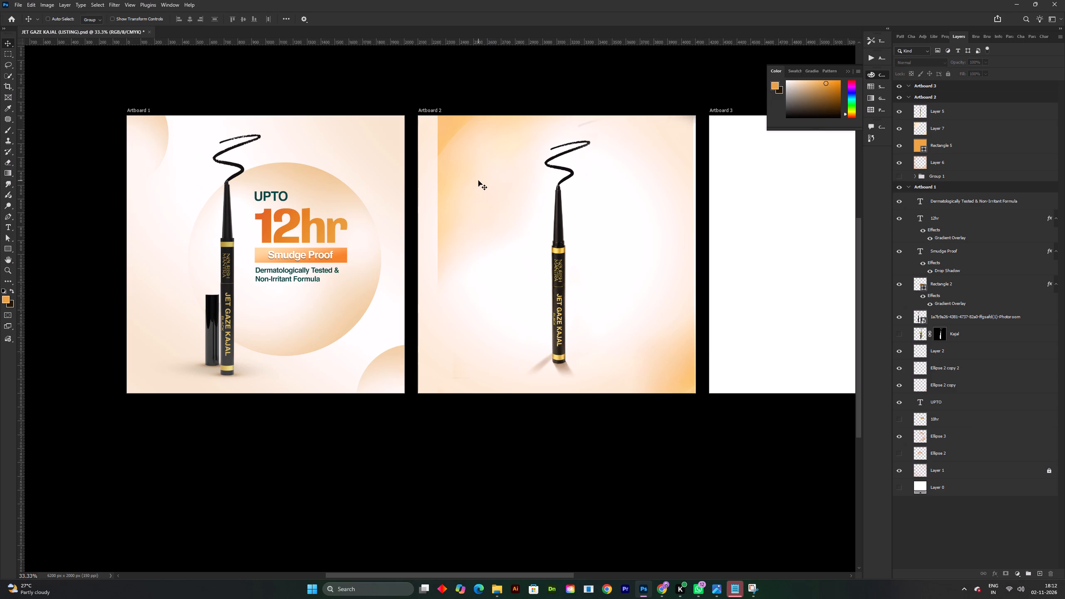
Stretch Layer 7 to about 120% width and 111% height so it extends past Artboard 2's left, top and right edges.
key(ctrl+t)
drag(492, 210, 481, 209)
key(ctrl+z)
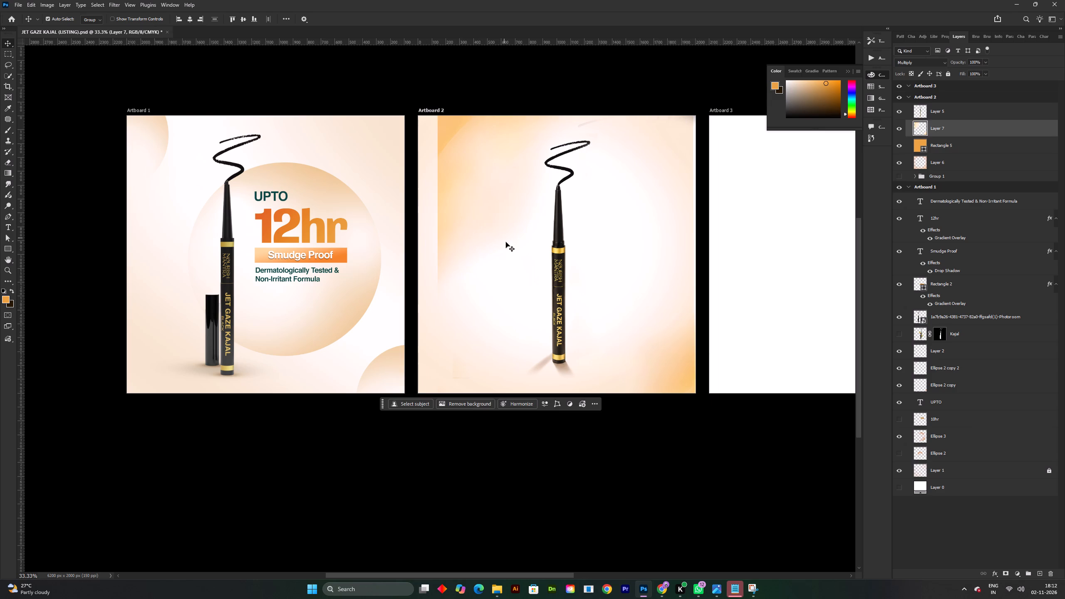
key(ctrl+y)
key(ctrl+t)
key(ctrl+t)
key(ctrl+t)
shift+drag(439, 277, 405, 283)
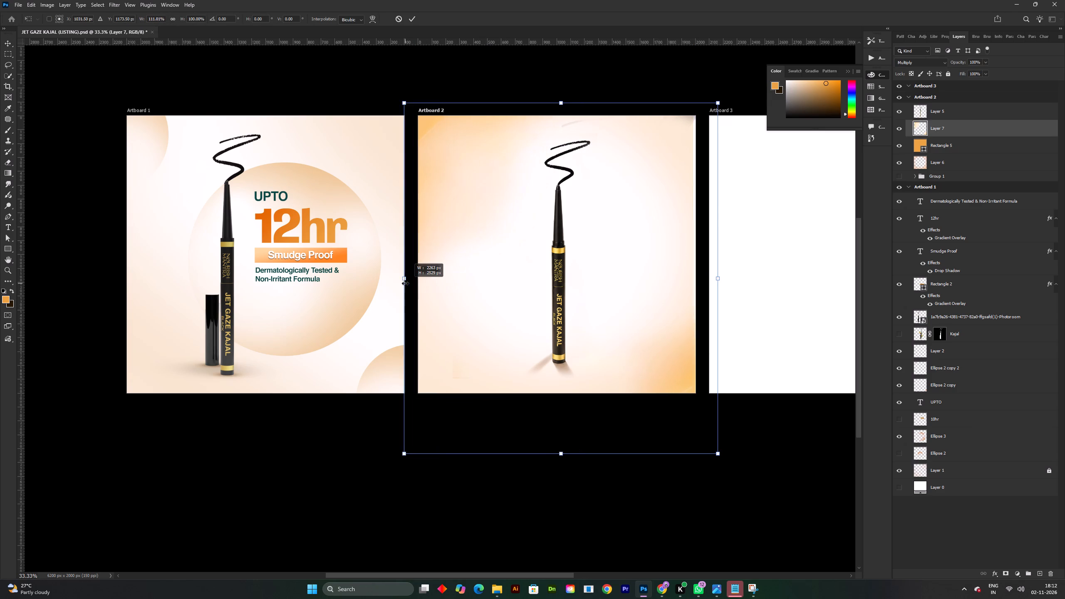
shift+drag(405, 283, 406, 286)
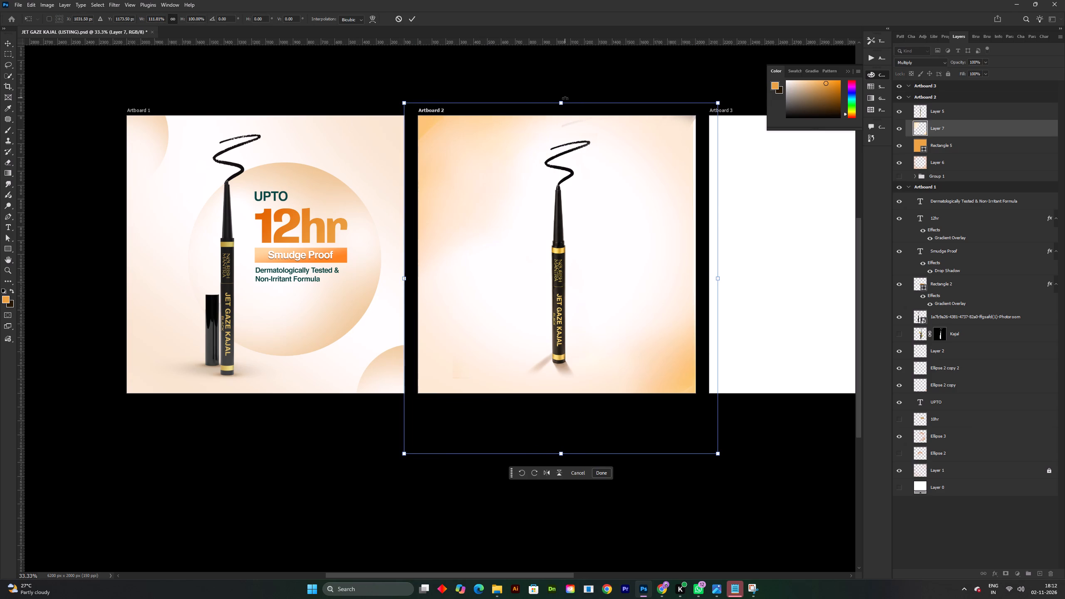
shift+drag(565, 104, 566, 64)
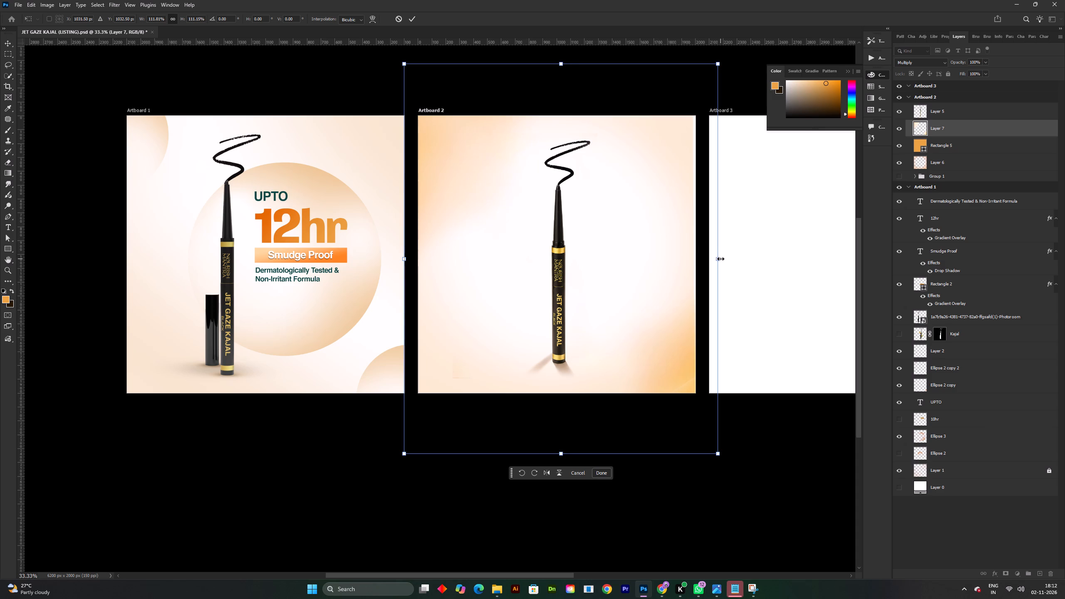
shift+drag(721, 259, 743, 263)
click(417, 15)
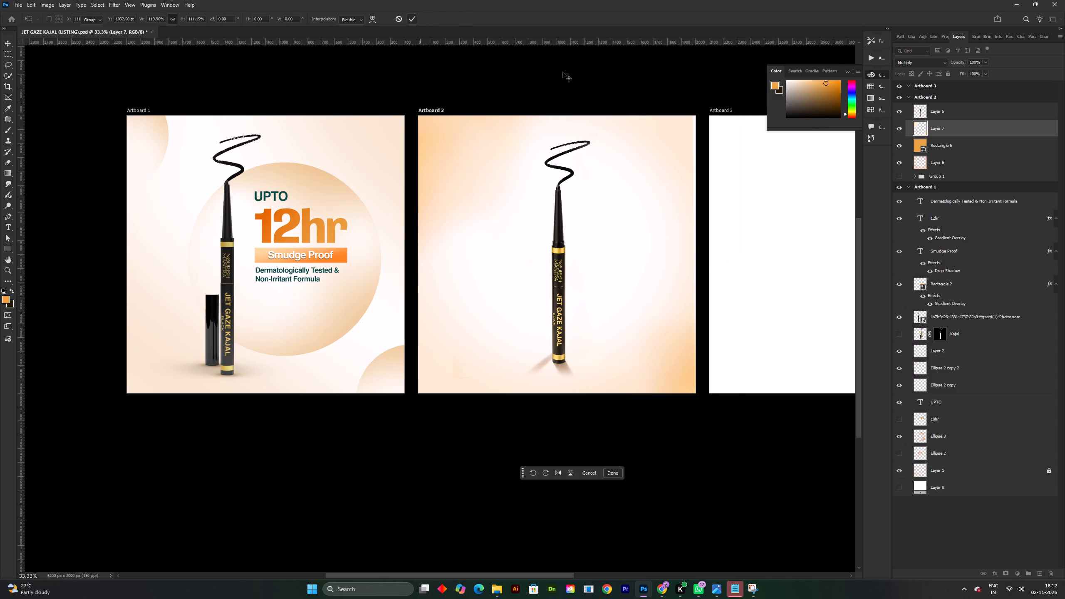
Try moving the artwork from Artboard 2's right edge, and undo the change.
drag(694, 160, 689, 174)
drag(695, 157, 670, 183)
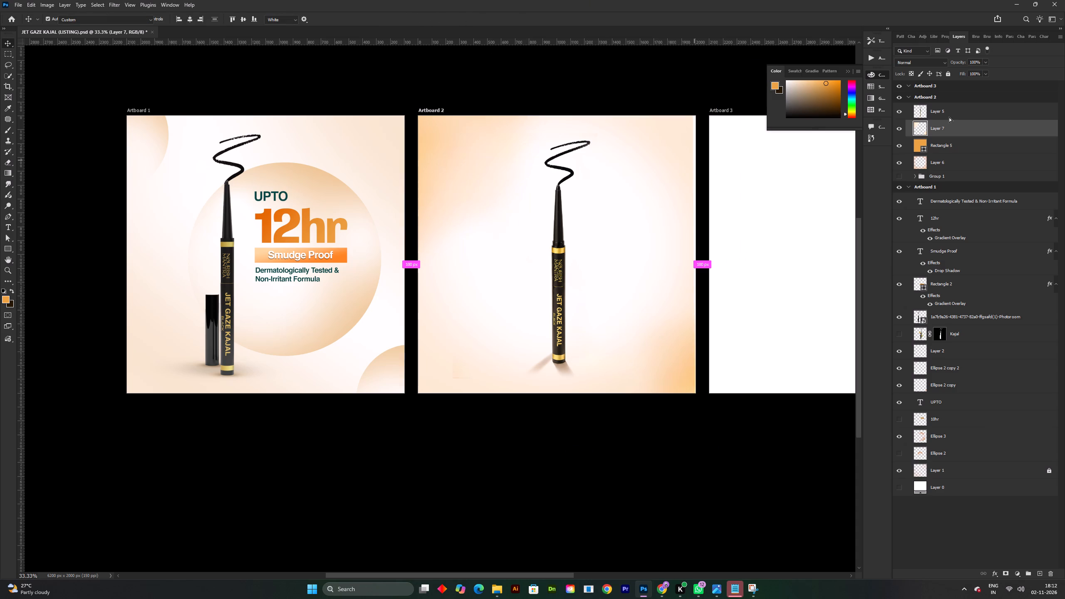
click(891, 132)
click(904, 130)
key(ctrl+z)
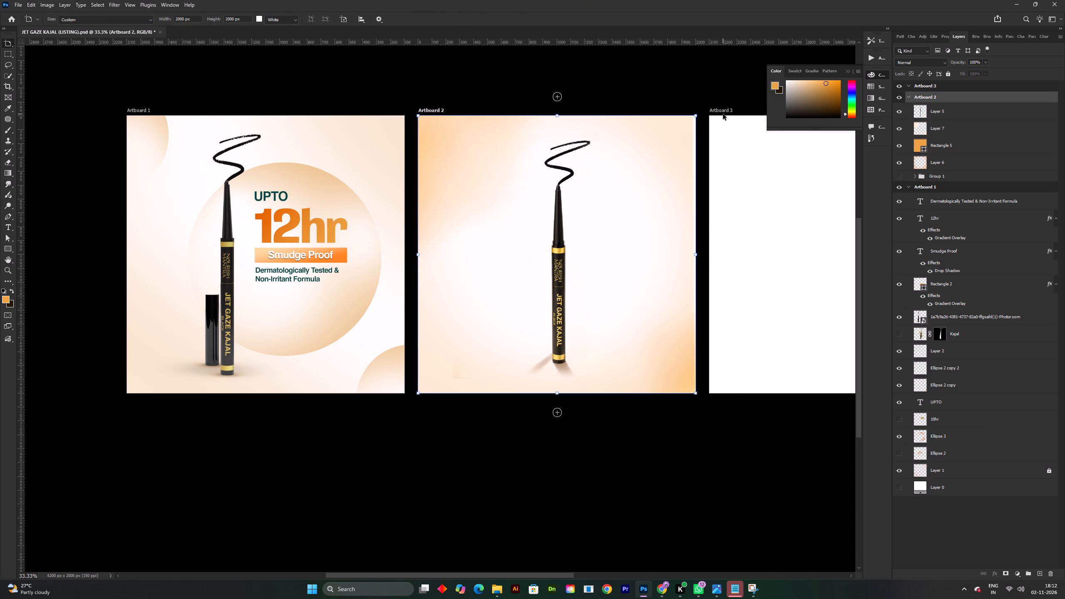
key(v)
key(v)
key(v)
Toggle the visibility of Layer 5, Layer 7, Rectangle 5 and Layer 6 to check how each covers Artboard 2.
click(900, 115)
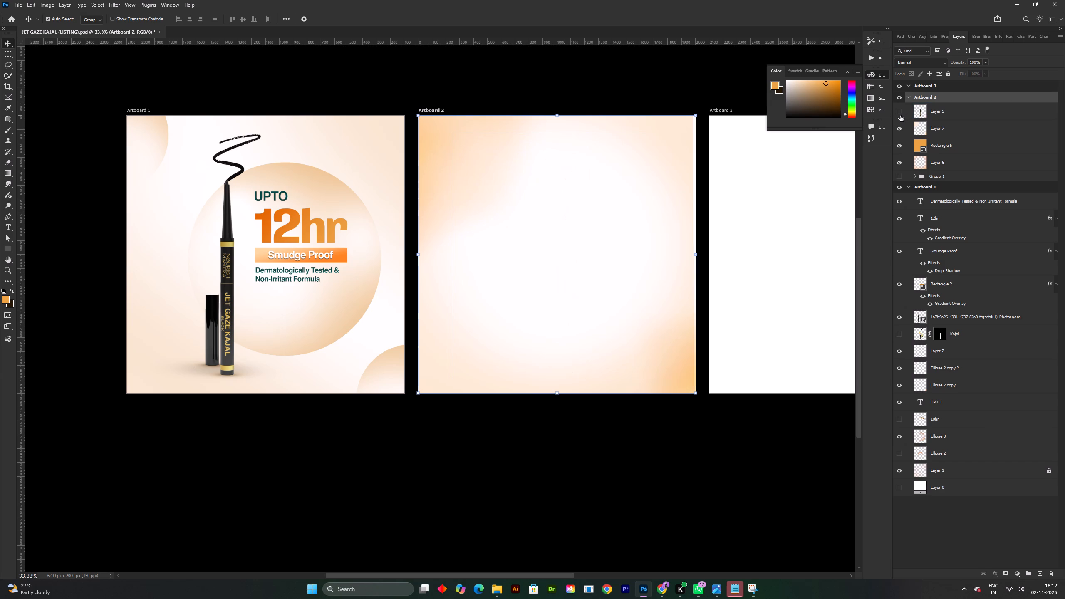
click(900, 115)
click(902, 130)
click(902, 130)
click(900, 145)
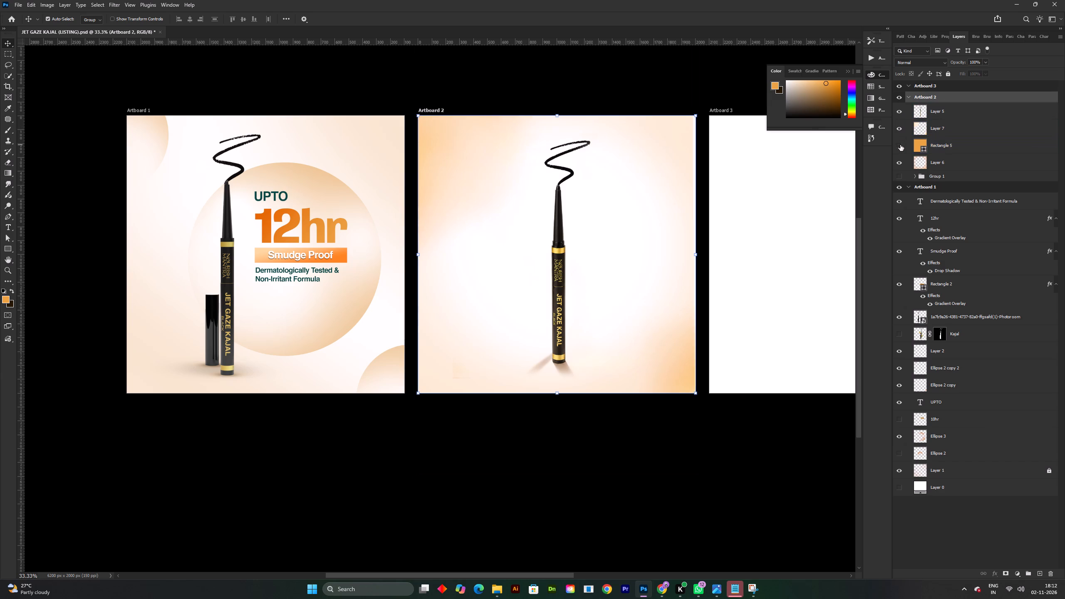
click(900, 145)
click(901, 166)
click(901, 165)
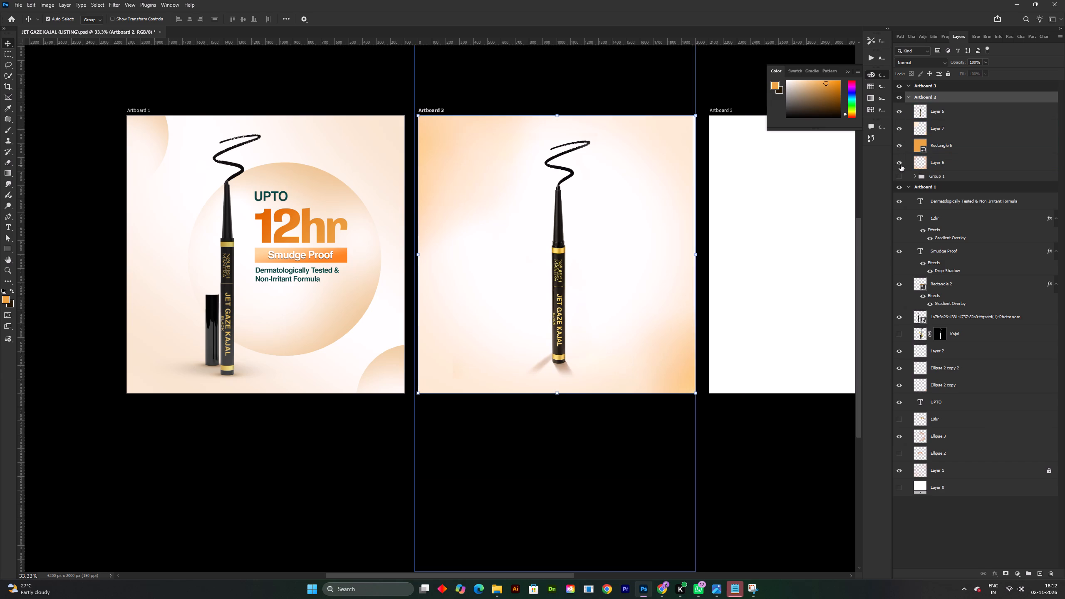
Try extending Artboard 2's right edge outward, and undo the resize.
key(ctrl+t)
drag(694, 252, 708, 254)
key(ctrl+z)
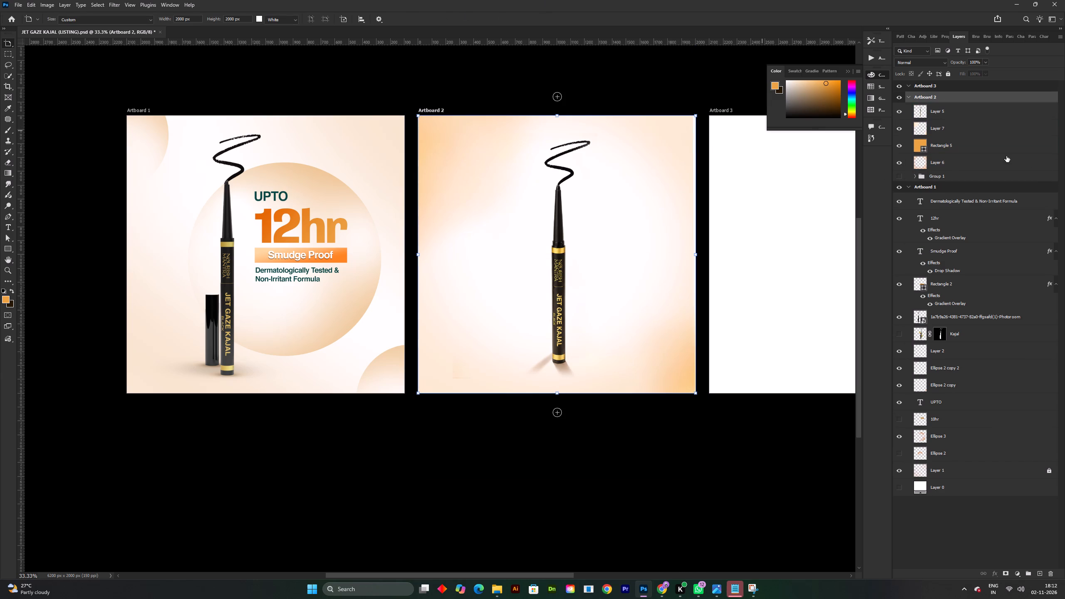
Scale Layer 6 to about 102% so it reaches past Artboard 2's right edge, and save the document.
click(985, 156)
key(ctrl+t)
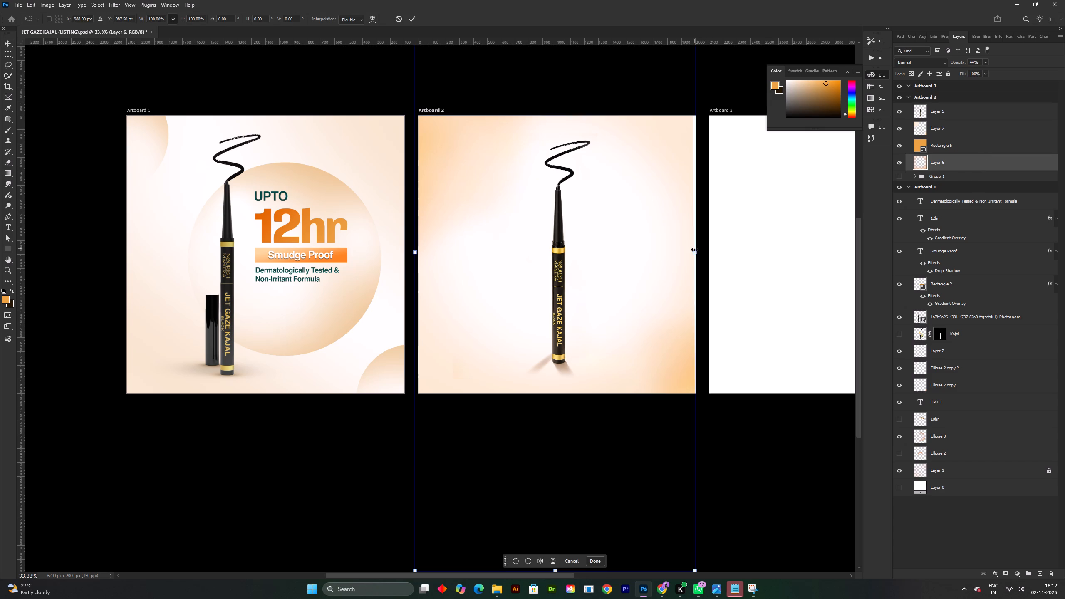
drag(696, 253, 703, 253)
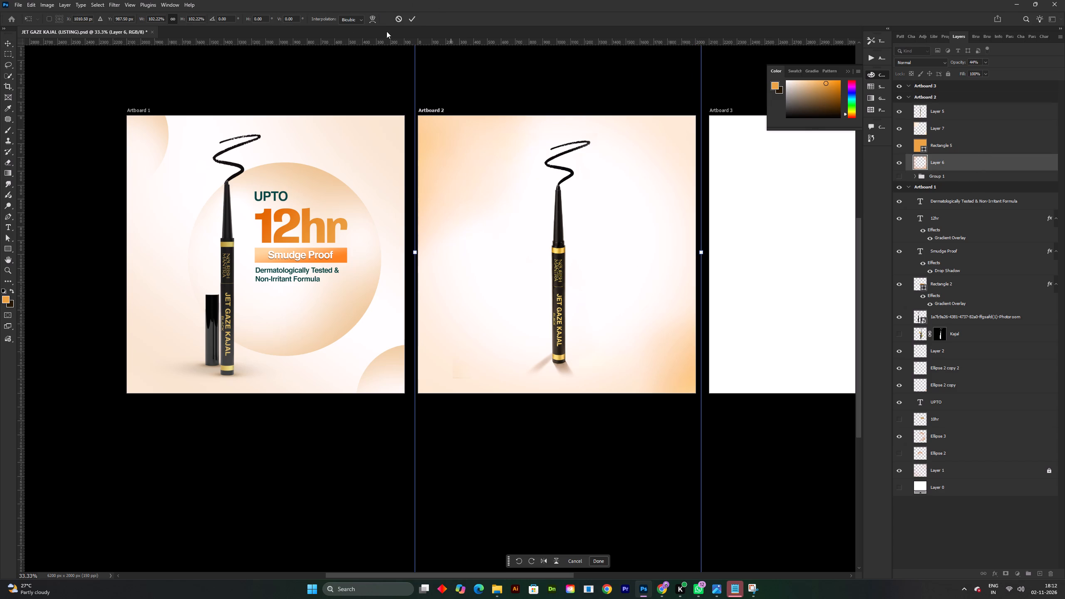
click(414, 19)
key(ctrl+s)
scroll(648, 247, up, 2)
key(space)
drag(639, 246, 671, 287)
shift+scroll(661, 288, down, 1)
key(space)
click(643, 286)
key(ctrl+s)
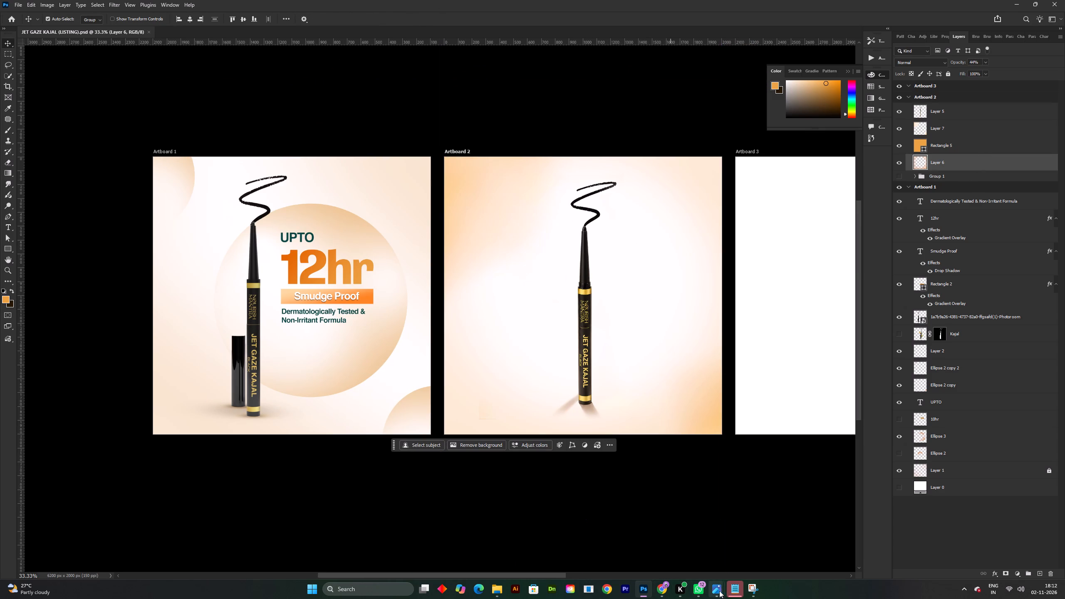
Check the reference image in Chrome, and draw an orange rectangle about 108 × 30 px beside the pencil tip on Artboard 2.
click(658, 589)
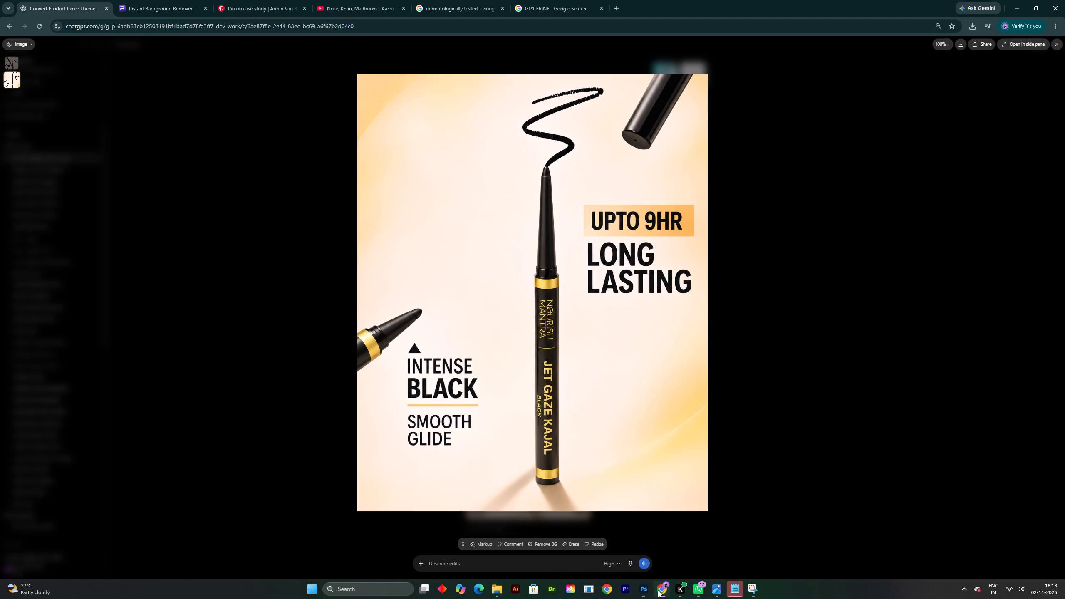
click(658, 590)
shift+scroll(636, 308, up, 1)
key(space)
drag(659, 313, 566, 355)
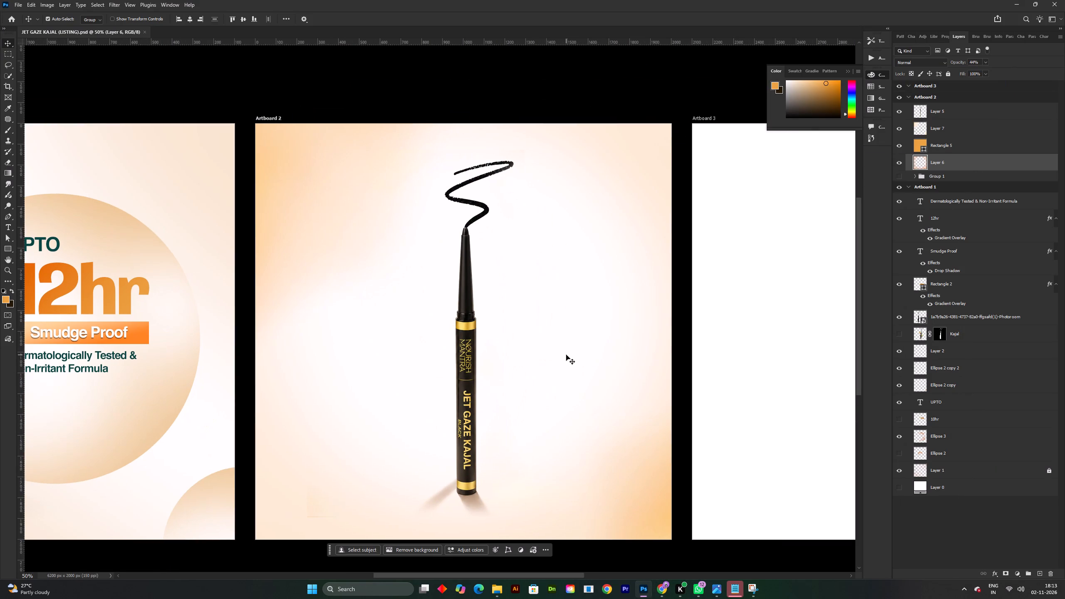
click(9, 250)
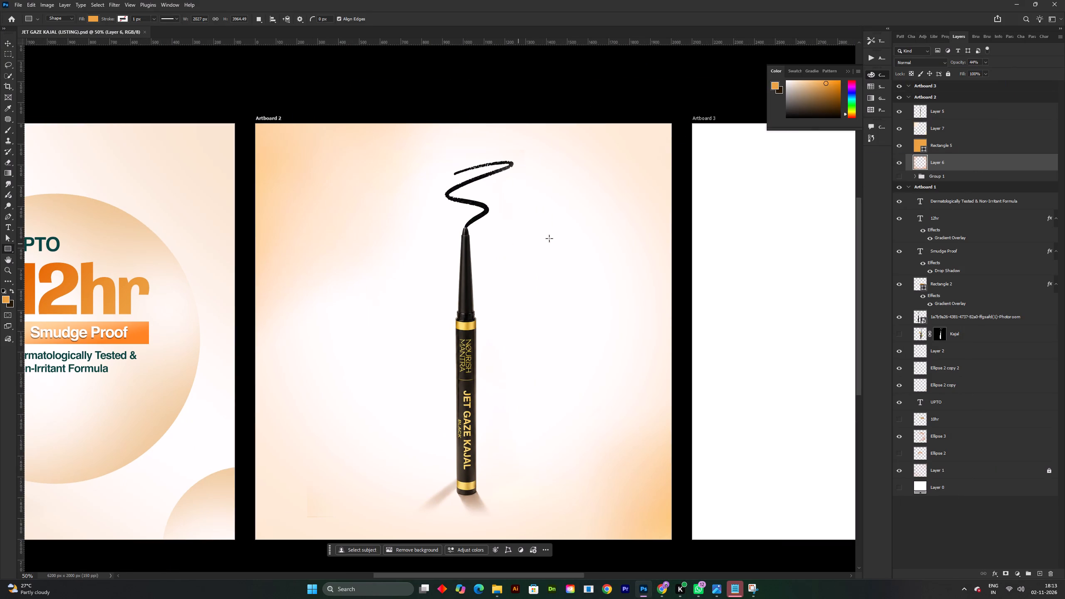
drag(499, 223, 521, 229)
drag(543, 238, 598, 250)
key(ctrl+z)
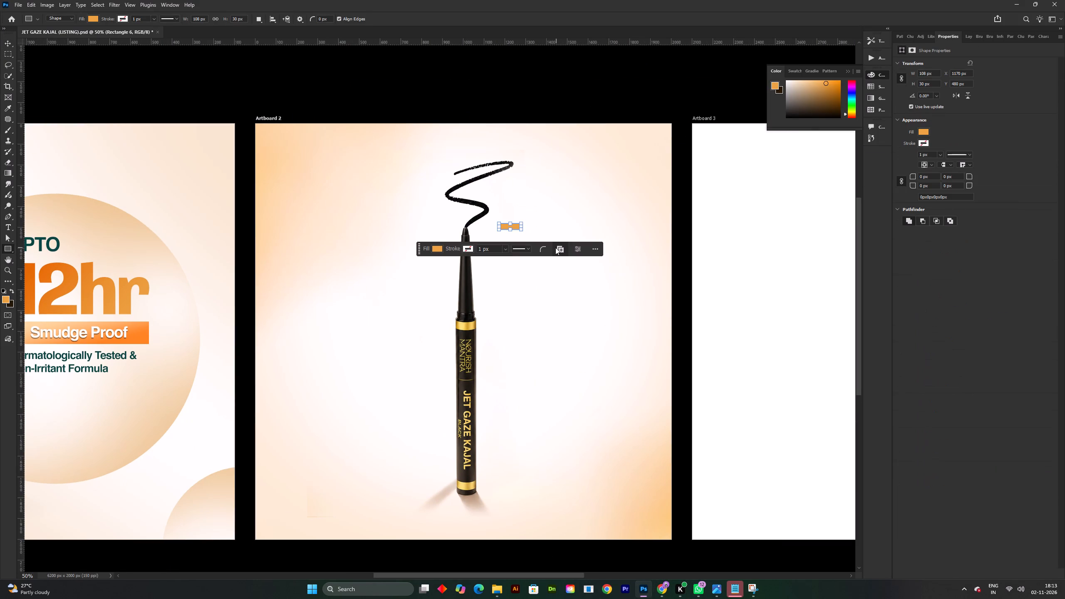
click(522, 228)
click(585, 237)
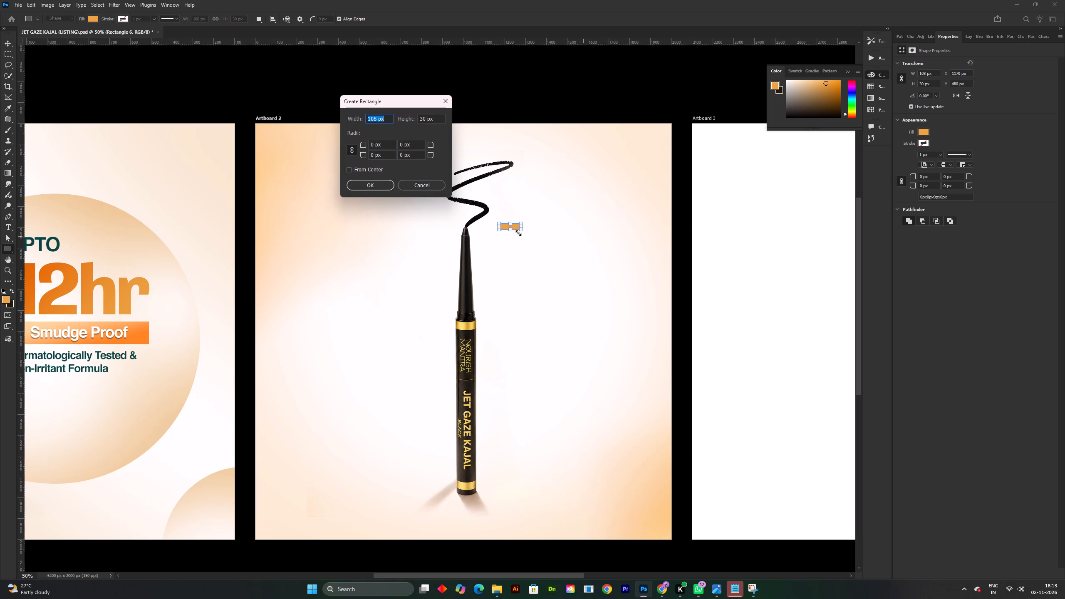
click(422, 186)
Scale the small orange rectangle up to about 608 × 169 px and position it to the right of the pencil's upper barrel.
key(v)
key(ctrl+t)
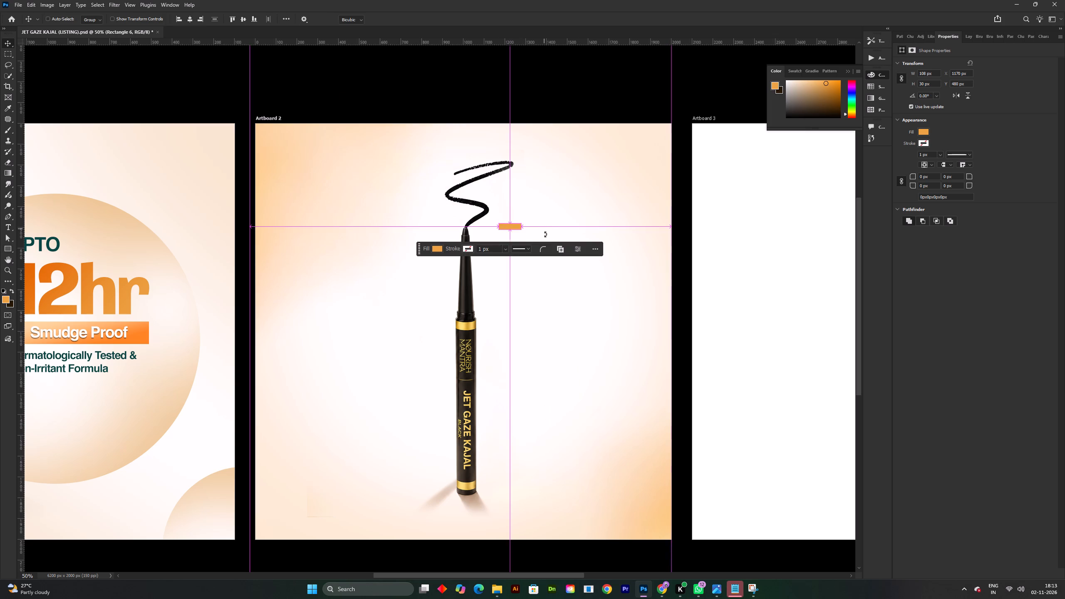
drag(521, 227, 572, 234)
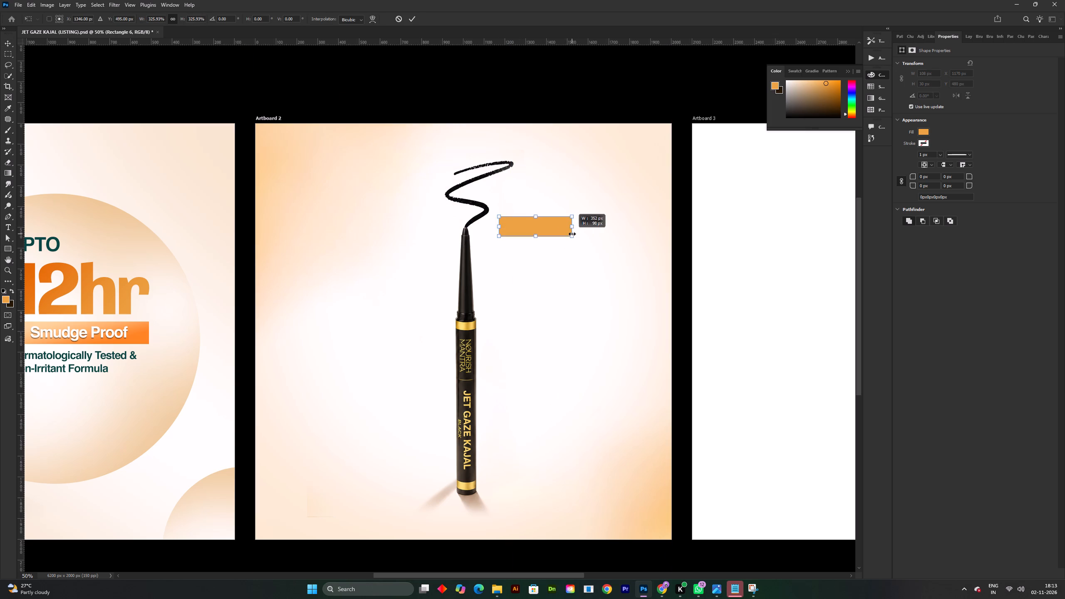
drag(572, 234, 625, 245)
drag(582, 227, 608, 265)
click(417, 14)
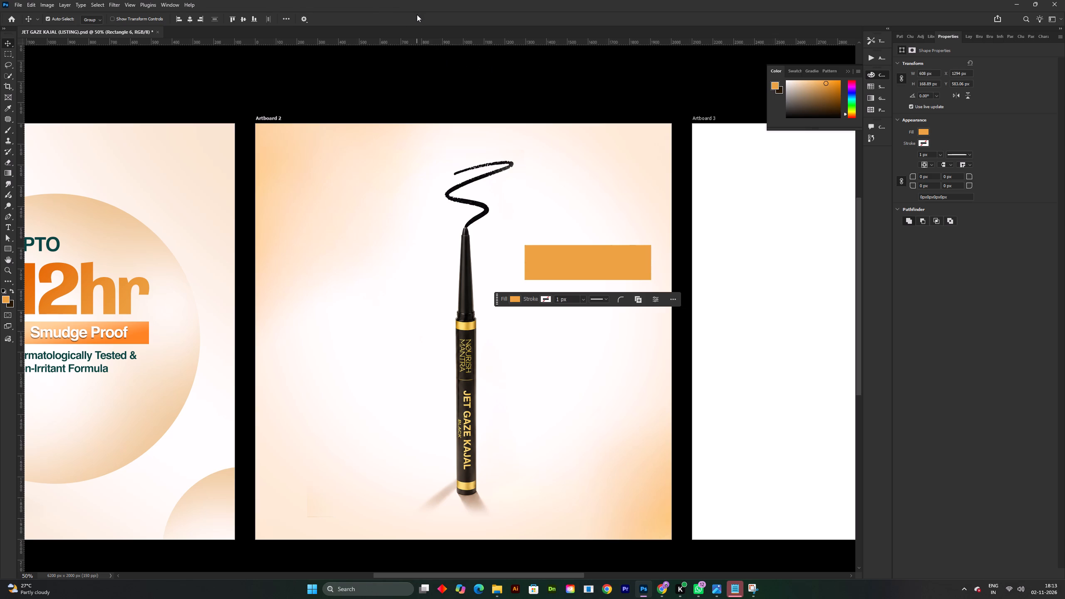
click(417, 15)
Select the Rectangle 5 layer on Artboard 2 and add a layer mask to it.
key(F7)
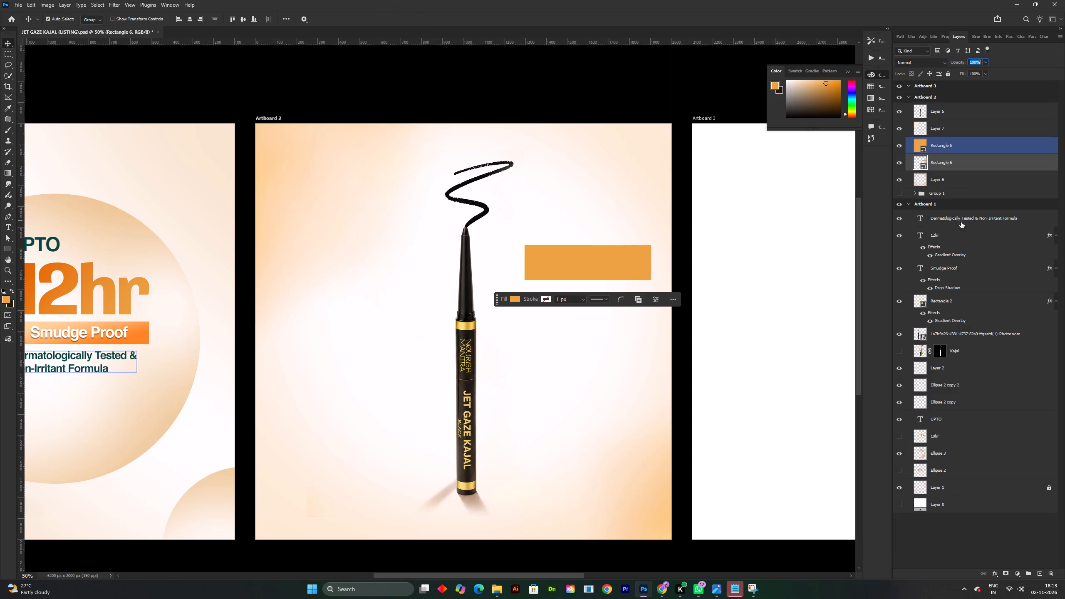
click(936, 158)
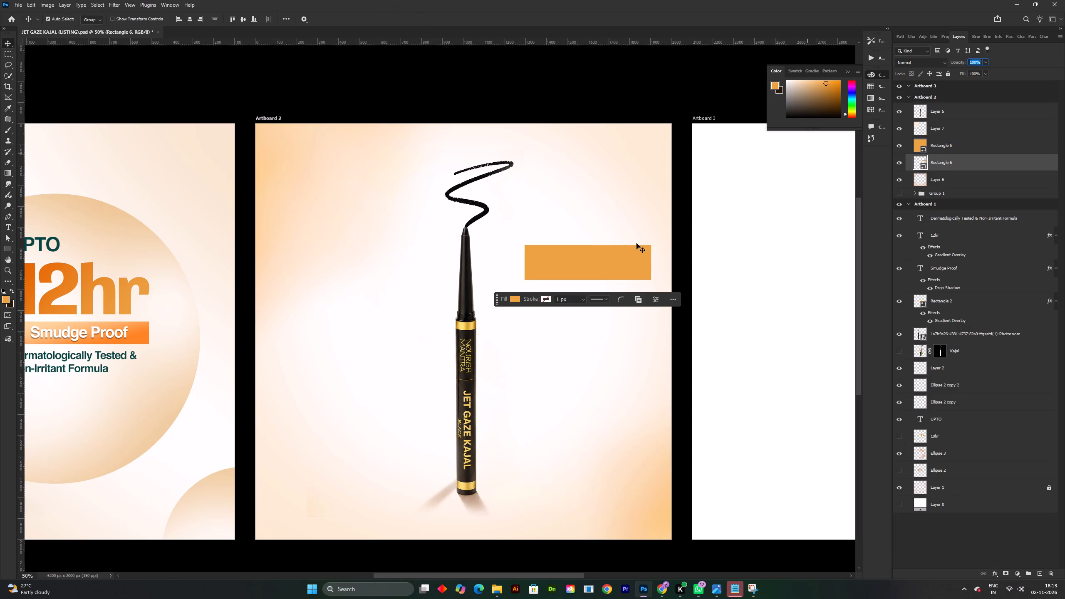
click(606, 252)
click(1006, 570)
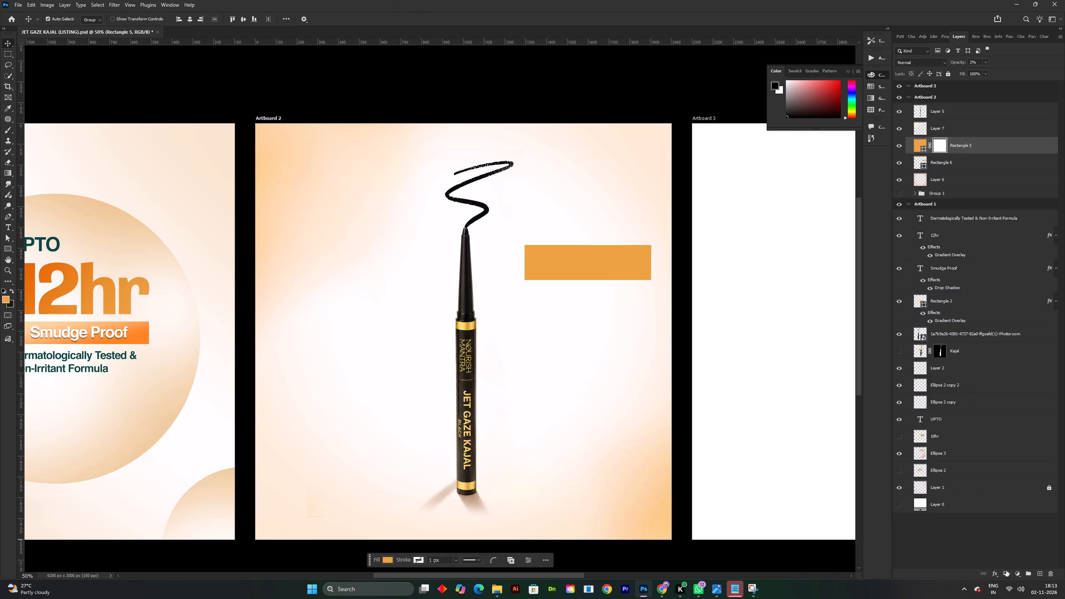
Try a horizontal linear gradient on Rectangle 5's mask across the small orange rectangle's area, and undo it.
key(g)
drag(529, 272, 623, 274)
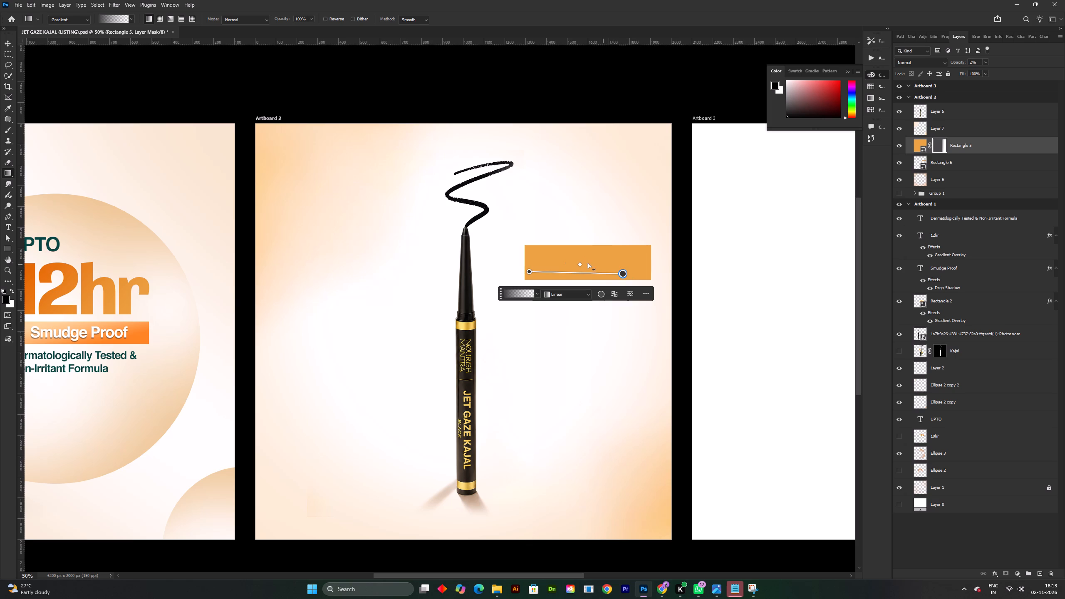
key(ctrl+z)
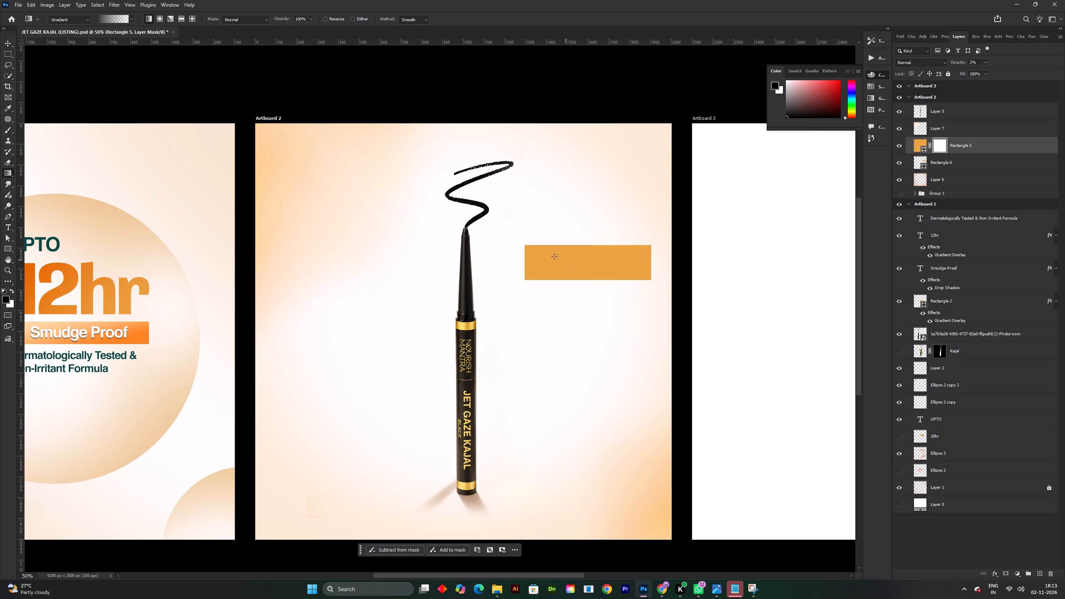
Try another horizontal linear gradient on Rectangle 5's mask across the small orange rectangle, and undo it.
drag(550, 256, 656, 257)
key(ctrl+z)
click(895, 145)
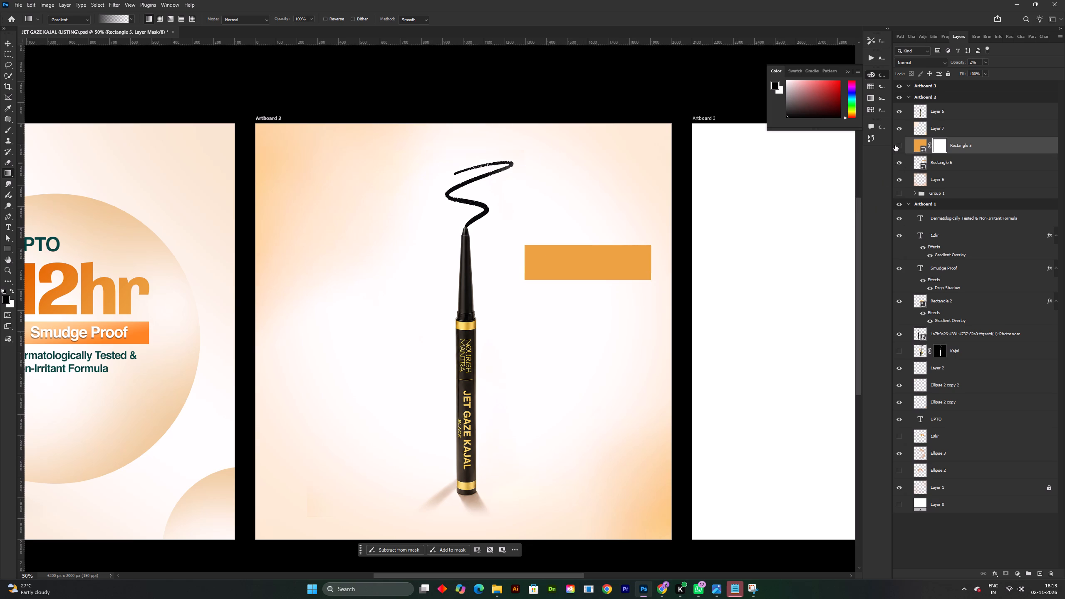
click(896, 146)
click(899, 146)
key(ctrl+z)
Undo the recent edits back to before the layer mask was added to Rectangle 5.
key(v)
drag(611, 264, 609, 281)
key(ctrl+z)
key(ctrl+z)
key(ctrl+z)
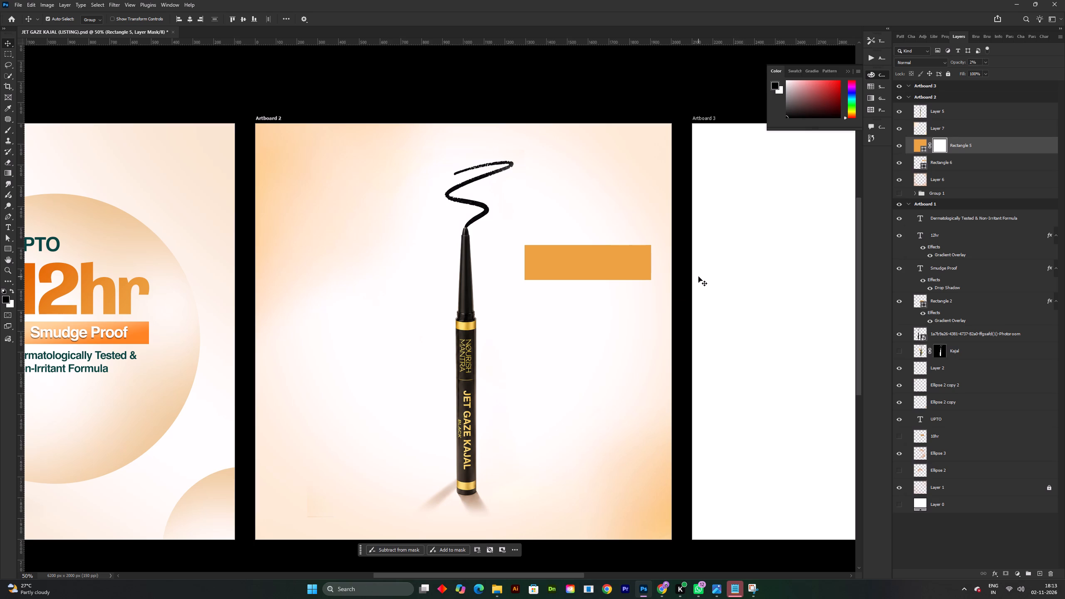
key(ctrl+z)
Toggle the visibility of Artboard 2's layers to identify which one holds the small orange rectangle.
key(v)
click(609, 260)
click(599, 265)
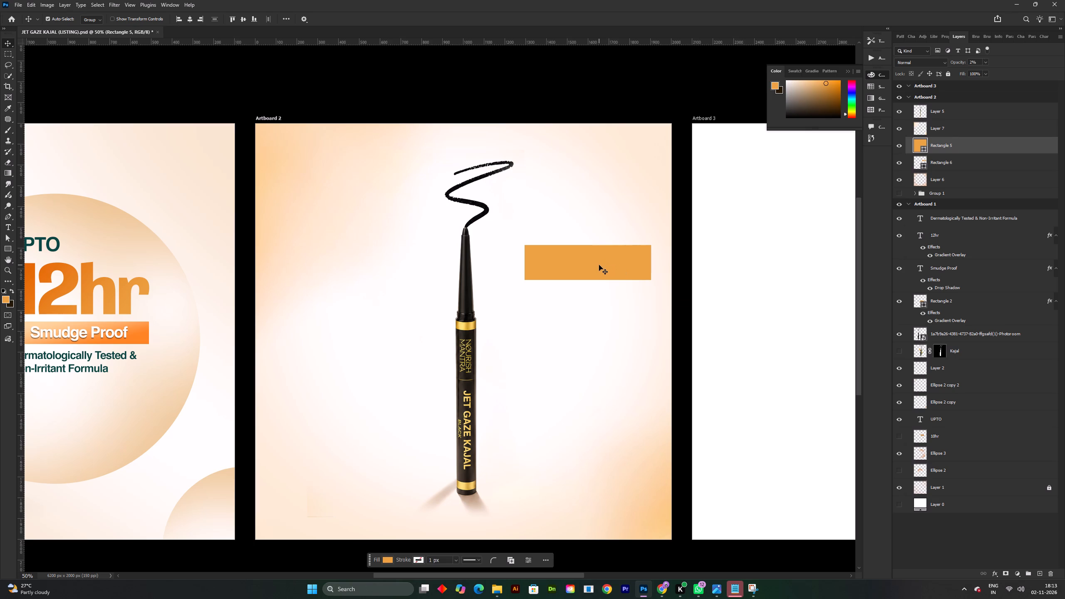
click(600, 191)
click(552, 341)
click(647, 233)
click(788, 244)
click(552, 258)
click(899, 144)
click(899, 144)
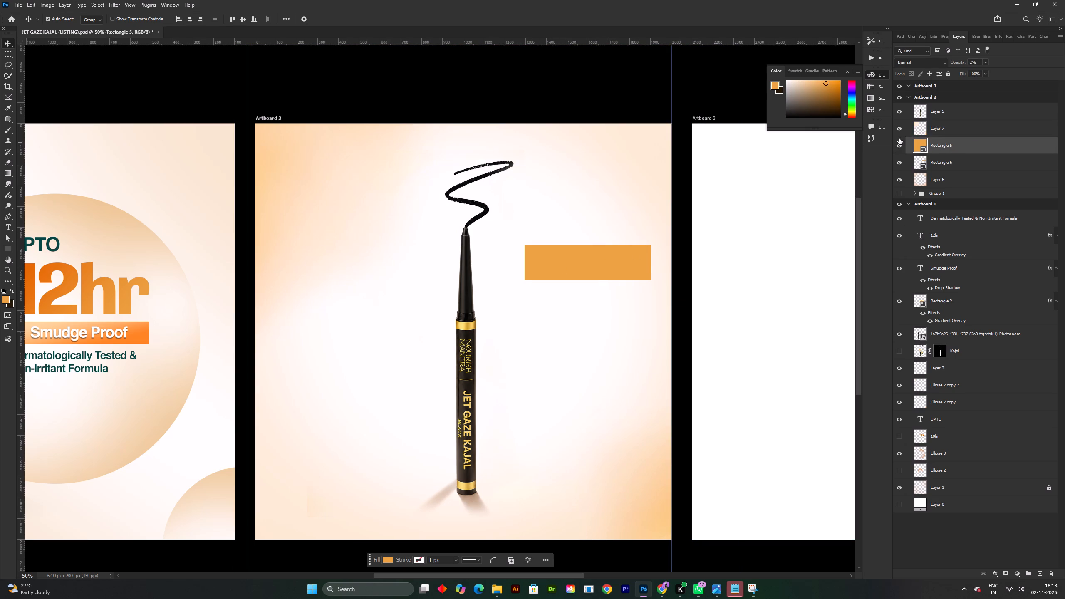
click(899, 123)
click(900, 126)
double_click(900, 114)
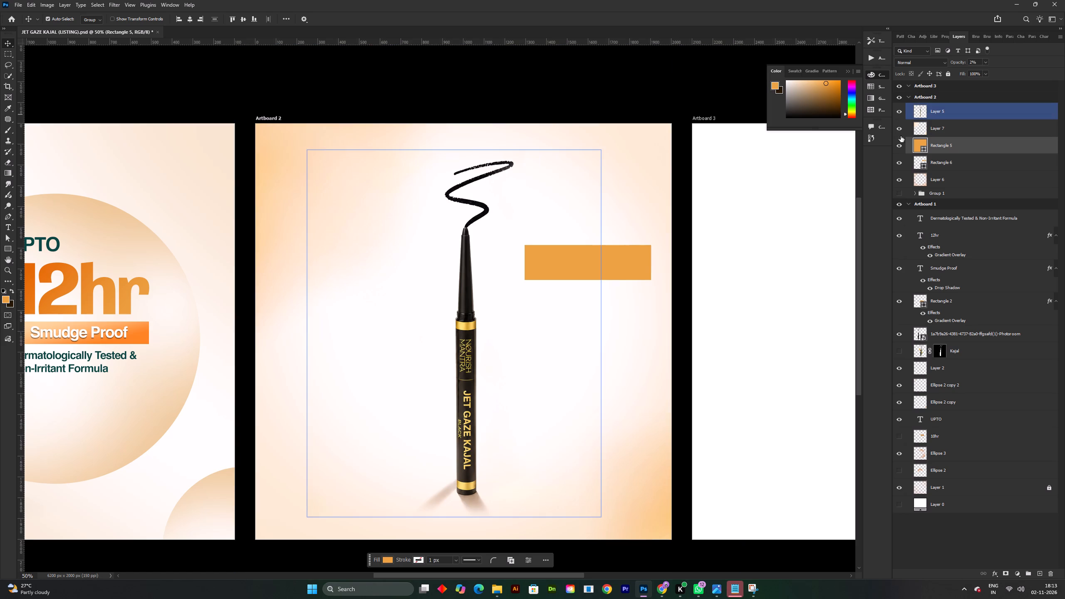
double_click(902, 149)
double_click(902, 166)
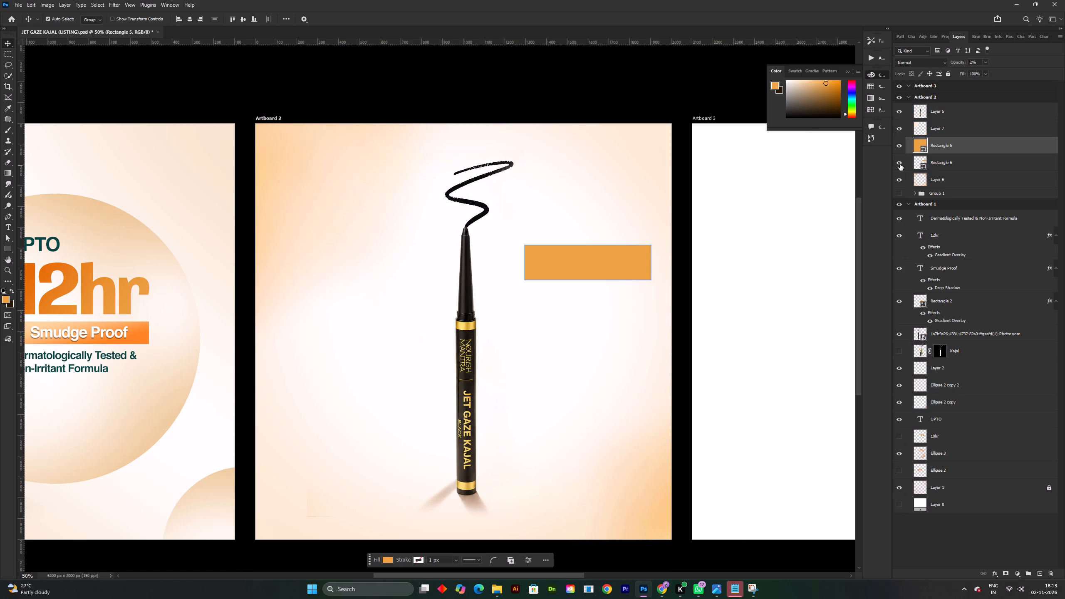
Add a layer mask to the Rectangle 6 layer on Artboard 2.
click(929, 163)
click(1001, 574)
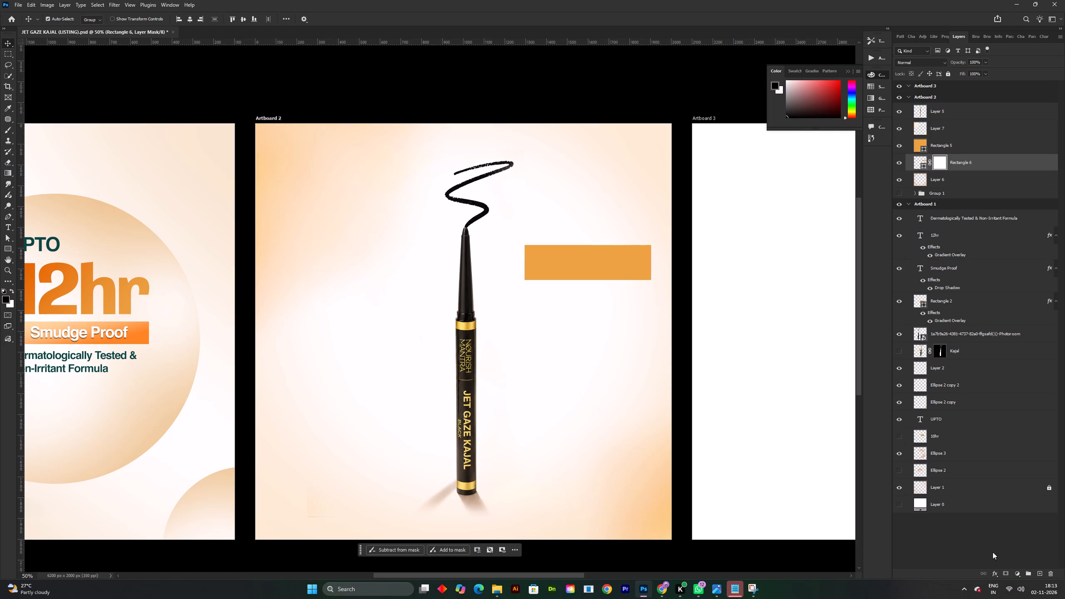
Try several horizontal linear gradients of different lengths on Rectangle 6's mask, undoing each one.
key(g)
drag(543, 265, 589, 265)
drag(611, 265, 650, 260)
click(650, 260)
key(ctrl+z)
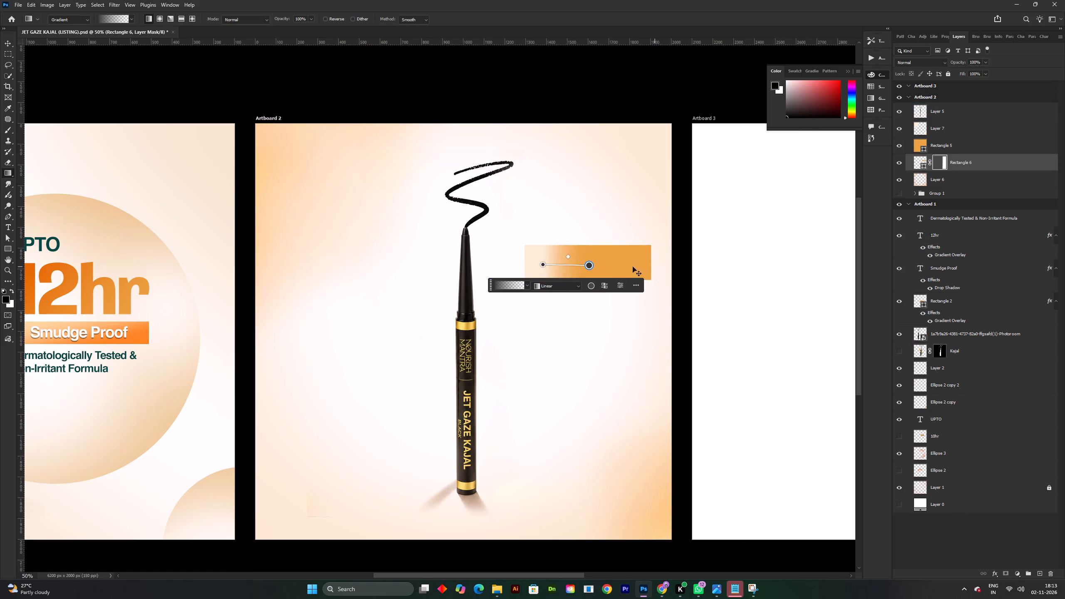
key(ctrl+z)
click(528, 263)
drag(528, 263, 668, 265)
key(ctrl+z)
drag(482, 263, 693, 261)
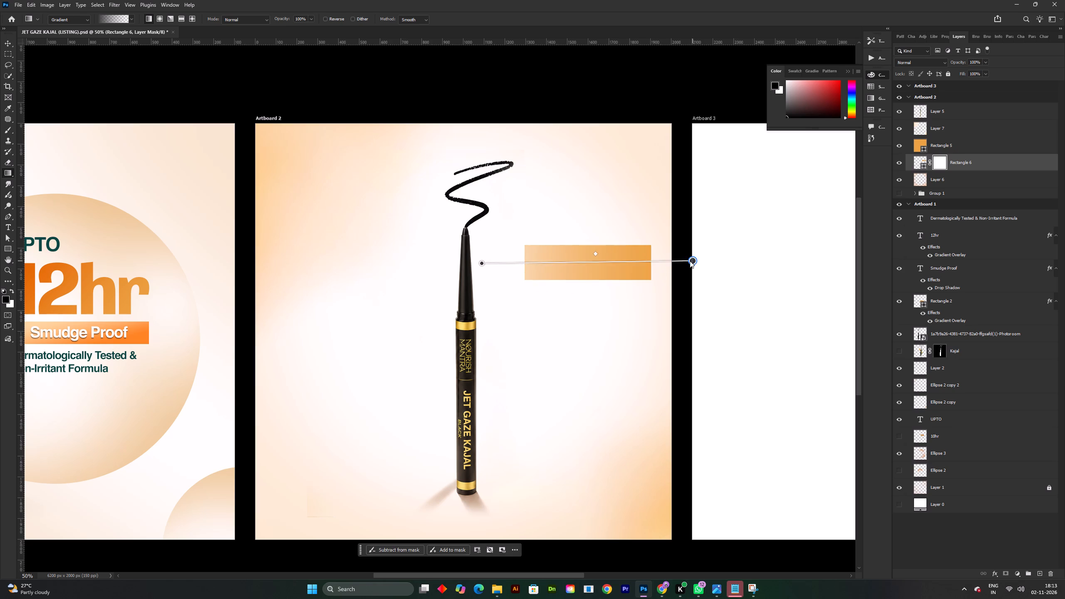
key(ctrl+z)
Apply a horizontal linear gradient to Rectangle 6's mask, from the rectangle's left edge to just past its right edge.
drag(526, 261, 626, 261)
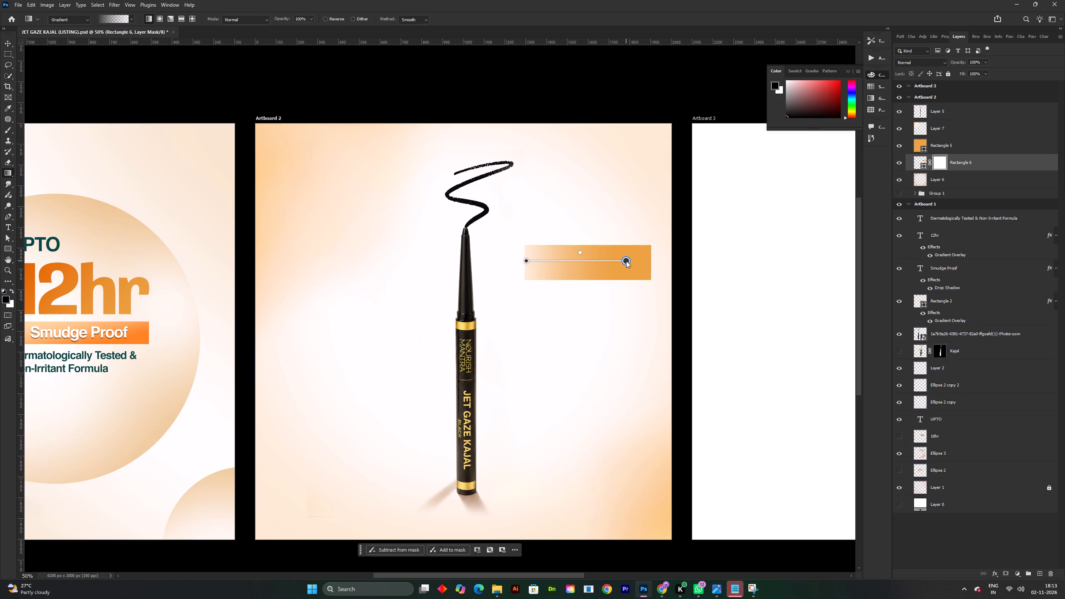
drag(626, 261, 666, 263)
click(10, 39)
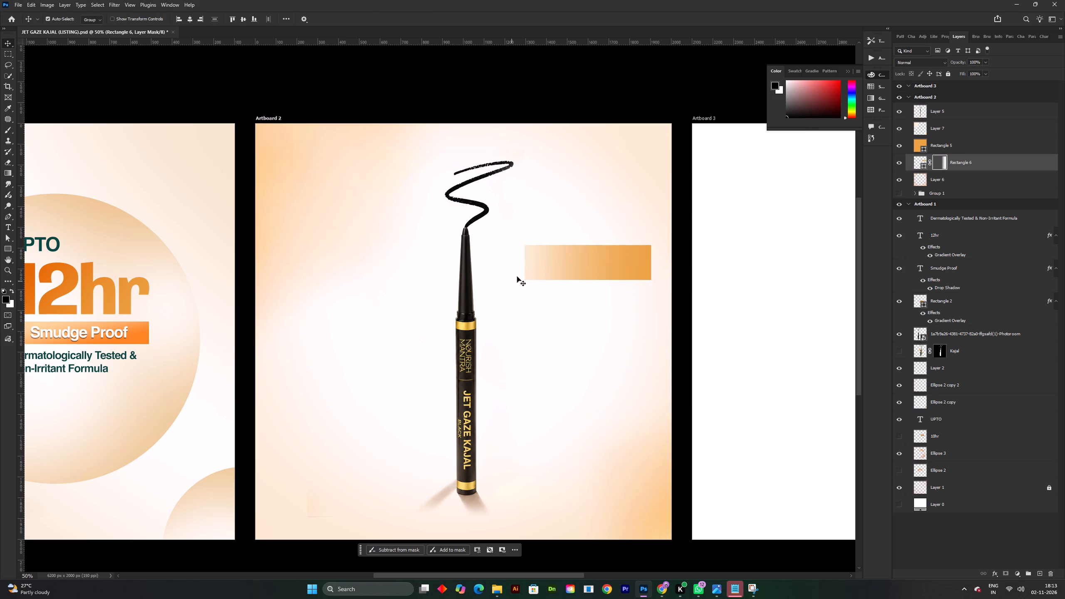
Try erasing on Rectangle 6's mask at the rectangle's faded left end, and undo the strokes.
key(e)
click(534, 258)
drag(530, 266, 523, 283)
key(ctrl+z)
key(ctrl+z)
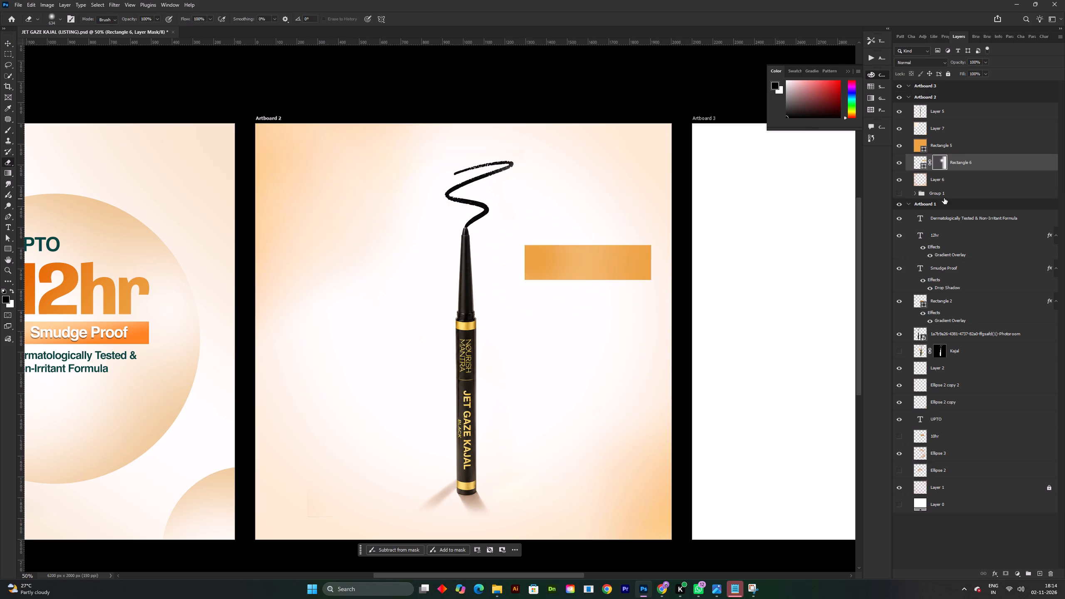
Rasterize the Rectangle 6 shape, try an eraser stroke across its faded left end, and undo the stroke.
click(923, 163)
click(528, 259)
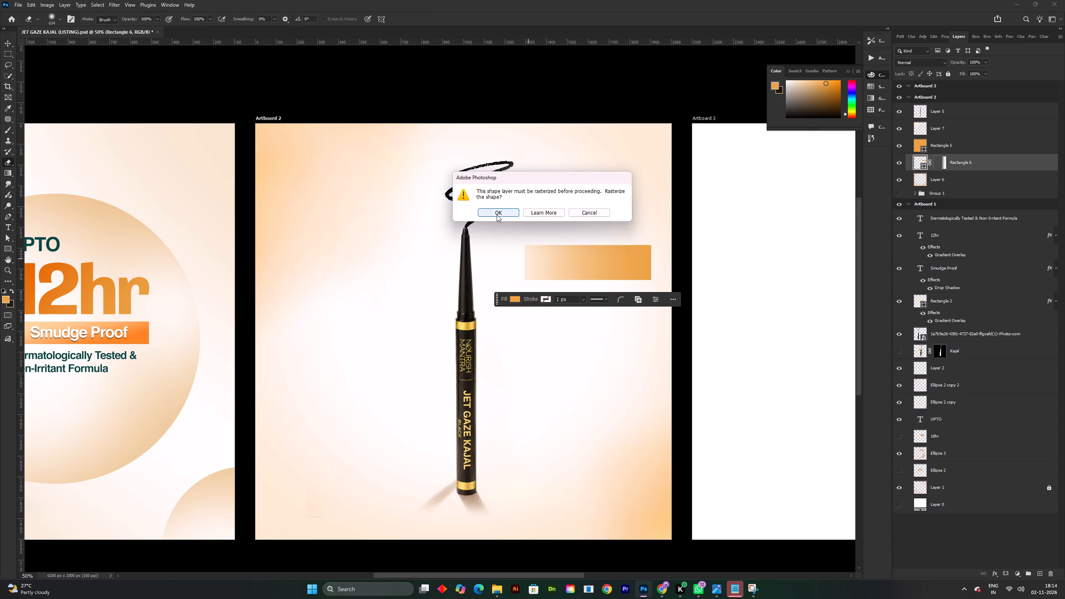
click(497, 215)
drag(542, 228, 540, 314)
key(ctrl+z)
Soften Rectangle 6's left end into the background with a large soft eraser, undoing strokes that remove too much.
alt+right_drag(536, 254, 513, 254)
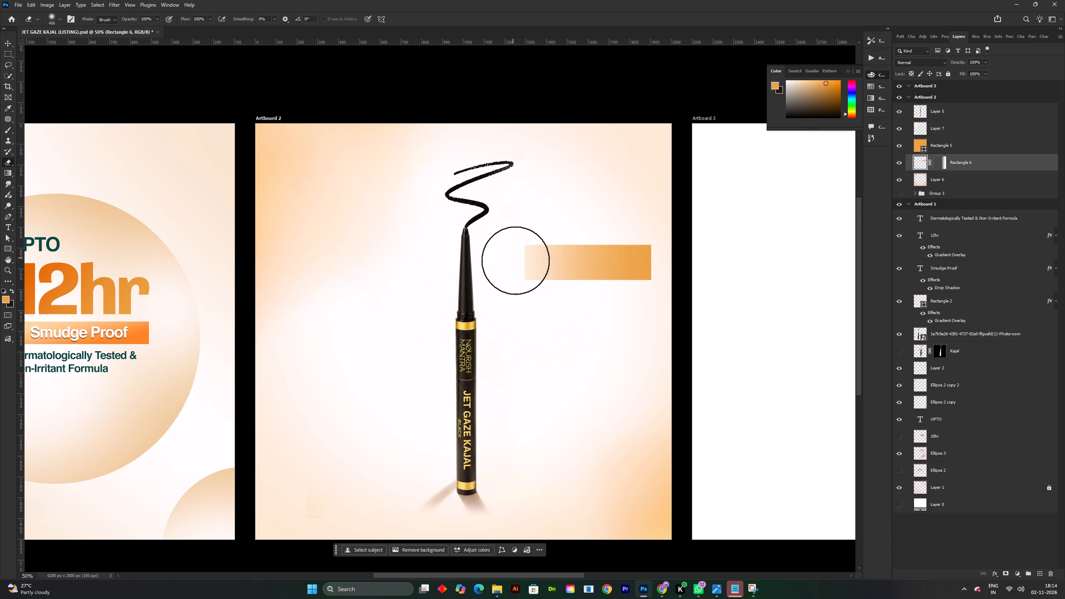
double_click(521, 263)
key(ctrl+z)
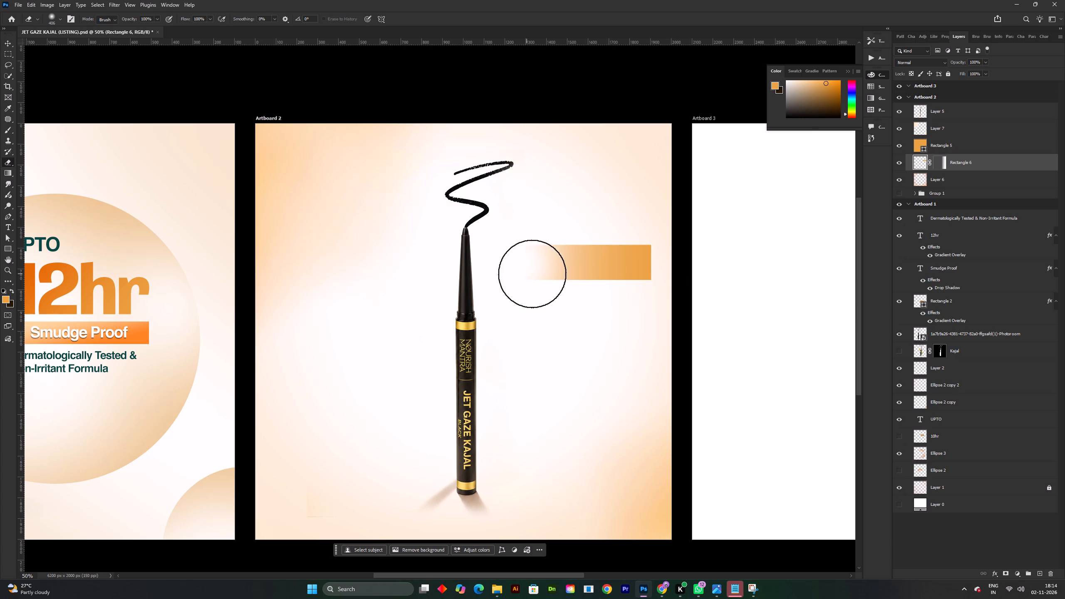
alt+right_drag(562, 266, 585, 268)
click(561, 265)
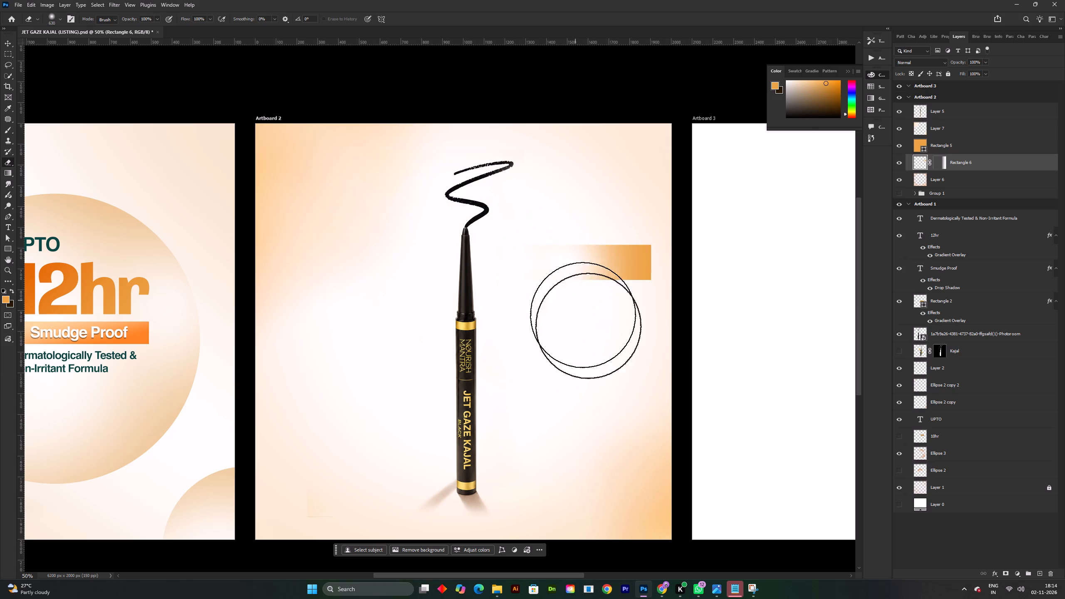
key(ctrl+z)
click(504, 269)
key(ctrl+z)
alt+right_drag(527, 275, 588, 275)
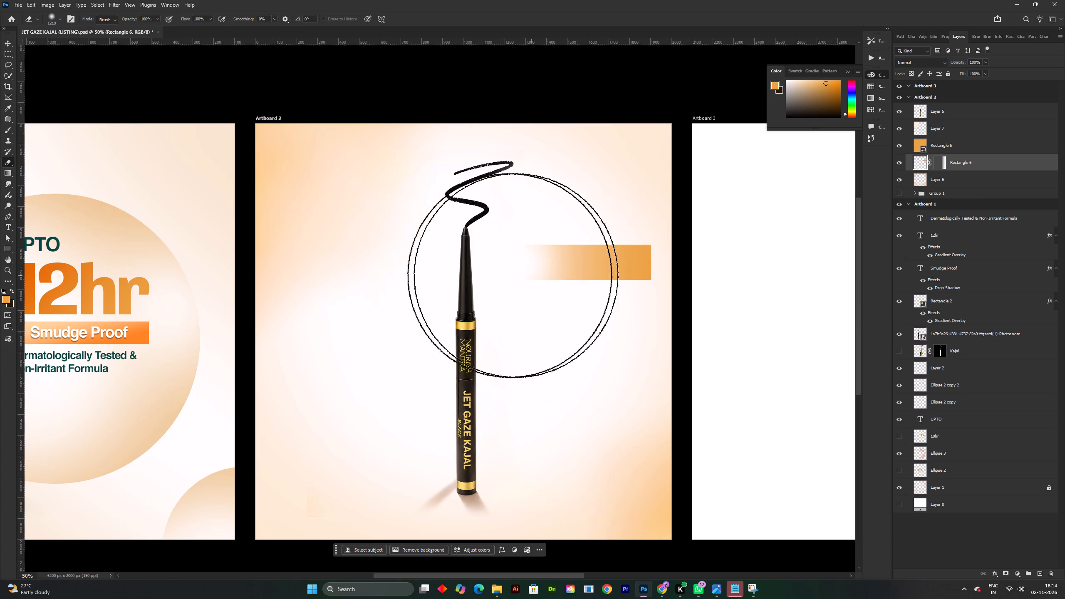
click(458, 275)
key(v)
key(v)
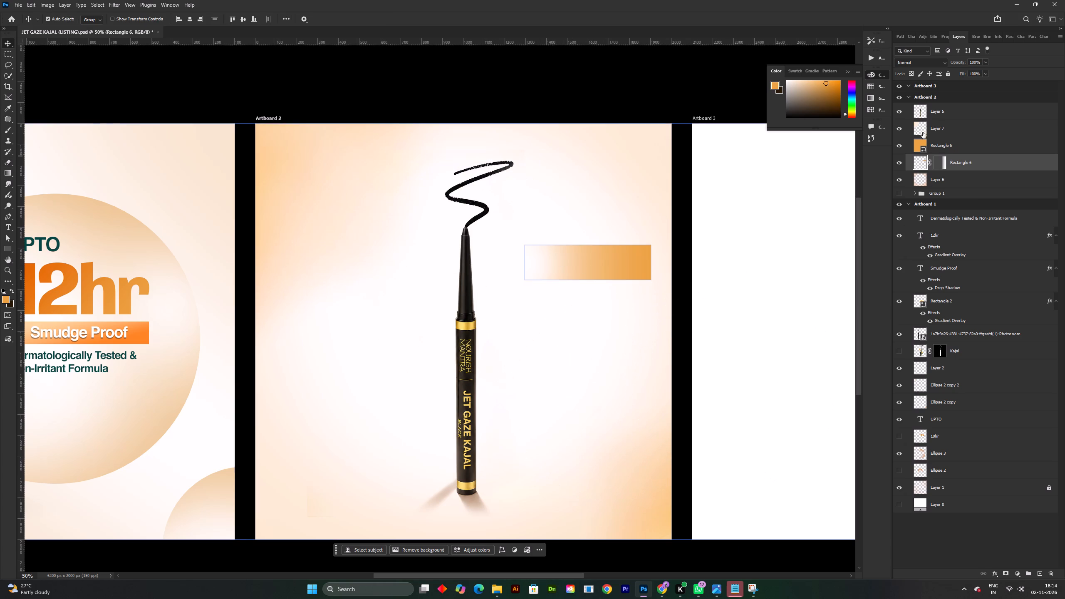
key(v)
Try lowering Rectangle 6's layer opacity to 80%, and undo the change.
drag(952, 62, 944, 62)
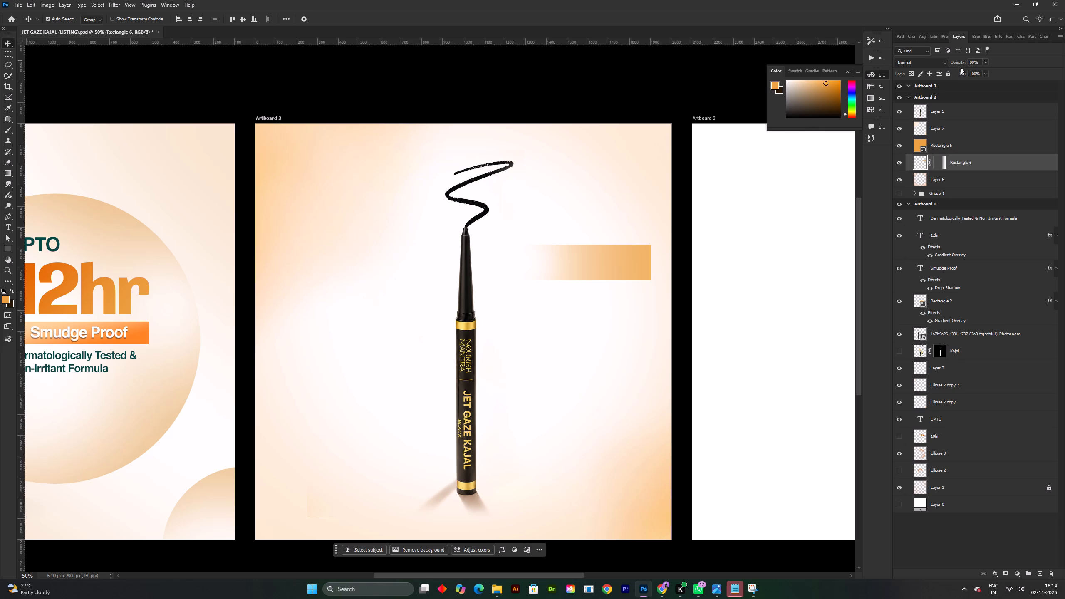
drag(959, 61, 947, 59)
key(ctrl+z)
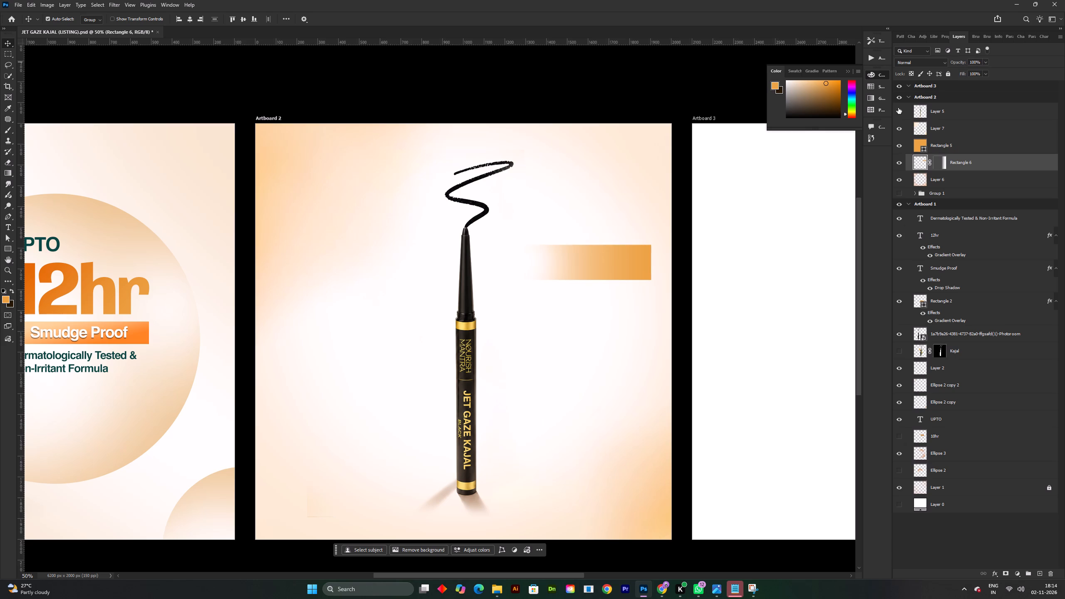
Save the JET GAZE KAJAL (LISTING) document.
key(space)
drag(613, 350, 613, 358)
key(ctrl+s)
Check the mango and green colour codes in the Notepad notes, and return to Photoshop.
click(736, 596)
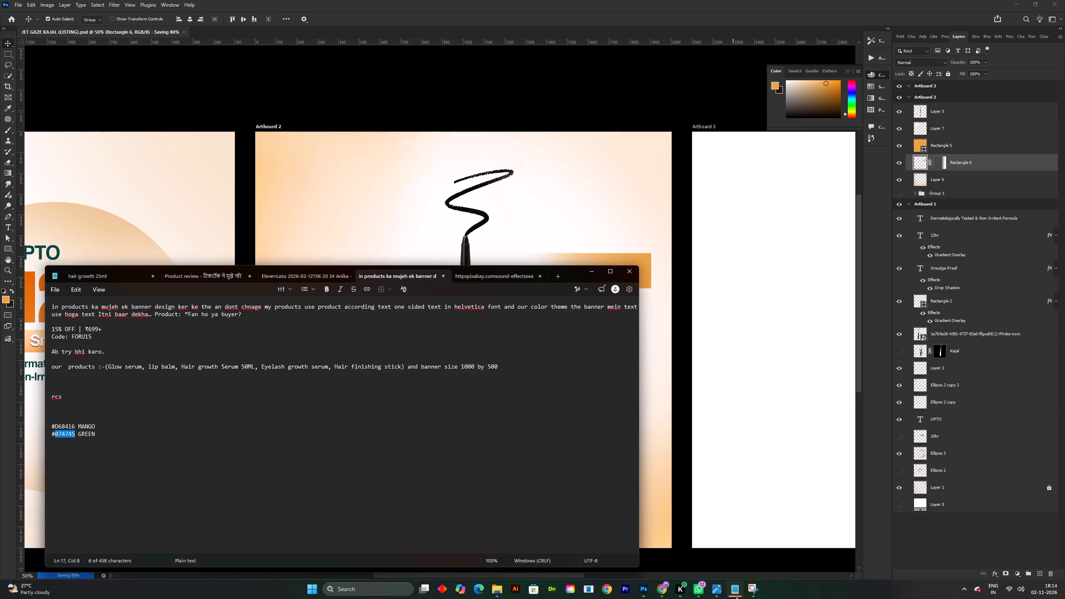
click(736, 597)
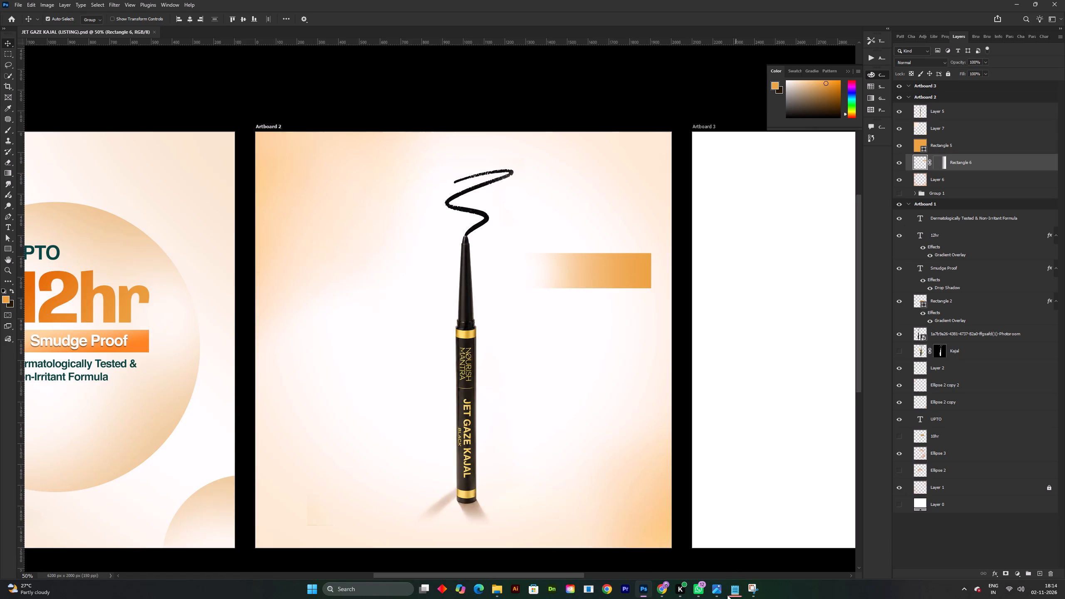
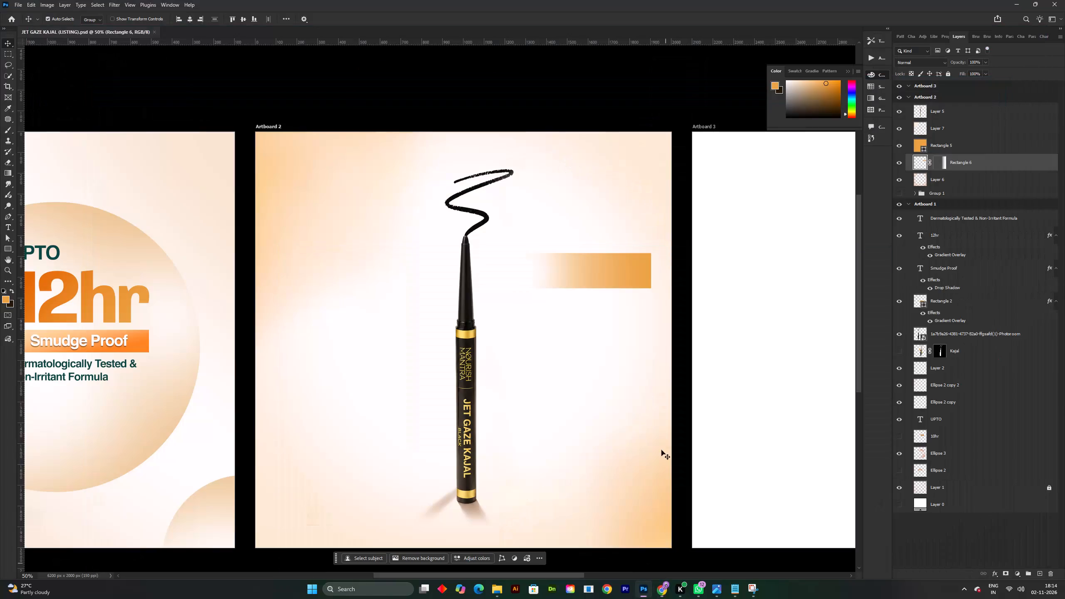
Undo the last change to Rectangle 6's faded left end.
key(ctrl+z)
key(space)
drag(628, 319, 617, 319)
click(598, 319)
Fine-tune the low layer opacity of the Rectangle 5 orange overlay, undoing any accidental move of it.
double_click(617, 285)
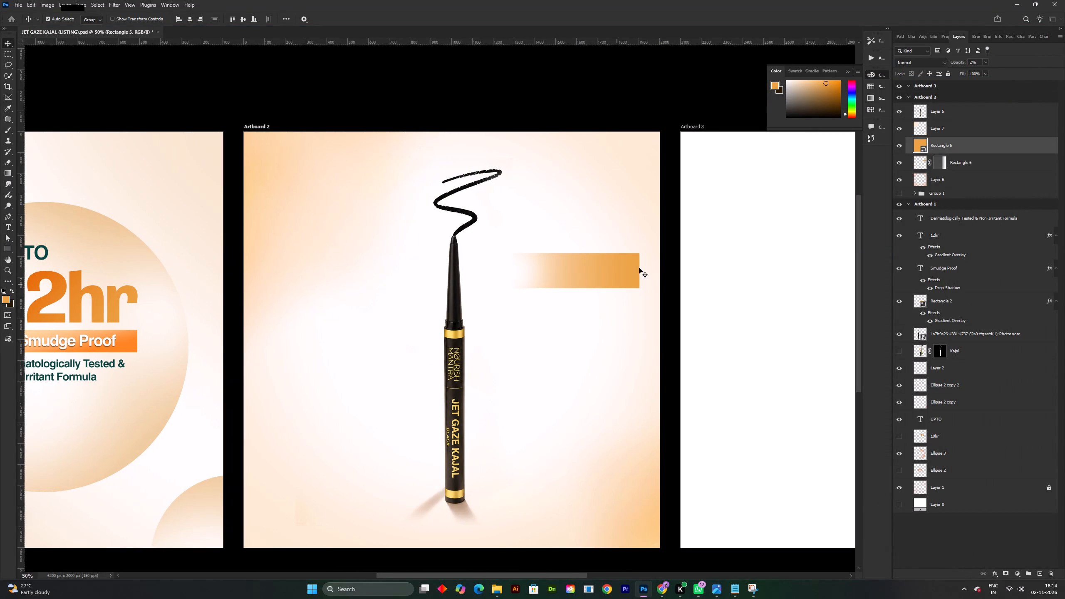
ctrl+drag(961, 60, 958, 60)
key(space)
key(space)
key(space)
drag(667, 267, 713, 287)
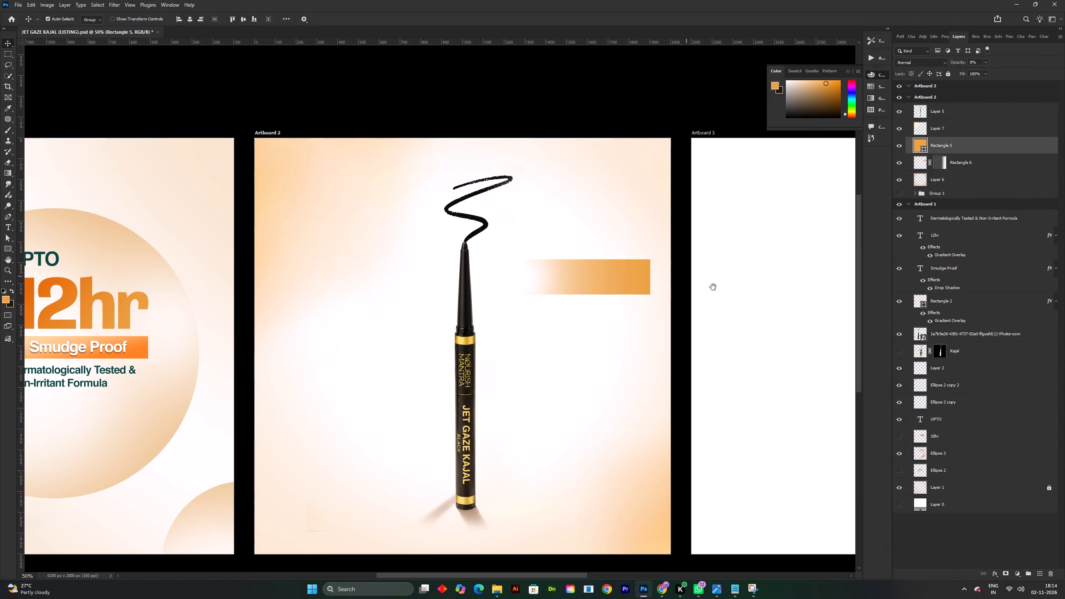
drag(713, 287, 743, 297)
ctrl+click(959, 60)
ctrl+drag(954, 60, 940, 60)
key(space)
key(space)
drag(646, 312, 591, 292)
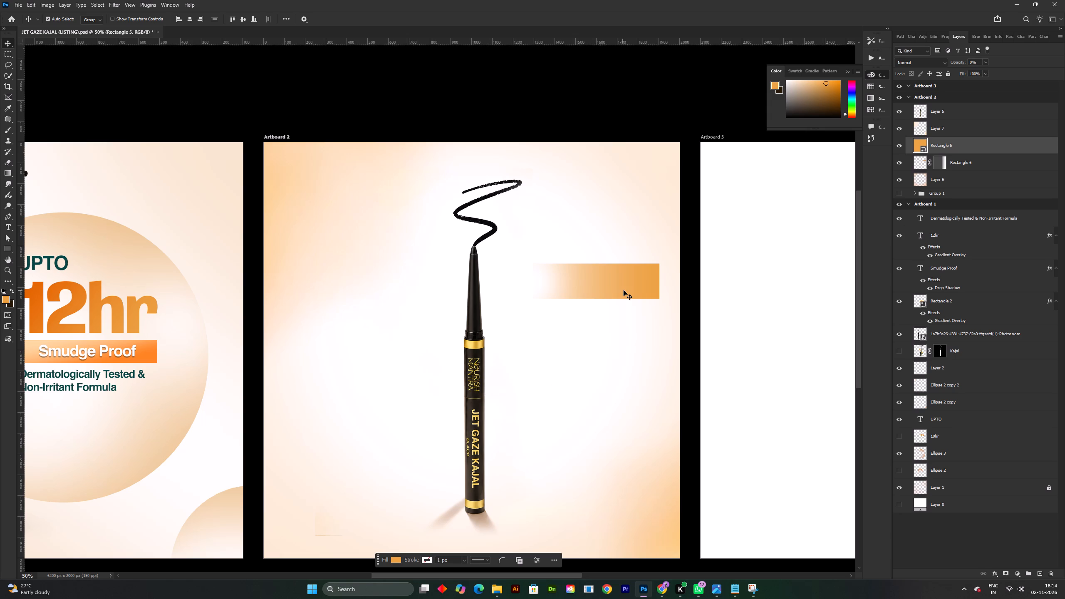
drag(958, 62, 926, 59)
drag(631, 289, 629, 311)
key(ctrl+z)
Deselect the layers and save the JET GAZE KAJAL (LISTING) document.
click(590, 104)
shift+scroll(655, 298, up, 1)
key(space)
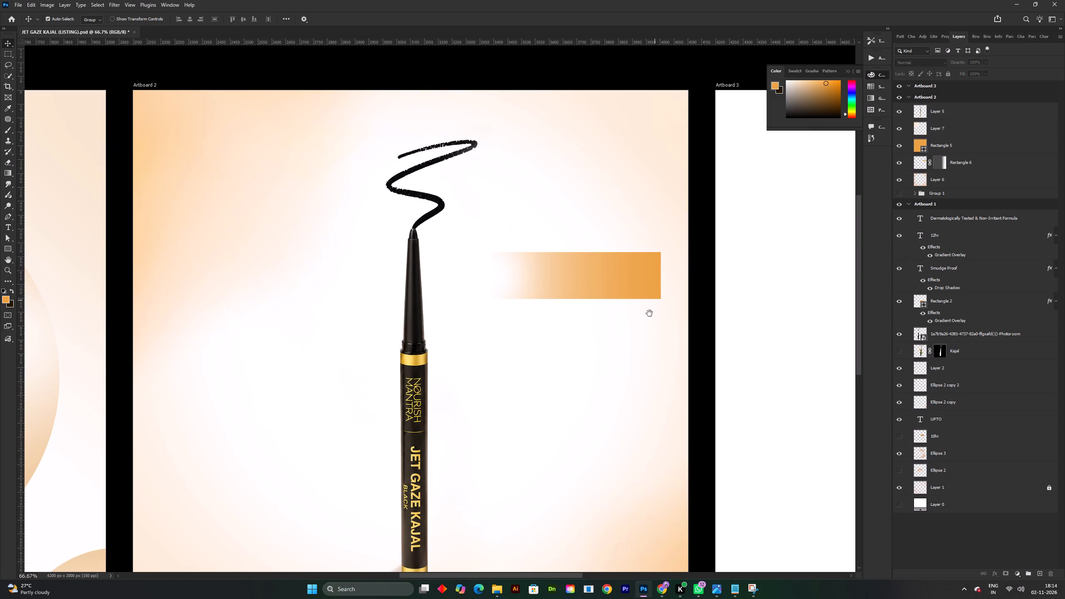
click(628, 338)
key(ctrl+s)
shift+scroll(619, 319, down, 3)
shift+scroll(619, 319, up, 2)
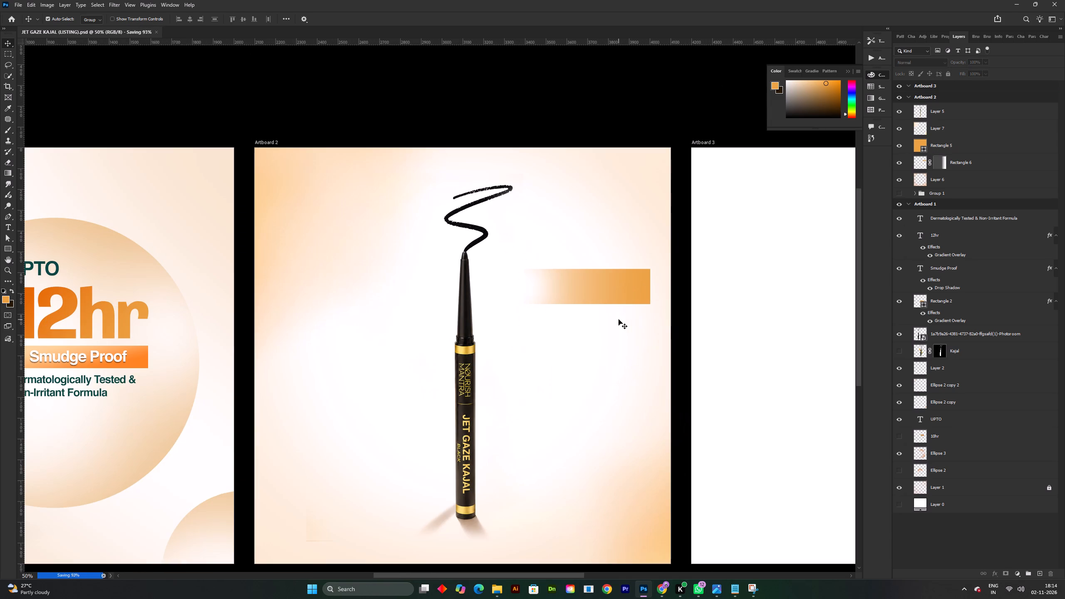
Add a 72 pt Helvetica Bold text layer reading "1500+" over Artboard 2's orange banner.
key(t)
click(588, 292)
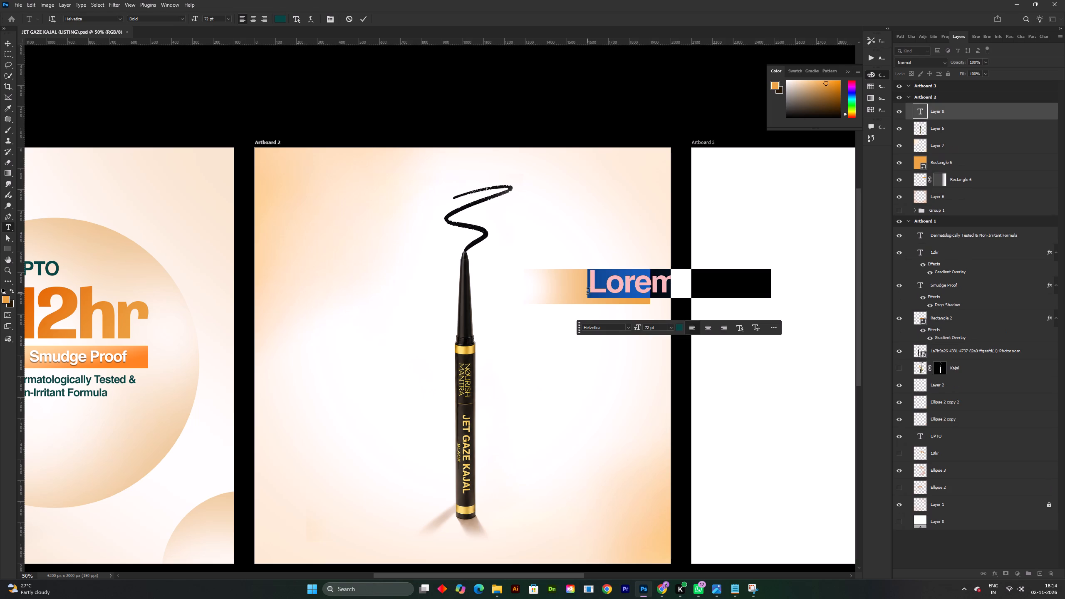
key(BackSpace)
text(15)
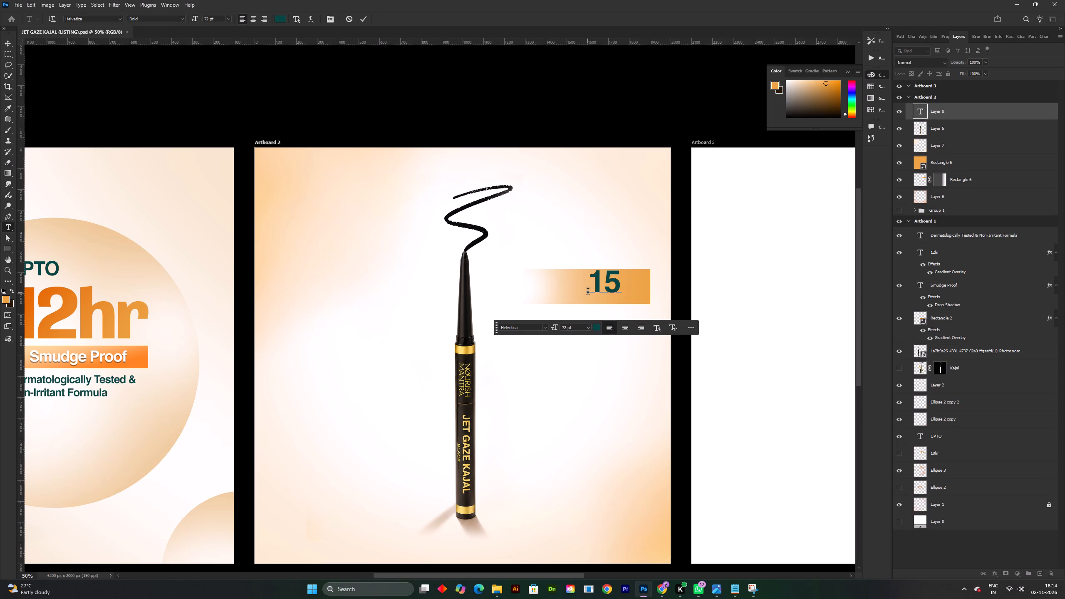
text(00-)
key(BackSpace)
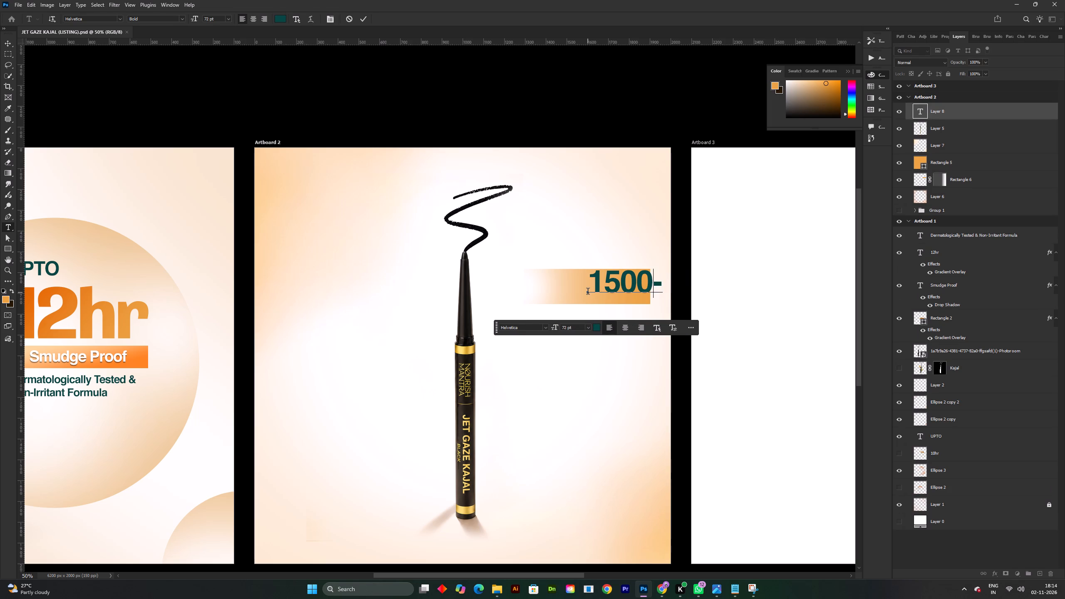
key(plus)
click(363, 15)
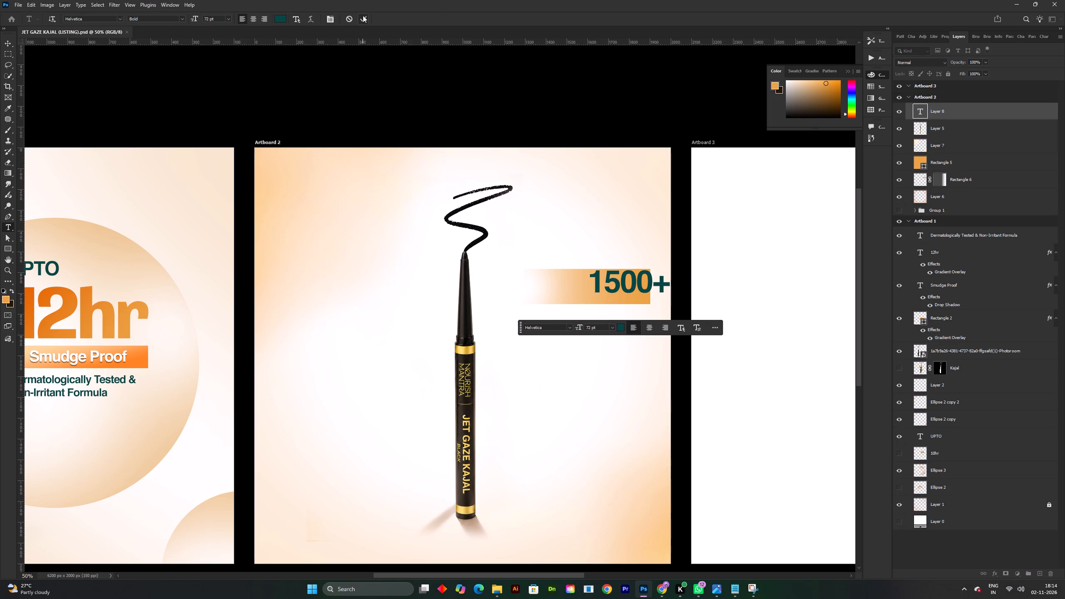
Set the 1500+ text colour to white, ffffff.
click(281, 22)
drag(476, 489, 396, 401)
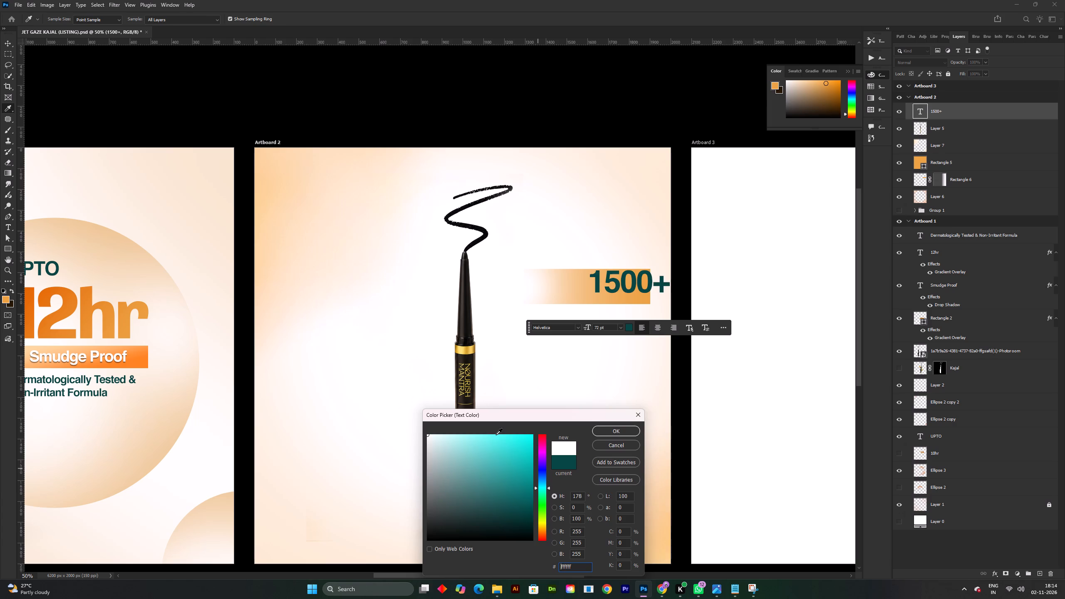
click(604, 428)
Move the 1500+ text fully onto the orange banner and nudge it to sit vertically centred.
key(ctrl+t)
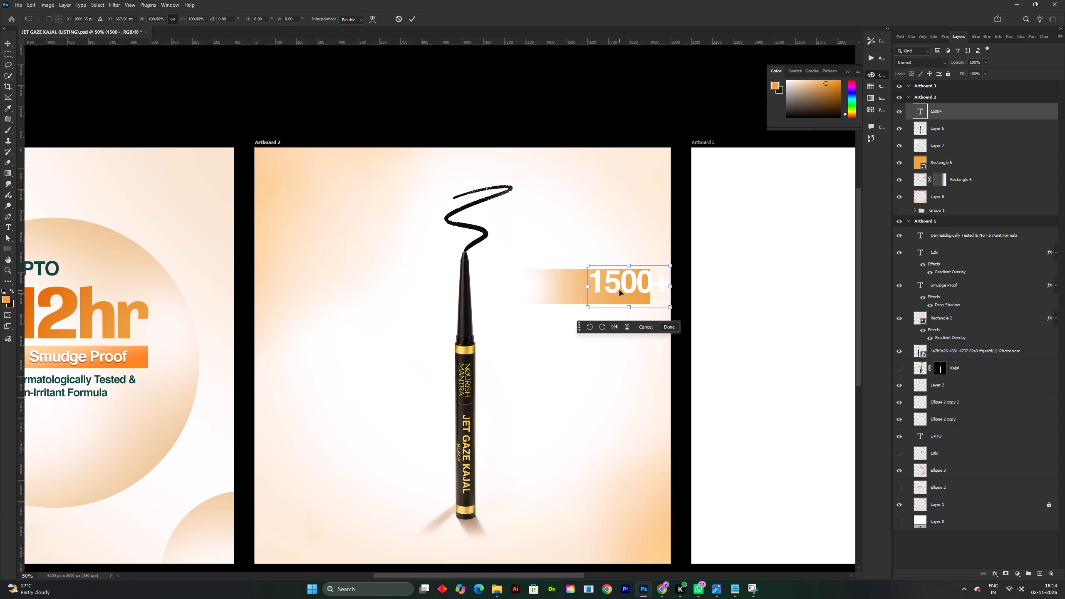
drag(619, 290, 592, 298)
click(592, 298)
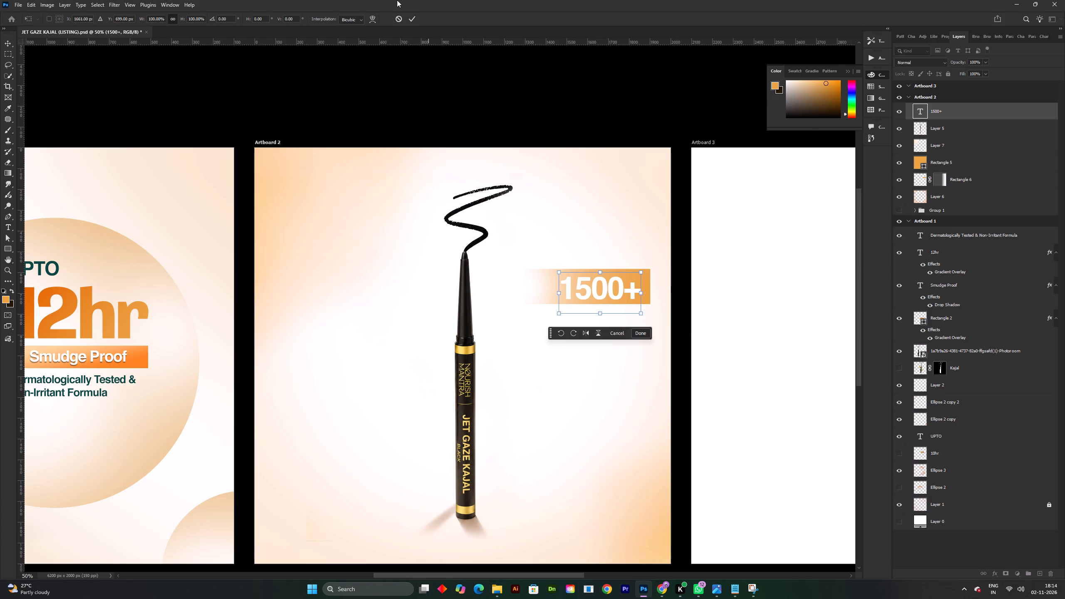
click(411, 20)
key(Up)
key(Up)
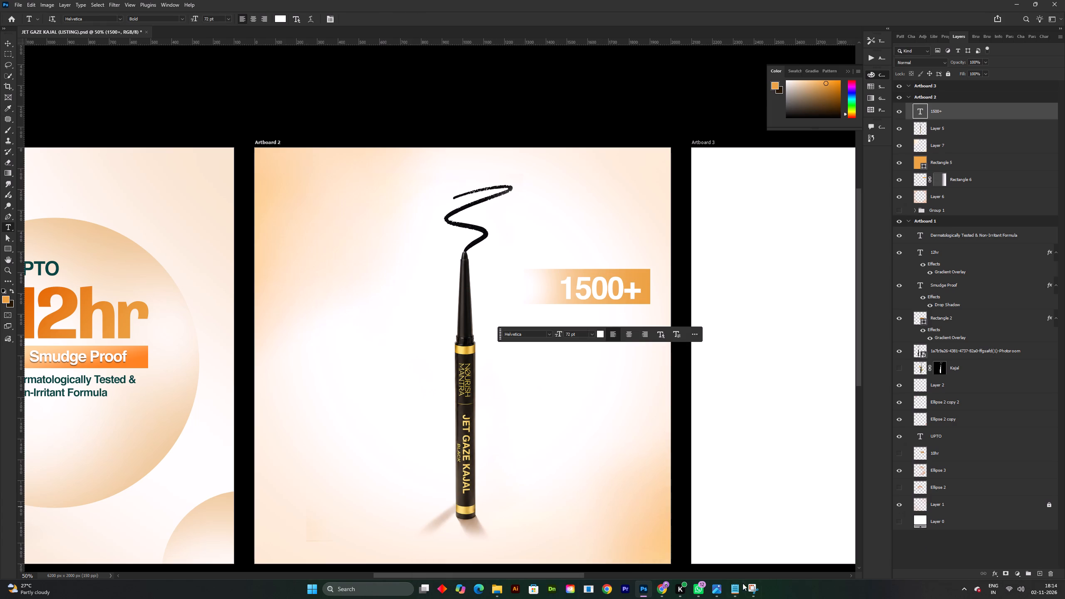
click(658, 591)
click(655, 591)
click(12, 47)
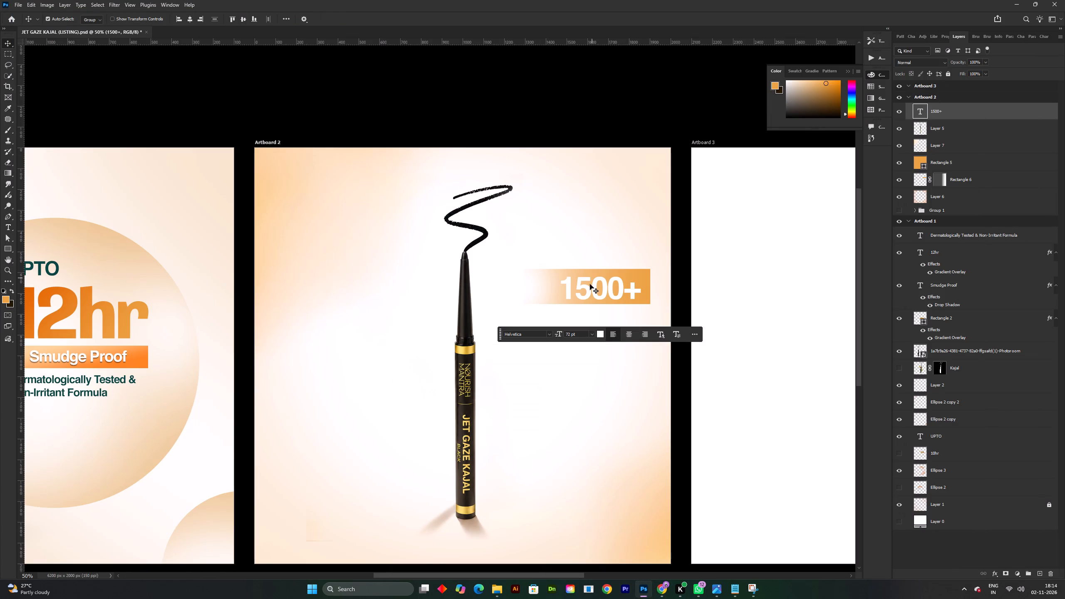
drag(579, 287, 574, 287)
click(574, 287)
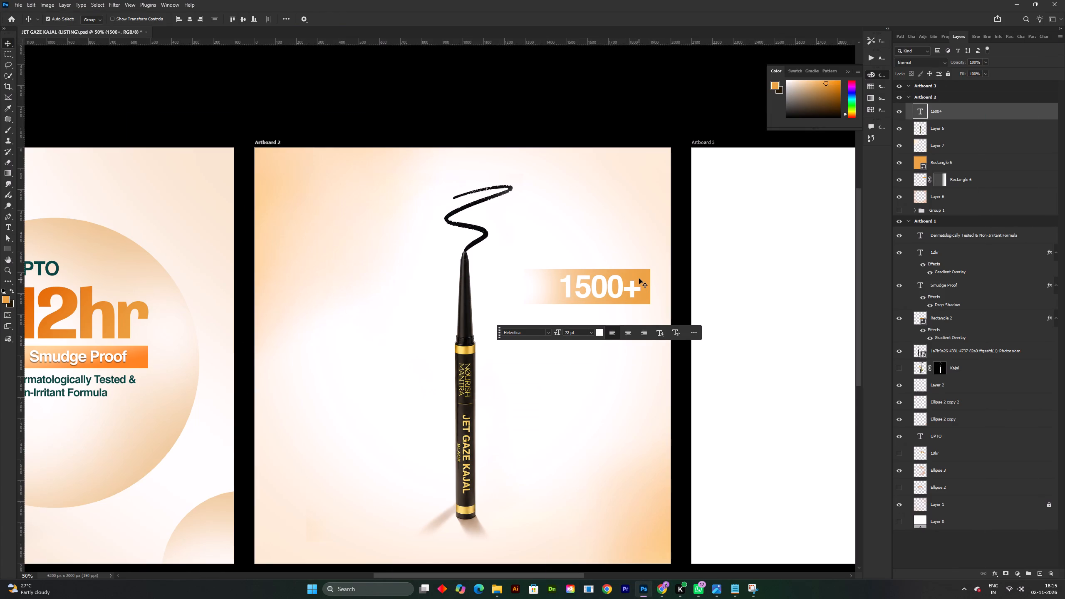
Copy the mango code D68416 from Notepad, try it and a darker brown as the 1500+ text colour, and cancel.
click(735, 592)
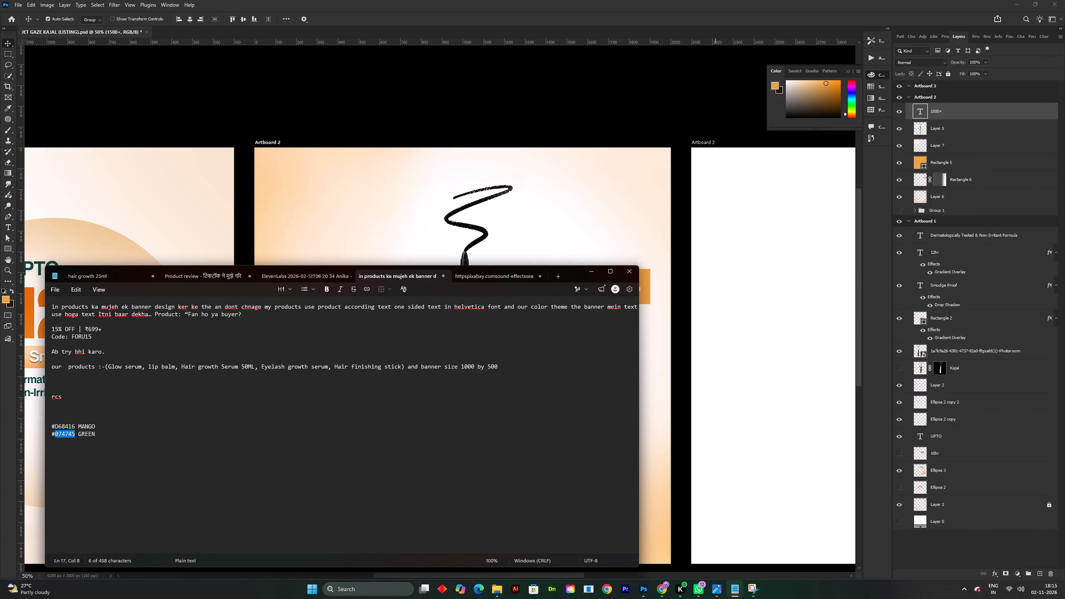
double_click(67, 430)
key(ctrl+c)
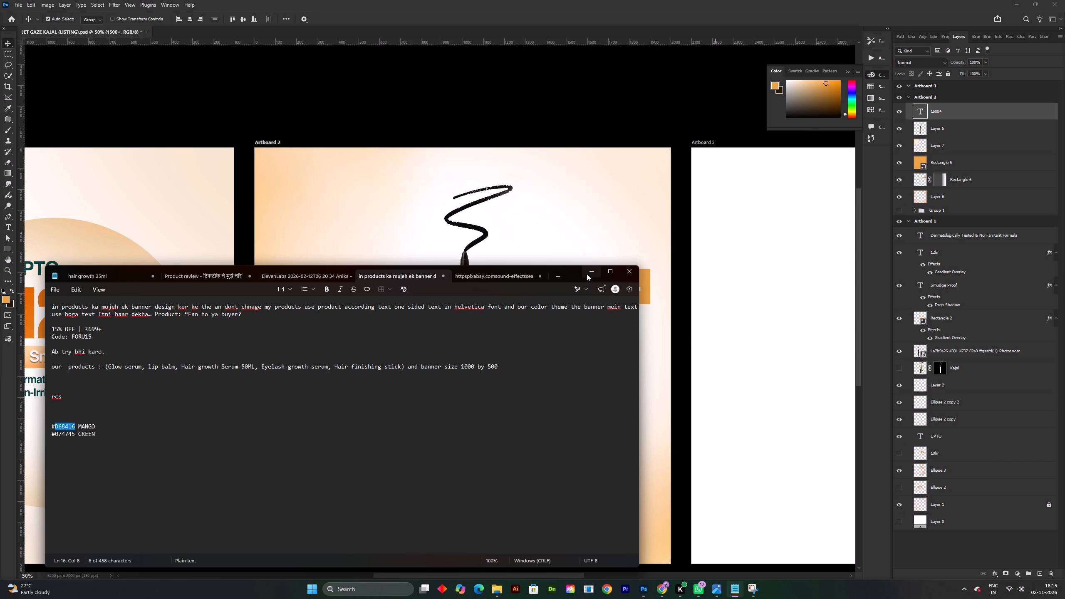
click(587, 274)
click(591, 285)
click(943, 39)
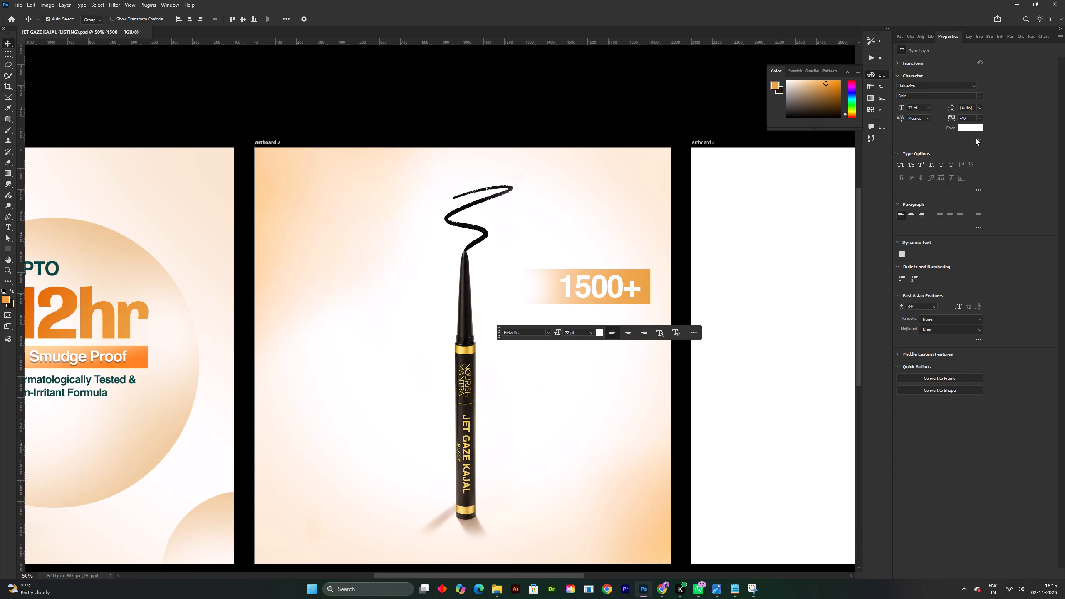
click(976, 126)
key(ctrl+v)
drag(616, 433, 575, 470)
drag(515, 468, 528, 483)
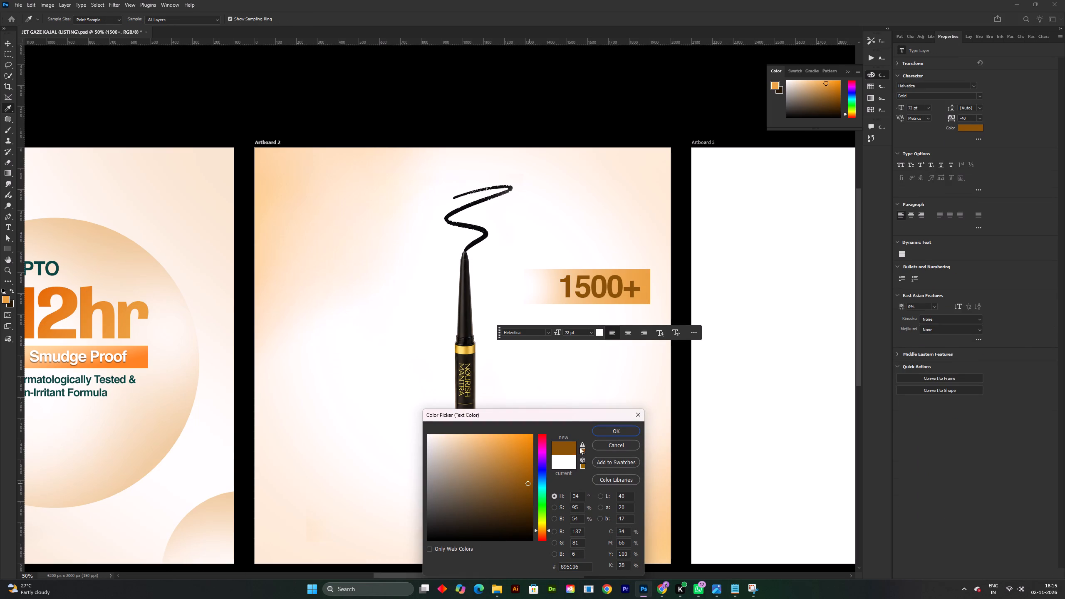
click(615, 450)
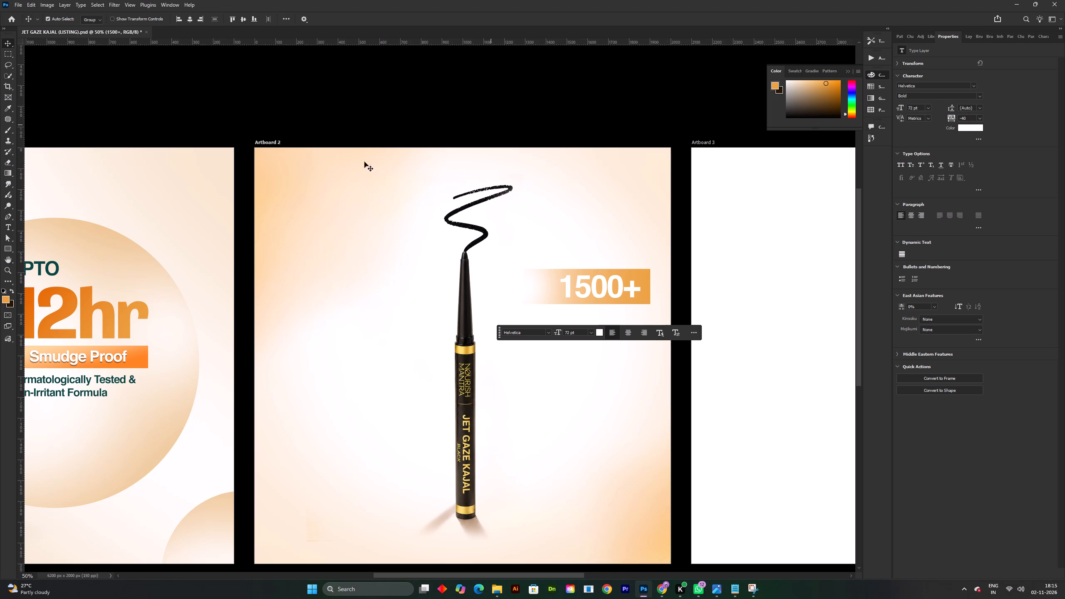
Deselect the text and save the document.
click(336, 93)
key(space)
drag(627, 282, 614, 280)
key(ctrl+s)
shift+scroll(617, 285, up, 1)
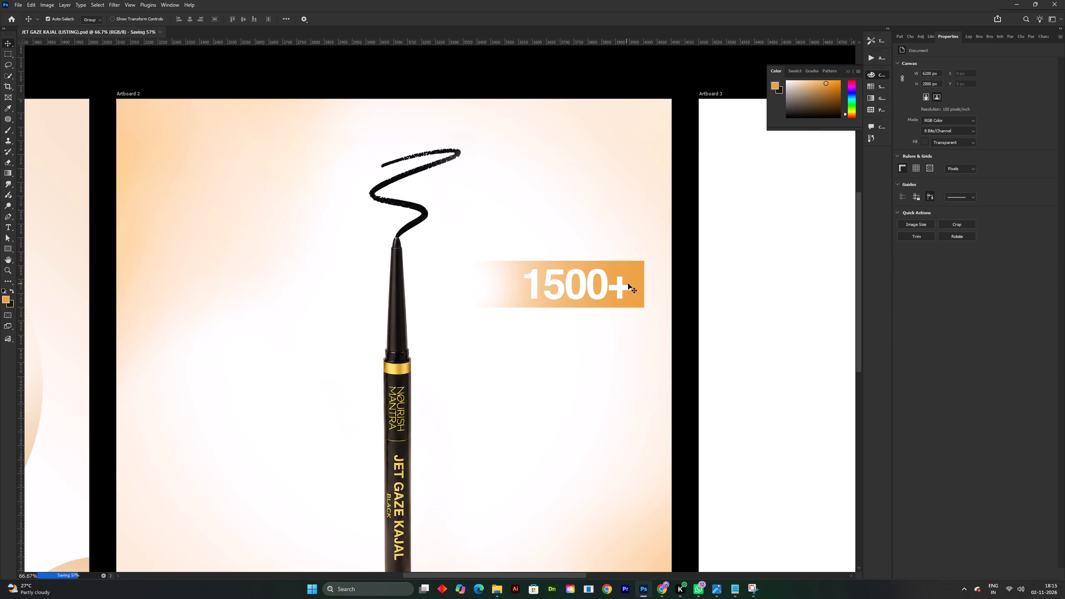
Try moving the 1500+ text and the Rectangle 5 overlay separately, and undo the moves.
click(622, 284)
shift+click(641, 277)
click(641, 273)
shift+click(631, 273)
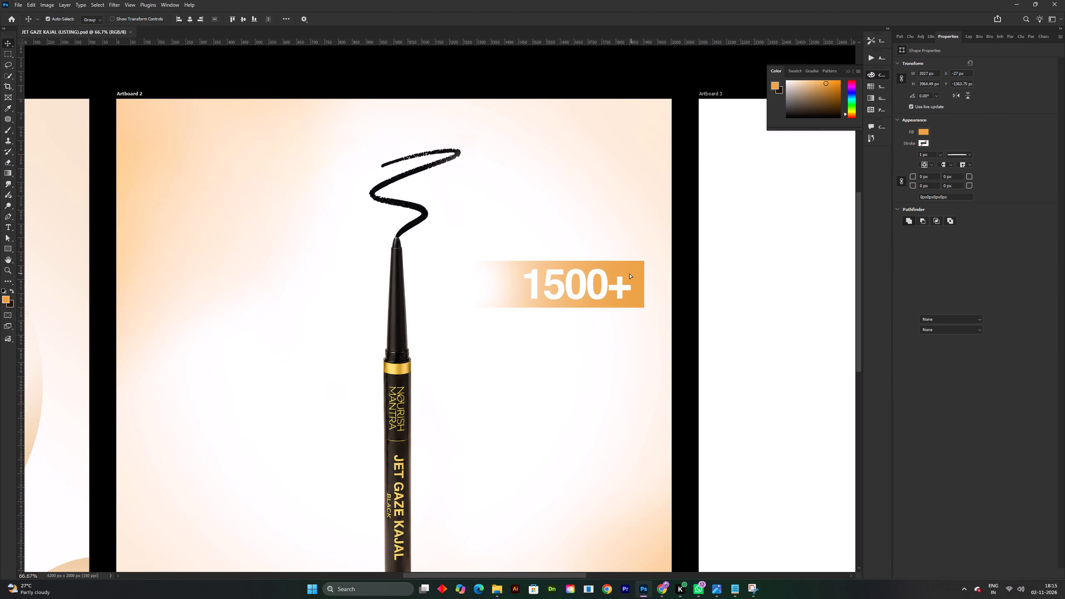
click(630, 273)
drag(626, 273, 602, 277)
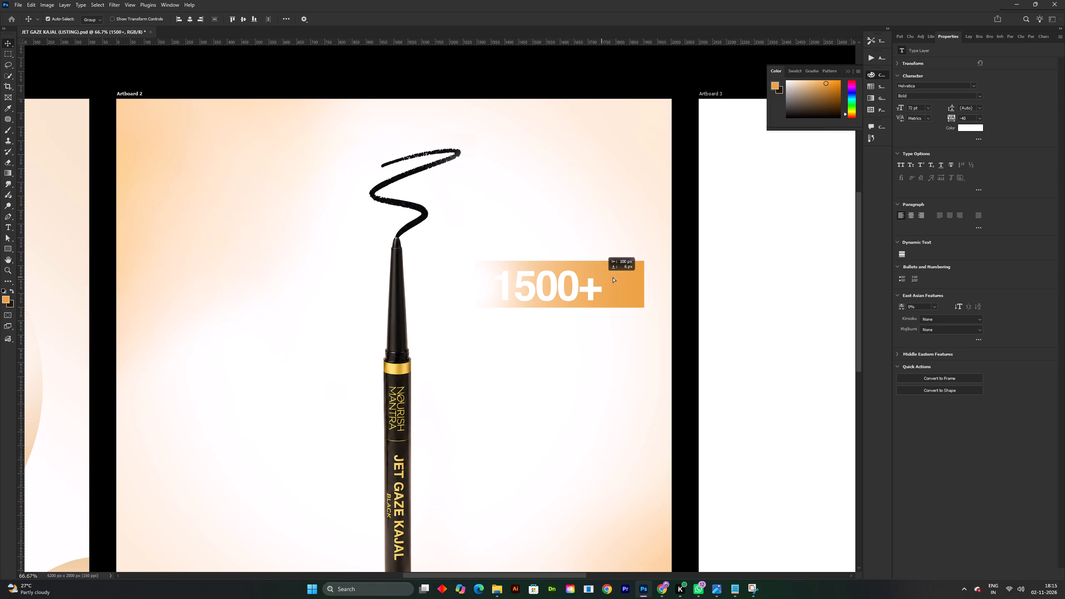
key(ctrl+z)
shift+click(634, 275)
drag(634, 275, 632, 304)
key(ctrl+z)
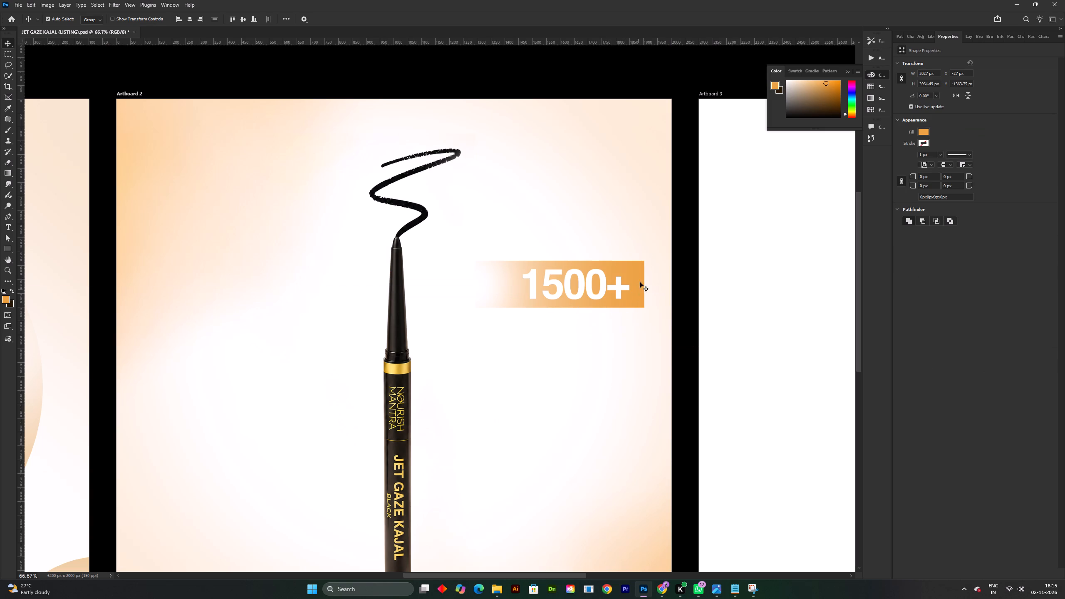
Select the 1500+ text and Rectangle 6 layers together and bring them to the front of Artboard 2.
key(F7)
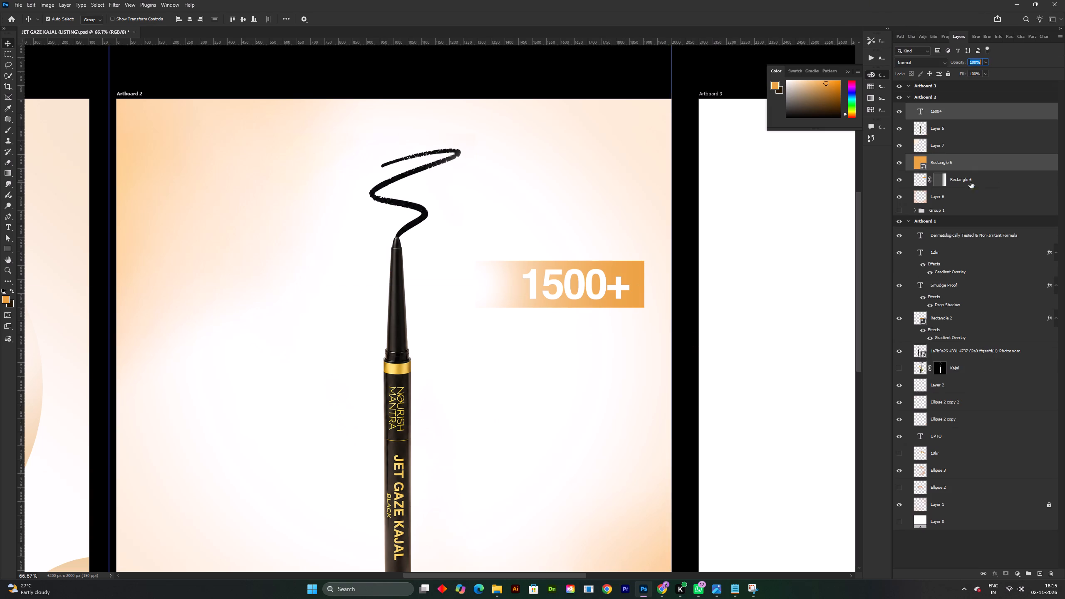
click(951, 182)
ctrl+click(961, 110)
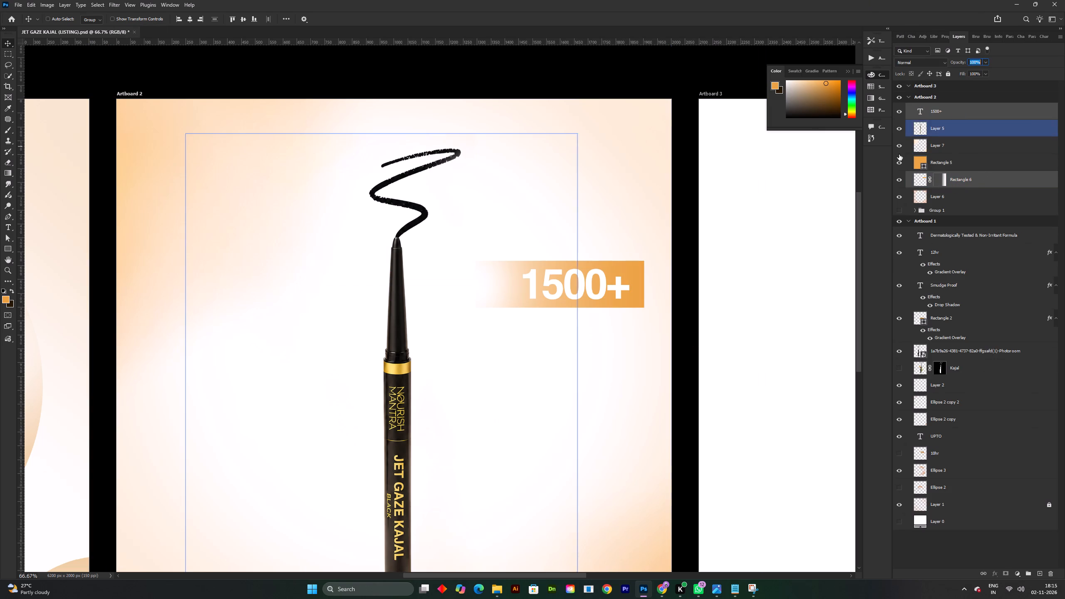
key(ctrl+shift+bracketright)
Reposition the 1500+ text and its banner together between the pencil's upper barrel and Artboard 2's right edge.
drag(582, 290, 551, 303)
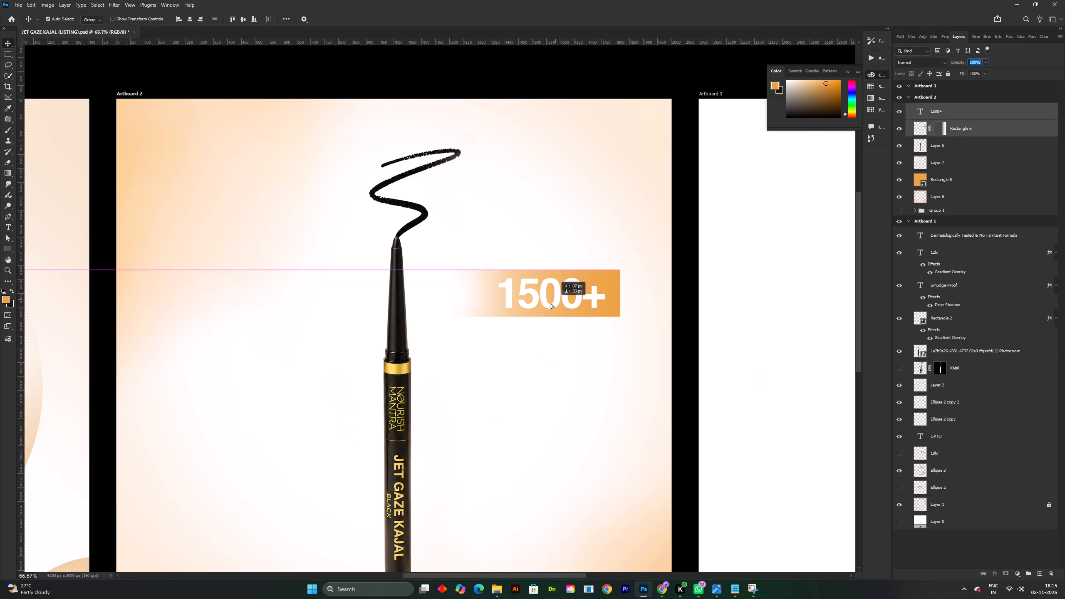
drag(551, 303, 551, 304)
drag(548, 305, 545, 308)
click(545, 307)
drag(546, 305, 562, 302)
key(ctrl+t)
double_click(569, 295)
drag(576, 297, 583, 301)
click(586, 302)
drag(587, 302, 592, 304)
key(ctrl+t)
click(552, 301)
drag(552, 301, 585, 324)
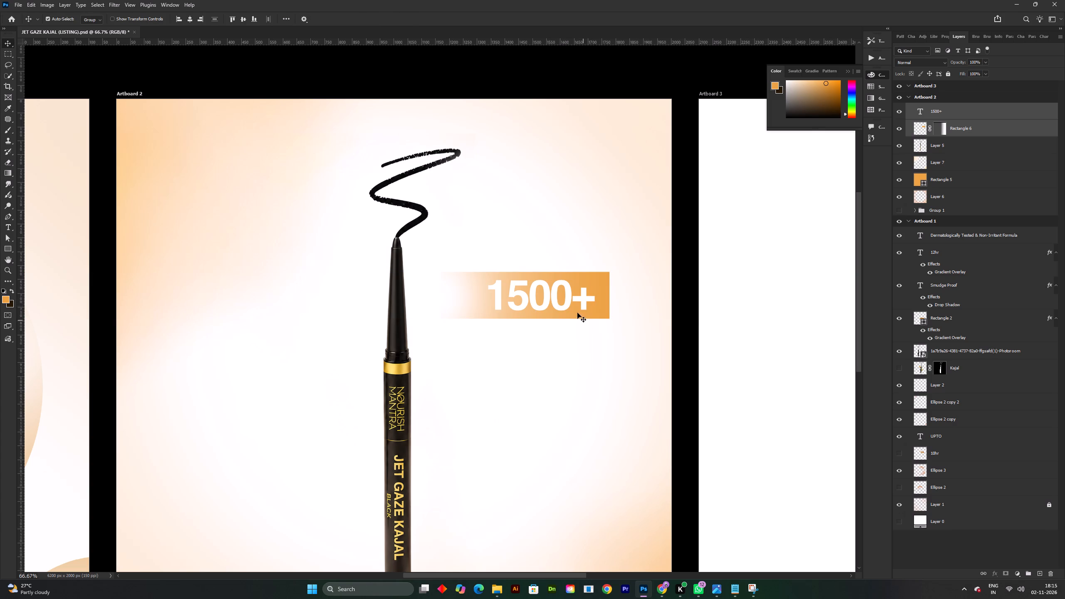
key(ctrl+t)
click(543, 294)
drag(543, 294, 558, 310)
drag(562, 290, 590, 304)
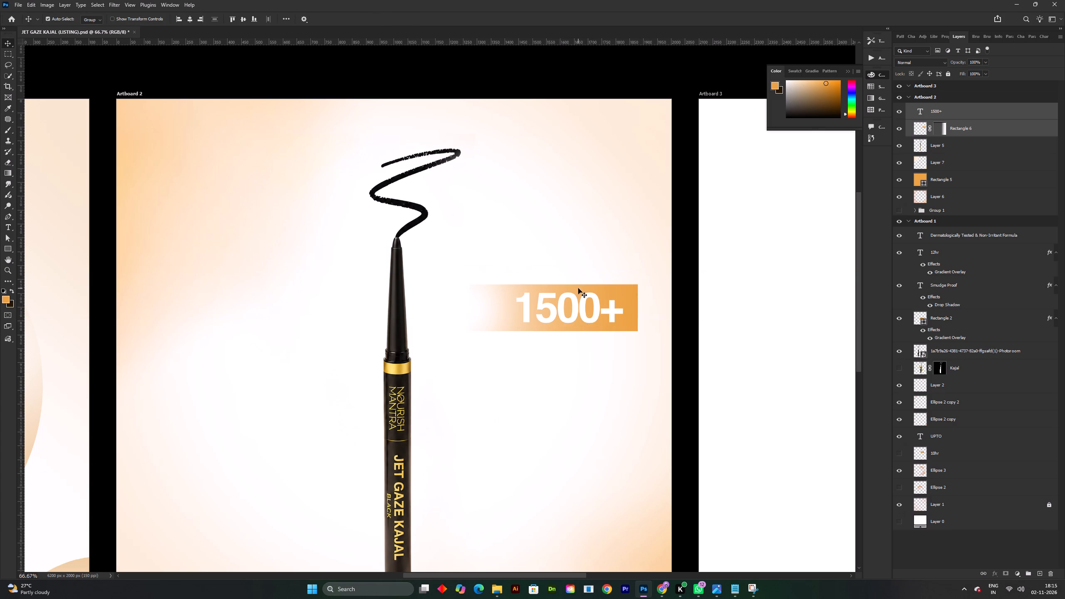
drag(590, 304, 595, 270)
drag(595, 267, 596, 278)
drag(597, 286, 597, 283)
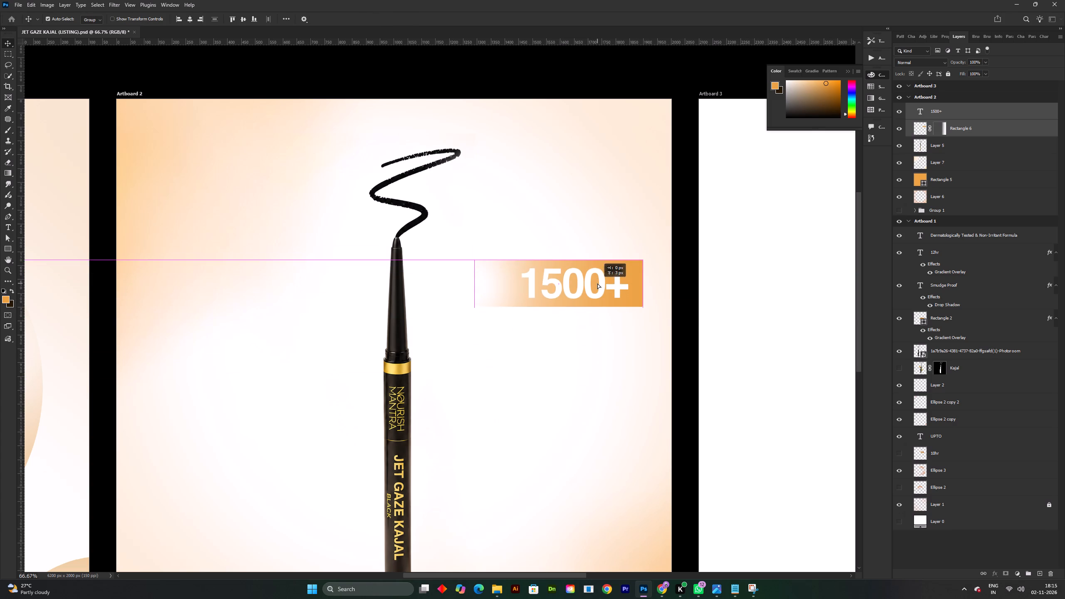
drag(597, 283, 590, 285)
Check the banner placement alongside Artboard 1 and save the document.
shift+scroll(591, 285, down, 3)
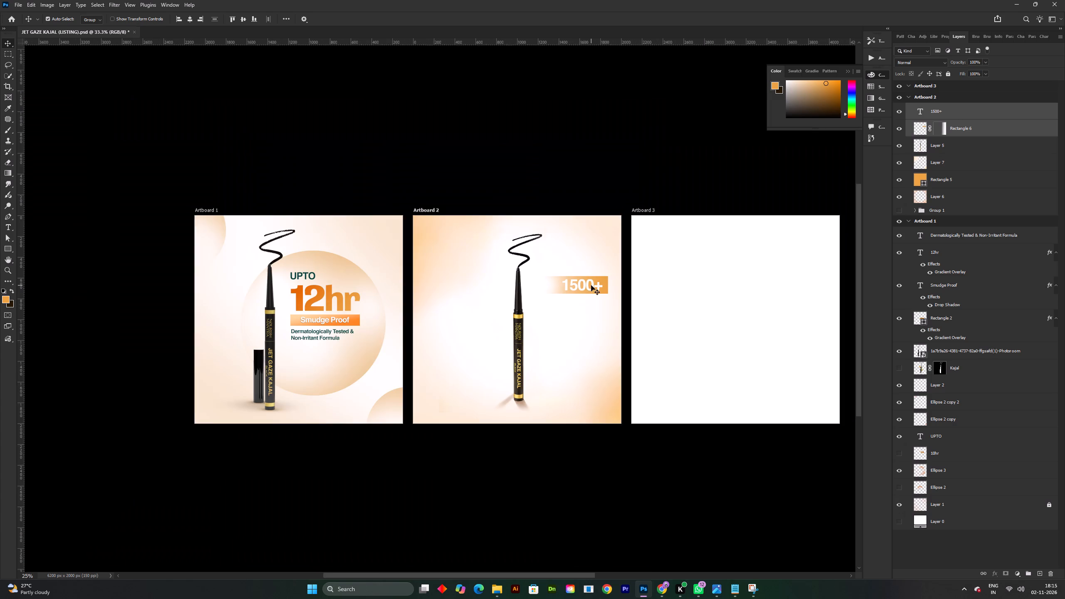
key(space)
drag(578, 315, 575, 309)
click(629, 158)
shift+scroll(585, 249, up, 1)
key(space)
click(609, 338)
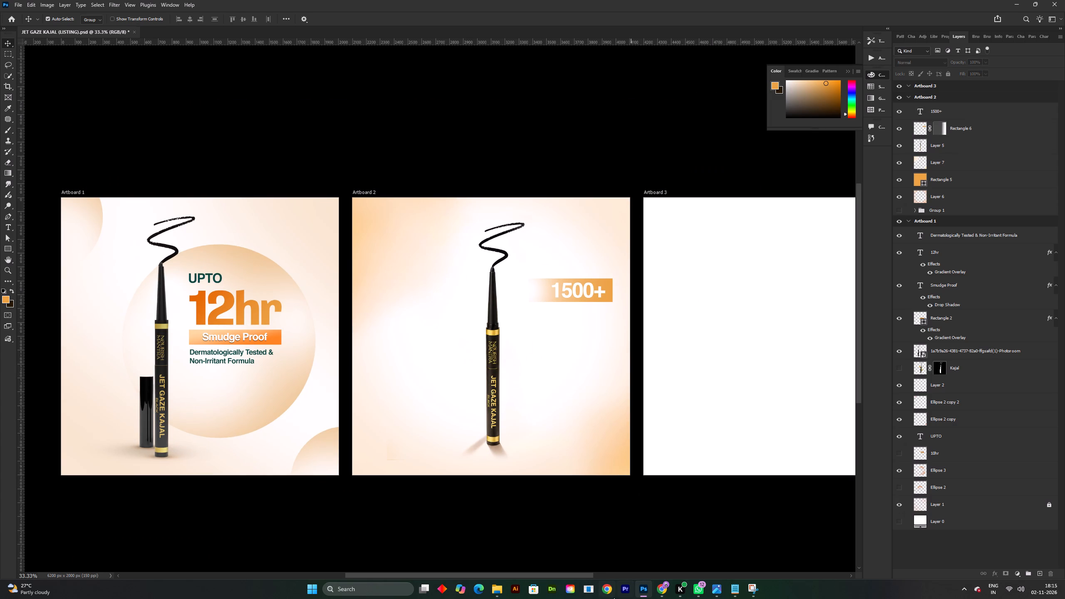
key(ctrl+z)
key(ctrl+shift+z)
key(ctrl+s)
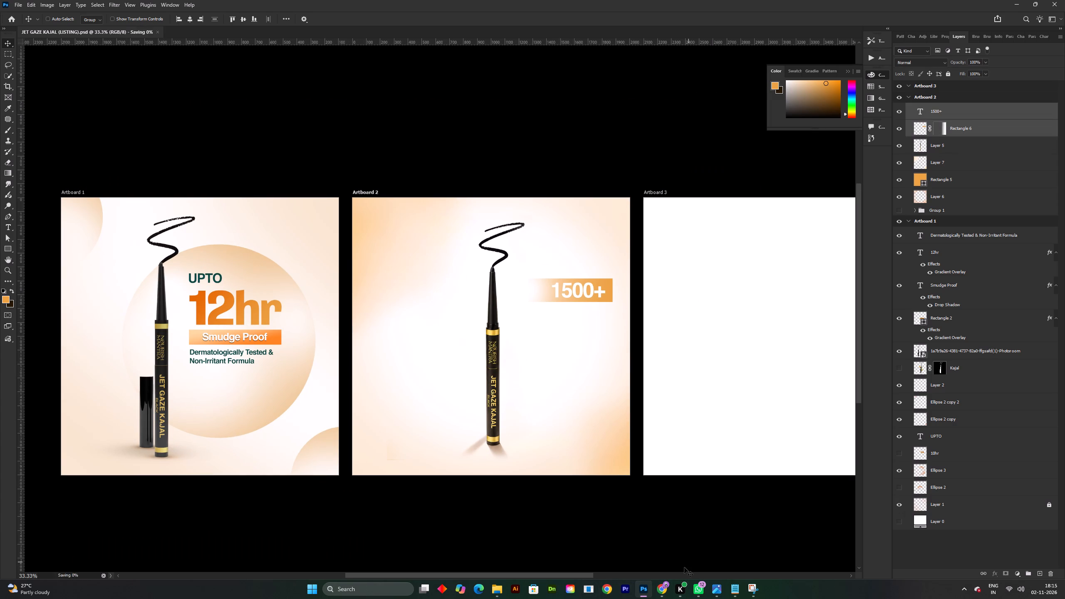
Check the kajal reference design with its text callouts in Chrome, and return to the listing document in Photoshop.
click(668, 593)
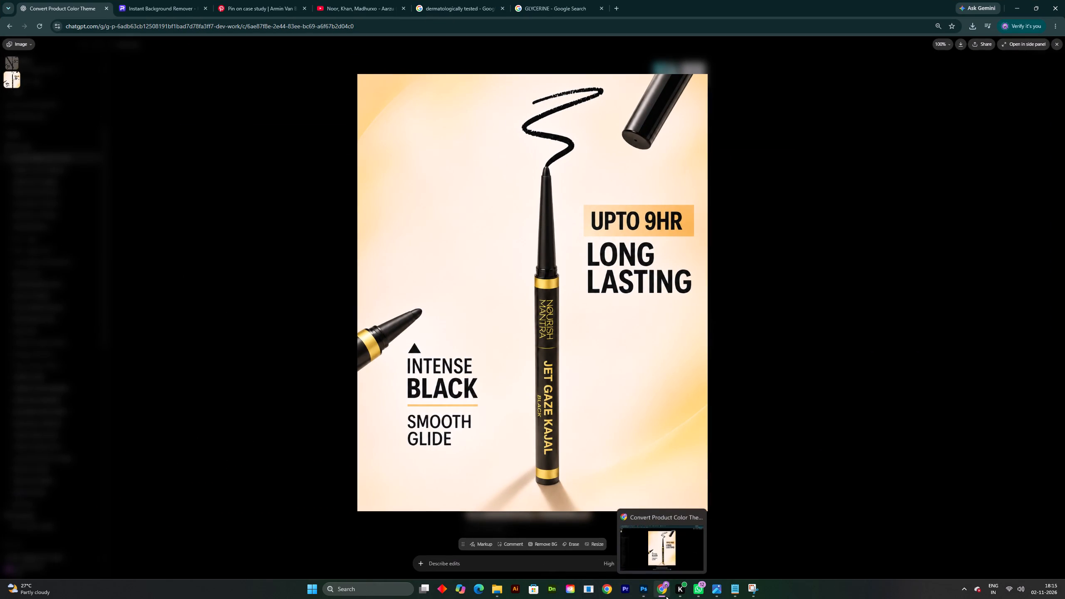
click(664, 594)
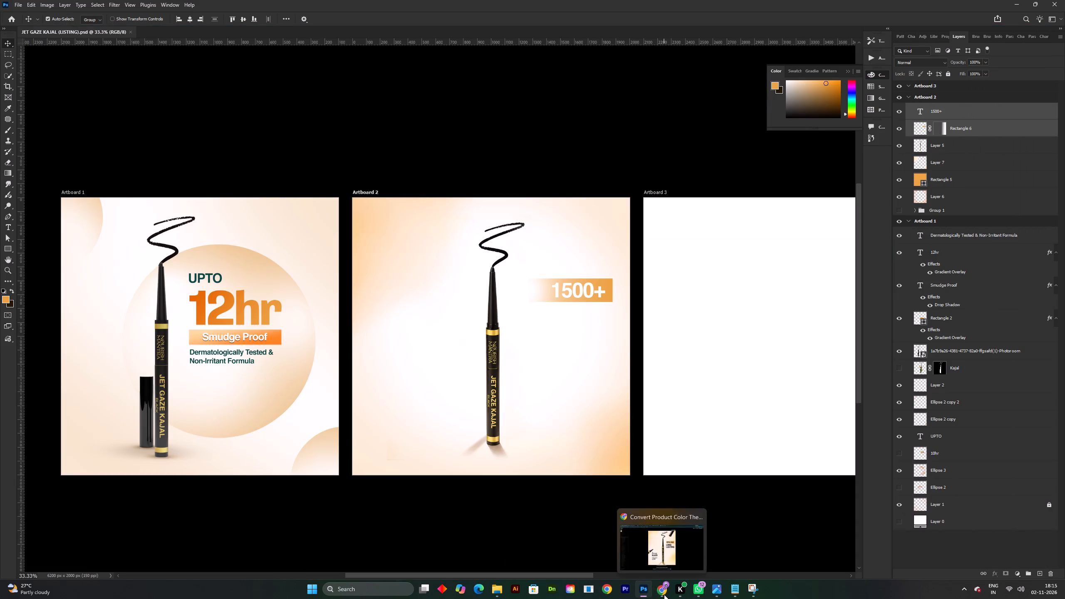
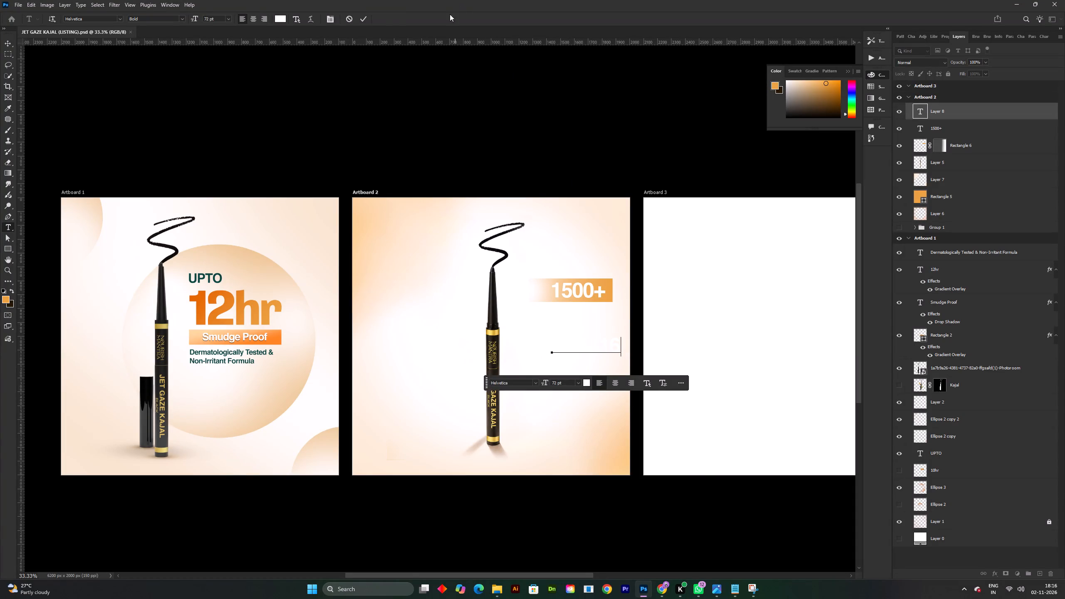
Commit the new D68416 text on Artboard 2 and recolour it dark teal #074745, sampled from Artboard 1's UPTO text.
click(363, 16)
click(282, 20)
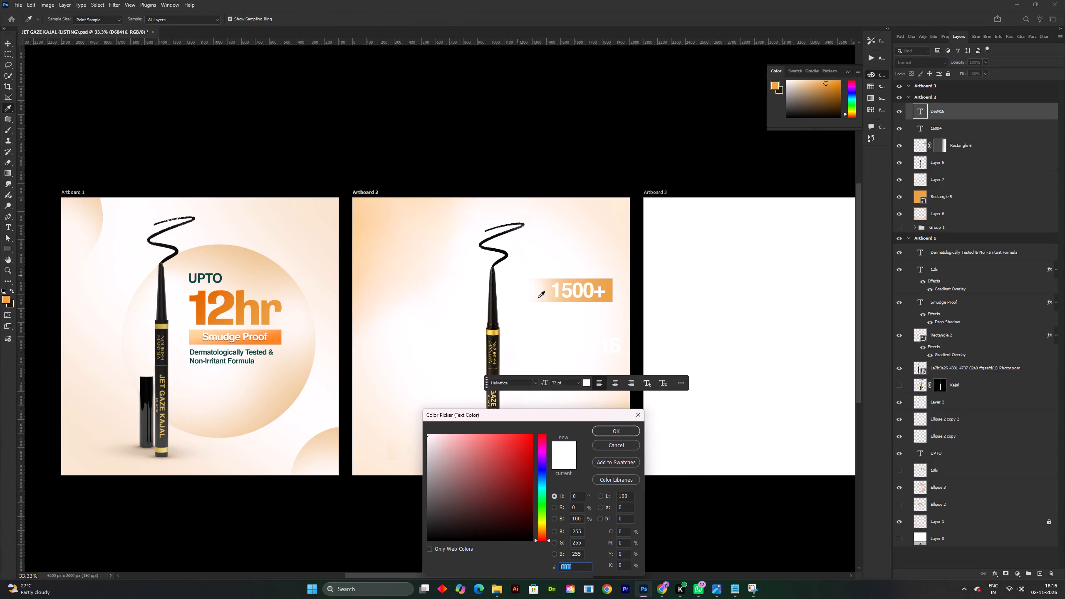
click(208, 281)
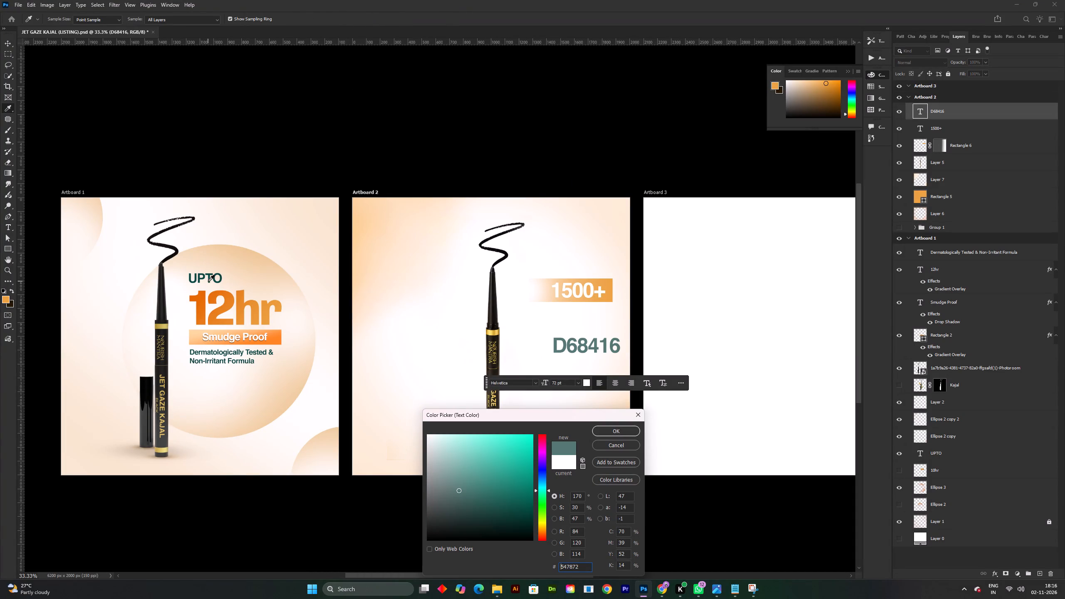
drag(493, 480, 523, 492)
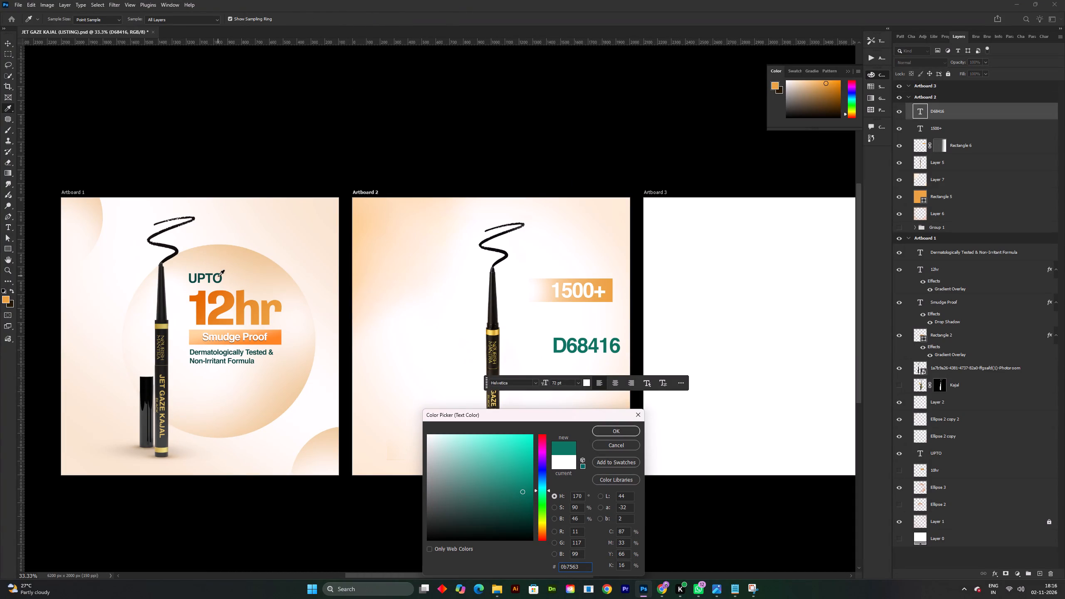
click(213, 277)
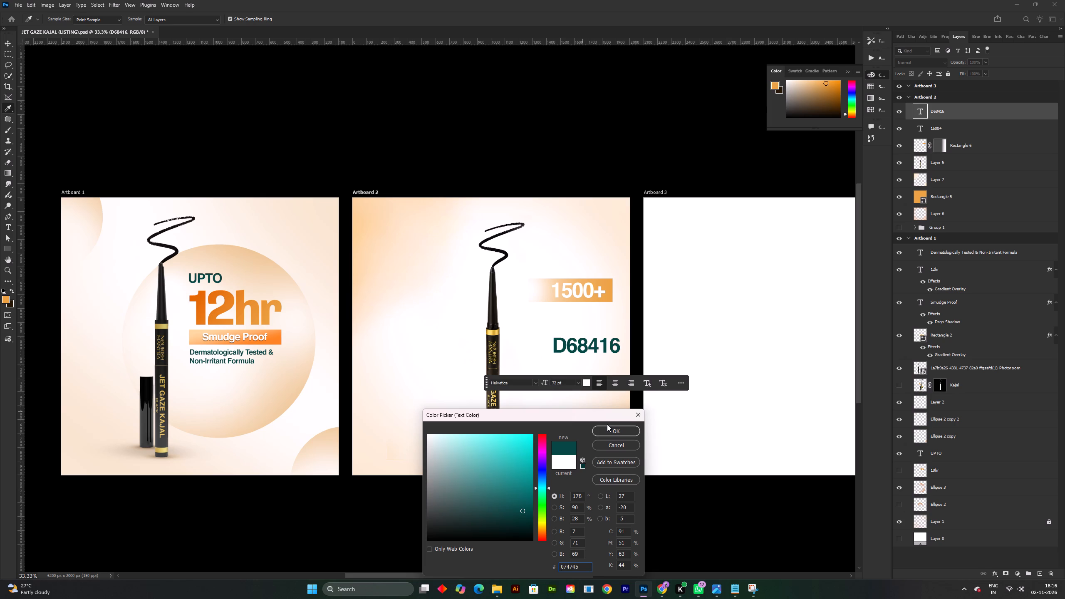
click(608, 432)
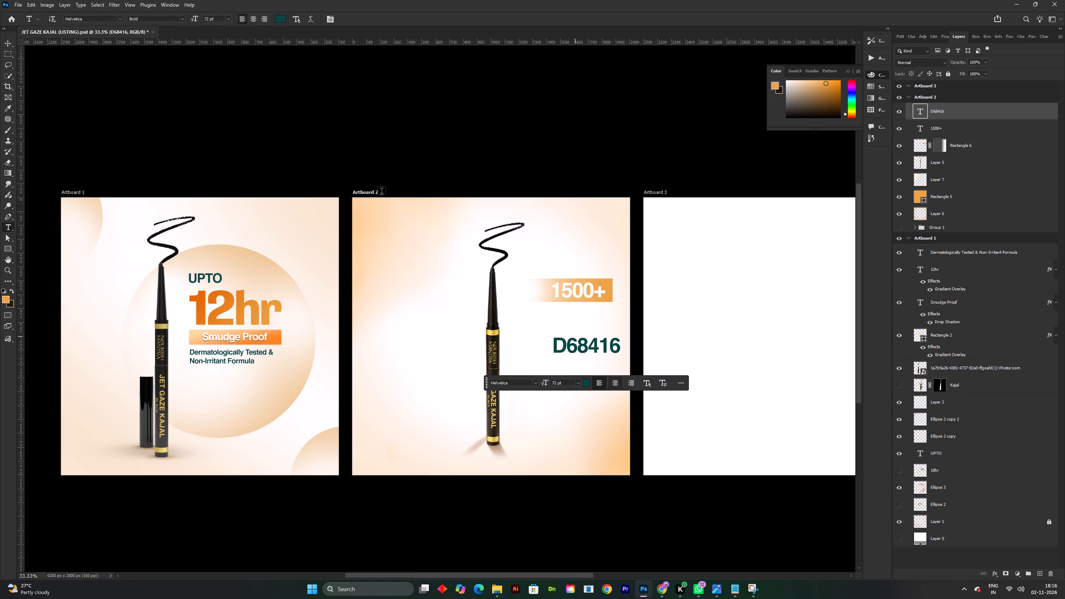
Move the D68416 text on Artboard 2 closer to the pencil, beside its lower barrel and below the 1500+ banner.
click(15, 46)
click(13, 46)
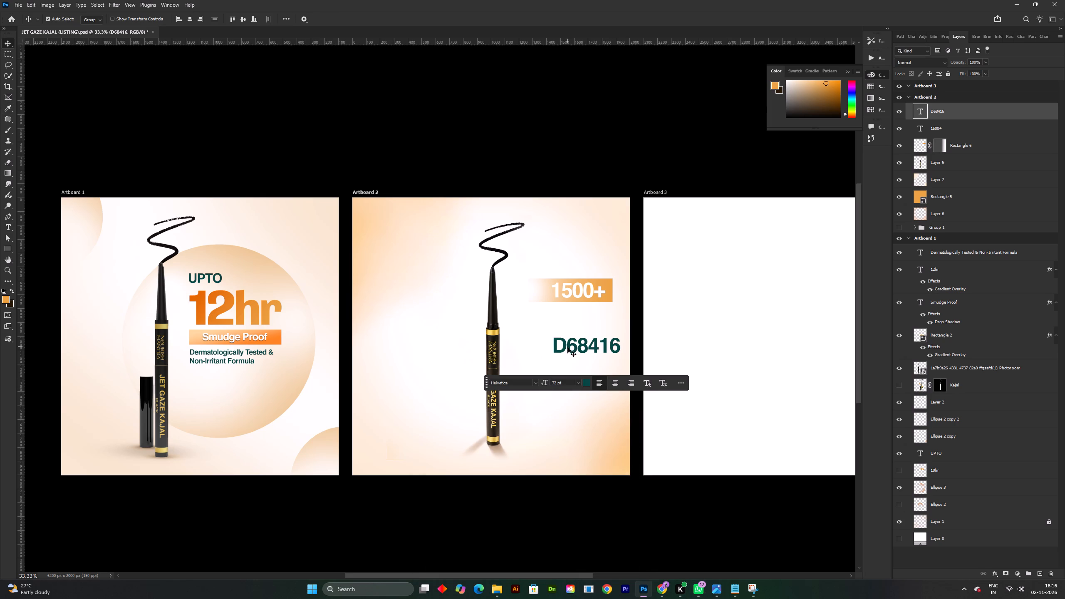
drag(567, 347, 521, 355)
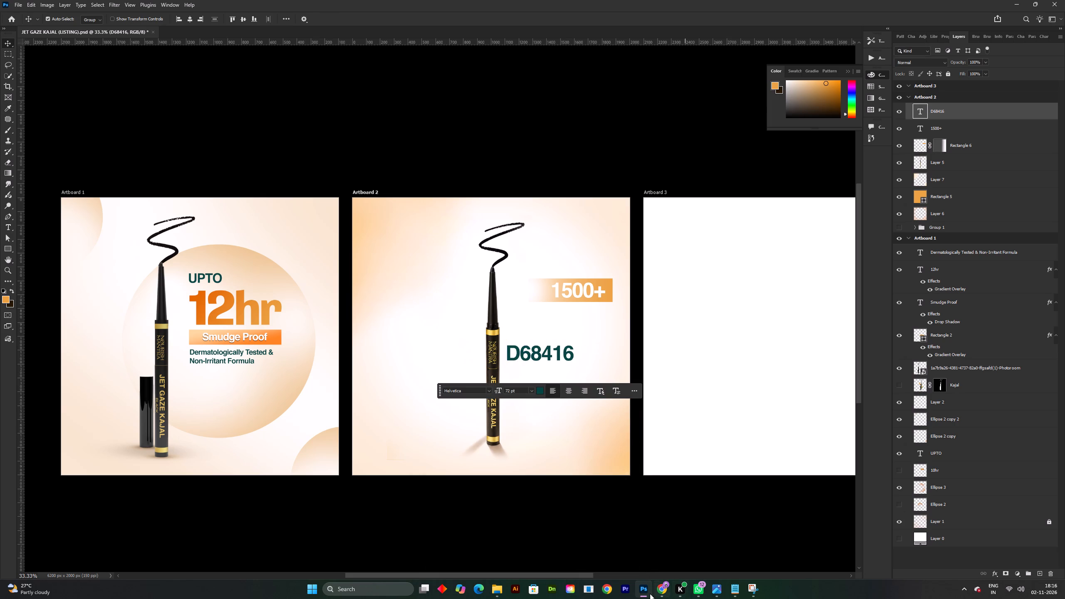
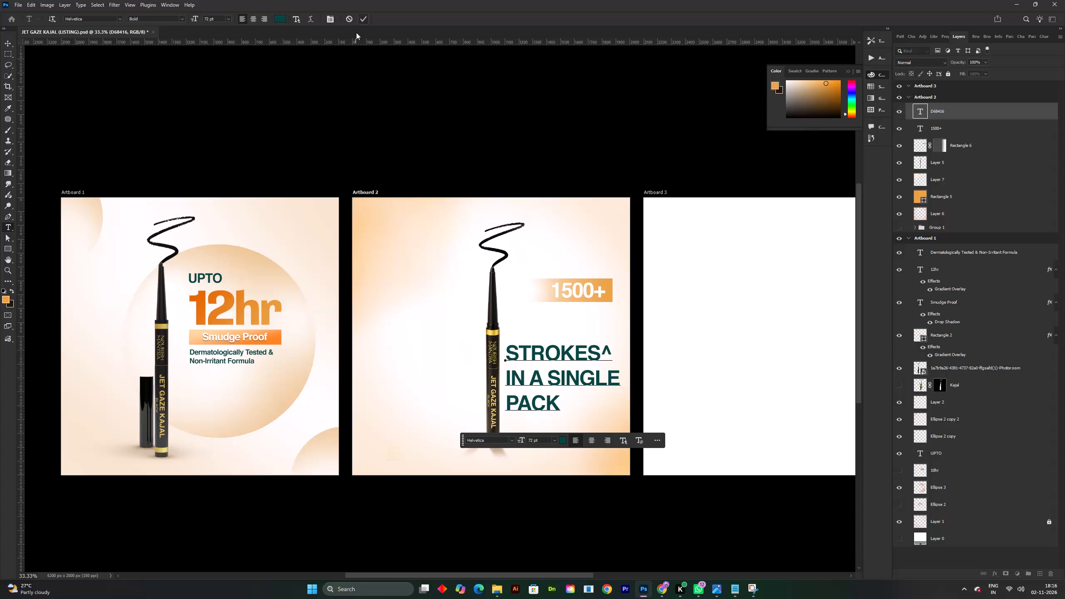
Remove the caret after STROKES in the Artboard 2 text so it reads "STROKES IN A SINGLE PACK".
click(364, 13)
click(604, 358)
key(Right)
key(BackSpace)
click(359, 18)
Scale the "STROKES IN A SINGLE PACK" text down to about 73% and move it just under the 1500+ banner.
key(ctrl+t)
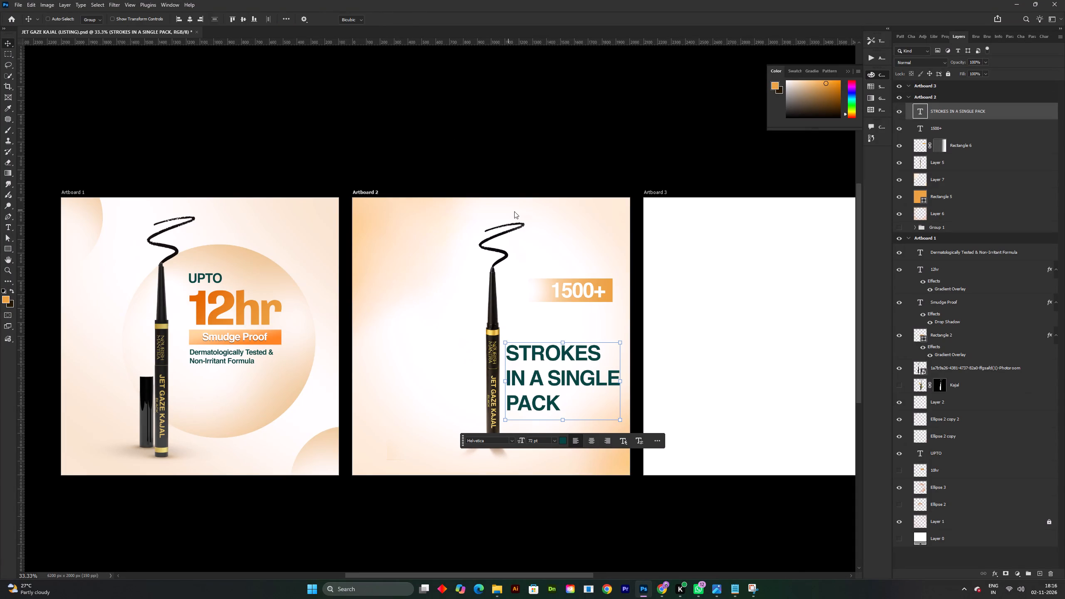
drag(547, 370, 572, 341)
drag(644, 356, 642, 356)
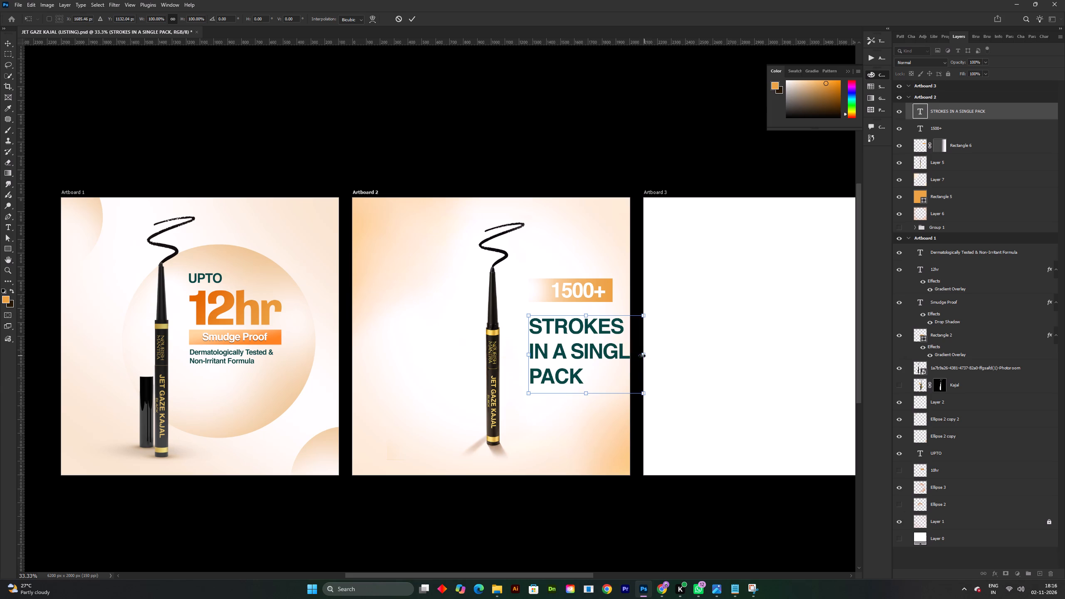
drag(642, 356, 610, 355)
drag(568, 349, 582, 349)
click(585, 344)
drag(585, 341, 585, 341)
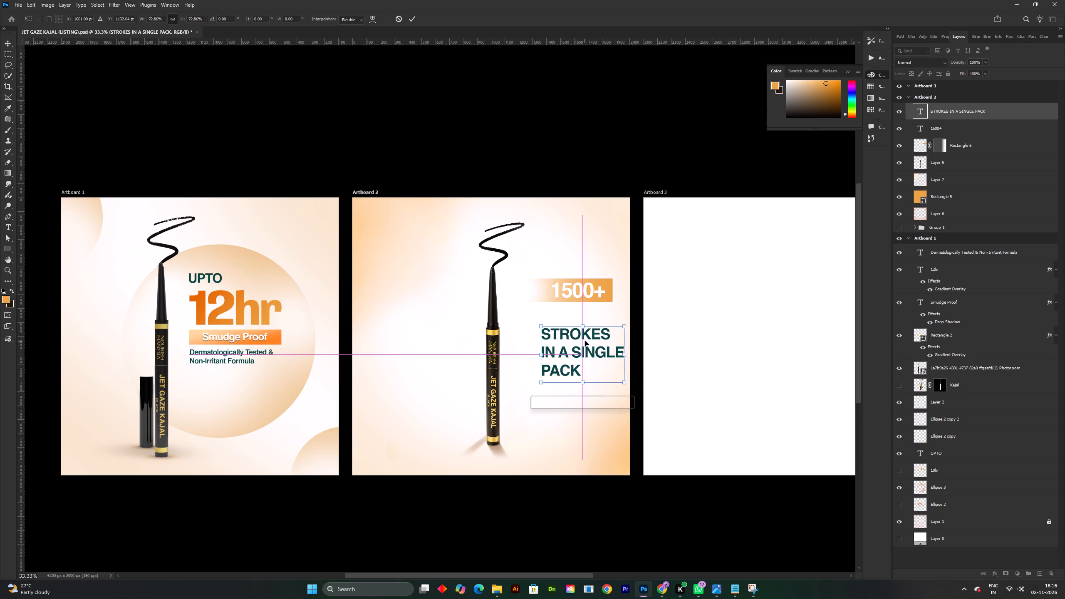
drag(585, 341, 580, 332)
click(577, 330)
click(577, 328)
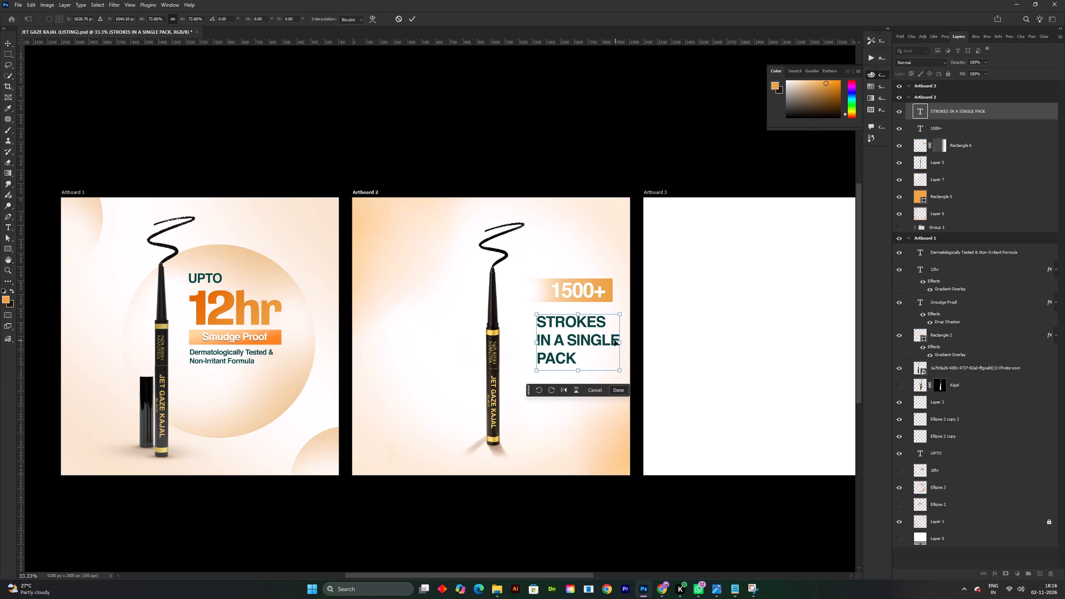
Shrink the STROKES text further to about 63% and line it up with the end of the 1500+ banner, close beneath it.
drag(614, 340, 599, 339)
drag(603, 339, 591, 339)
double_click(591, 339)
click(563, 339)
drag(579, 343, 592, 338)
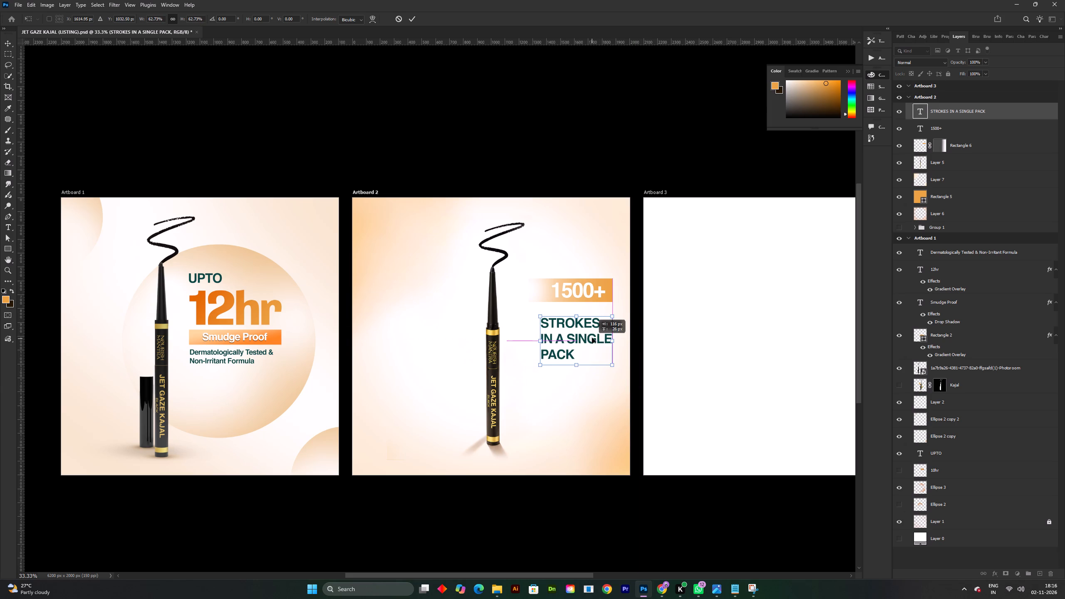
drag(592, 338, 593, 334)
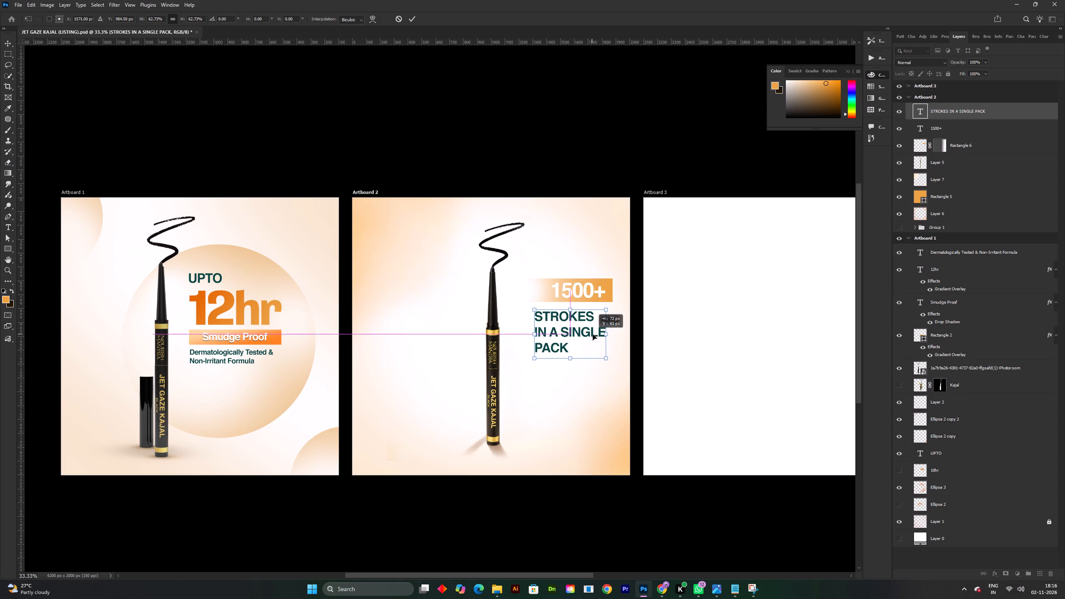
key(Right)
key(Right)
key(Right)
key(Right)
key(Right)
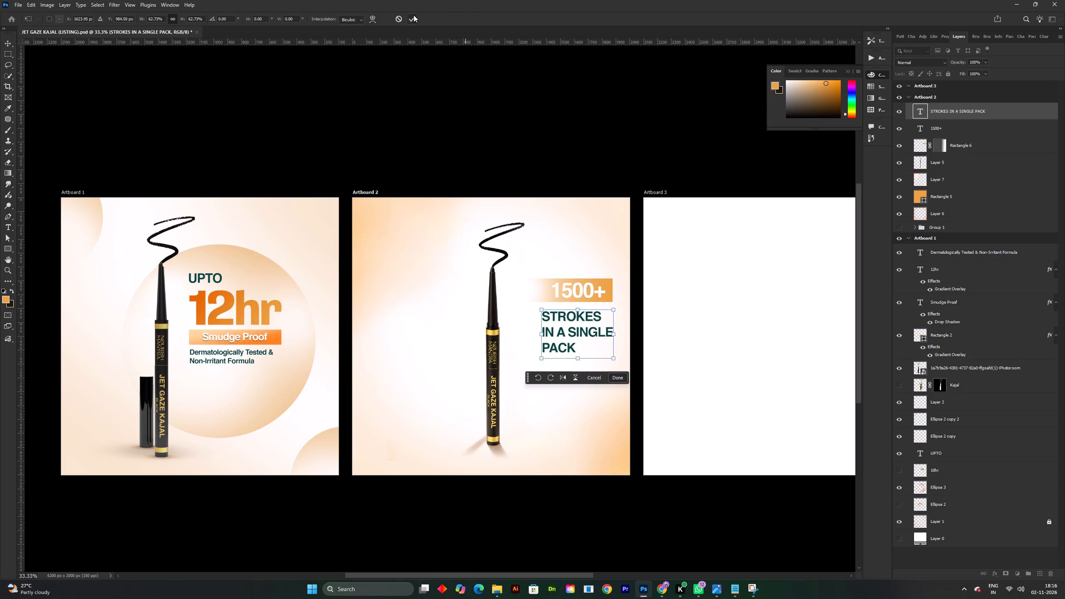
click(412, 15)
Check the Artboard 2 text block up close and save the JET GAZE KAJAL (LISTING) document.
click(576, 131)
key(space)
drag(613, 329, 626, 301)
shift+scroll(617, 304, up, 1)
key(space)
click(614, 321)
click(623, 340)
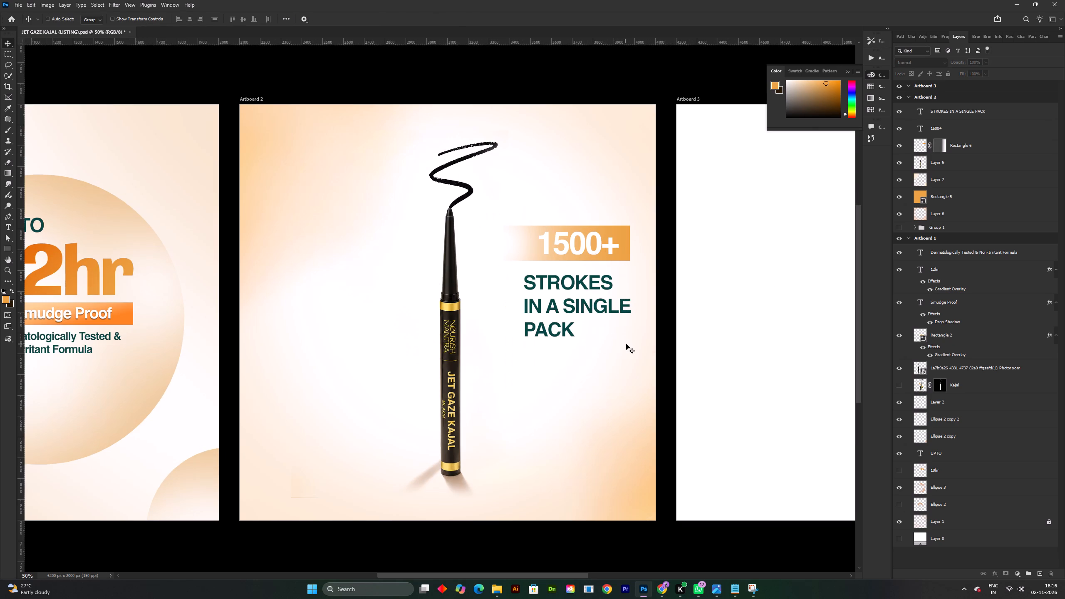
key(ctrl+s)
Change the font style of the "STROKES IN A SINGLE PACK" text on Artboard 2 to Helvetica Bold Oblique.
shift+scroll(622, 333, down, 1)
key(space)
drag(610, 333, 602, 352)
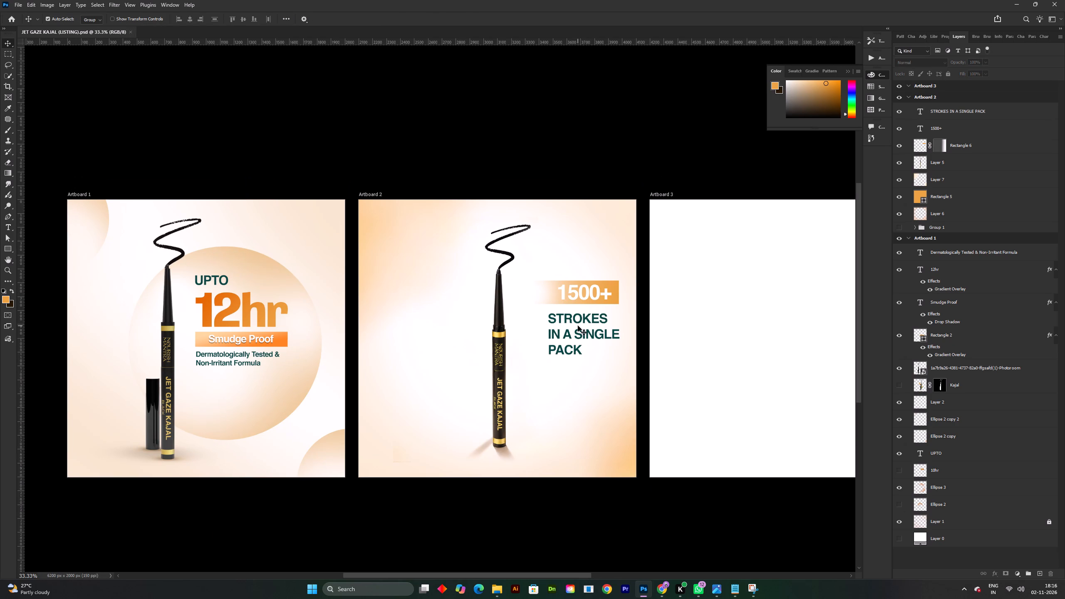
click(578, 326)
click(944, 38)
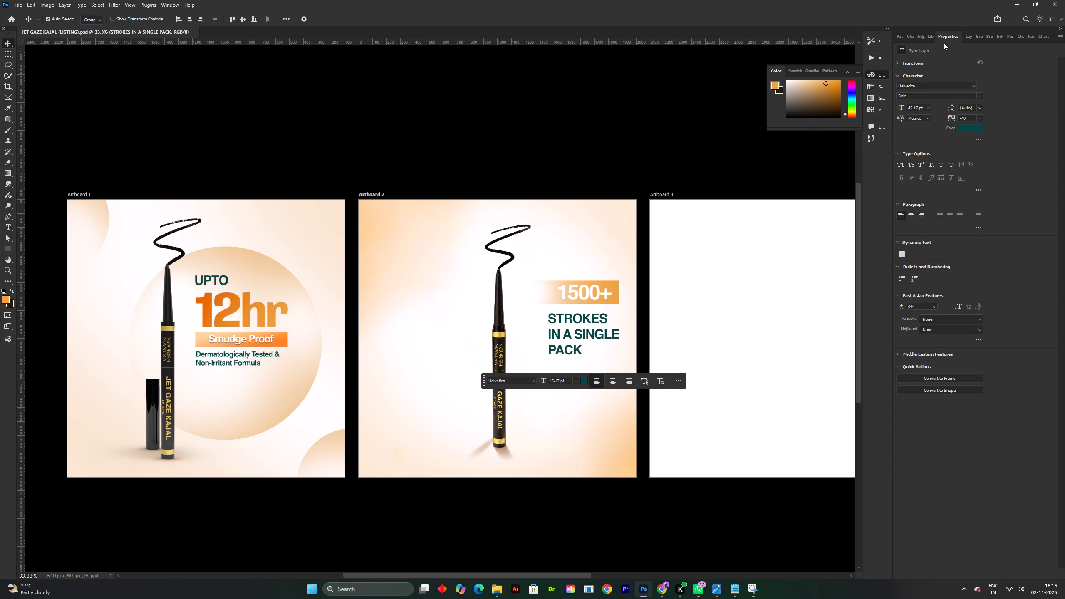
click(979, 99)
click(967, 131)
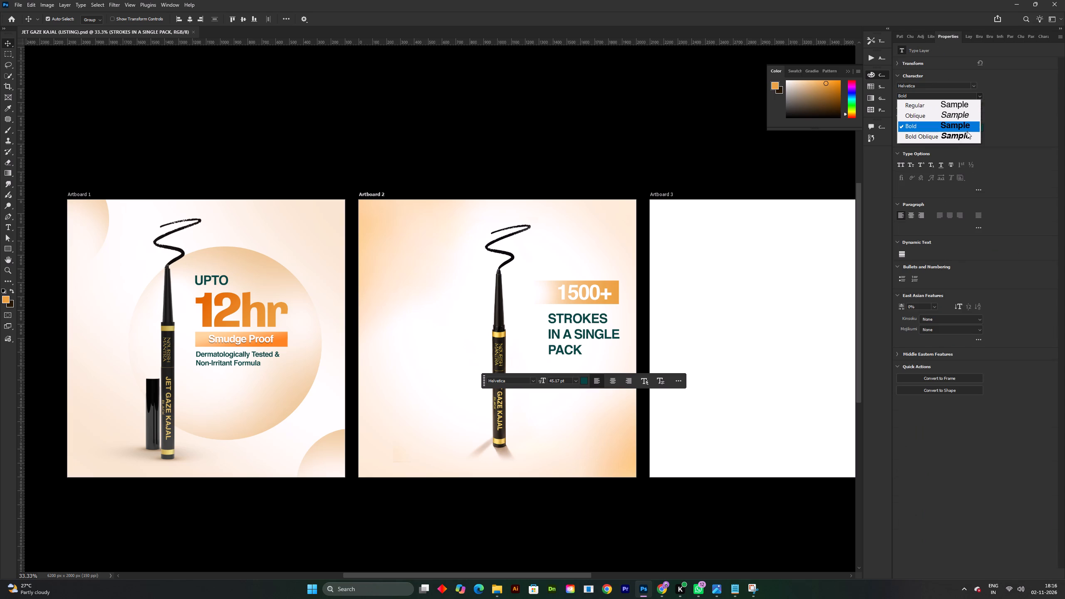
click(977, 96)
click(957, 139)
Scale the slanted STROKES text down slightly to about 41.5 pt, keeping it beneath the 1500+ banner.
ctrl+scroll(597, 256, up, 1)
key(ctrl+t)
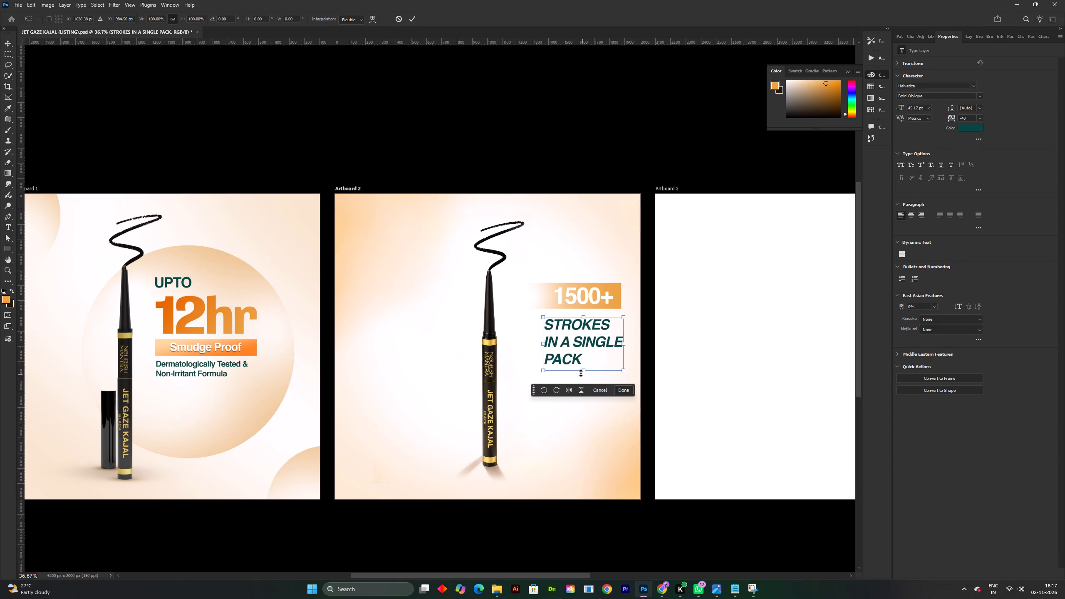
drag(581, 372, 581, 362)
drag(581, 362, 581, 367)
click(416, 20)
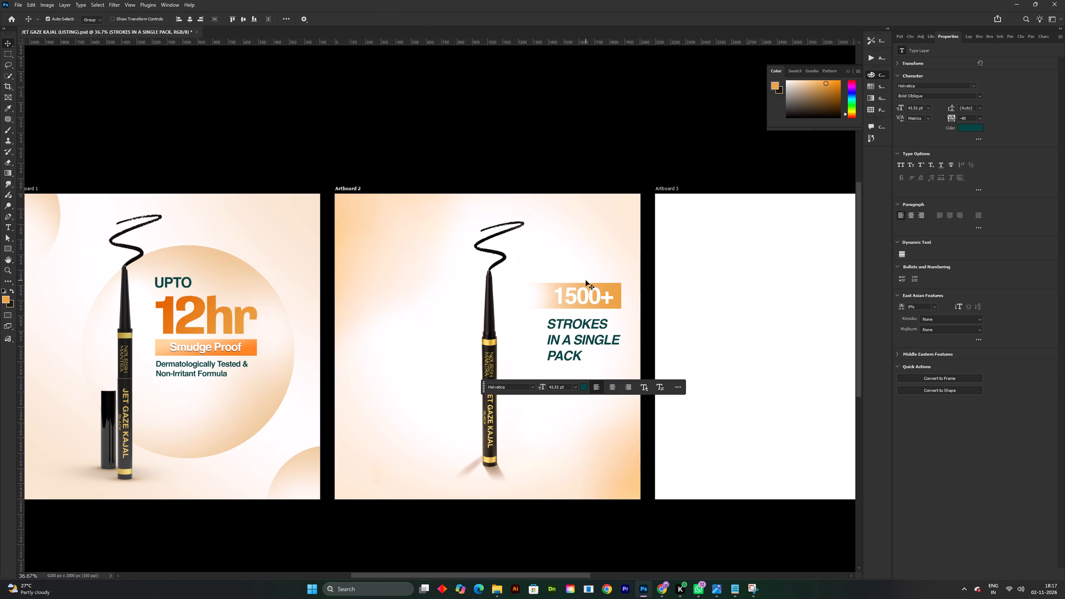
Save the JET GAZE KAJAL (LISTING) document with the restyled text.
key(ctrl+s)
Switch from Photoshop to another open application.
click(712, 584)
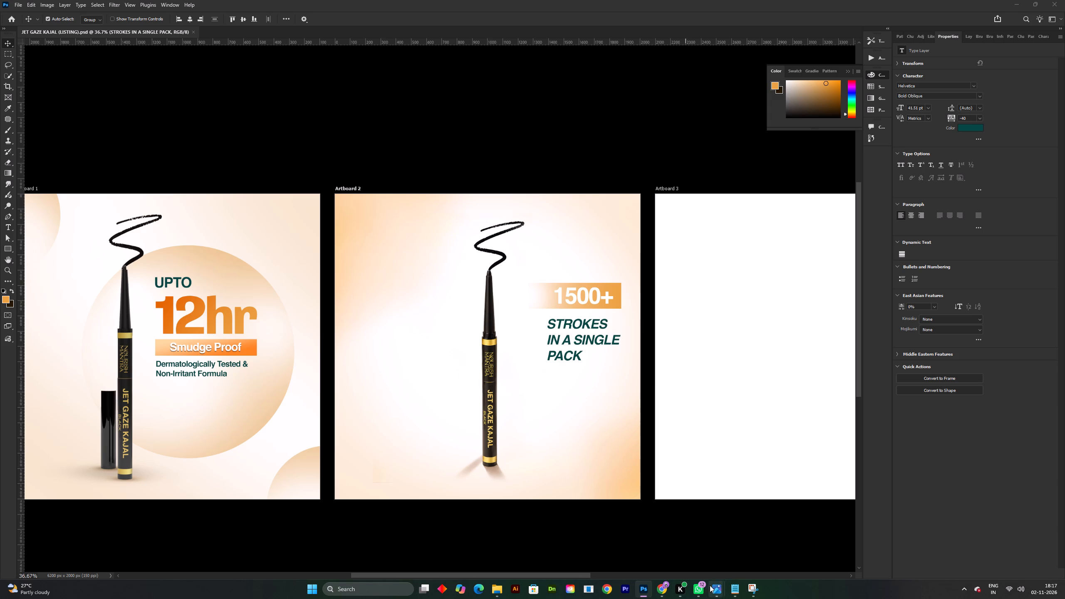
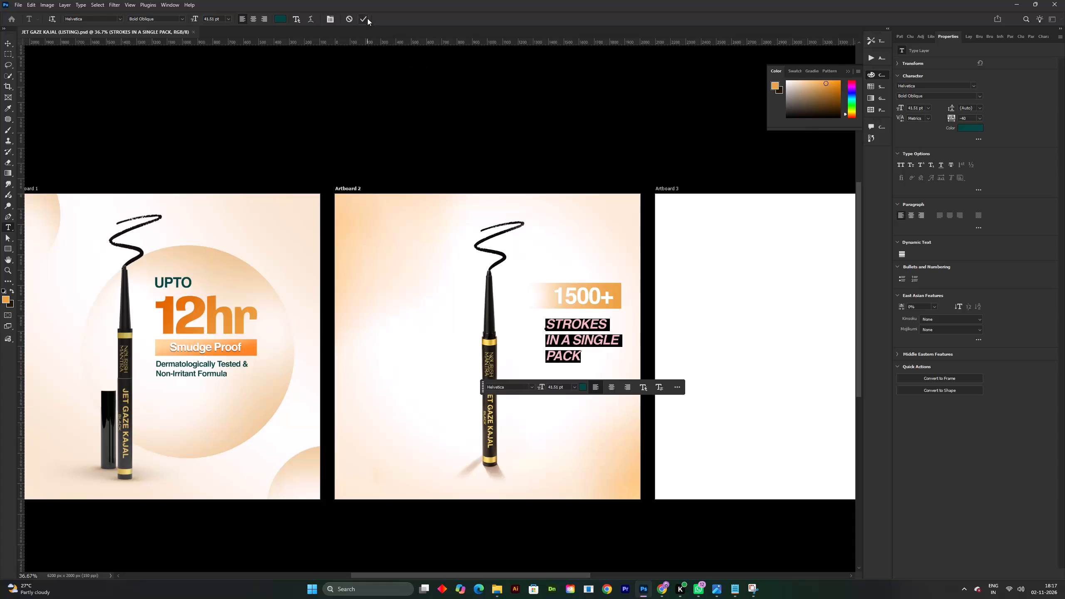
Duplicate the STROKES text to the lower left of Artboard 2's pencil and replace its wording with "IT DOESN'T GET BOLDER THAN THIS!".
alt+drag(570, 358, 544, 378)
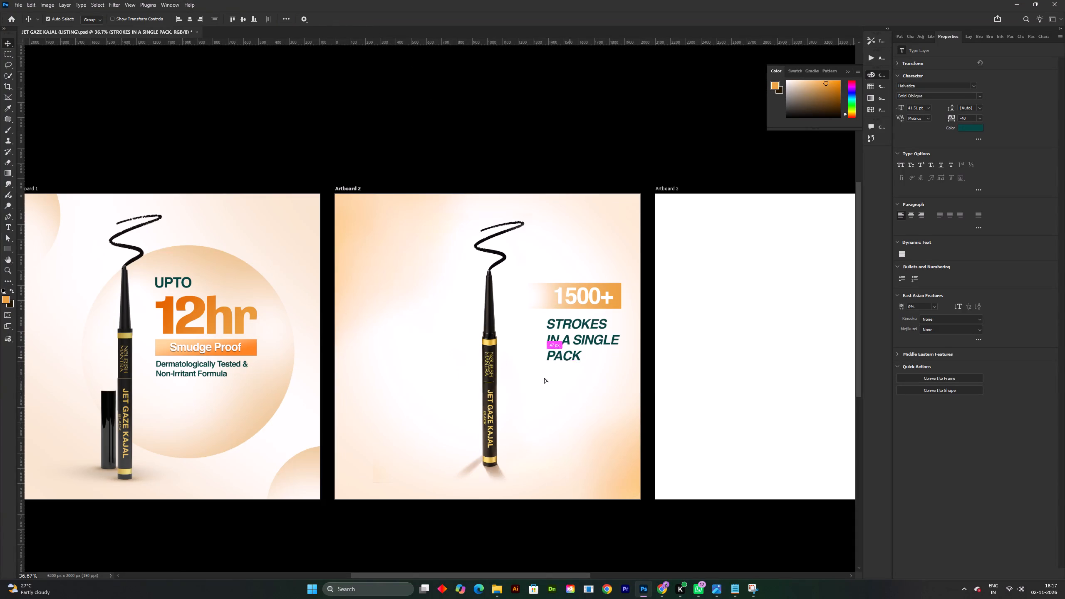
alt+drag(544, 378, 403, 418)
key(ctrl+v)
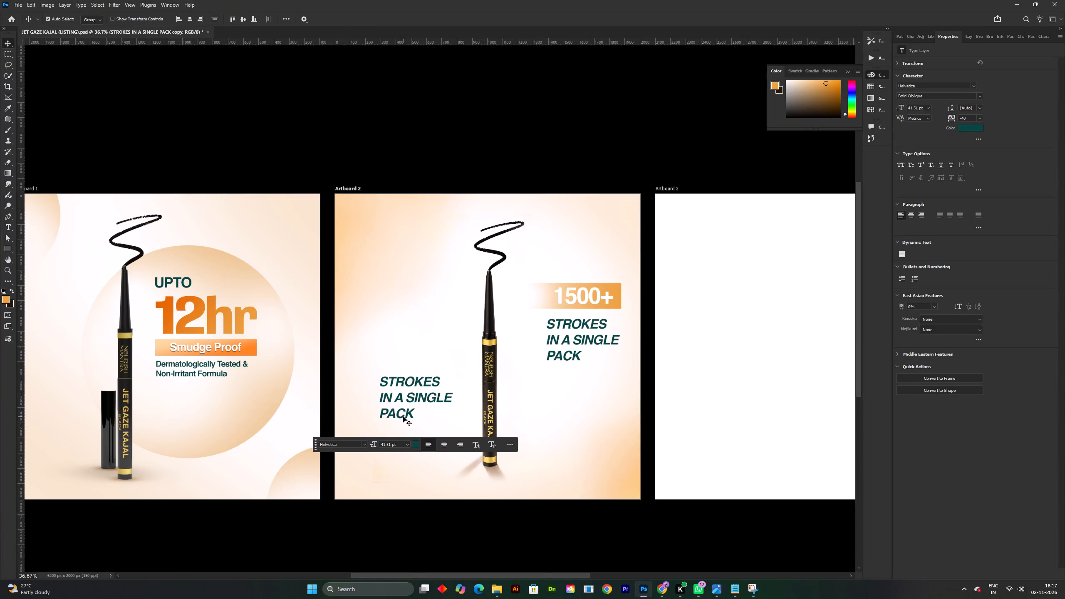
double_click(403, 416)
key(ctrl+v)
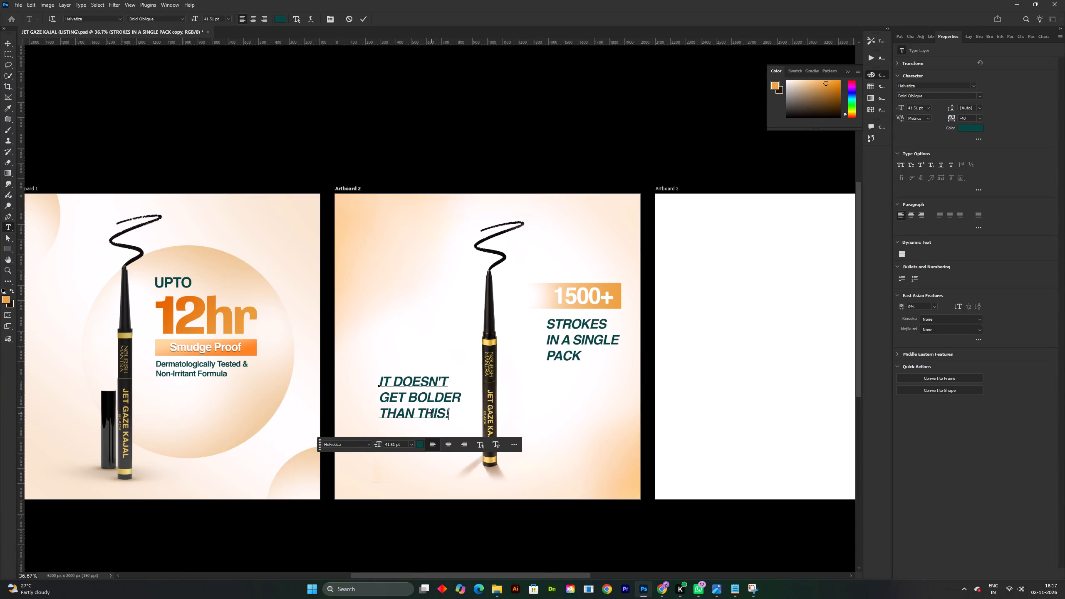
click(361, 22)
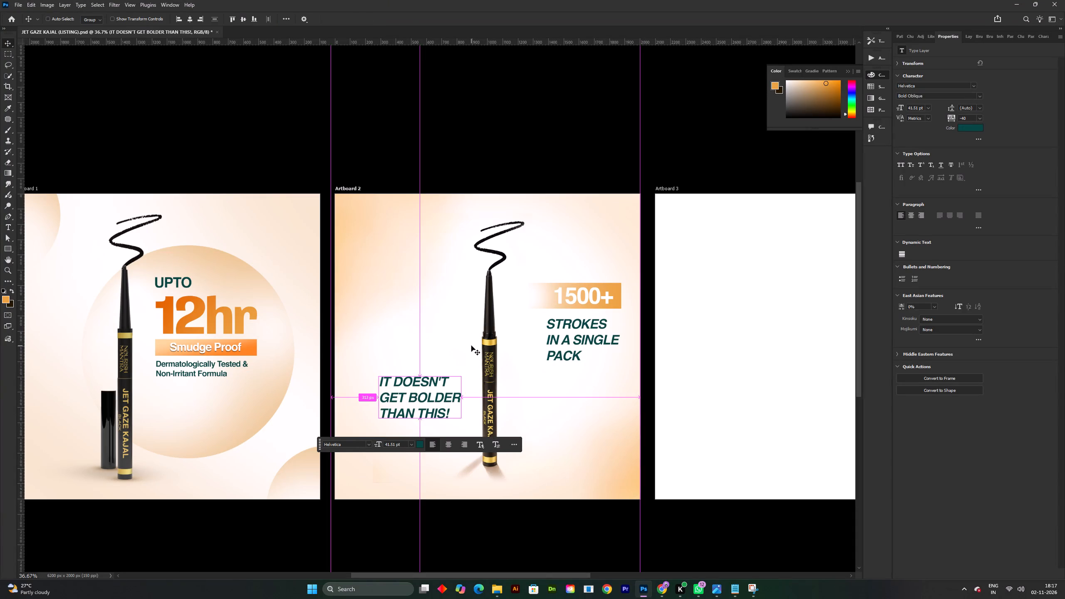
Scale the "IT DOESN'T GET BOLDER THAN THIS!" text down slightly to about 39.4 pt.
key(ctrl+t)
drag(463, 397, 458, 397)
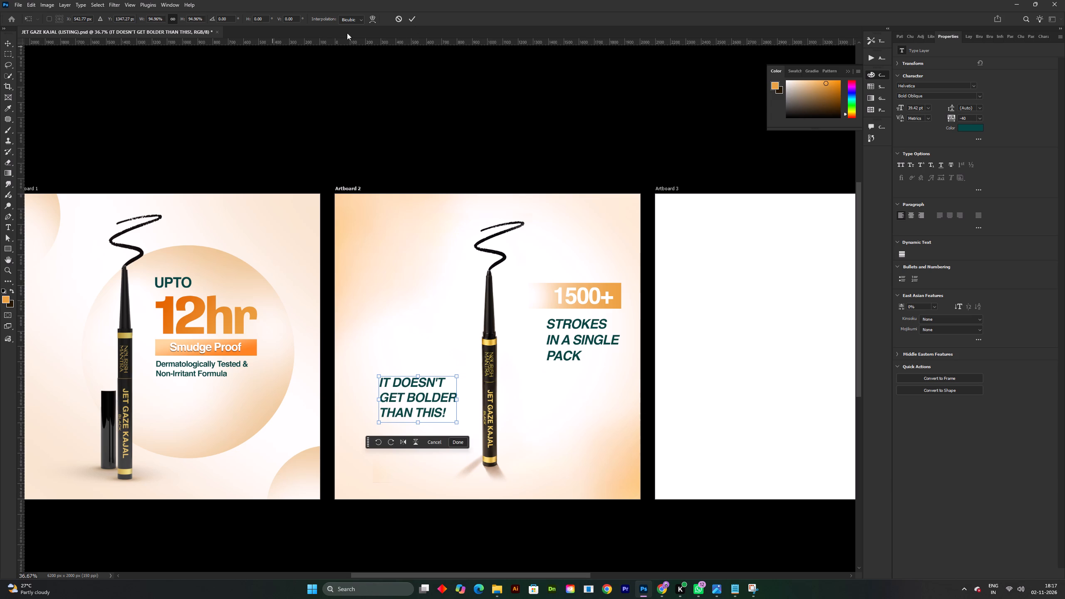
click(411, 17)
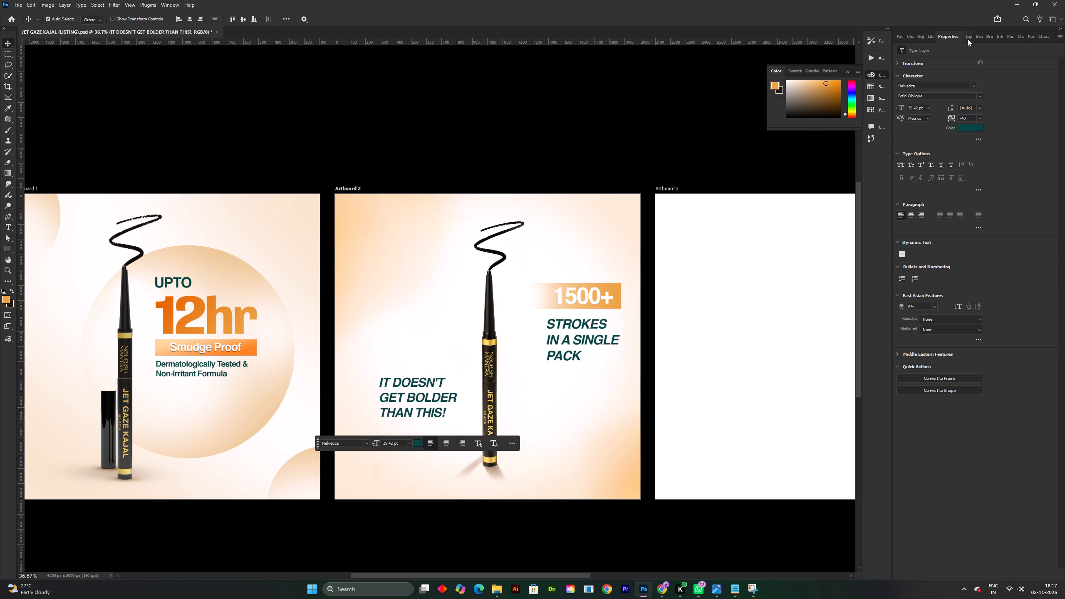
Right-align the "IT DOESN'T GET BOLDER THAN THIS!" text, place it just left of the pencil's lower body, and save.
click(920, 218)
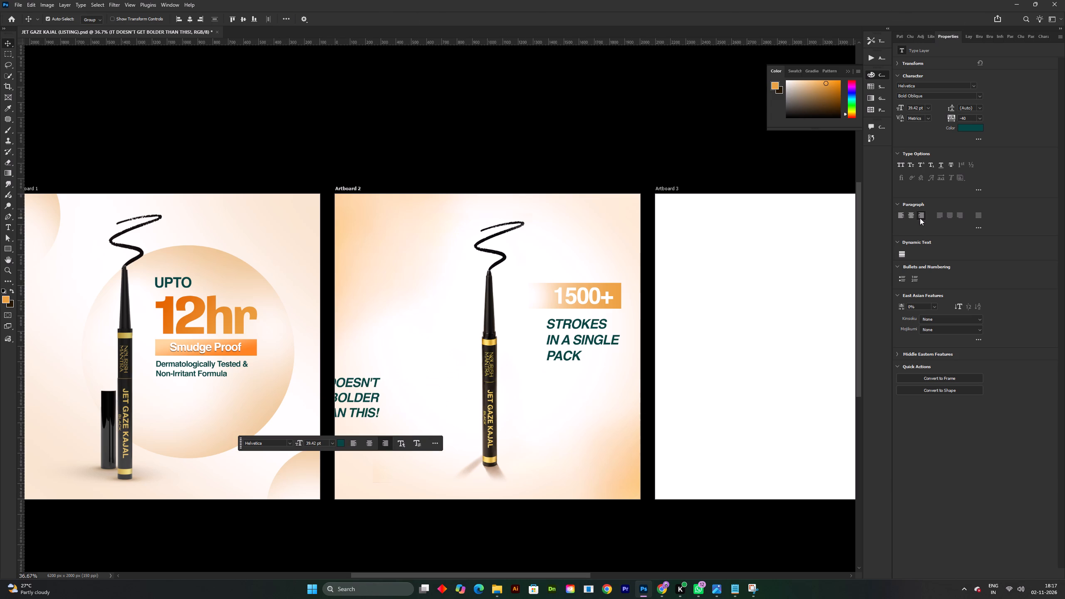
drag(360, 397, 451, 400)
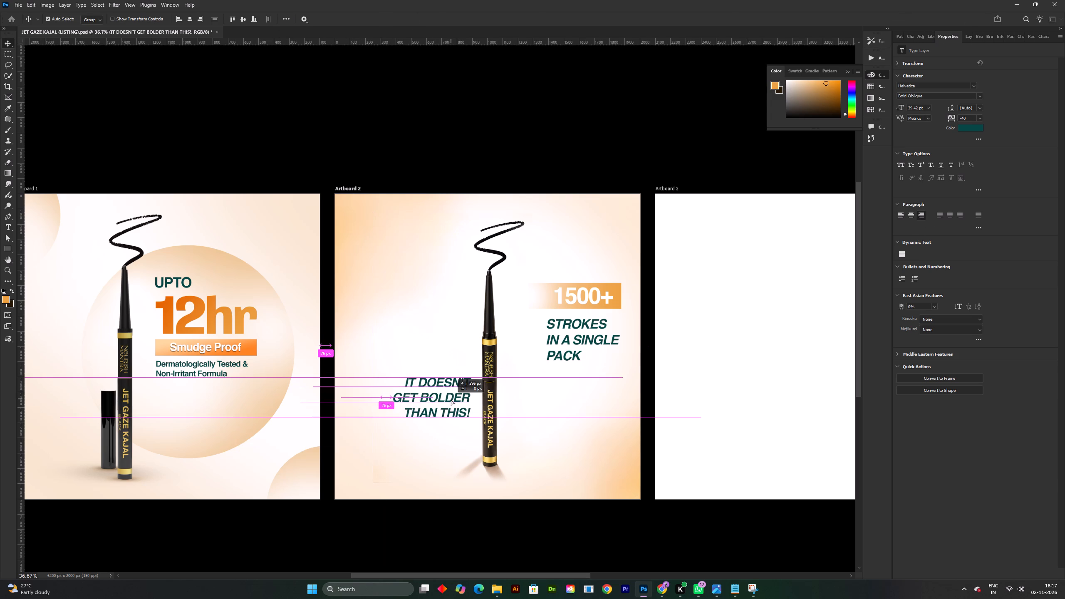
drag(451, 400, 439, 400)
key(ctrl+s)
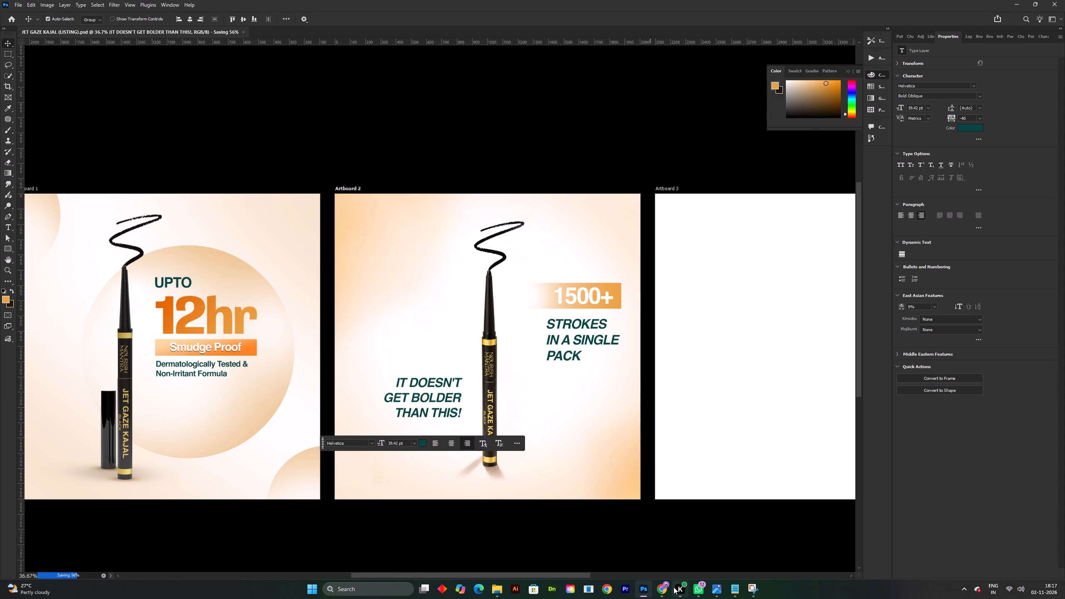
Check the reference kajal layout in Chrome and return to Photoshop.
click(667, 590)
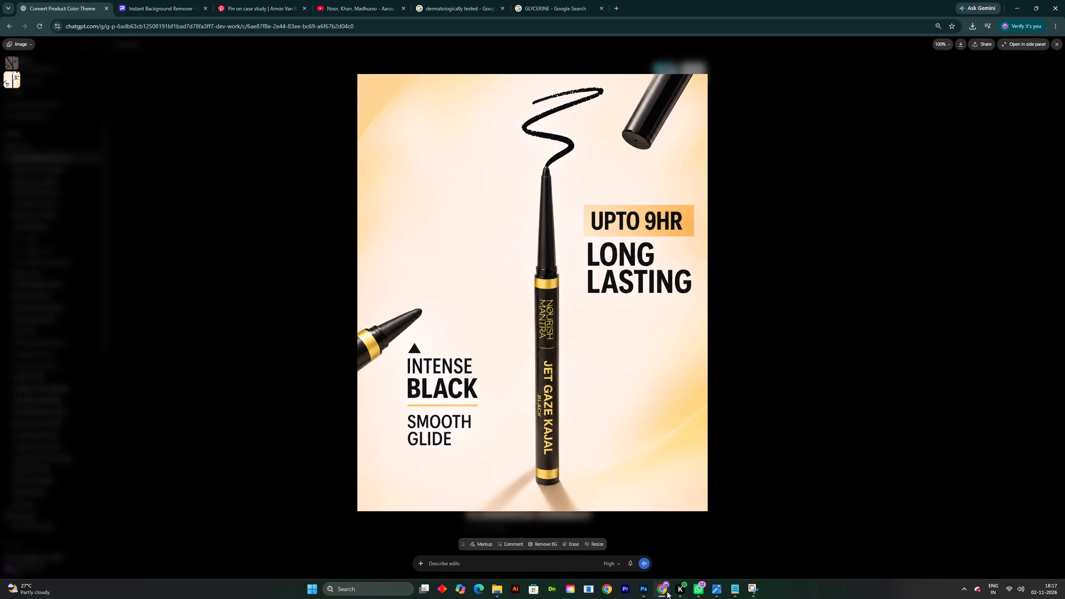
click(667, 594)
Change only the "GET BOLDER" line of the tagline to the upright Grange Bold font.
double_click(441, 397)
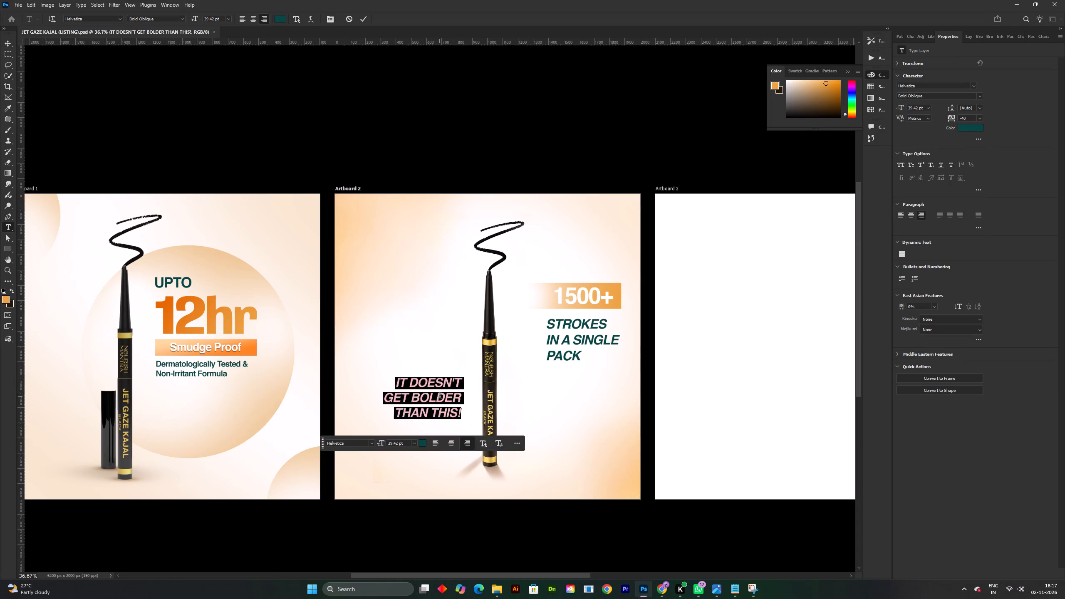
triple_click(421, 401)
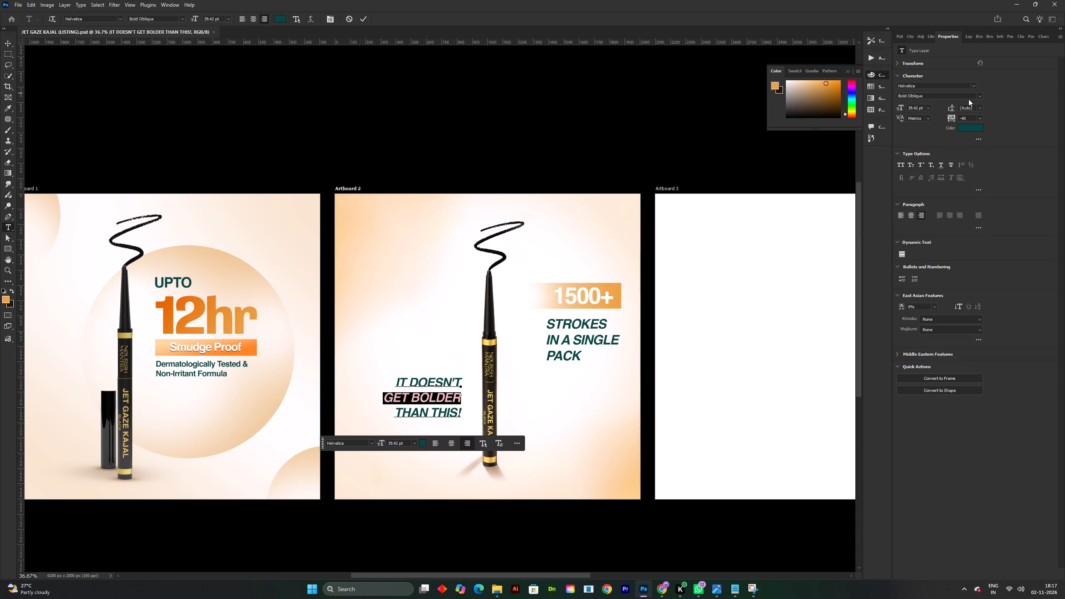
click(981, 92)
click(923, 125)
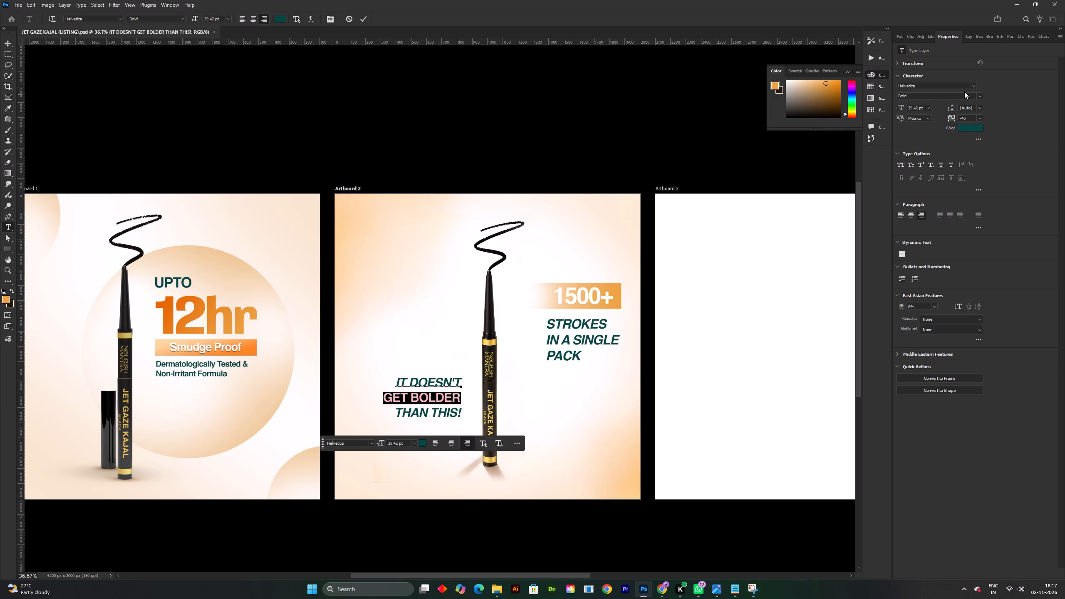
click(973, 85)
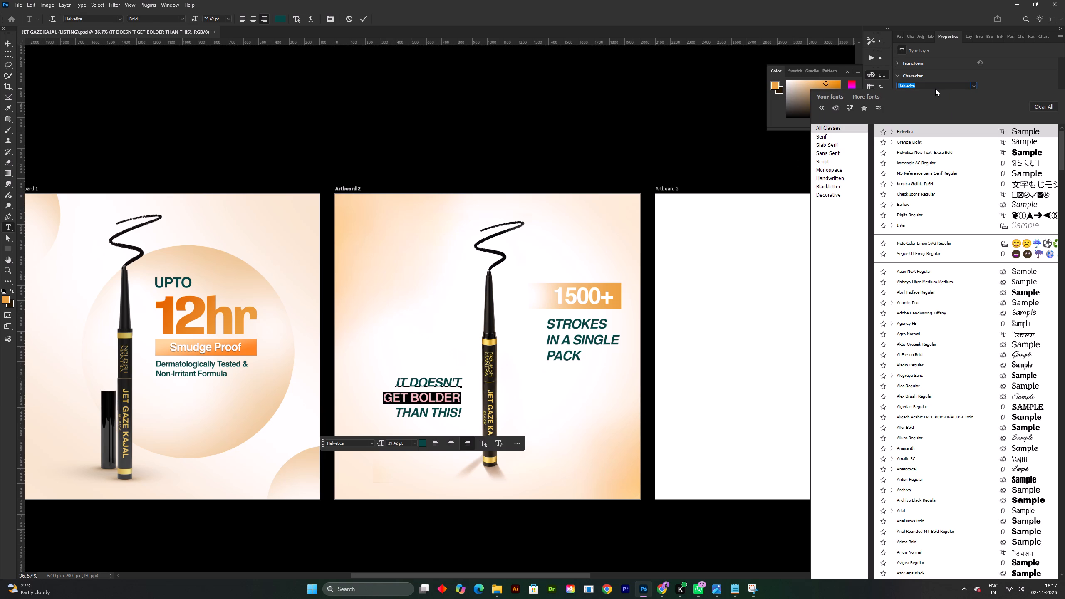
key(BackSpace)
text(grange)
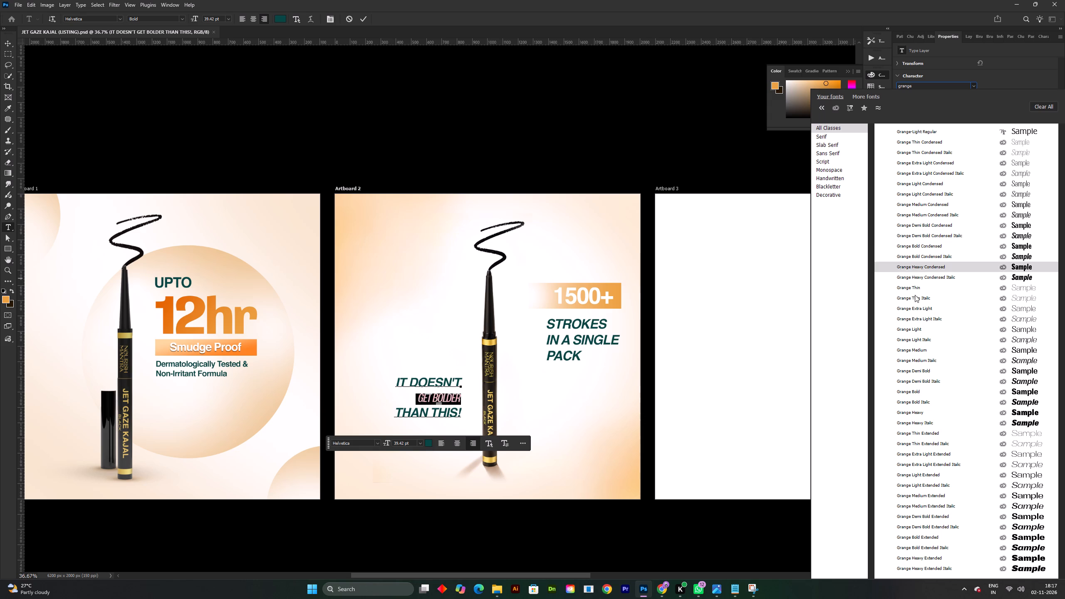
click(914, 396)
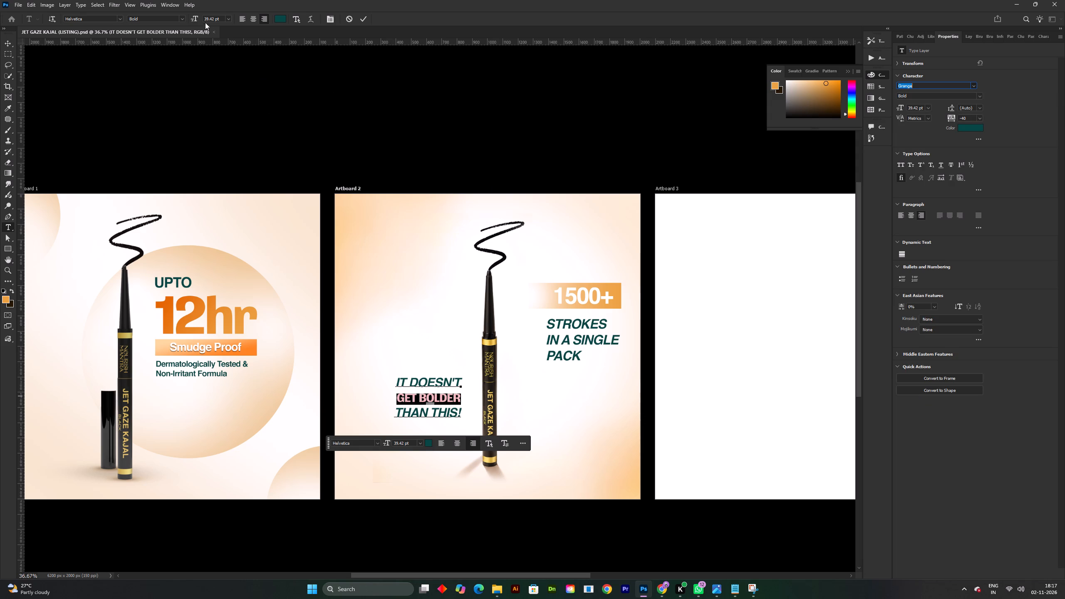
Set the "GET BOLDER" line to 58 pt with 50 pt leading.
ctrl+drag(198, 17, 203, 19)
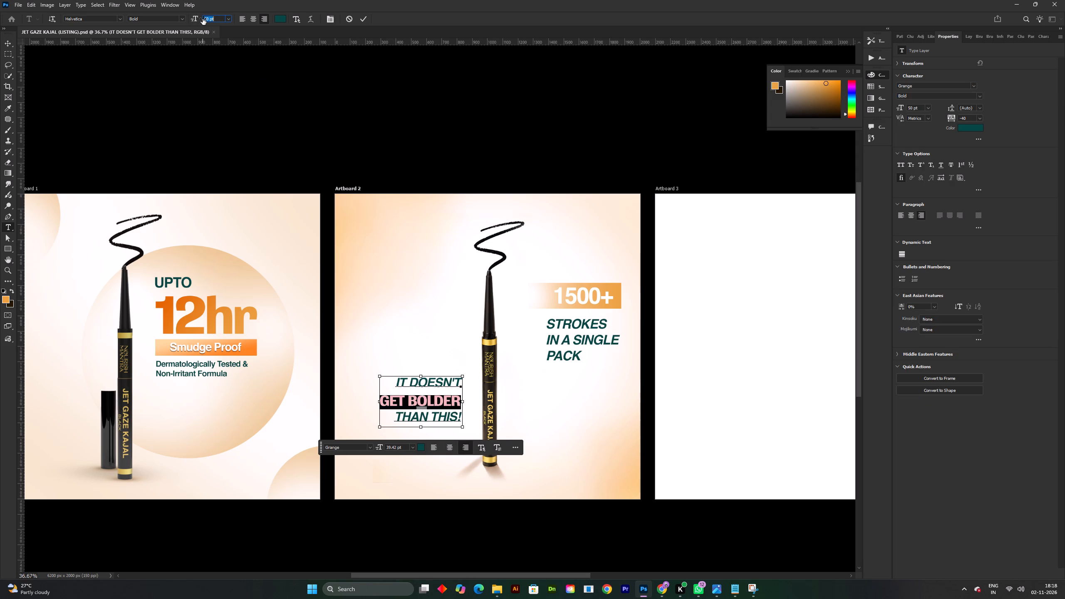
ctrl+drag(203, 19, 206, 20)
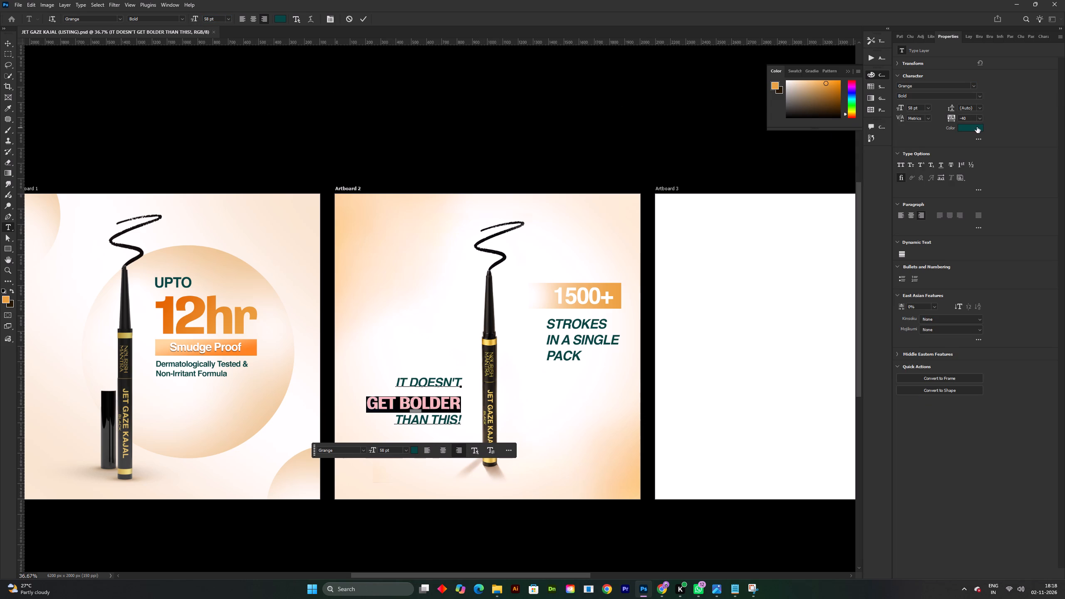
ctrl+click(953, 110)
ctrl+drag(951, 110, 948, 110)
ctrl+click(948, 110)
ctrl+drag(947, 110, 940, 110)
ctrl+click(939, 110)
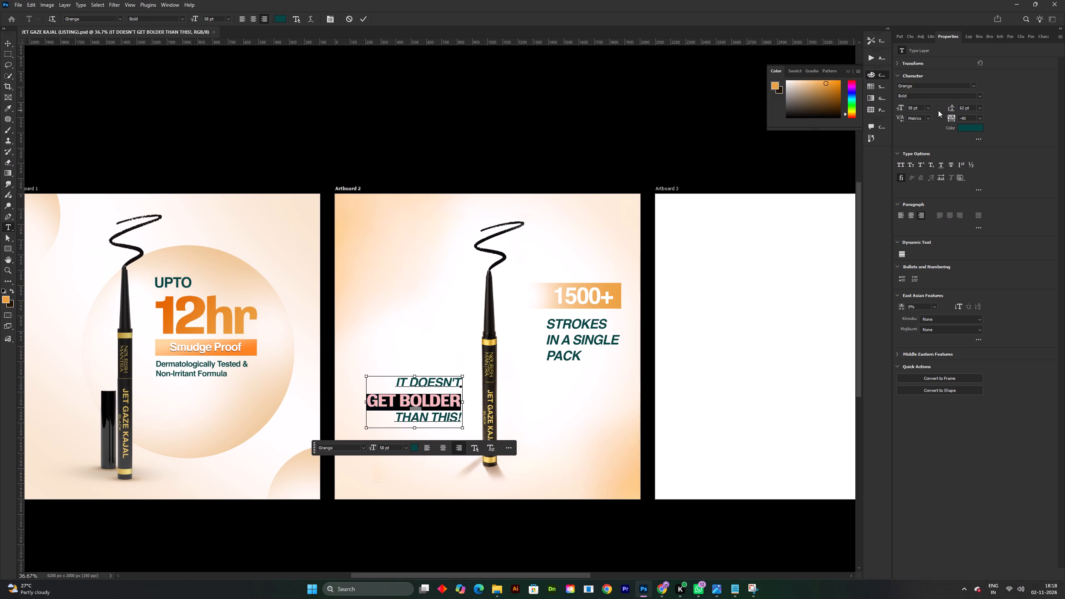
ctrl+drag(938, 110, 933, 110)
ctrl+click(931, 110)
ctrl+click(927, 107)
ctrl+drag(953, 107, 948, 107)
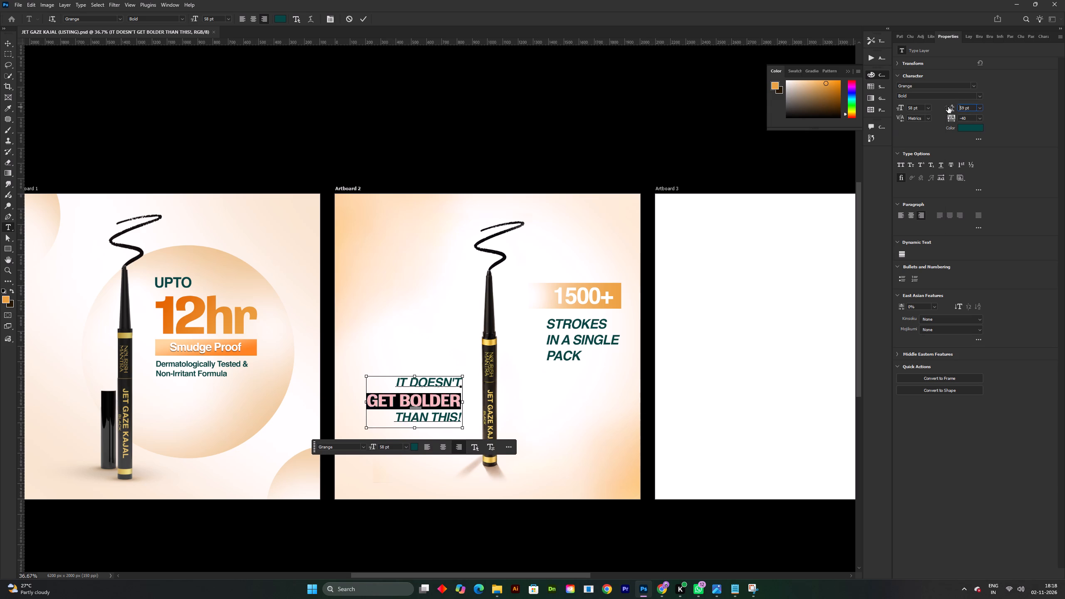
ctrl+drag(948, 107, 948, 107)
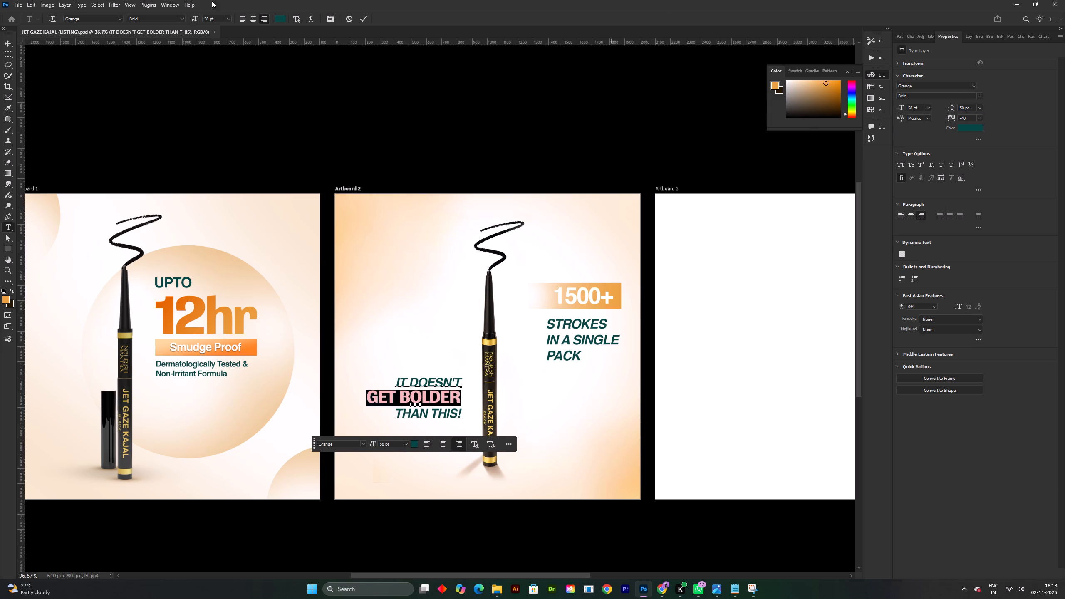
click(367, 15)
Save the JET GAZE KAJAL (LISTING) document with the new tagline and review Artboard 2's layout.
key(ctrl+s)
key(space)
drag(487, 336, 458, 331)
click(472, 114)
key(space)
drag(486, 320, 470, 293)
shift+scroll(478, 296, up, 1)
key(space)
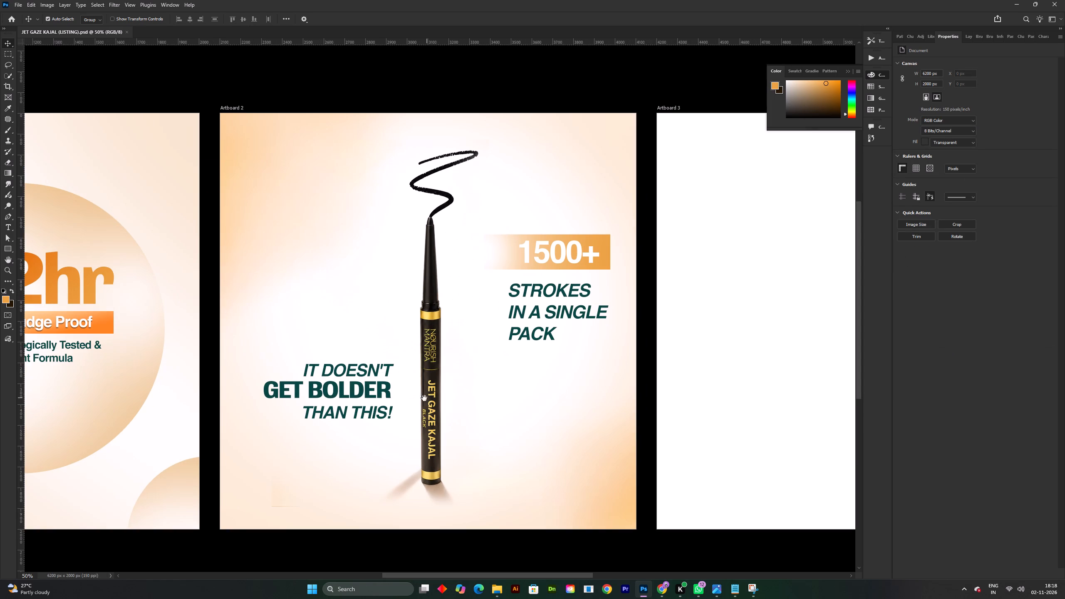
drag(421, 396, 408, 367)
key(space)
key(space)
drag(439, 379, 429, 398)
key(ctrl+s)
key(space)
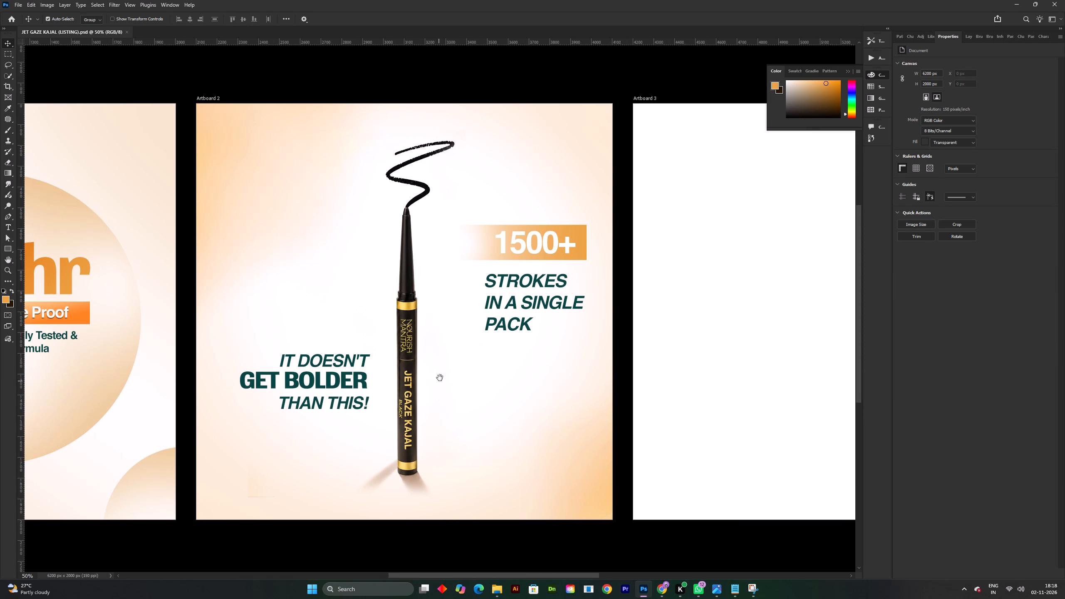
drag(441, 380, 441, 392)
drag(442, 399, 442, 406)
key(ctrl+s)
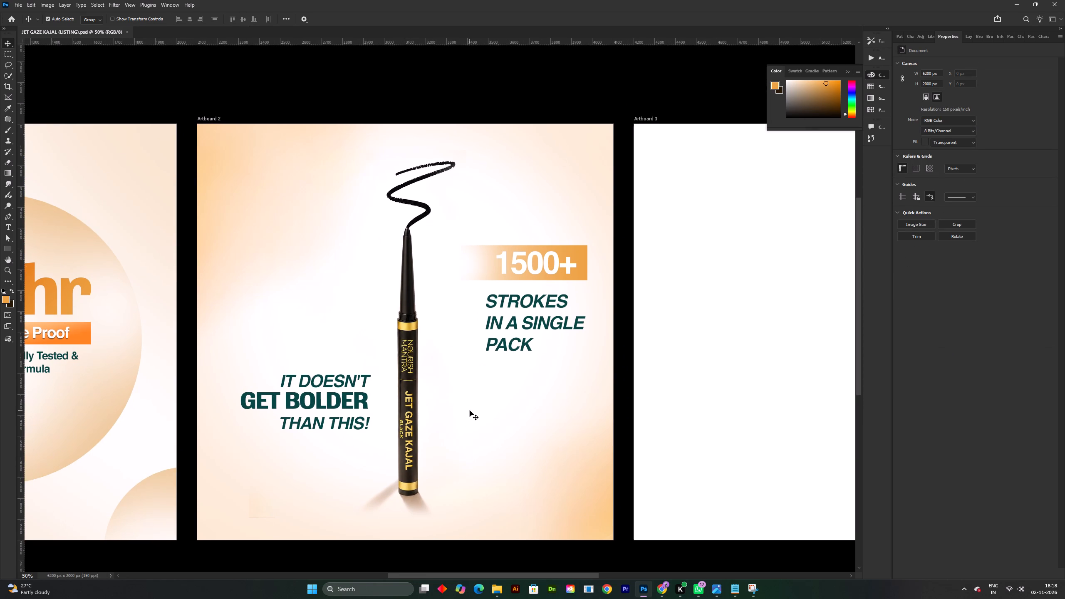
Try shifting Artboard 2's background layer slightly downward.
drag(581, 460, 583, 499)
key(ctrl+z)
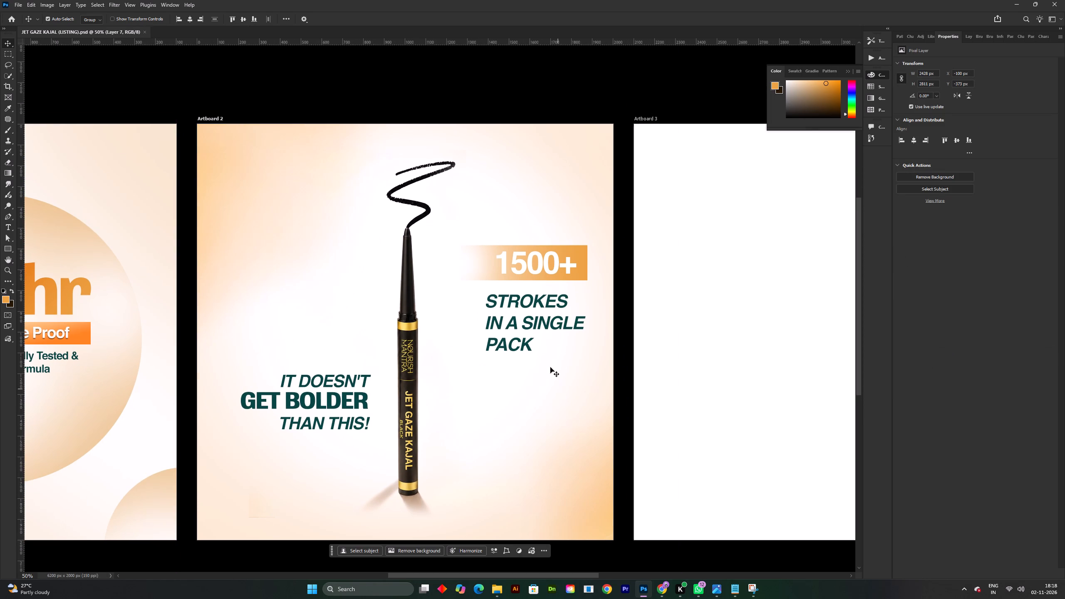
Recolour the "1500+" banner text on Artboard 2 to dark orange #b95200.
click(505, 267)
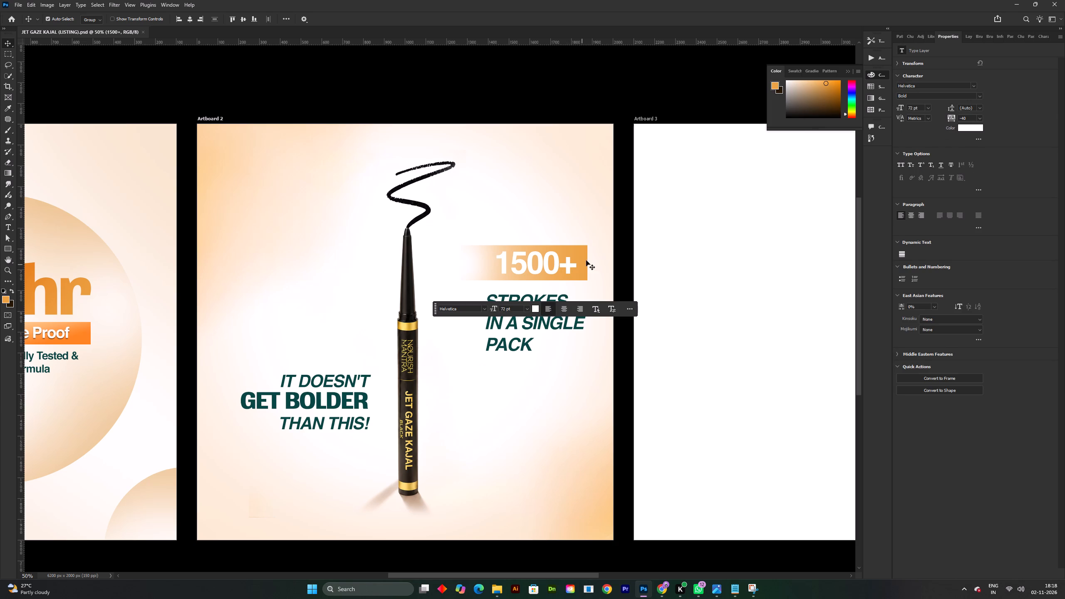
click(976, 126)
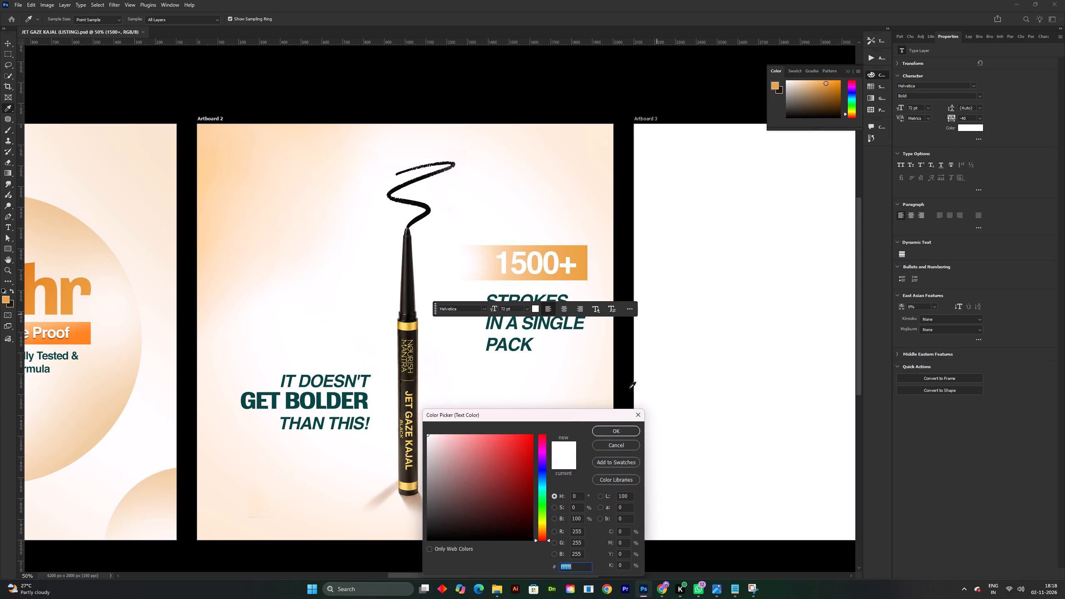
click(82, 338)
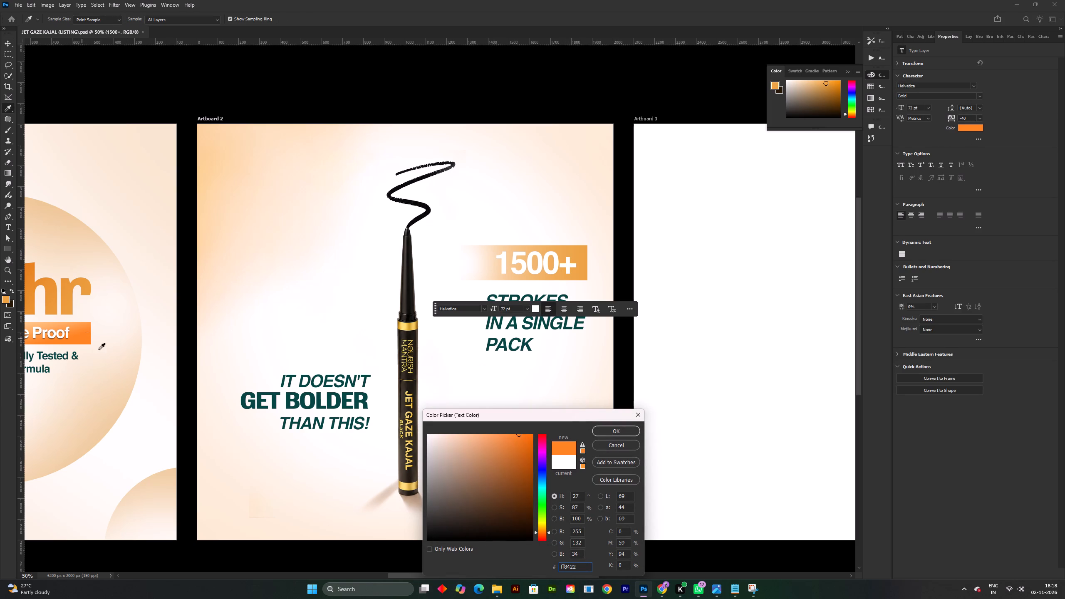
drag(517, 463, 547, 463)
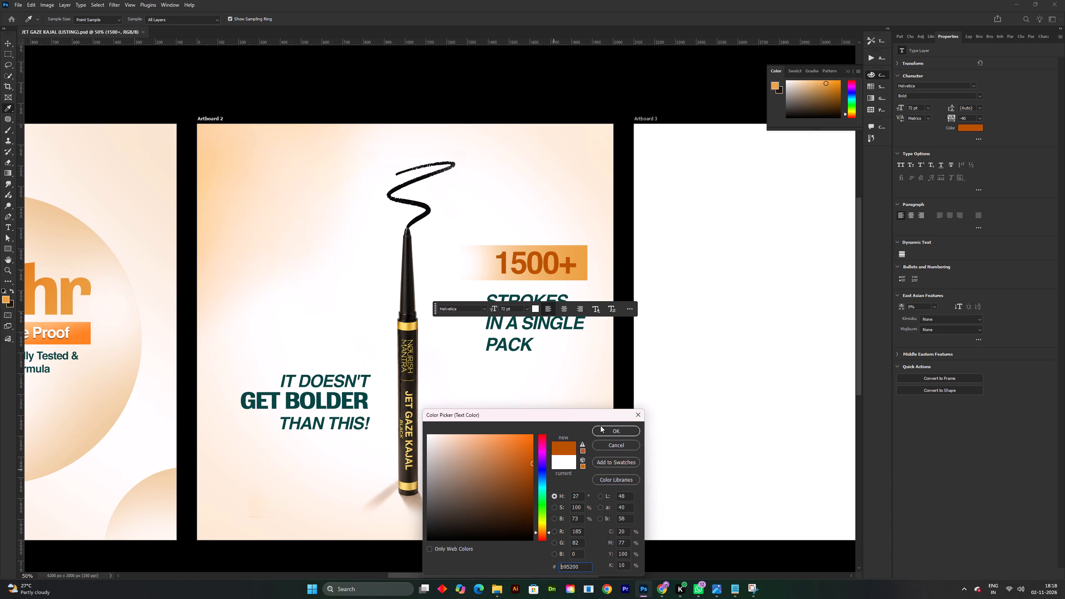
click(620, 433)
shift+scroll(517, 338, down, 1)
click(570, 133)
Compare the "1500+" text before and after recolouring by undoing and redoing the colour change.
key(space)
key(space)
key(space)
key(space)
key(space)
key(space)
key(space)
key(space)
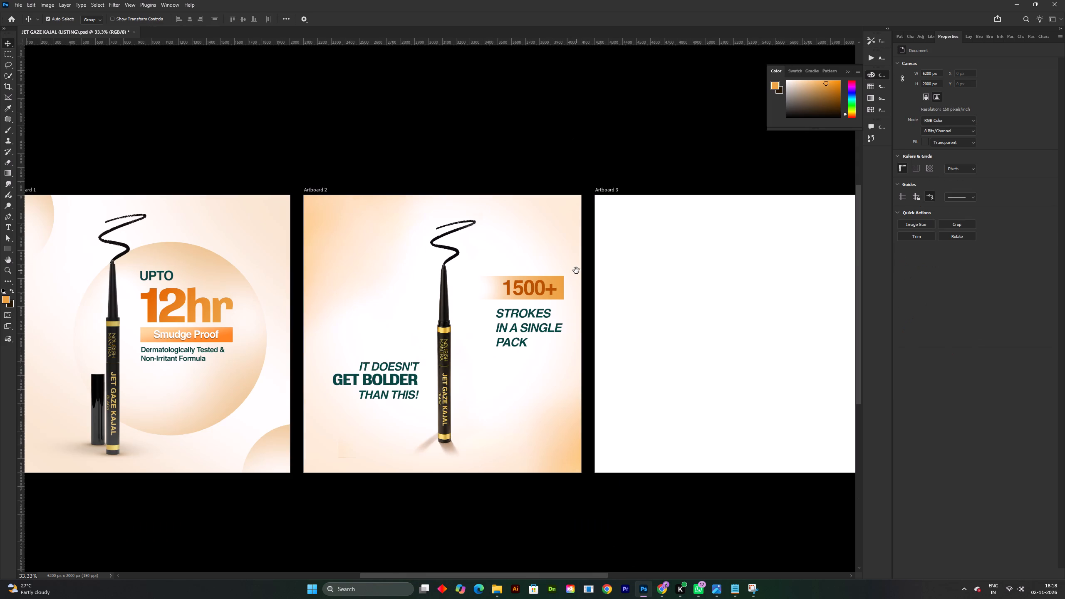
drag(575, 270, 552, 271)
shift+scroll(552, 271, up, 1)
key(space)
drag(503, 321, 461, 310)
key(ctrl+z)
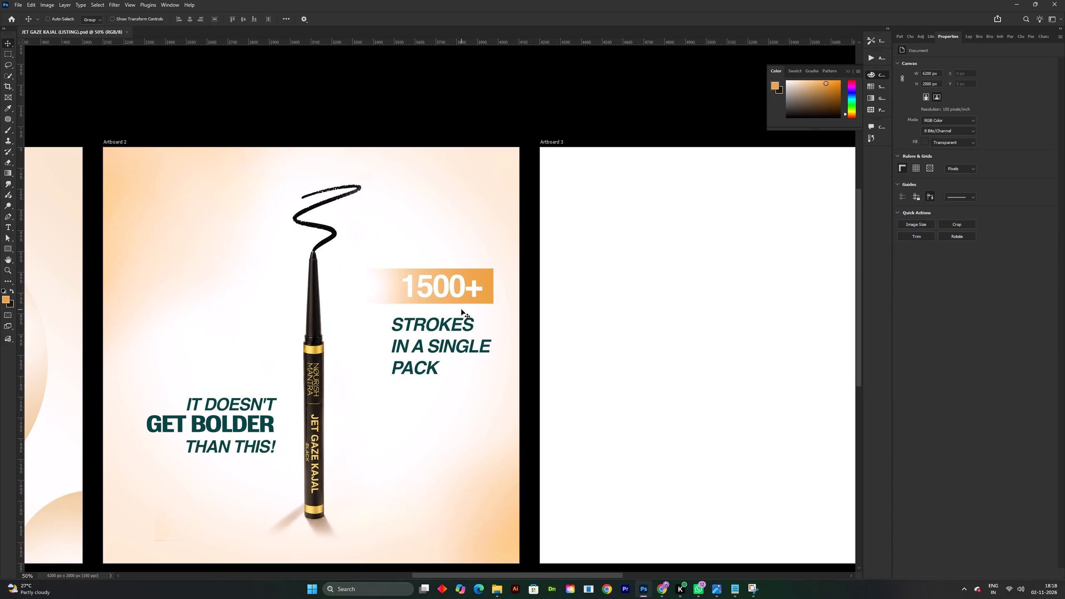
key(ctrl+shift+z)
Save the document with the dark orange "1500+" text.
key(ctrl+s)
Review the "1500+" banner on Artboard 2 alongside the Artboard 1 design at different zoom levels.
shift+scroll(468, 309, down, 2)
key(space)
drag(465, 323, 435, 319)
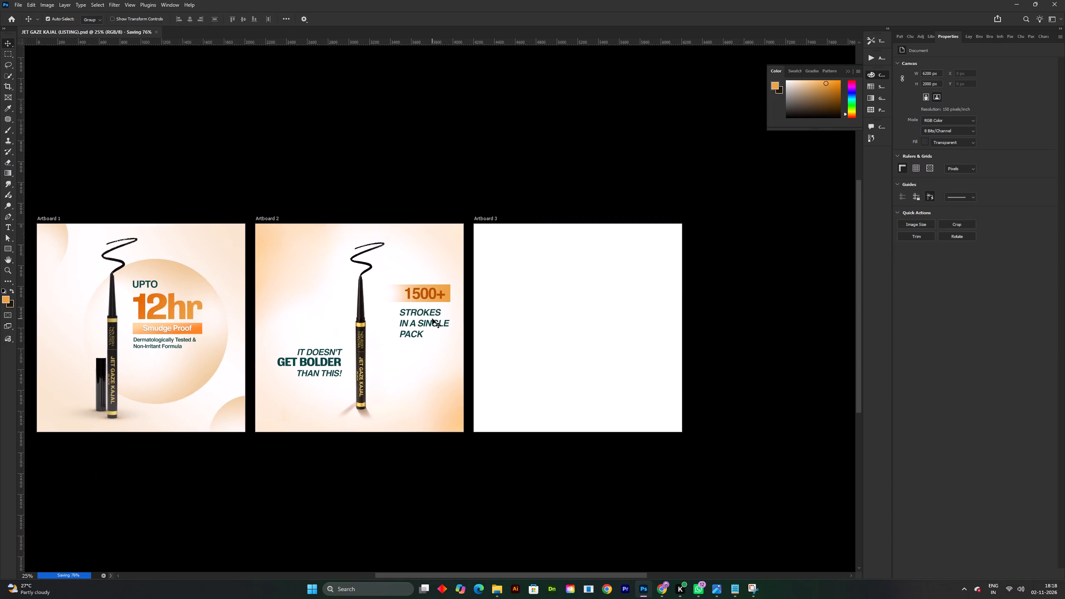
shift+scroll(432, 319, up, 2)
key(space)
drag(425, 331, 358, 348)
shift+scroll(359, 337, down, 2)
key(space)
drag(355, 324, 341, 326)
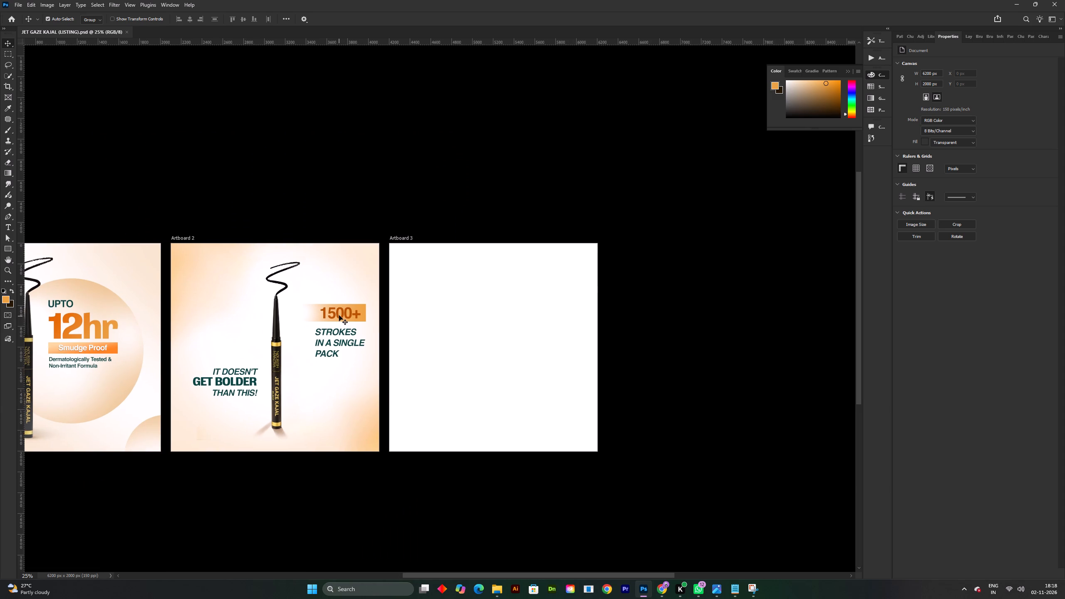
shift+scroll(339, 315, up, 2)
Recolour the "1500+" banner text on Artboard 2 to black #000000.
click(335, 314)
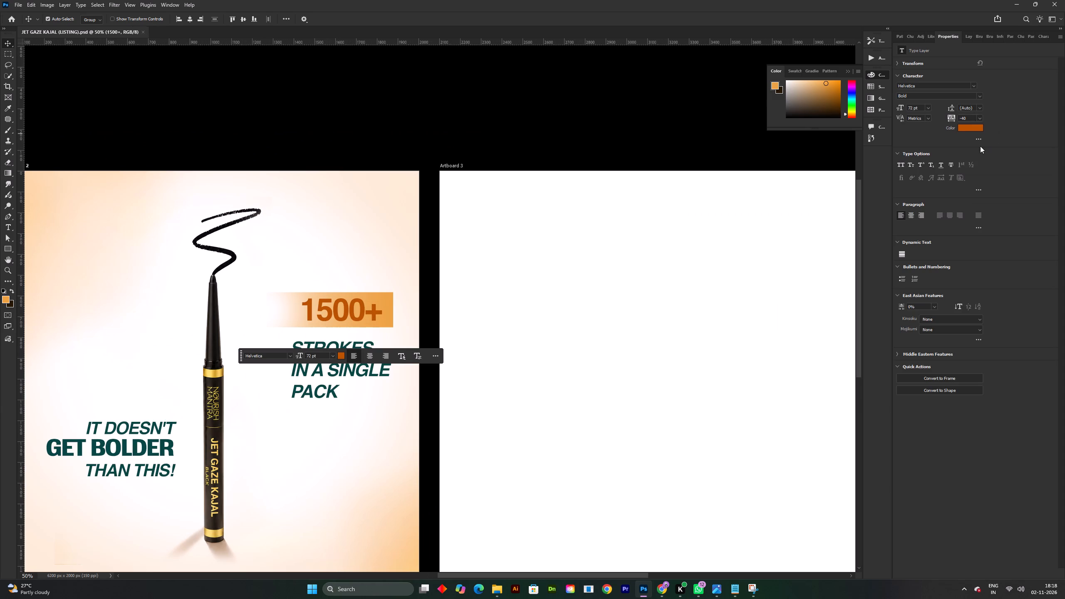
click(961, 129)
drag(511, 483, 532, 516)
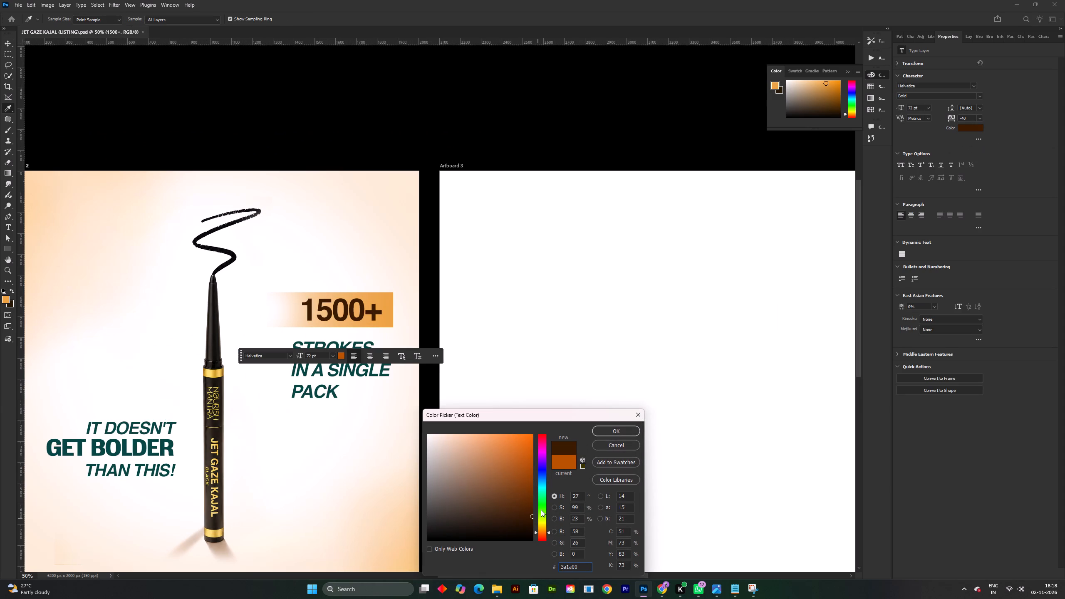
drag(516, 475, 553, 475)
drag(517, 487, 536, 494)
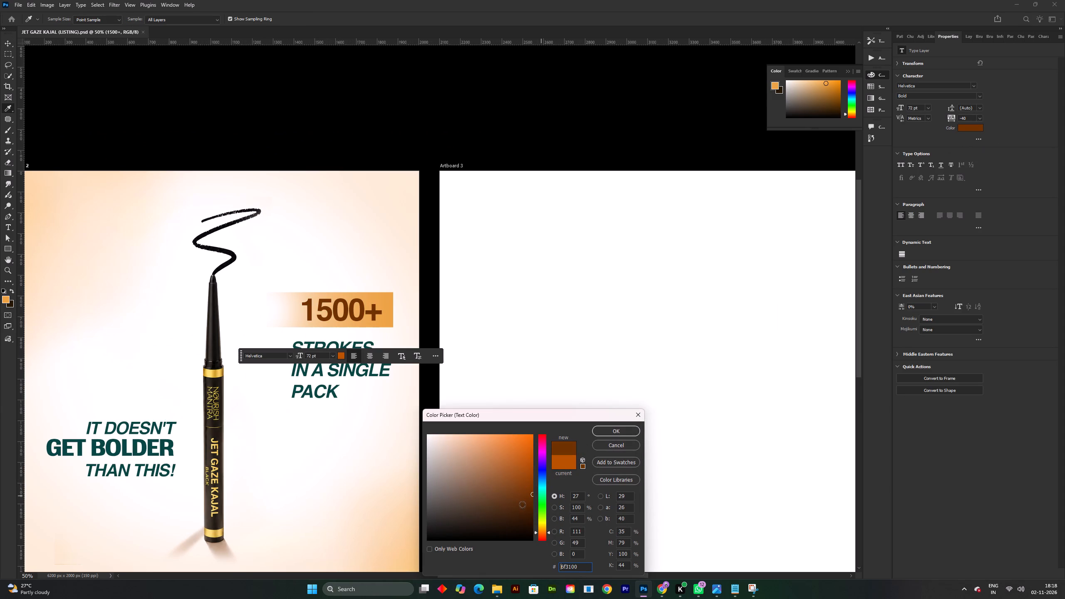
drag(505, 505, 540, 552)
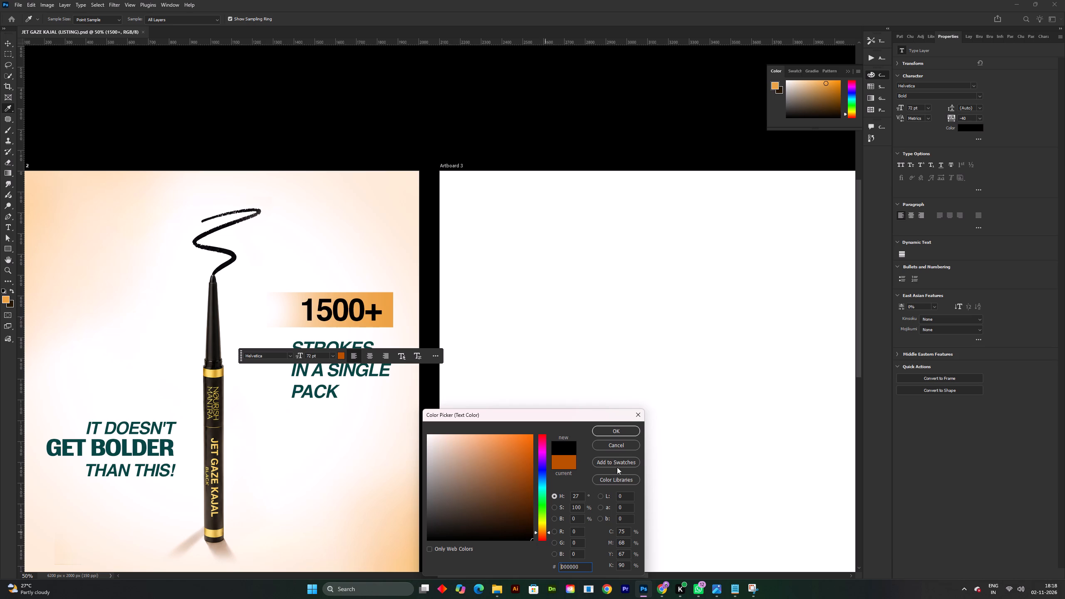
click(615, 427)
click(391, 98)
Save the document with the black "1500+" text.
key(space)
drag(411, 310, 466, 307)
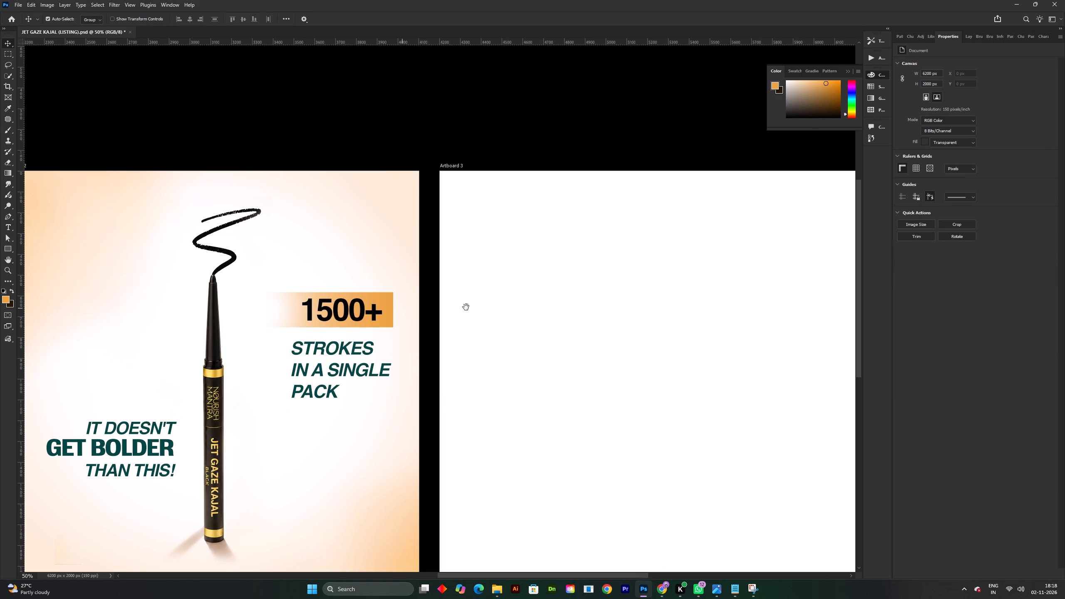
drag(466, 307, 567, 295)
shift+scroll(518, 299, down, 1)
key(space)
drag(504, 307, 486, 306)
shift+scroll(515, 340, up, 1)
key(space)
drag(529, 343, 554, 349)
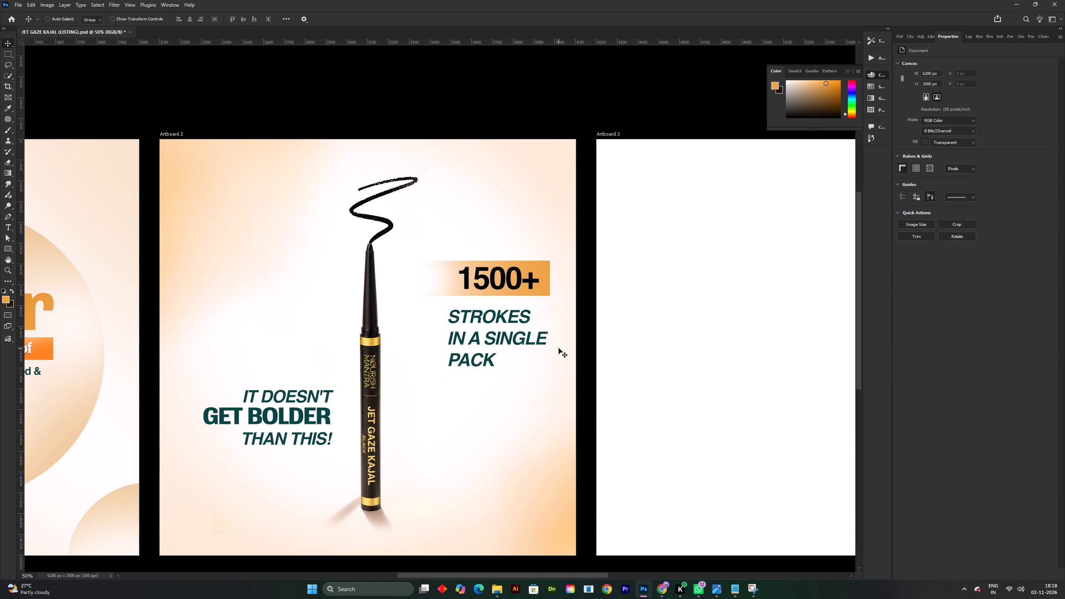
key(ctrl+s)
Stretch the gradient banner behind "1500+" upward on Artboard 2, making it 242 px high.
shift+scroll(691, 224, down, 3)
key(space)
drag(662, 252, 602, 301)
scroll(596, 300, up, 2)
key(space)
drag(567, 314, 562, 326)
shift+scroll(443, 336, up, 1)
key(space)
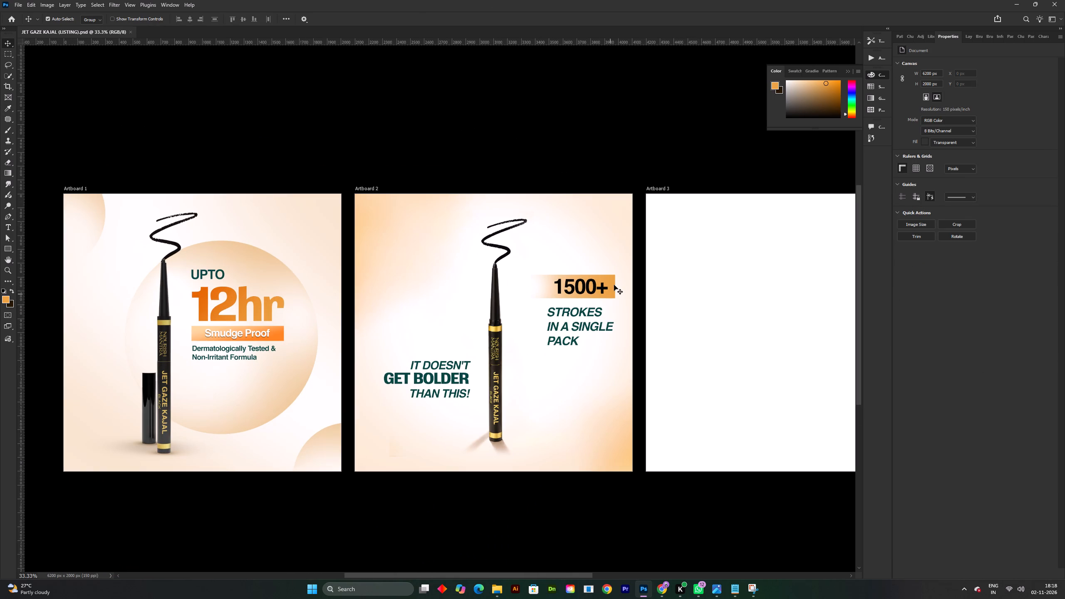
click(607, 277)
key(ctrl+t)
shift+drag(574, 271, 574, 260)
shift+click(574, 260)
click(413, 18)
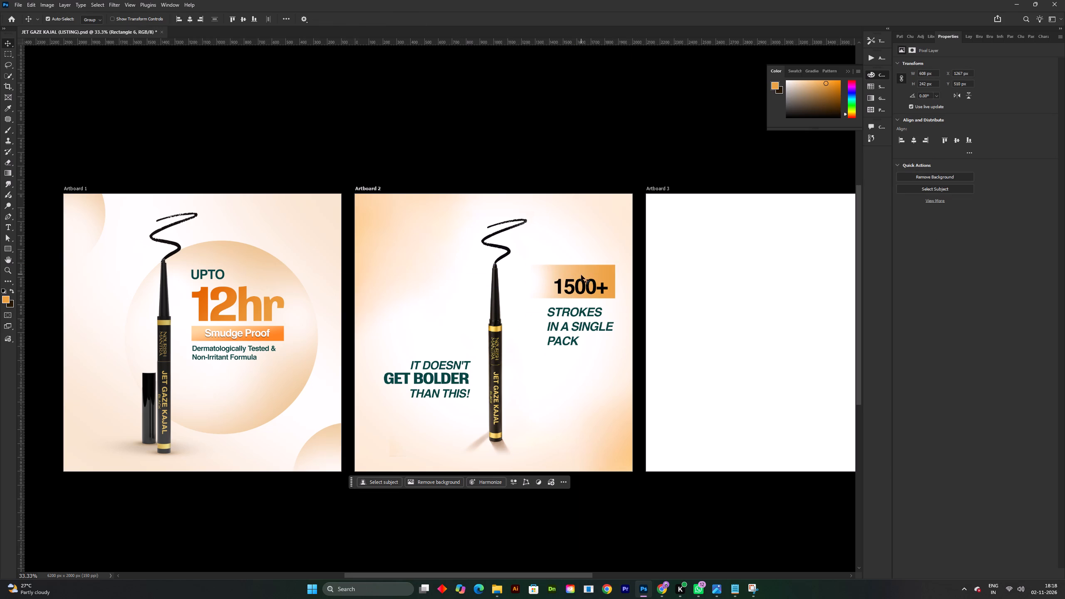
Move the "1500+" text slightly upward to centre it vertically in the taller banner.
drag(575, 284, 574, 278)
shift+click(612, 150)
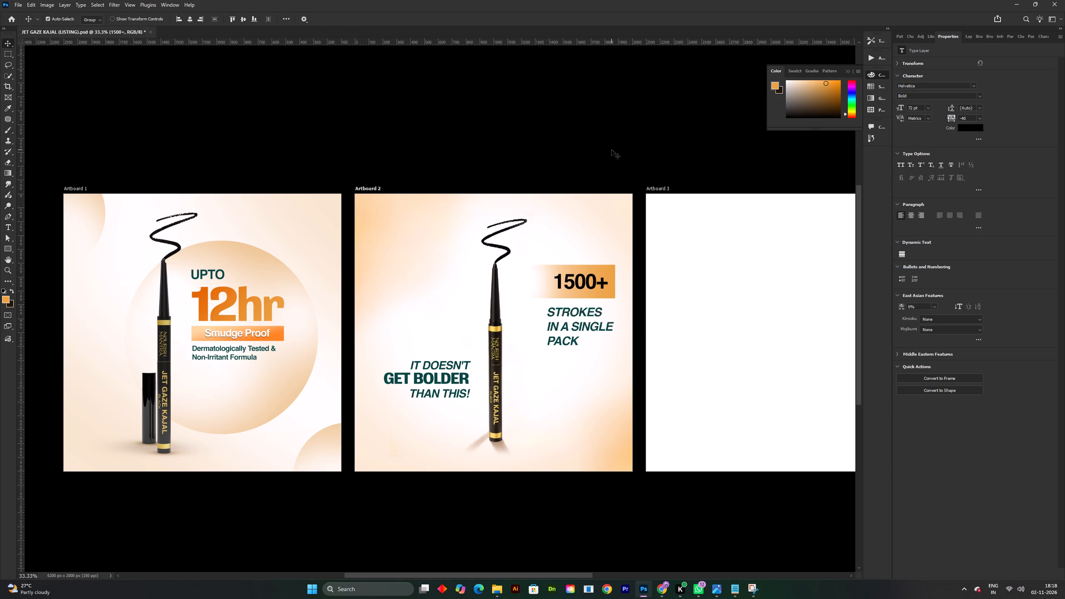
click(647, 135)
Shift the "STROKES IN A SINGLE PACK" text slightly left beneath the "1500+" banner.
key(space)
click(654, 329)
drag(622, 329, 588, 330)
shift+scroll(576, 325, up, 1)
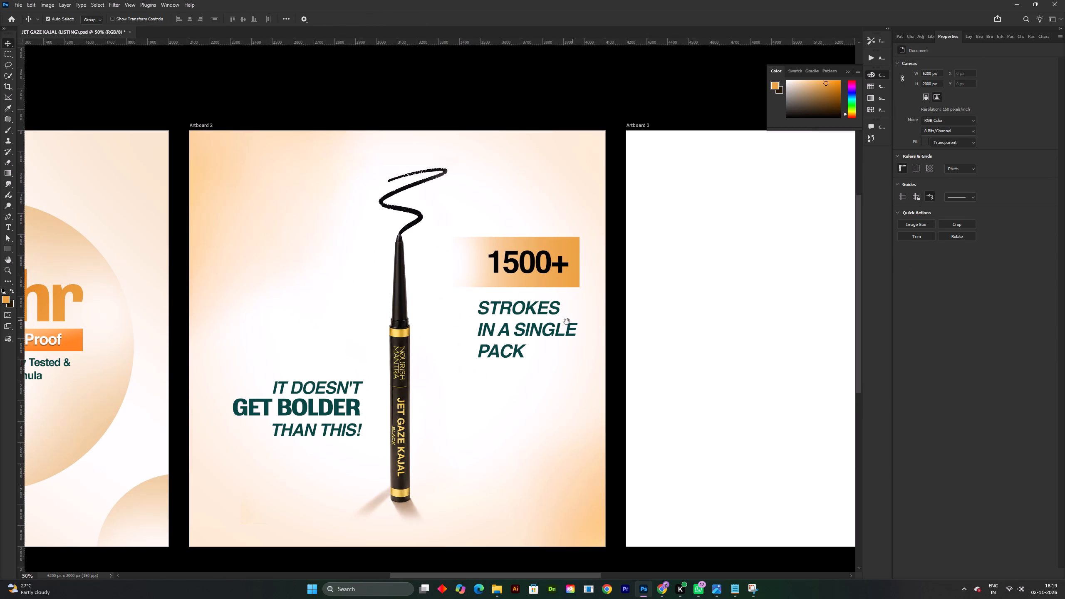
key(space)
drag(544, 339, 537, 353)
click(482, 324)
shift+click(473, 324)
shift+click(468, 324)
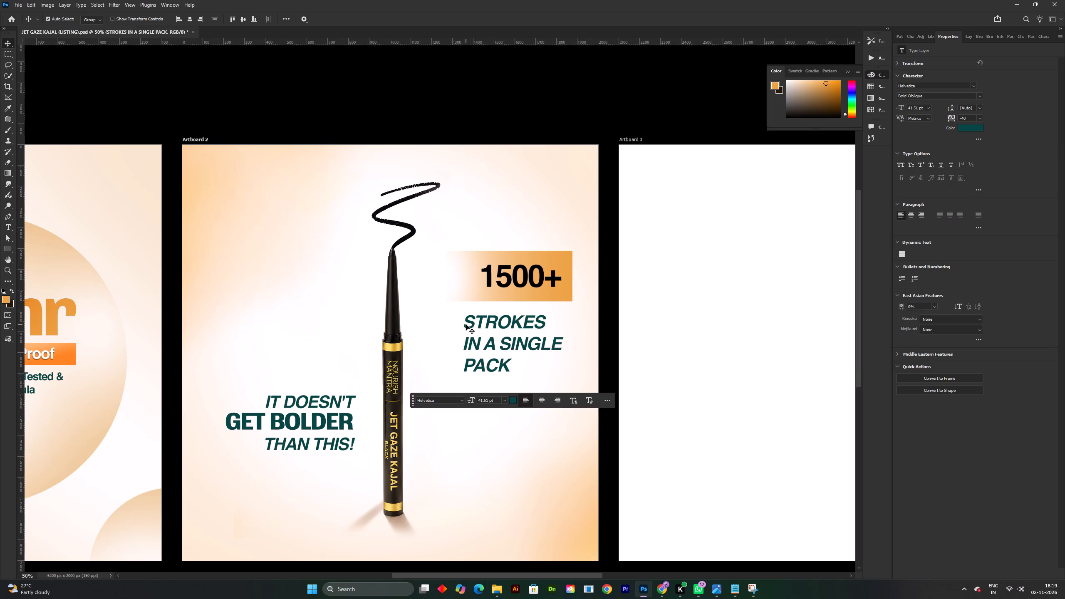
drag(466, 324, 460, 324)
click(459, 324)
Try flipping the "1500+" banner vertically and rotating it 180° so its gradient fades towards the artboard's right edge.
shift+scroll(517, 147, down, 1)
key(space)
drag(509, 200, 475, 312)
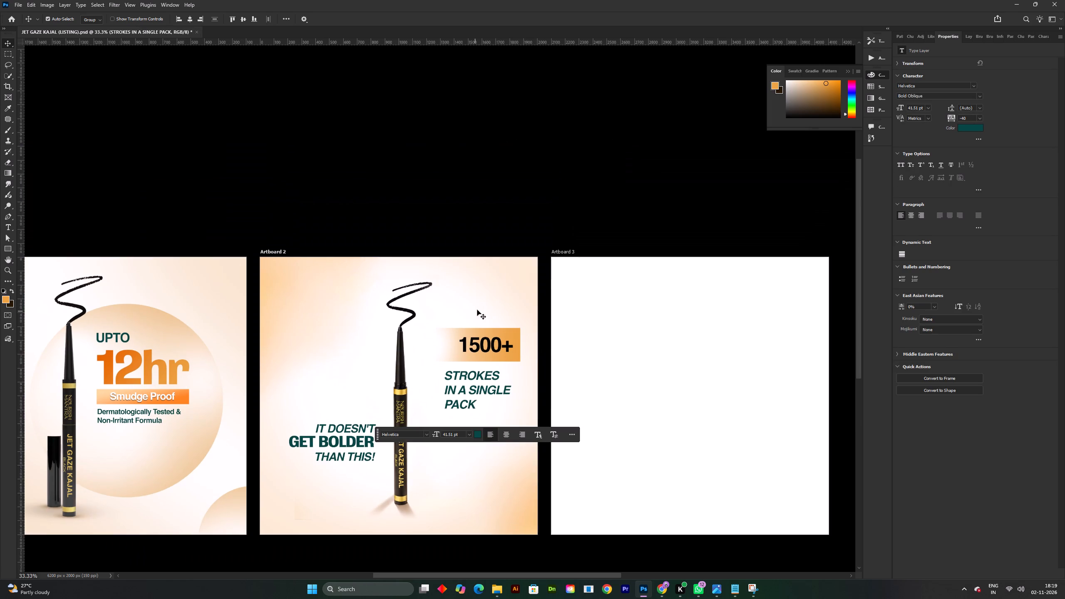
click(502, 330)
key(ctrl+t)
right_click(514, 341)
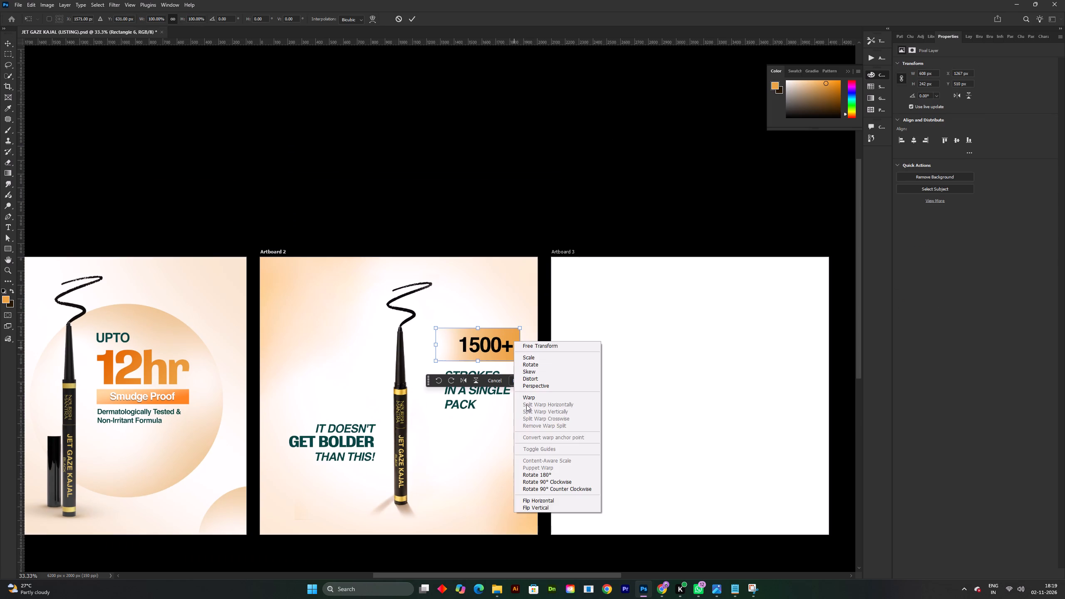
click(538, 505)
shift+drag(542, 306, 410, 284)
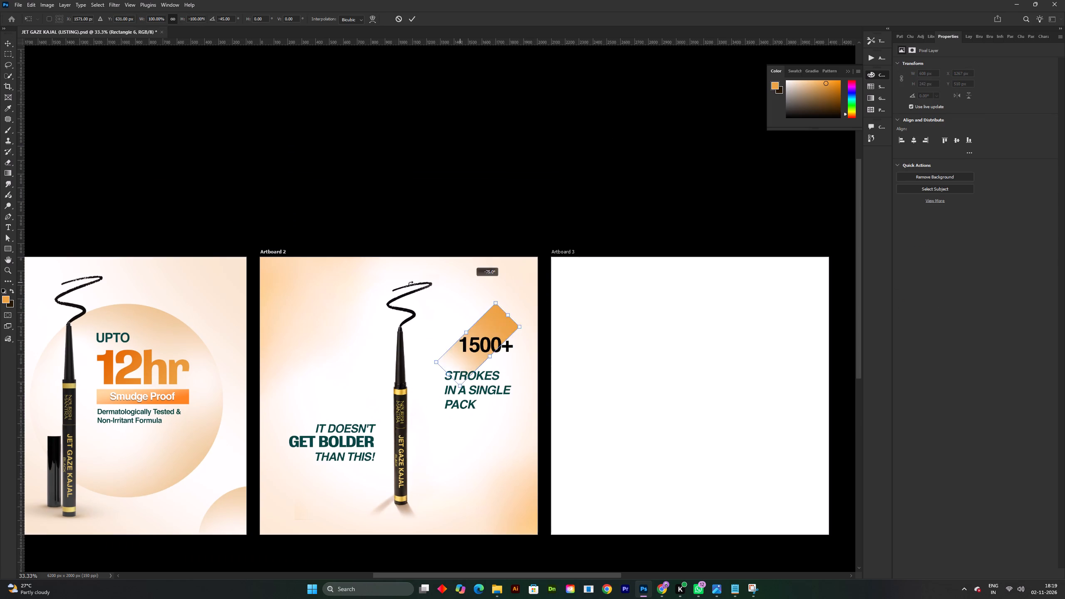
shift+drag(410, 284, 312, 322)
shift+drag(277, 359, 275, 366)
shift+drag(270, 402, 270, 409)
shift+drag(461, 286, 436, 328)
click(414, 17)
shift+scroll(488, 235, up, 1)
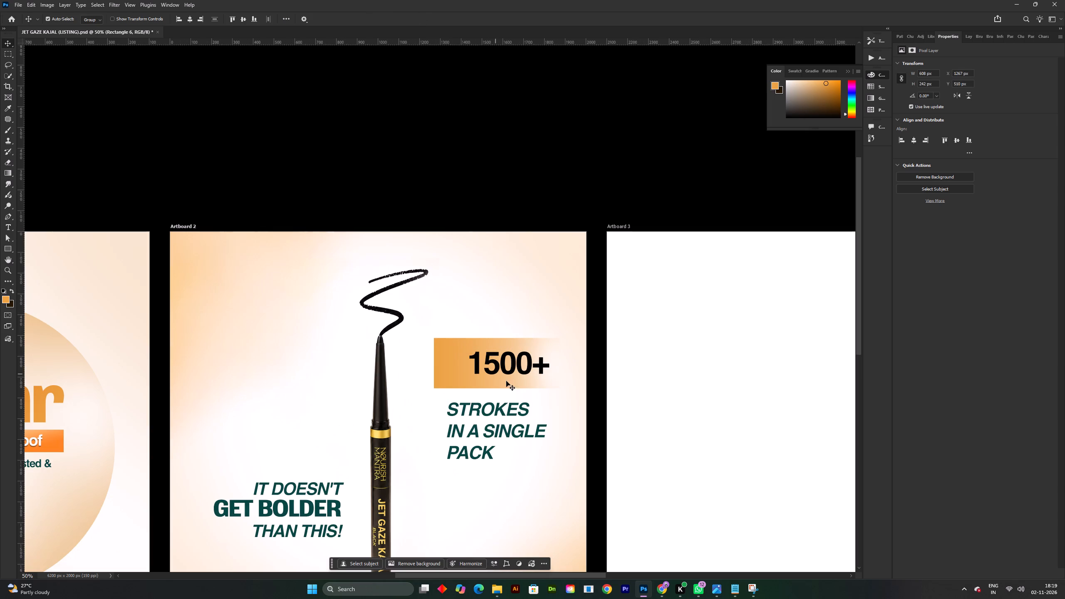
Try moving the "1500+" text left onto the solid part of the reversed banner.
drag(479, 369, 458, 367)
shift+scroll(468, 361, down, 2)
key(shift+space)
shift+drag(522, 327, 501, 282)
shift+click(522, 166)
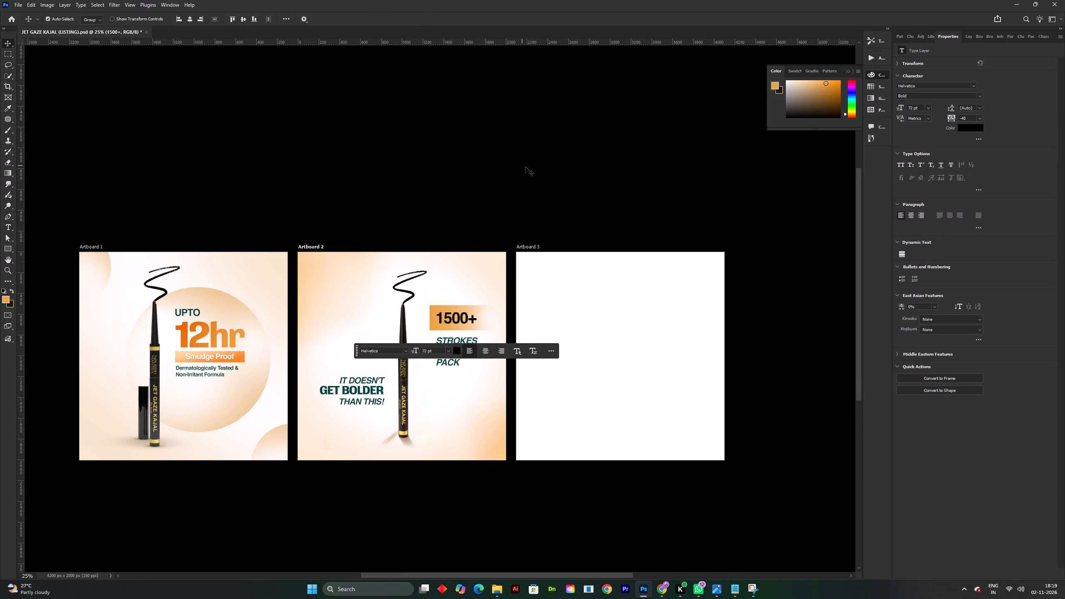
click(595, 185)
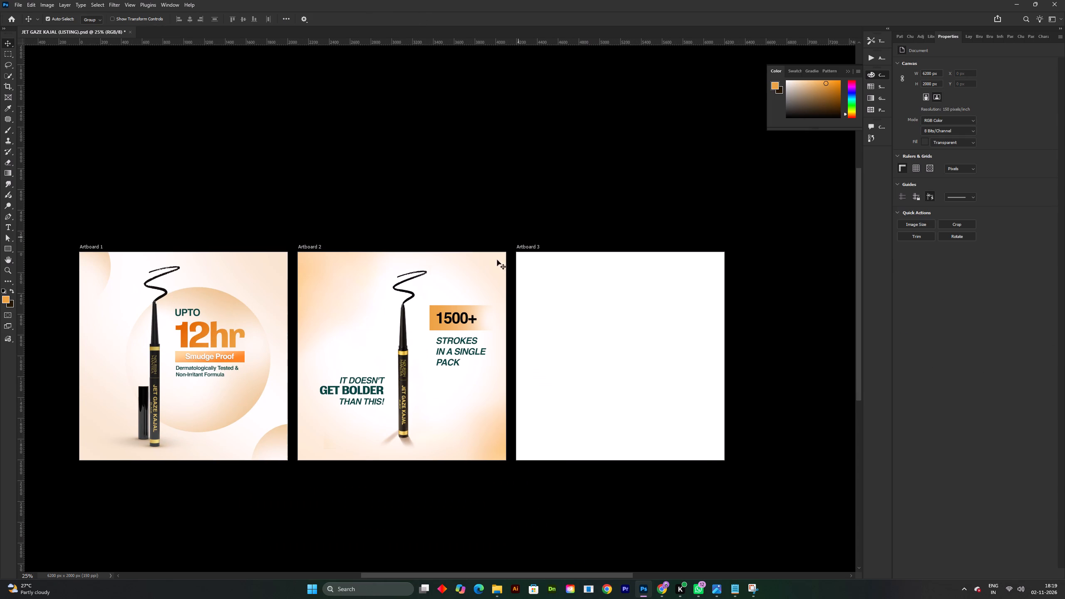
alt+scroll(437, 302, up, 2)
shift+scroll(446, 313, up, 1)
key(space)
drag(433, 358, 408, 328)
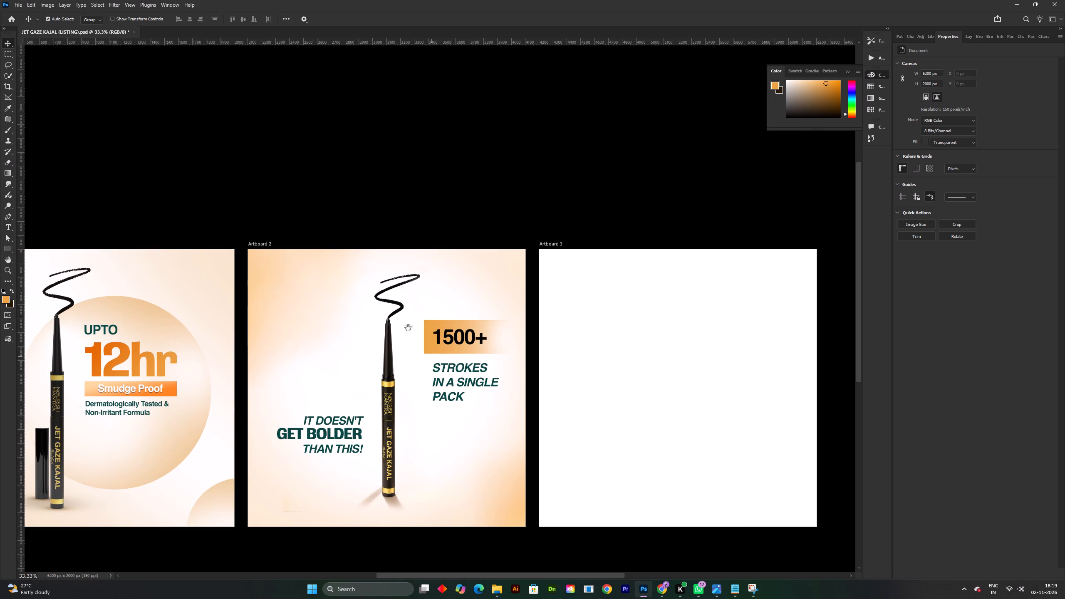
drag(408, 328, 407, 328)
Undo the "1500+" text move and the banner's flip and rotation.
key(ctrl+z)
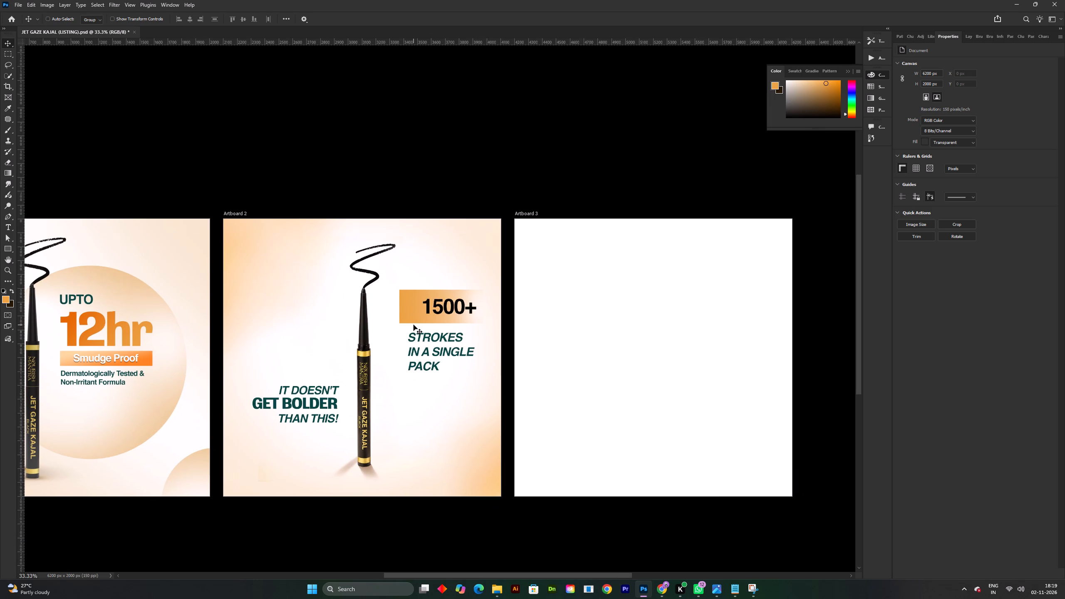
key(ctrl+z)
Save the document with the enlarged banner and repositioned text.
key(ctrl+s)
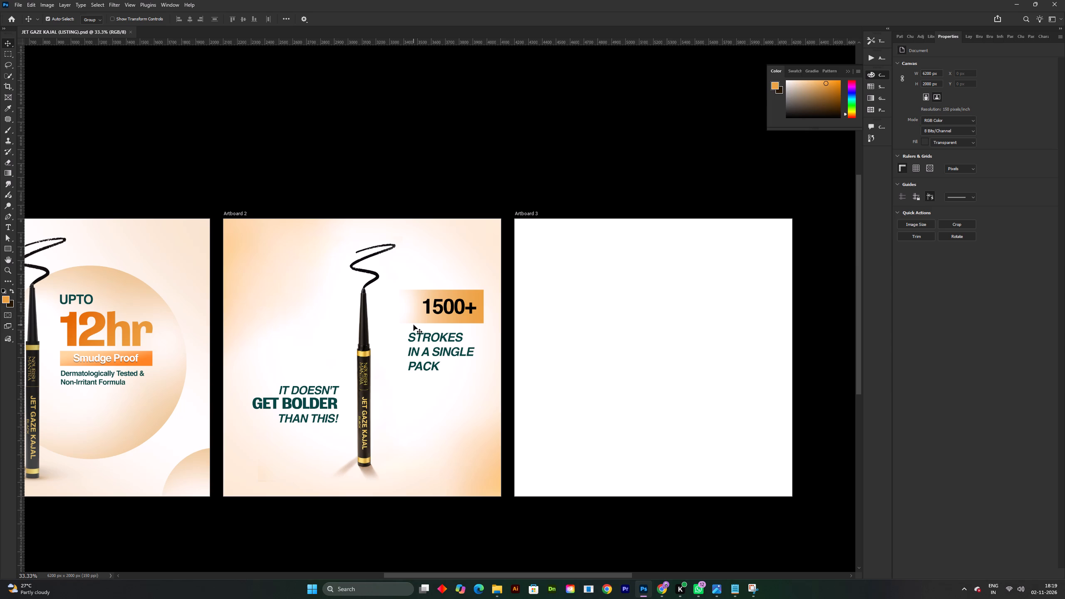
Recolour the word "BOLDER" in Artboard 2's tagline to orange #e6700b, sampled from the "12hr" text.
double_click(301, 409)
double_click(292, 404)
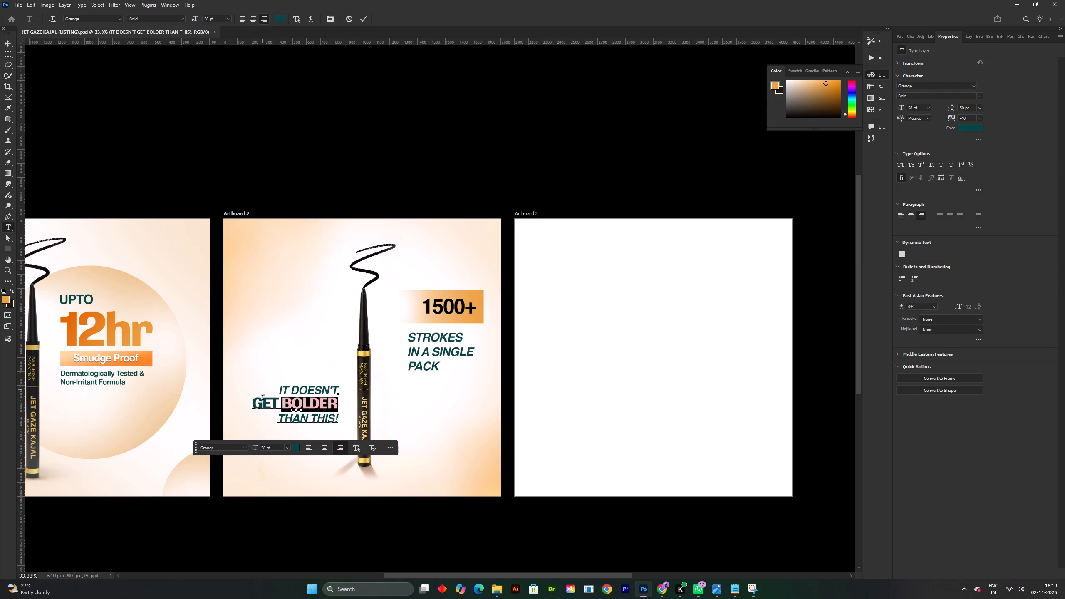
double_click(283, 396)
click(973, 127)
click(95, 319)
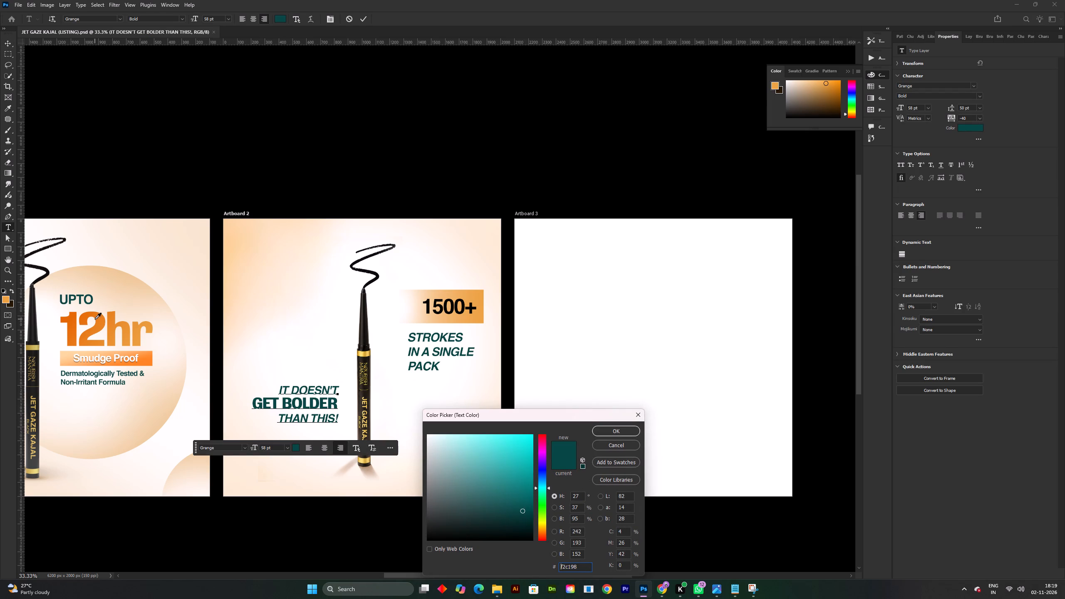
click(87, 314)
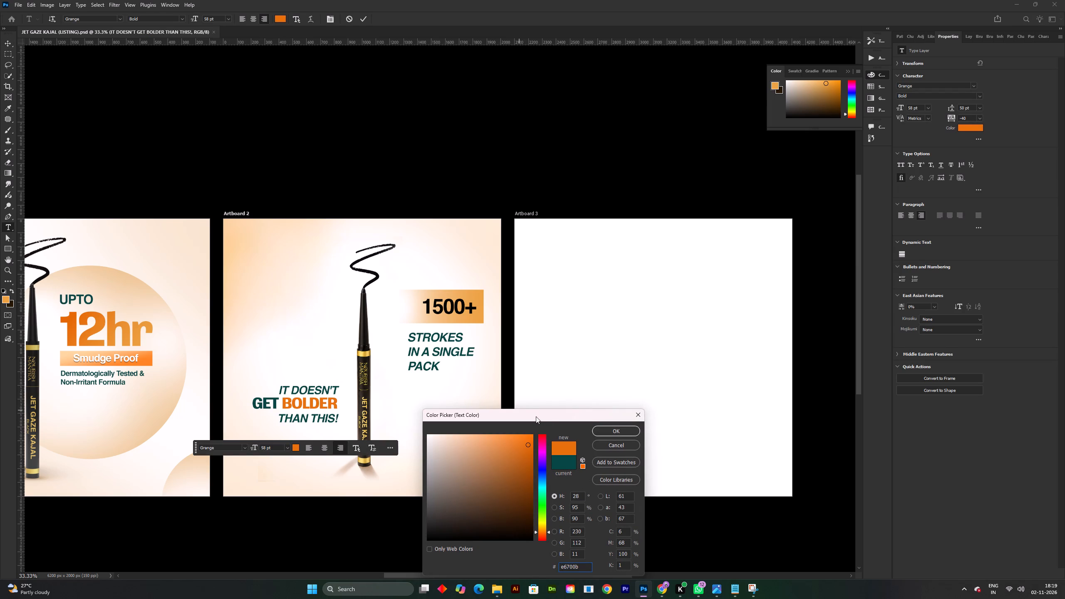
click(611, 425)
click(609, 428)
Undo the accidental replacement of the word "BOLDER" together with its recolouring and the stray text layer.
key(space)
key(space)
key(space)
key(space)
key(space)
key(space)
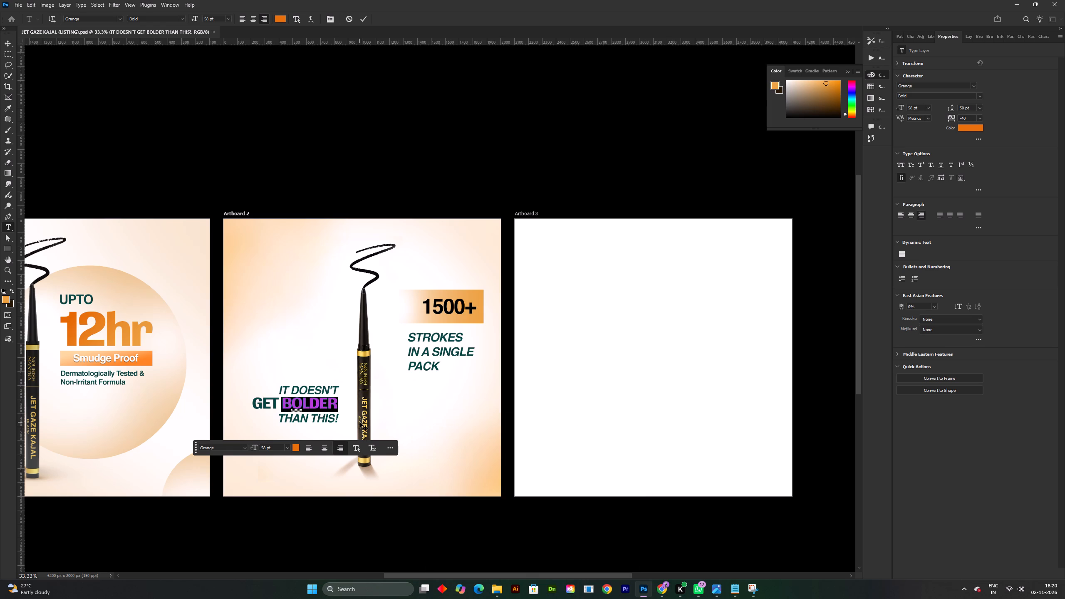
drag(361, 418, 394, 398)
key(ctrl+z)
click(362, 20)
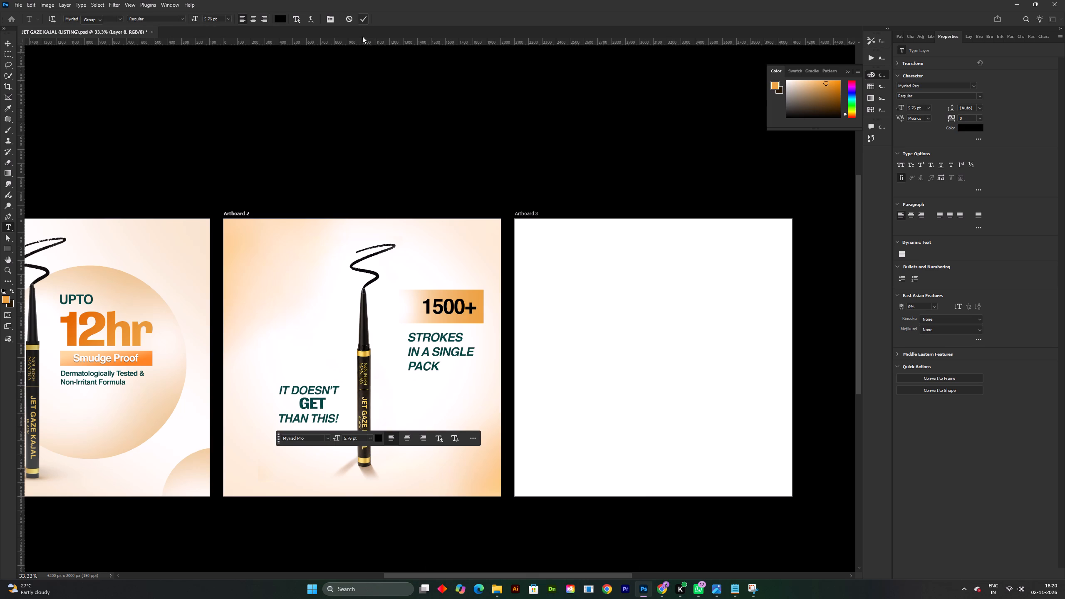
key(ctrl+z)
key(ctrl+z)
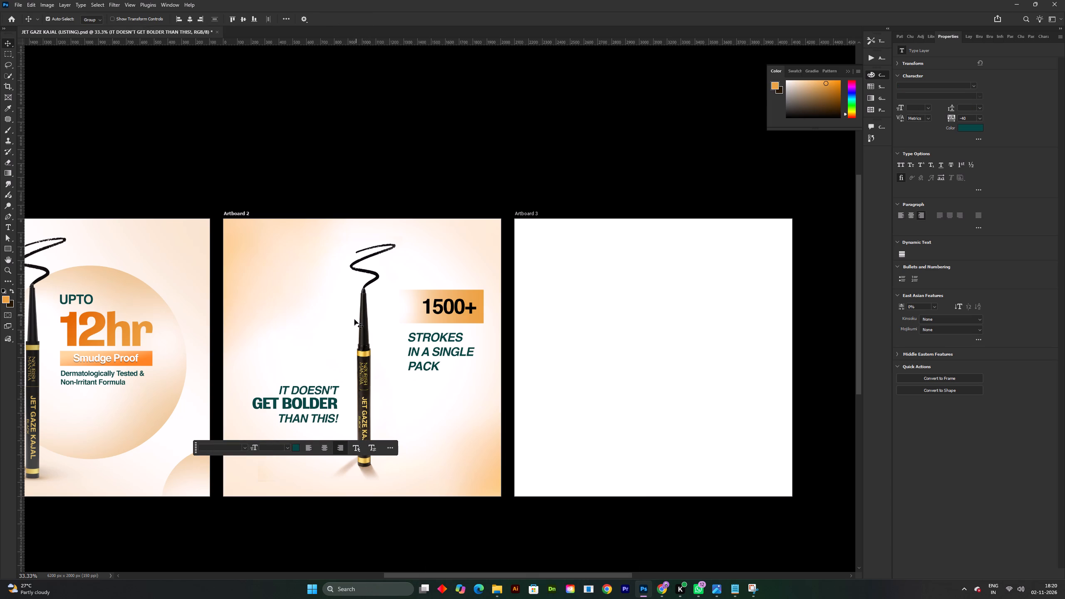
Recolour the word "BOLDER" in Artboard 2's tagline to orange #e56d07, sampled from the "12hr" text.
double_click(308, 396)
double_click(306, 403)
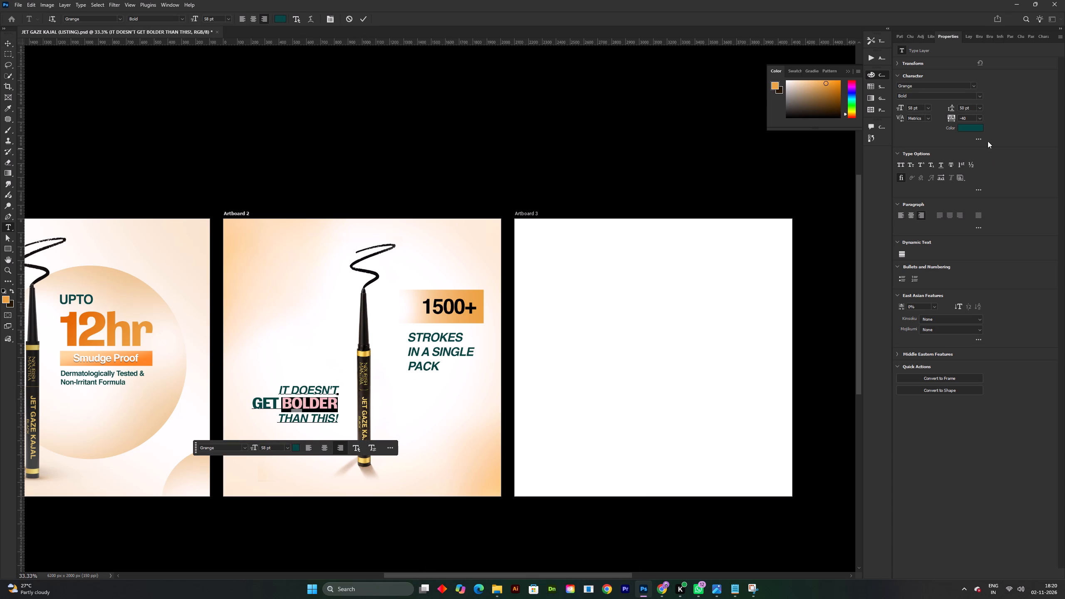
click(969, 129)
click(72, 324)
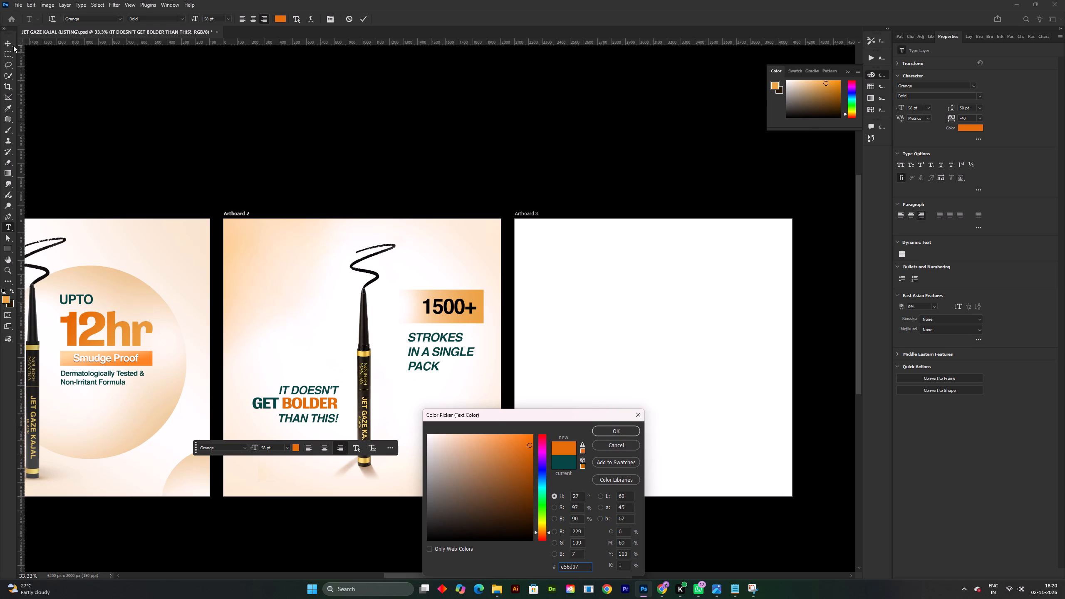
click(621, 431)
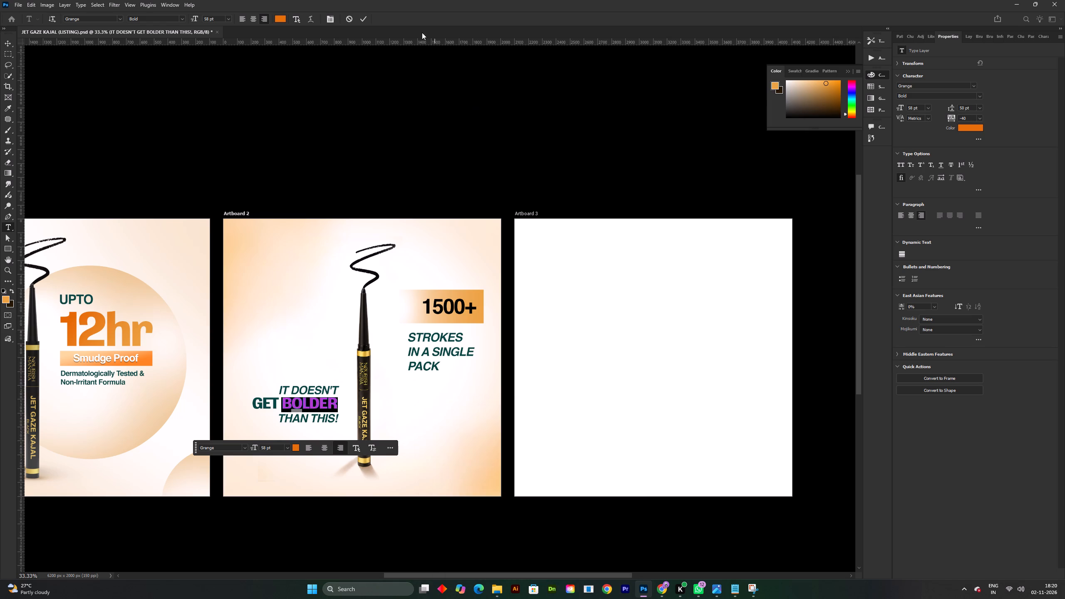
double_click(366, 20)
click(5, 42)
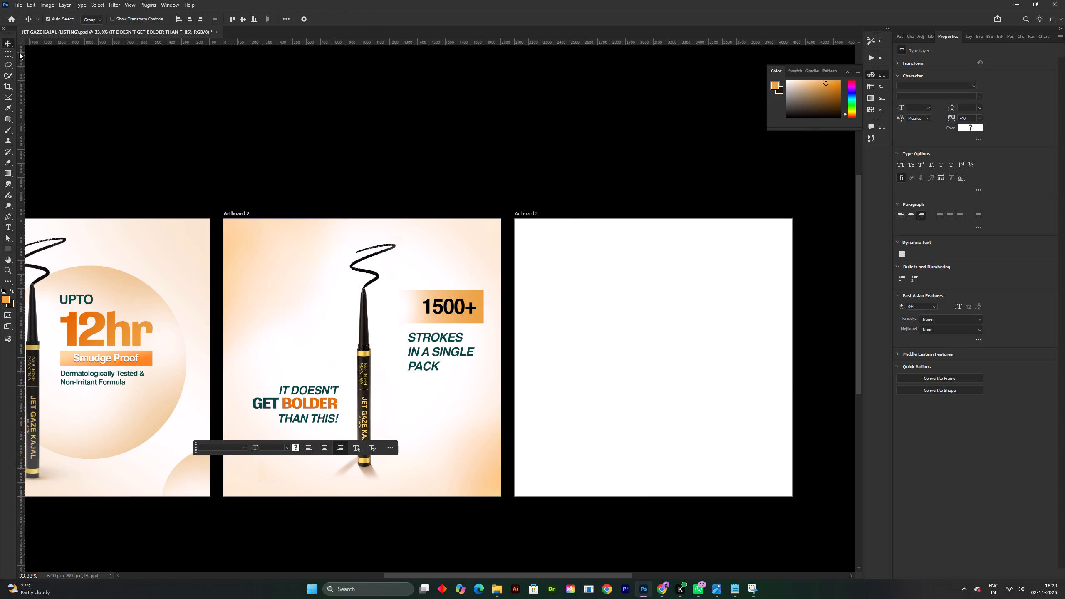
Recolour the whole "GET BOLDER" line of Artboard 2's tagline to orange #e66f0a, sampled from the "12hr" text.
key(space)
key(space)
key(space)
key(space)
key(space)
drag(250, 282, 327, 255)
shift+scroll(367, 342, up, 1)
key(space)
drag(385, 354, 396, 280)
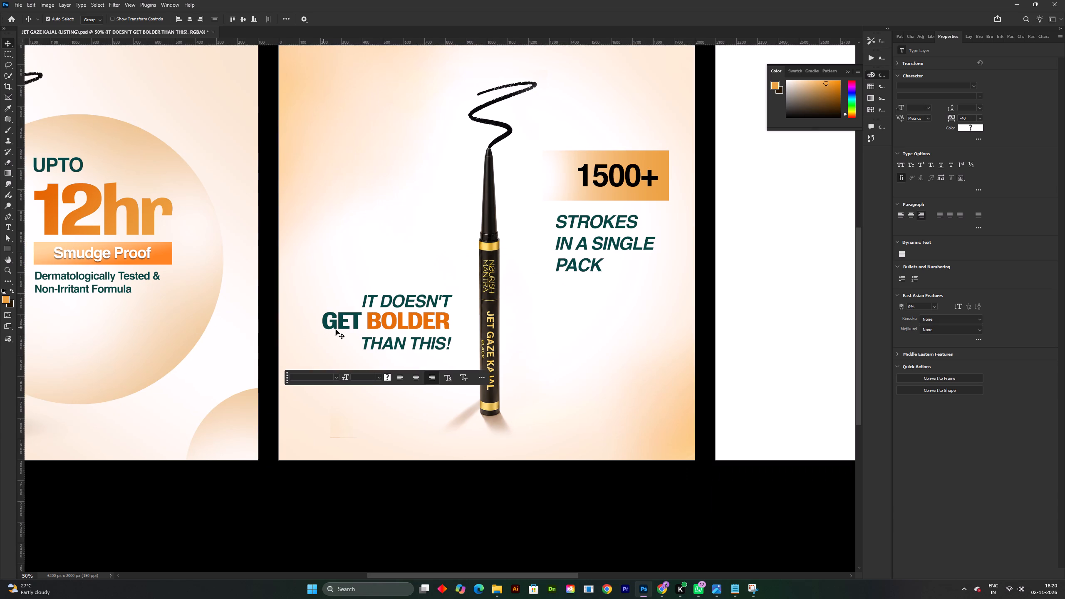
double_click(341, 327)
triple_click(344, 324)
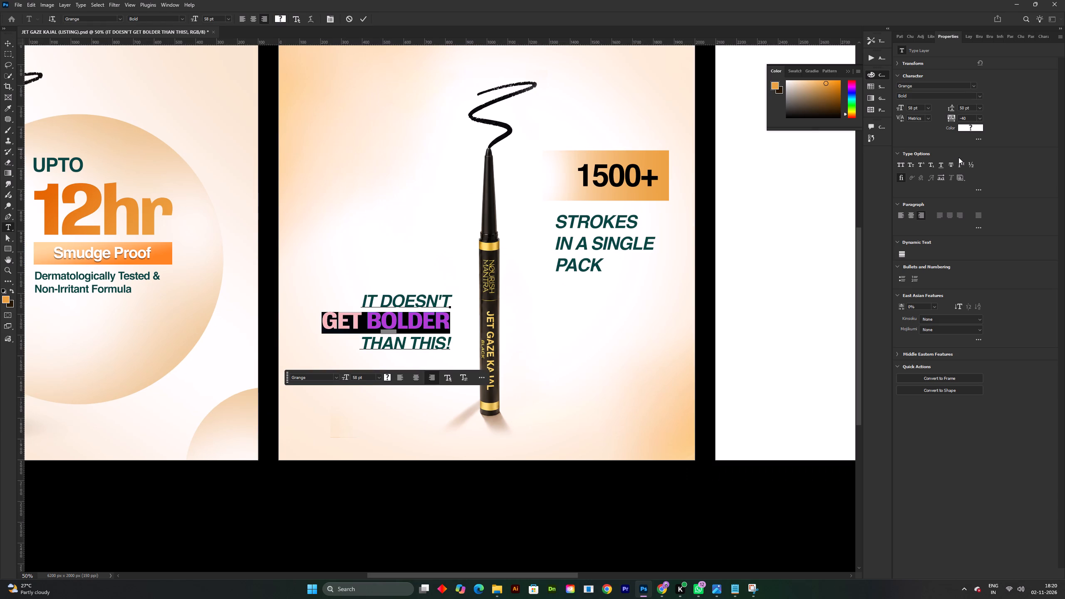
click(974, 126)
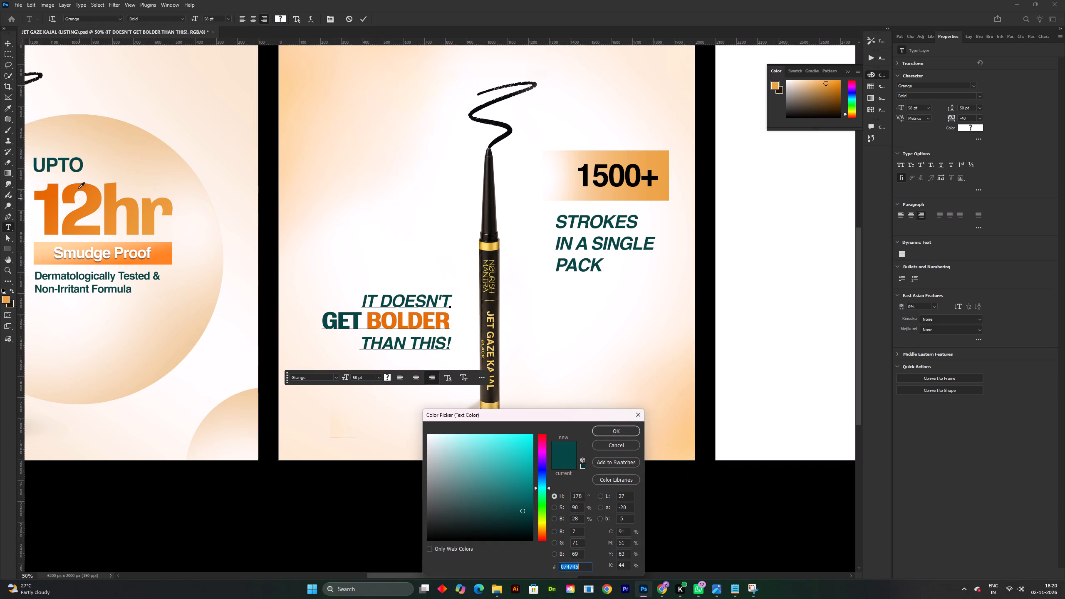
click(69, 188)
click(633, 431)
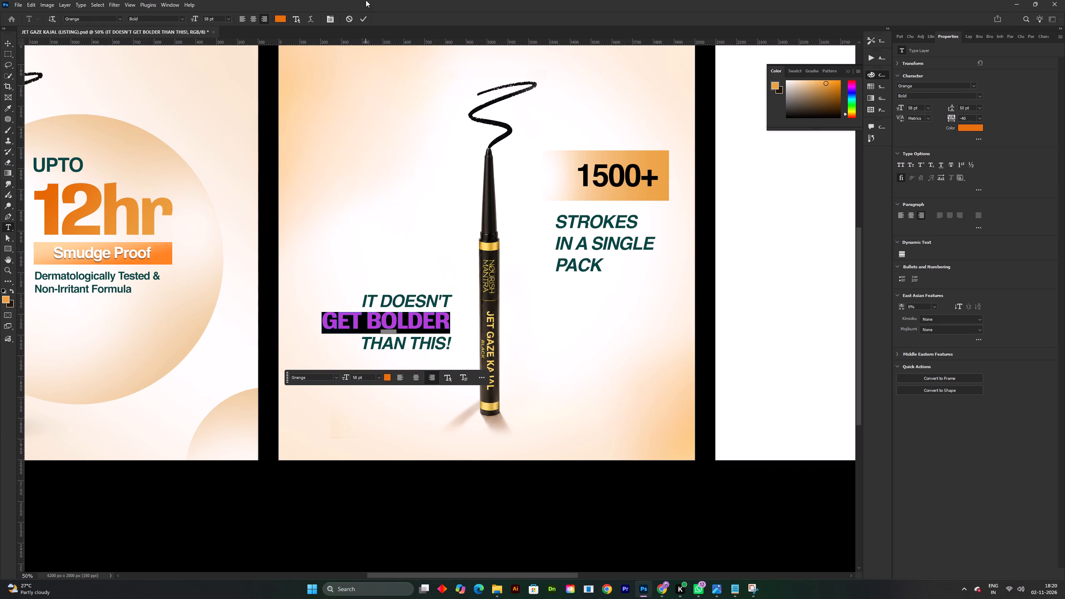
click(363, 21)
Duplicate the tagline text layer and recolour the copy's "GET BOLDER" line to lighter orange #e89331, sampled from the "12hr" text.
shift+scroll(387, 163, down, 1)
key(space)
key(space)
key(space)
drag(398, 153, 386, 220)
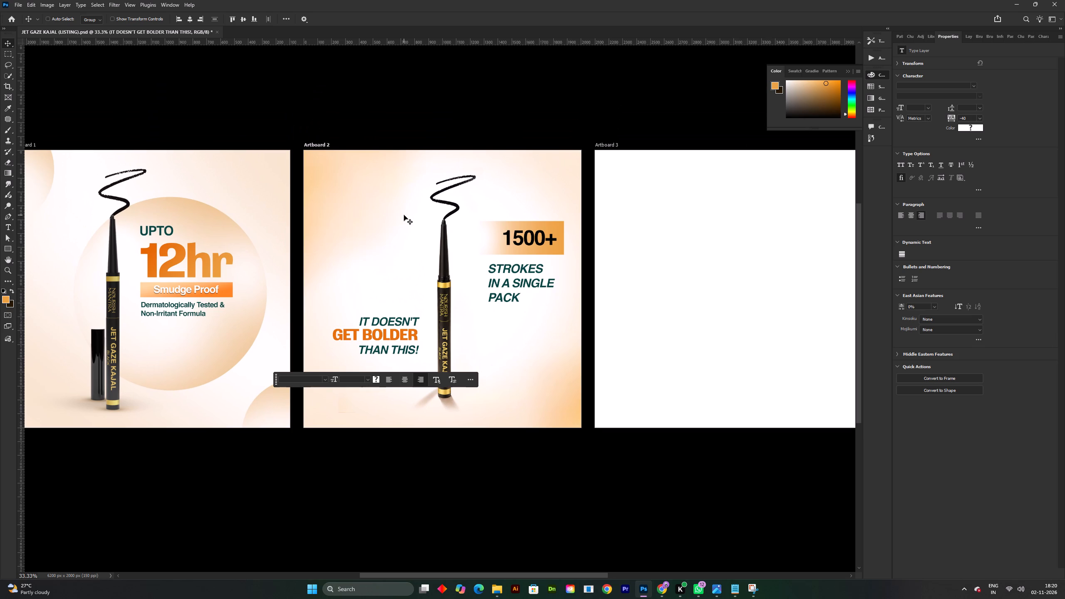
key(ctrl+j)
double_click(391, 337)
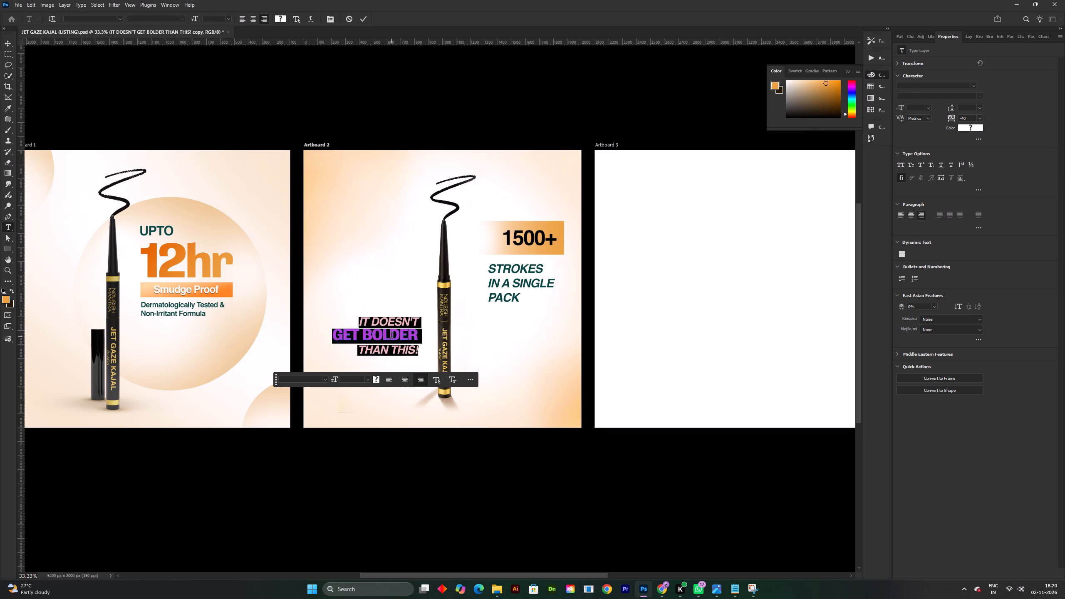
triple_click(391, 337)
click(375, 379)
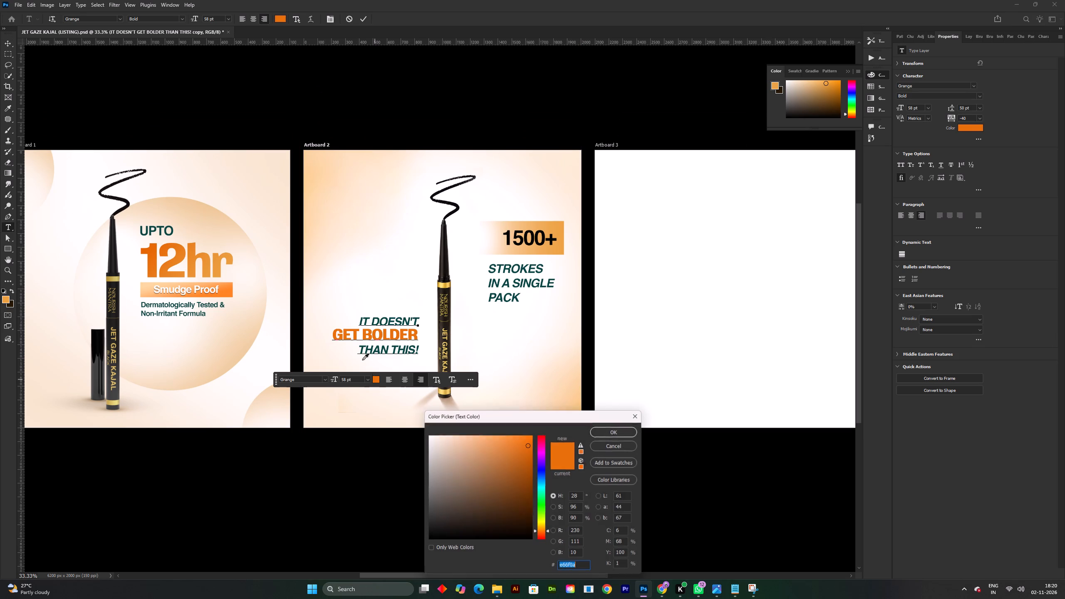
click(207, 258)
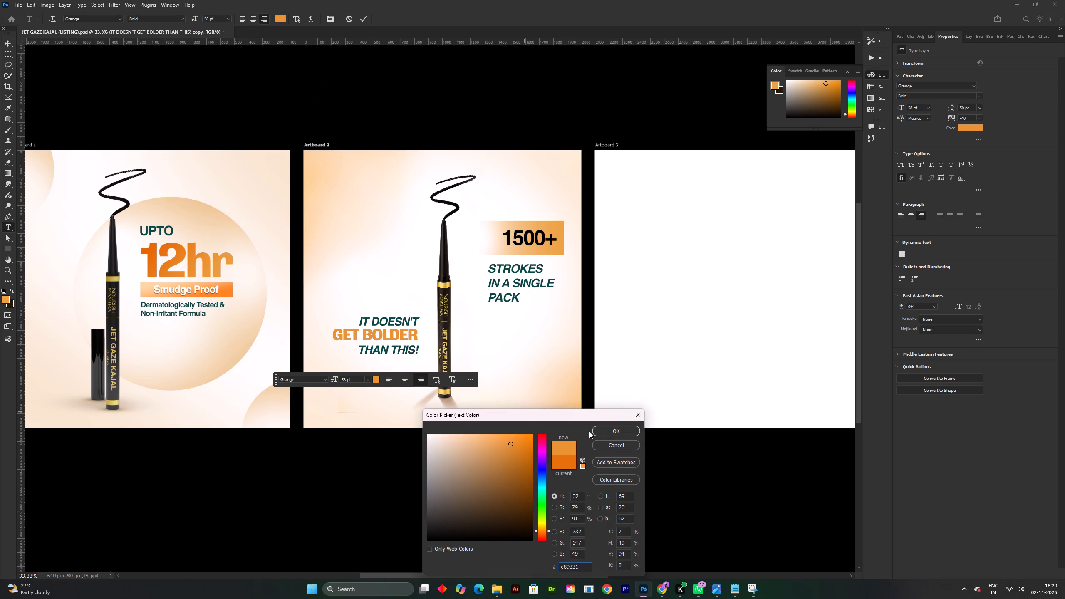
click(594, 429)
key(e)
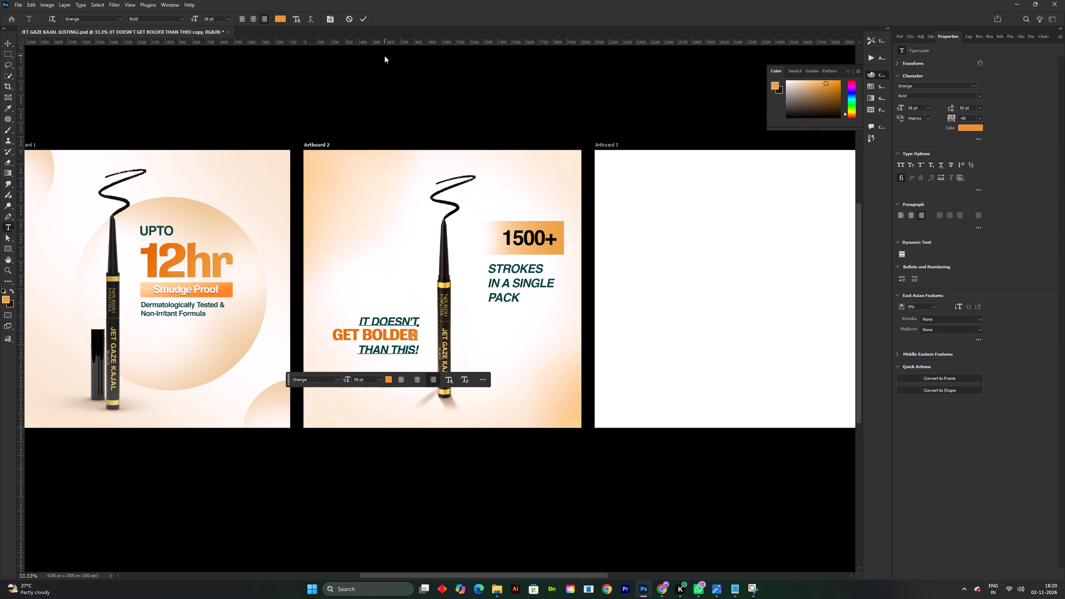
key(ctrl+shift+z)
key(ctrl+z)
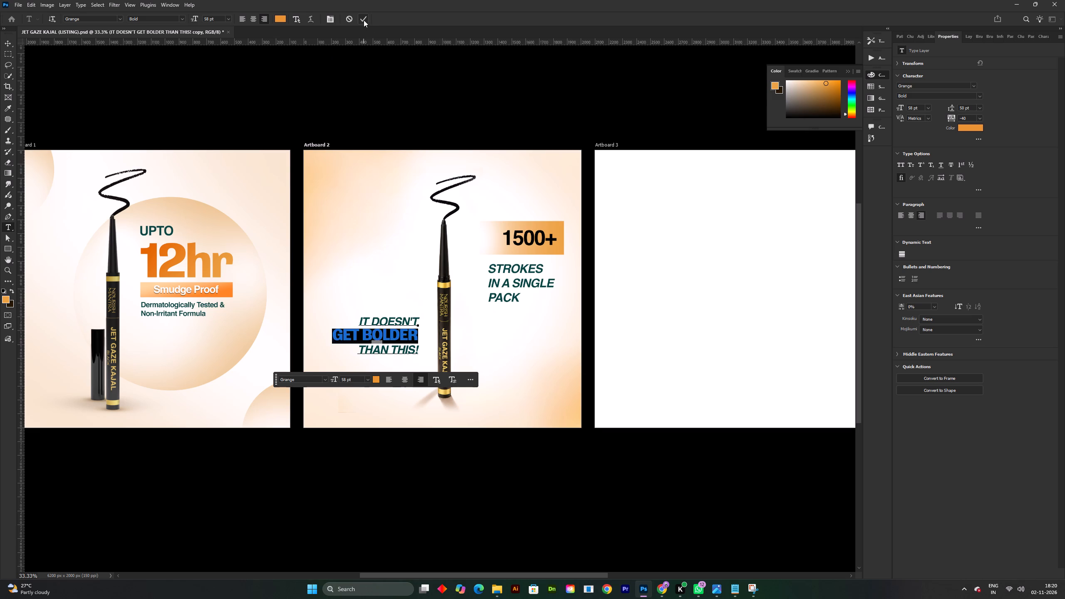
click(362, 15)
Rasterize the duplicated tagline layer for use with the Eraser tool.
key(e)
click(369, 341)
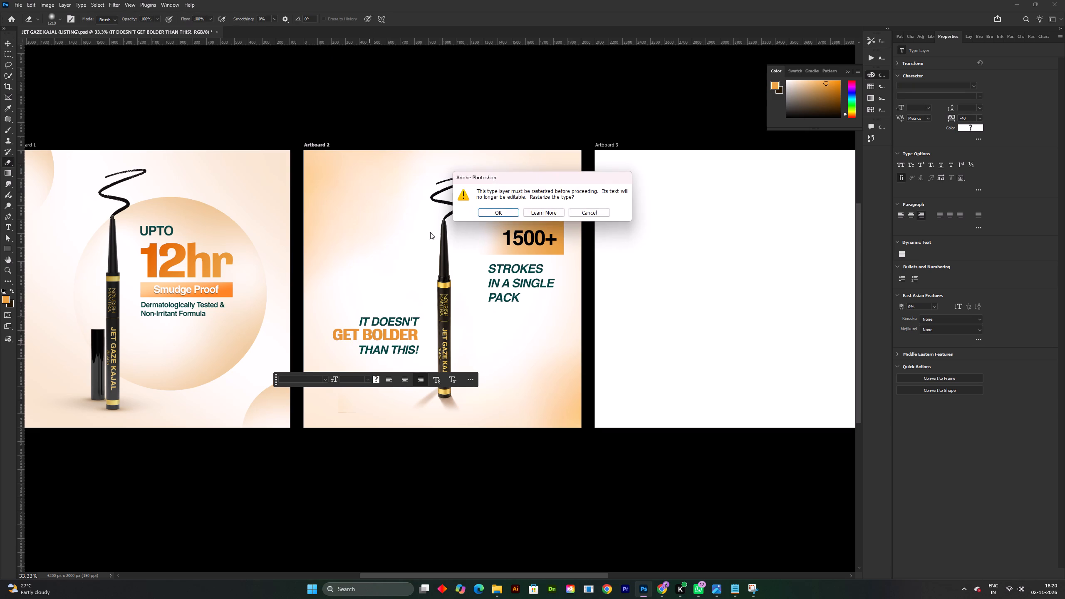
drag(495, 207, 495, 211)
click(495, 213)
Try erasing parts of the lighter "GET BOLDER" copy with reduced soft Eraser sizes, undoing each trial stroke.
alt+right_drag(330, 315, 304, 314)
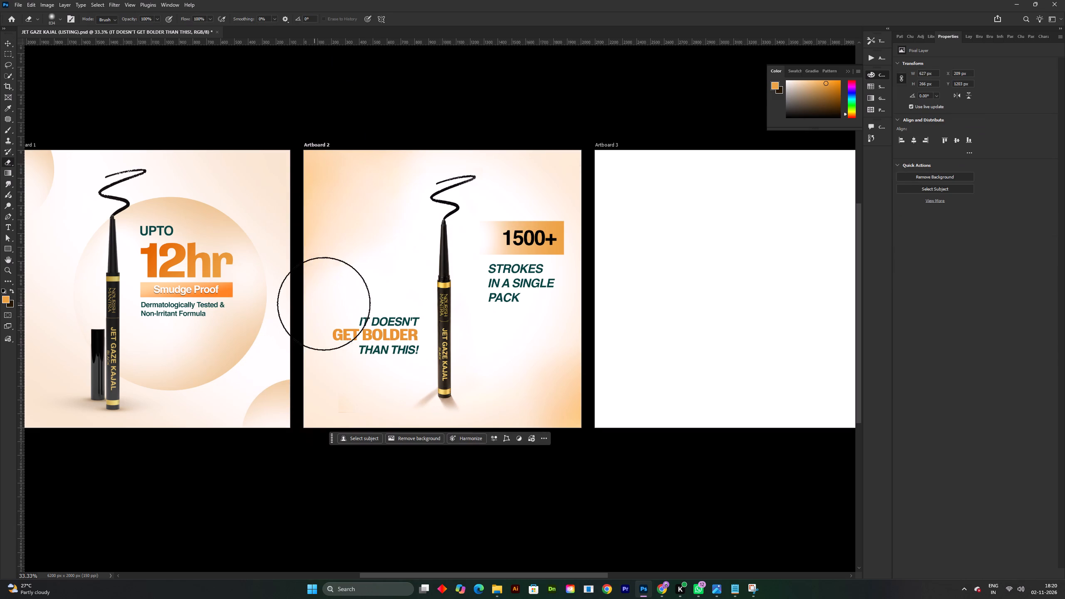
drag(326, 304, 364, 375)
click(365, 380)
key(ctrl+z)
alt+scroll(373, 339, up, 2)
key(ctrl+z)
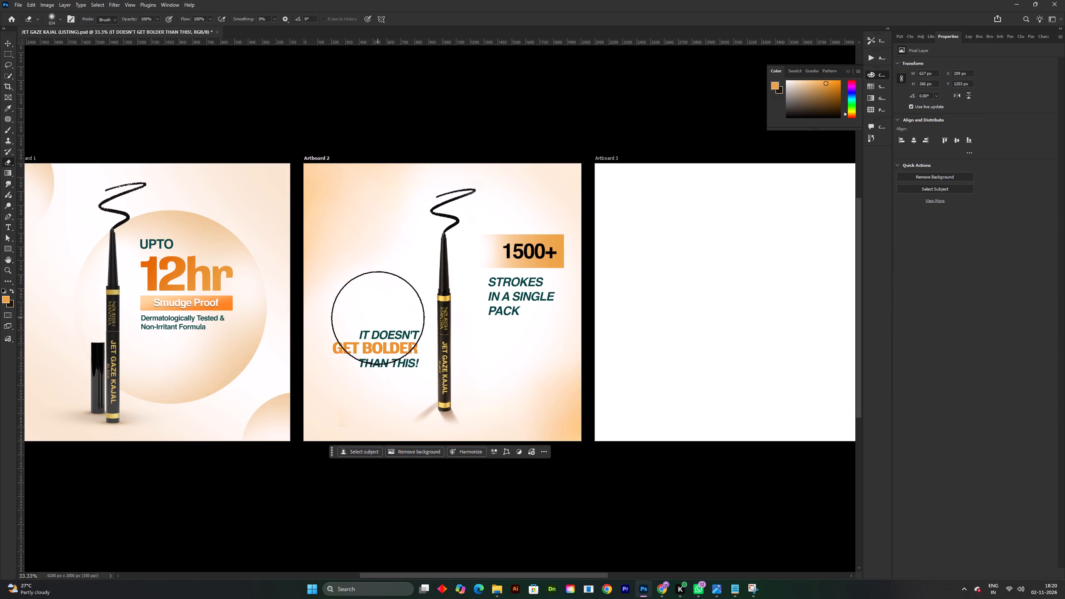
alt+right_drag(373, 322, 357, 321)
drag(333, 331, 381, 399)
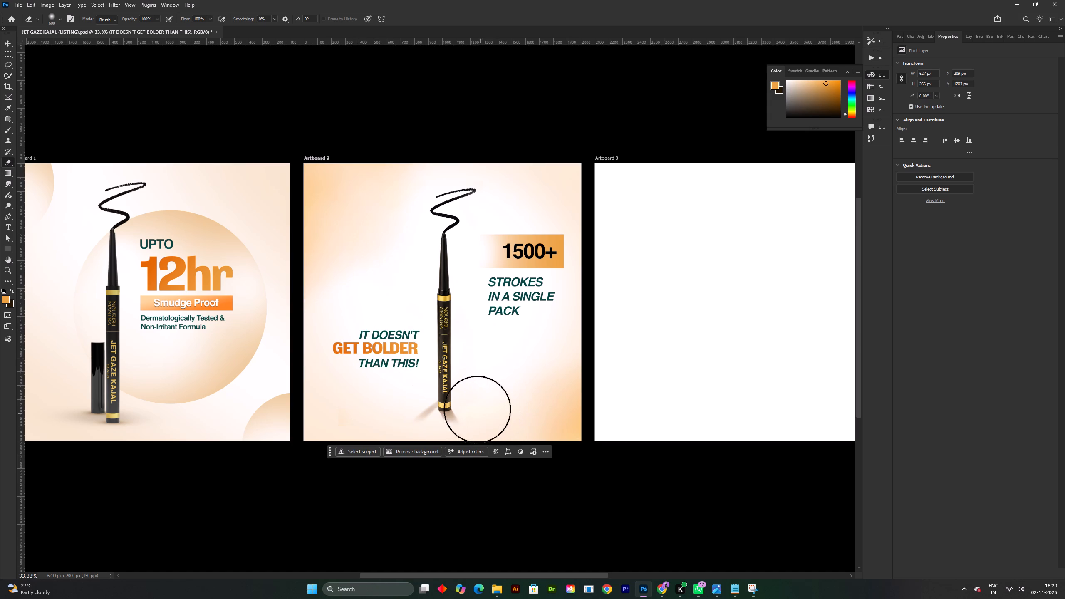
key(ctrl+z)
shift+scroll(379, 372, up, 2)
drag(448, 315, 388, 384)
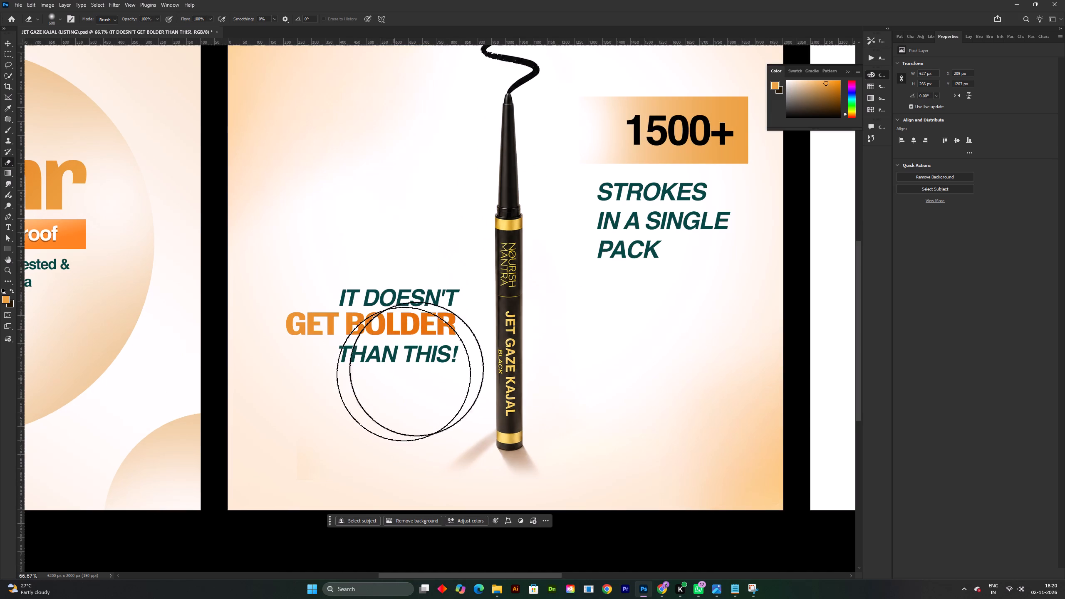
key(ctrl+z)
Softly erase the "BOLDER" end of the lighter tagline copy so the line blends from light to deep orange.
drag(541, 291, 494, 337)
drag(432, 362, 428, 364)
drag(418, 371, 408, 377)
drag(516, 314, 473, 355)
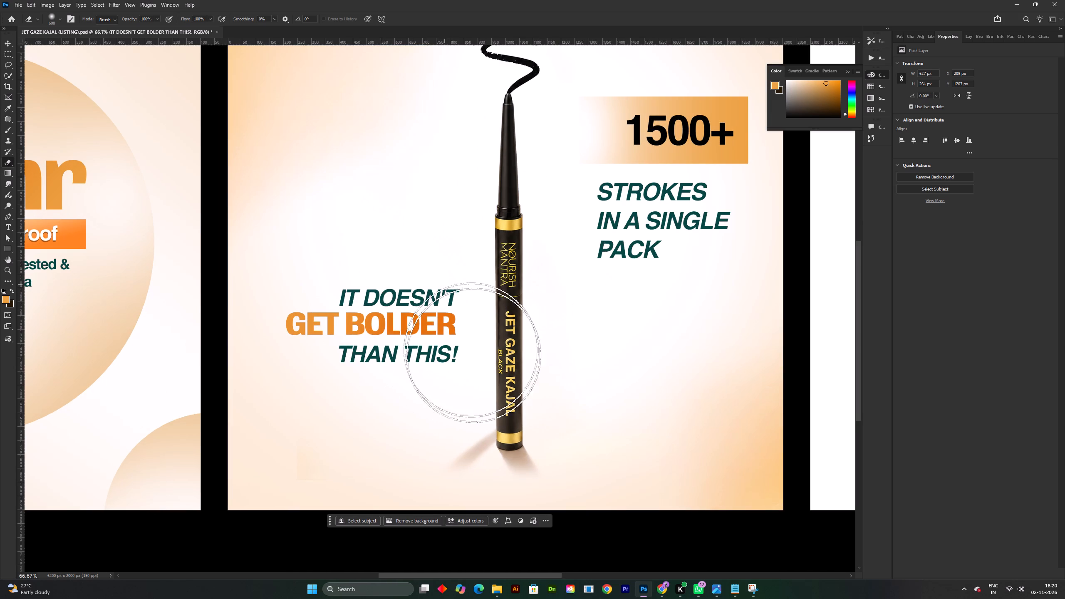
drag(473, 355, 432, 294)
key(ctrl+z)
drag(414, 318, 566, 321)
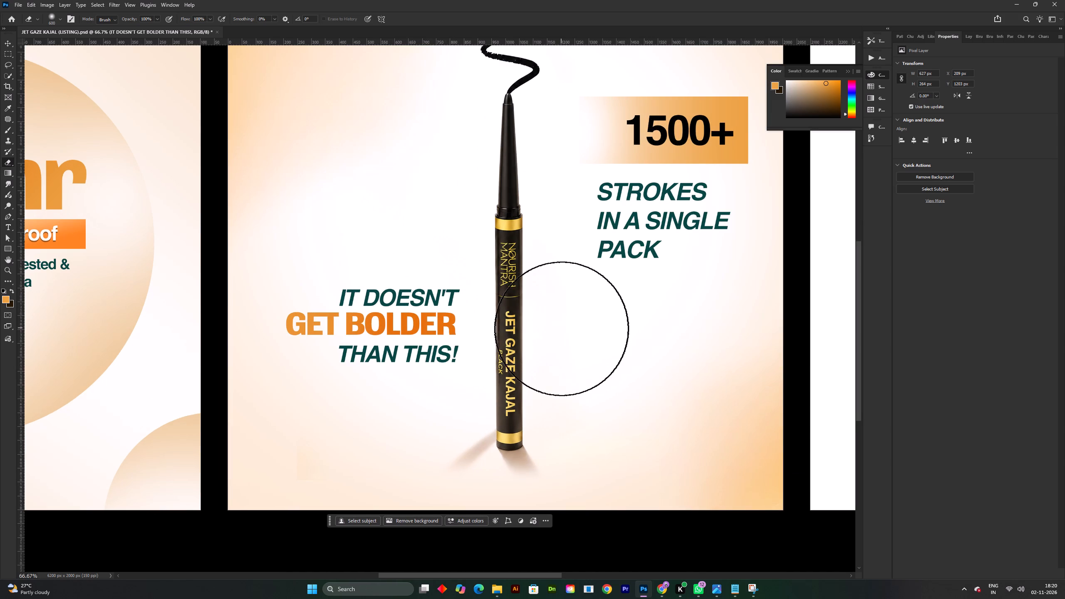
shift+scroll(557, 317, down, 2)
key(space)
drag(622, 302, 597, 328)
key(v)
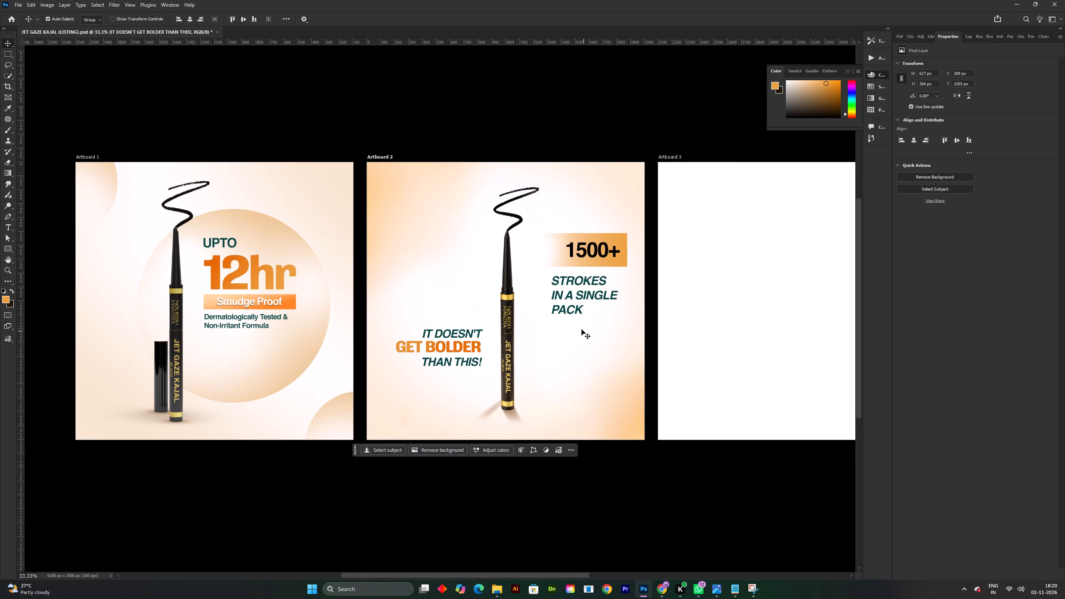
Save the document with the gradient-coloured "GET BOLDER" line and deselect the layer.
key(ctrl+s)
scroll(557, 310, down, 2)
key(space)
drag(513, 318, 492, 325)
click(526, 143)
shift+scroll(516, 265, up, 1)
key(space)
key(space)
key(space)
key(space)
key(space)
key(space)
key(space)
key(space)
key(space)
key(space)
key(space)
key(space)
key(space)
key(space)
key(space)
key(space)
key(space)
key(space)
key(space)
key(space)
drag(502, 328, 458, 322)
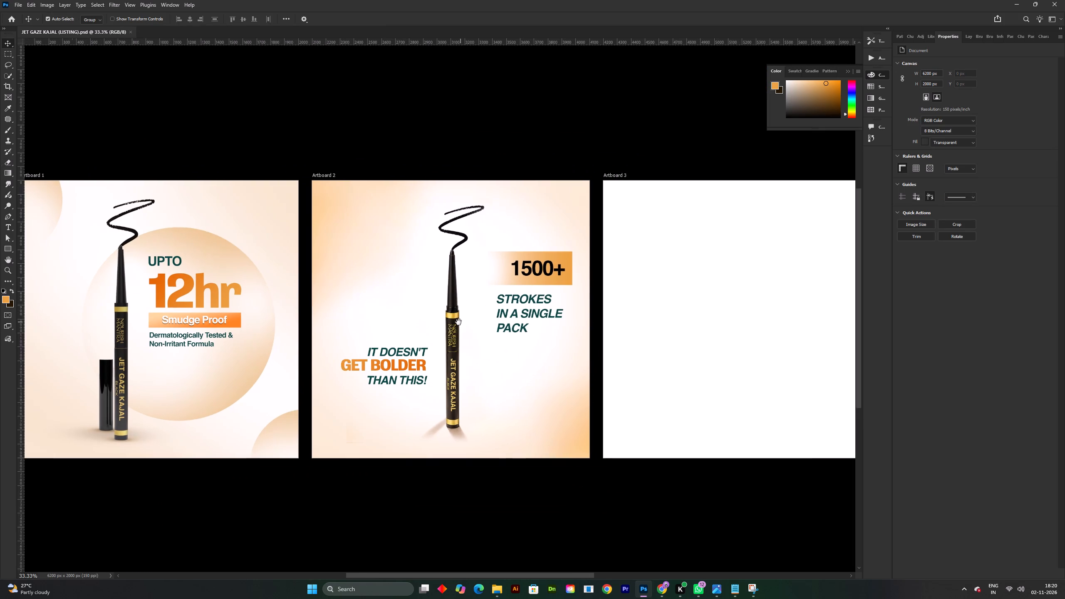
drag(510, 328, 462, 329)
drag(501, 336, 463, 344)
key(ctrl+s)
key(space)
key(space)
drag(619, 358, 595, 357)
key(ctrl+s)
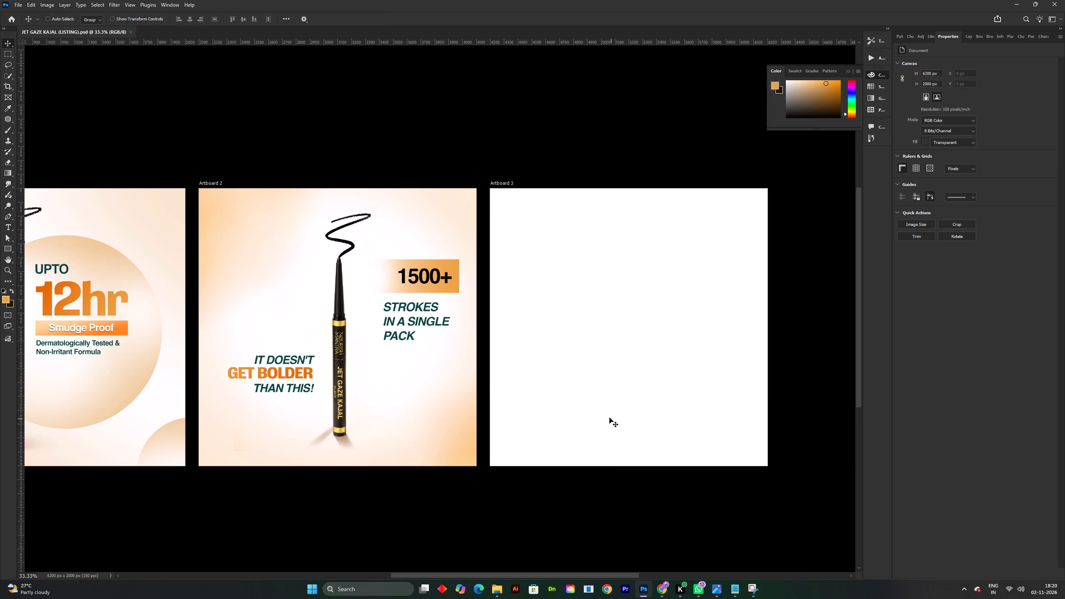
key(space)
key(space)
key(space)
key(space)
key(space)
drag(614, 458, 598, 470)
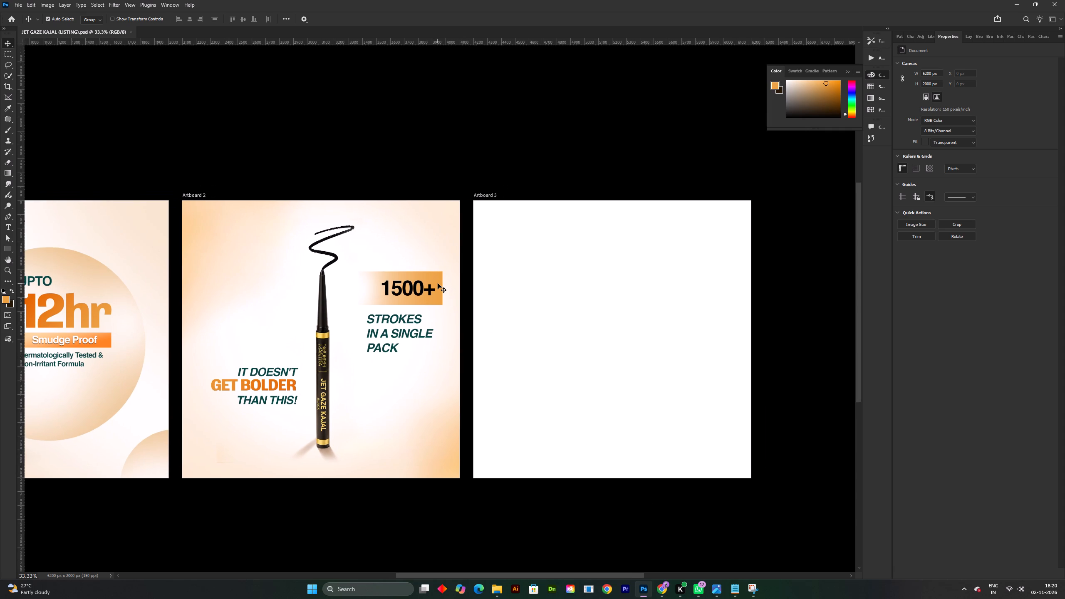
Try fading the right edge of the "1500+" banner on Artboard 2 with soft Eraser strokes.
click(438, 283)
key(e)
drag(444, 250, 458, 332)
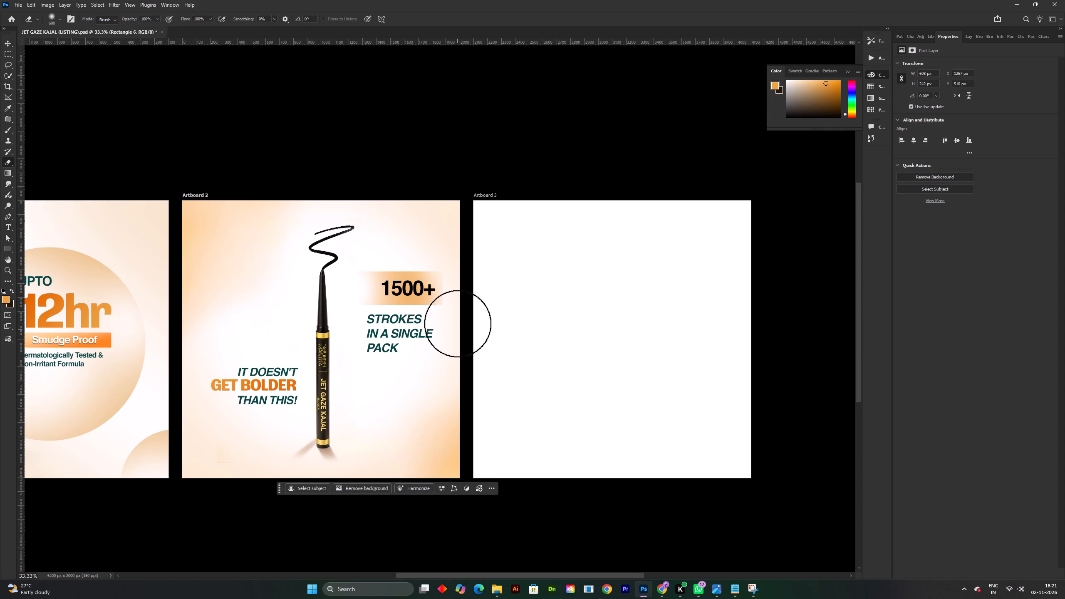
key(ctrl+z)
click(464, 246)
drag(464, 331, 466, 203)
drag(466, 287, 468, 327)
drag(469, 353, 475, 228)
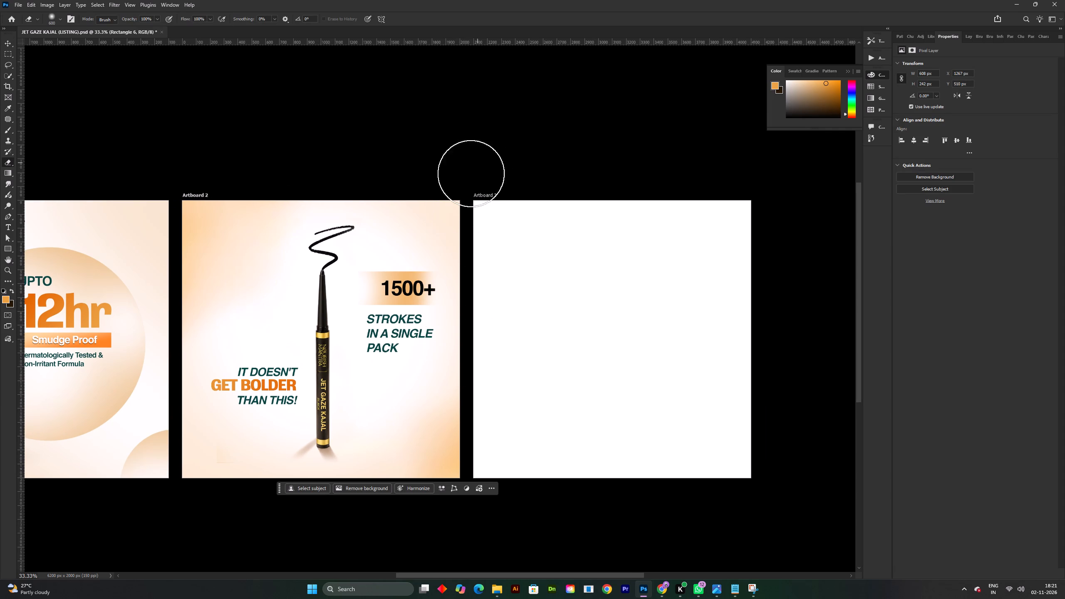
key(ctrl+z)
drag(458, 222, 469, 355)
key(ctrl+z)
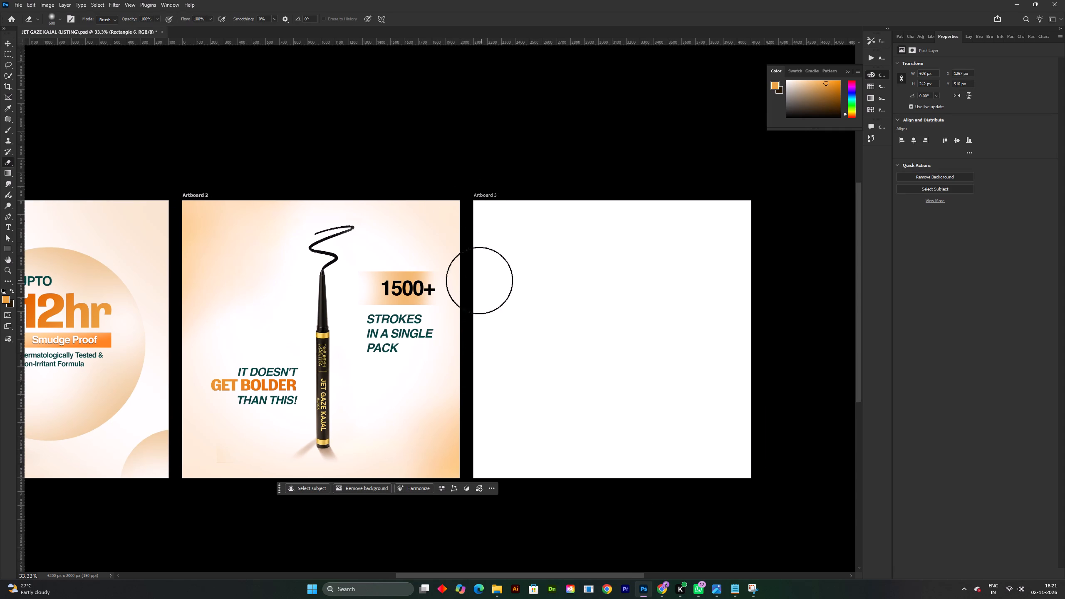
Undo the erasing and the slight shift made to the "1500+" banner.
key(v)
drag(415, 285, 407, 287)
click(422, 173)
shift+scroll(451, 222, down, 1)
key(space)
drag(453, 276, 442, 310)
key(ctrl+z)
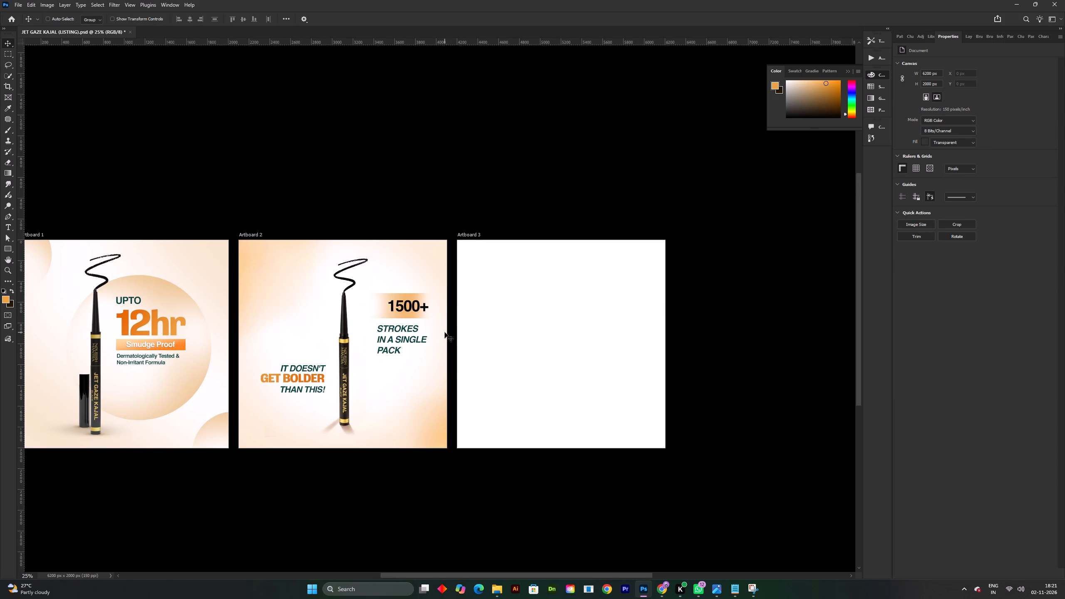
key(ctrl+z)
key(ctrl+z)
Save the document with the restored "1500+" banner.
key(ctrl+s)
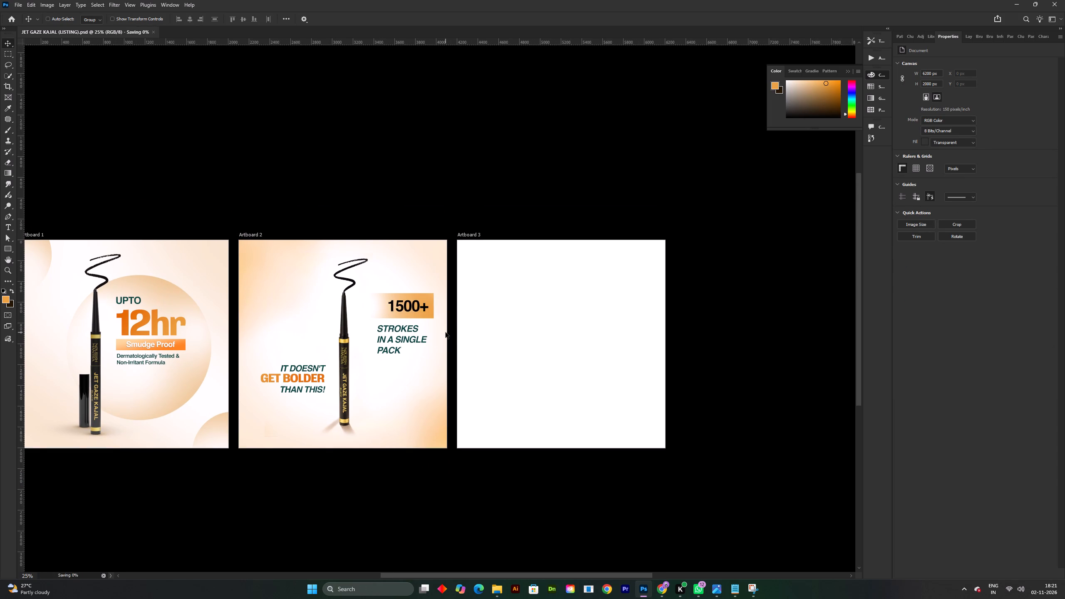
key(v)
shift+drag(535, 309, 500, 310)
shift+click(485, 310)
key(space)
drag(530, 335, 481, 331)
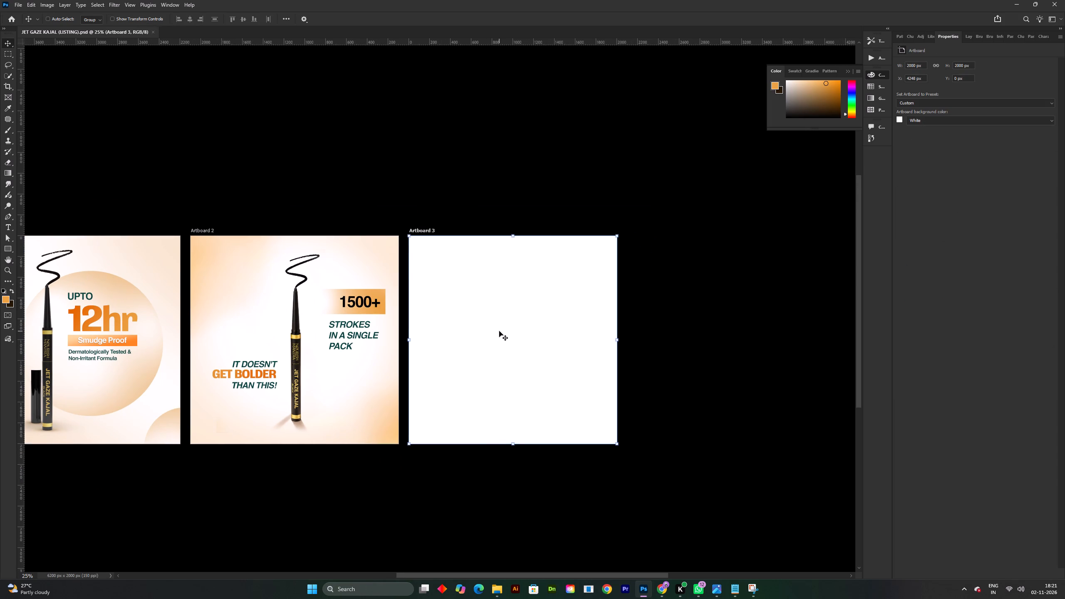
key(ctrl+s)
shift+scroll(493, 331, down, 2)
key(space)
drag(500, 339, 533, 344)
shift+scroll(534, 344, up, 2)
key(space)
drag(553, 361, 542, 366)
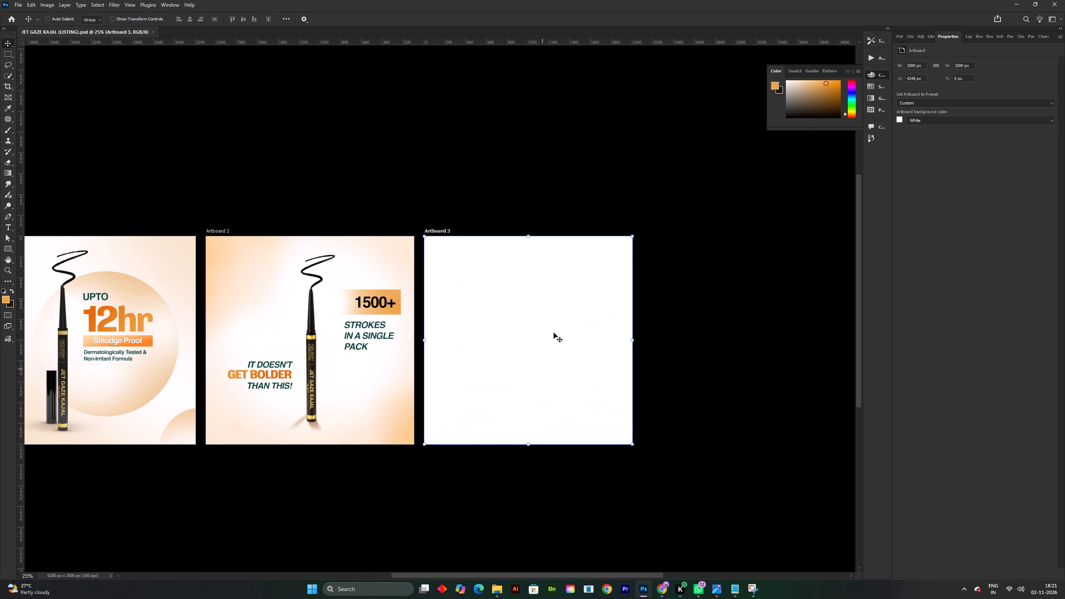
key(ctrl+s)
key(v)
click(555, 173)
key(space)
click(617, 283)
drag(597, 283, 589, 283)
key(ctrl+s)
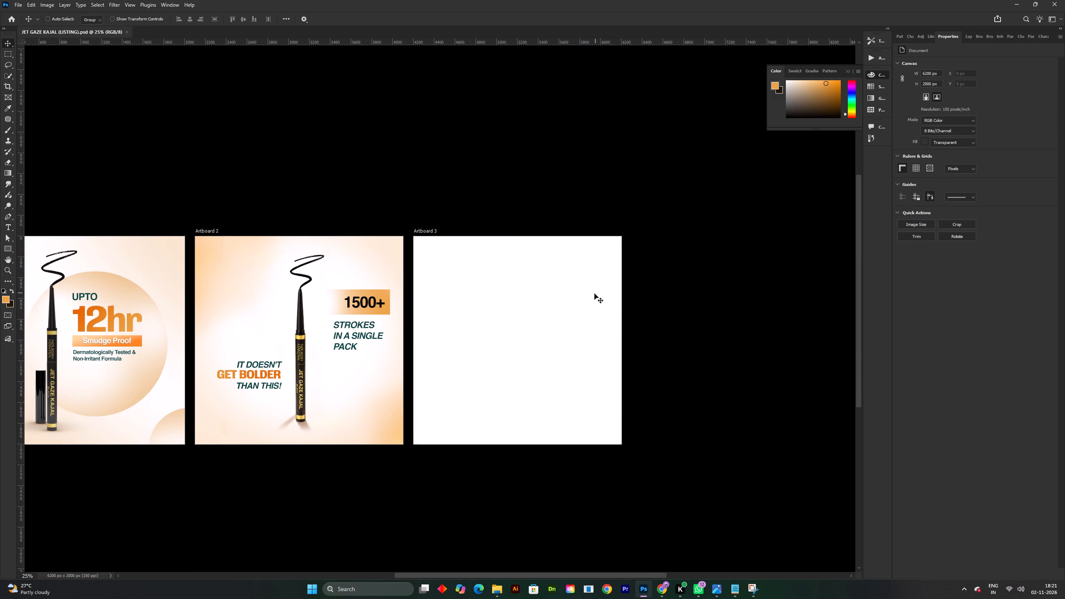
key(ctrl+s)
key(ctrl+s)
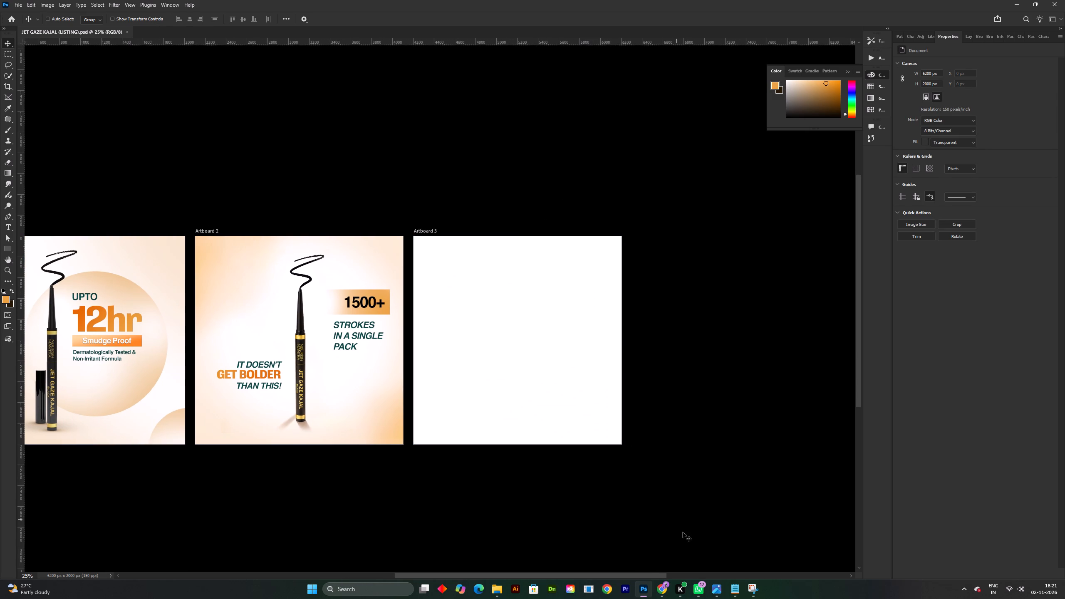
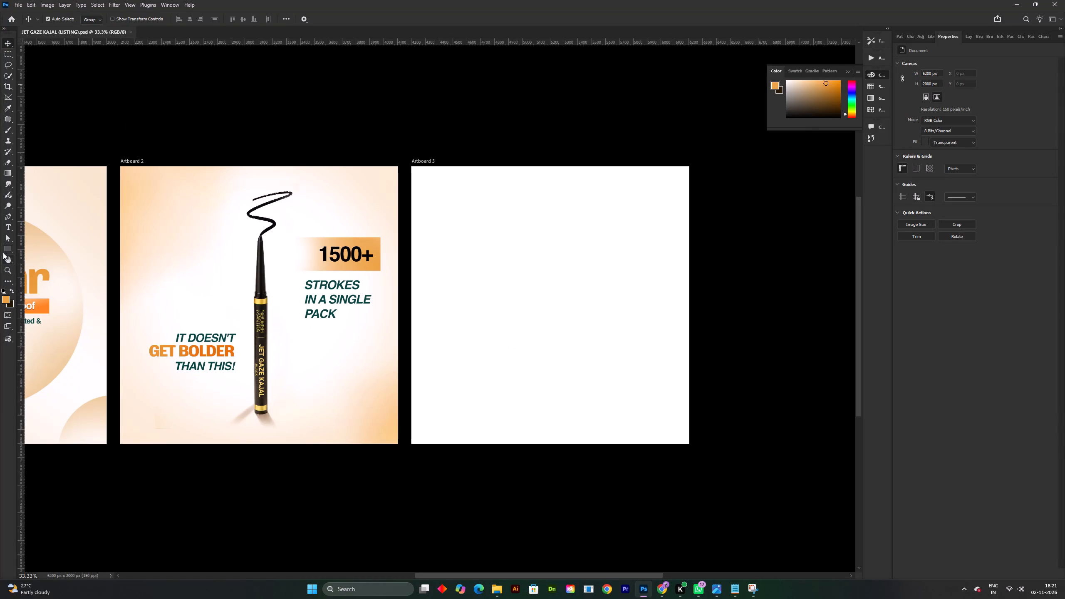
Add one new empty layer inside Artboard 3 for painting its background.
click(585, 364)
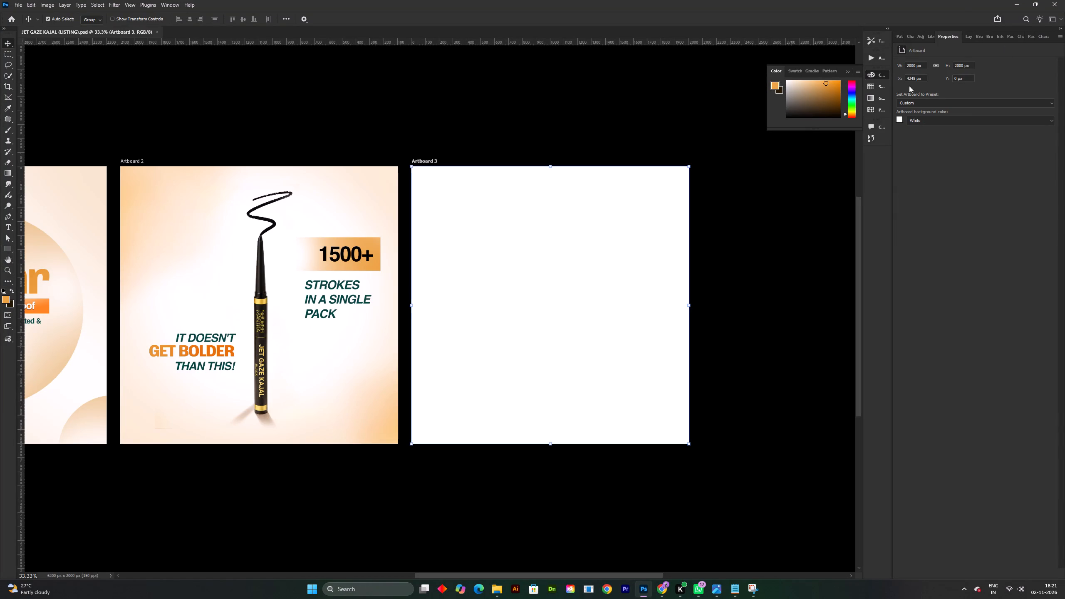
key(F7)
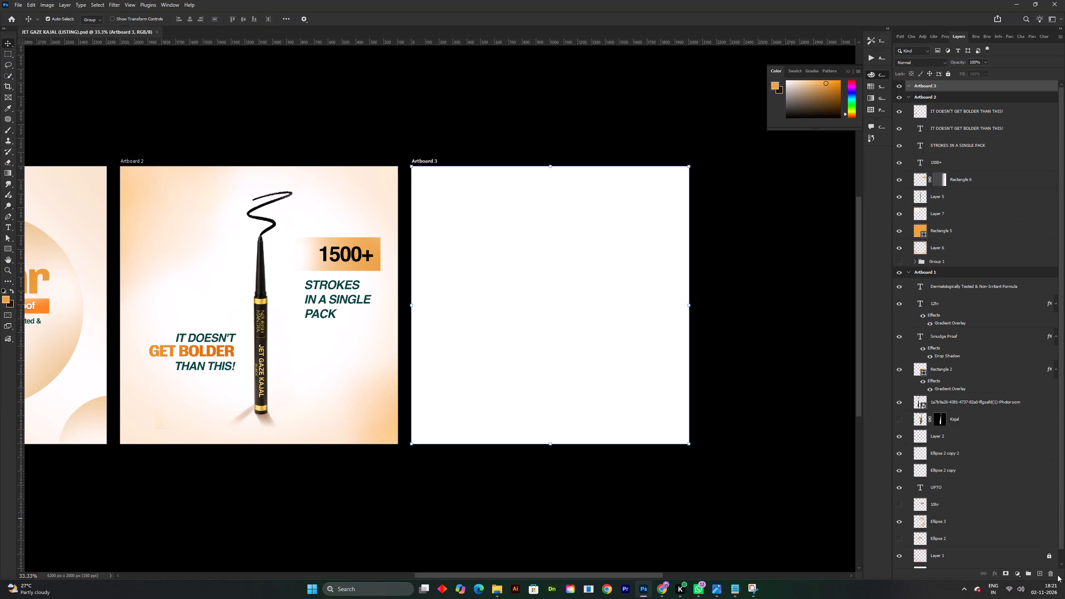
double_click(1035, 572)
key(ctrl+z)
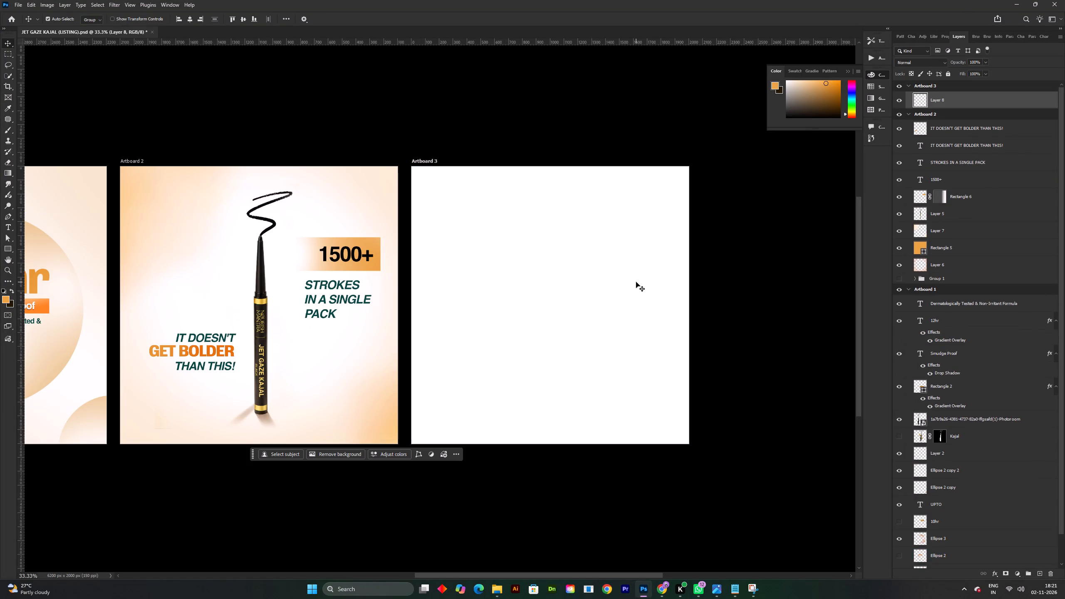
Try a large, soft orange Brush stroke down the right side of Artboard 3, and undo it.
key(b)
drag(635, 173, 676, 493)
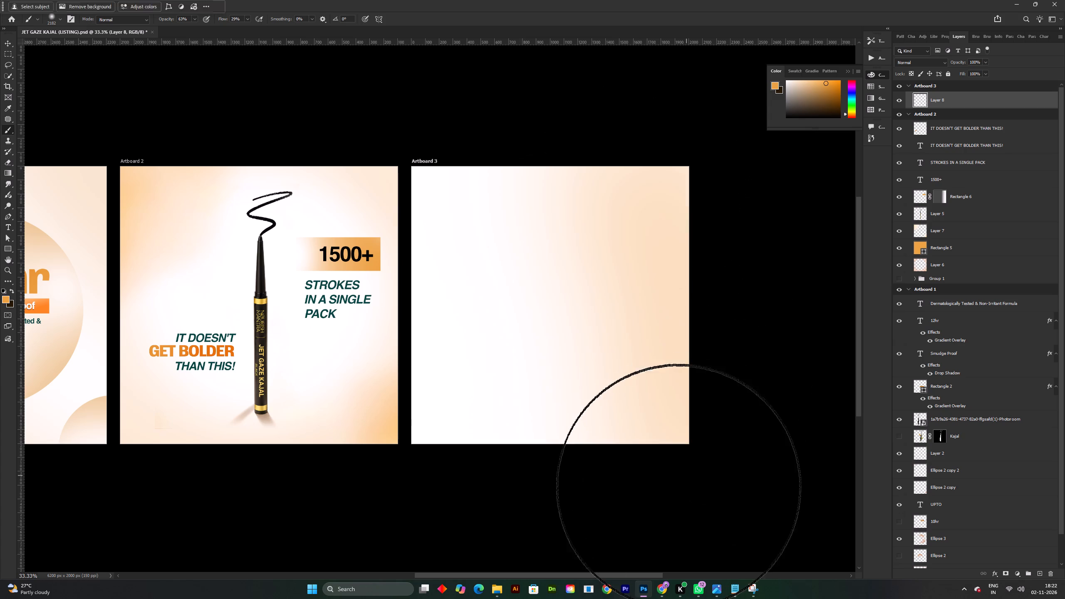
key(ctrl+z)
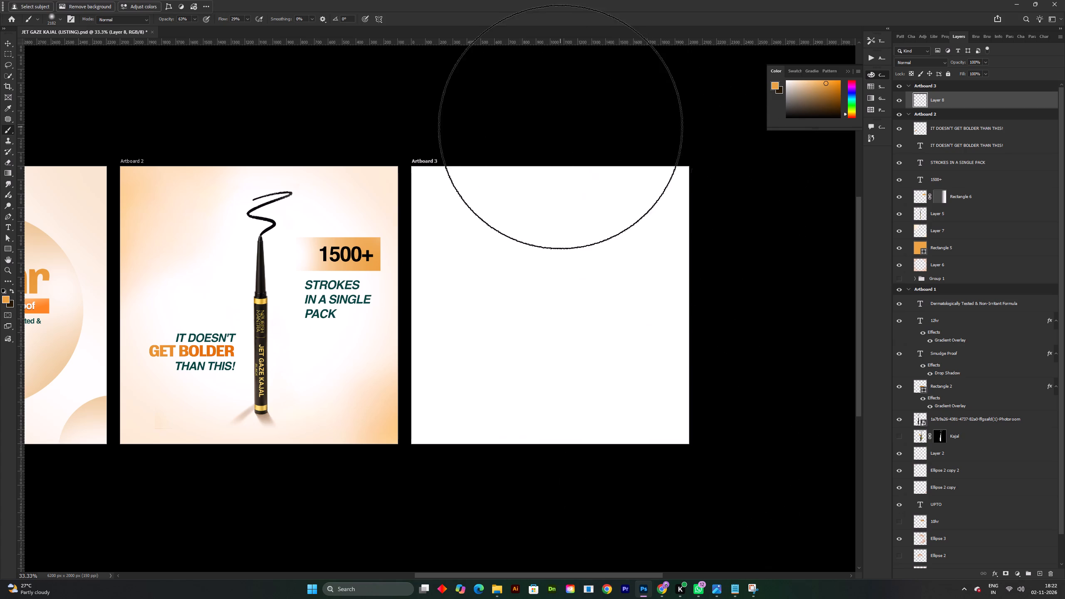
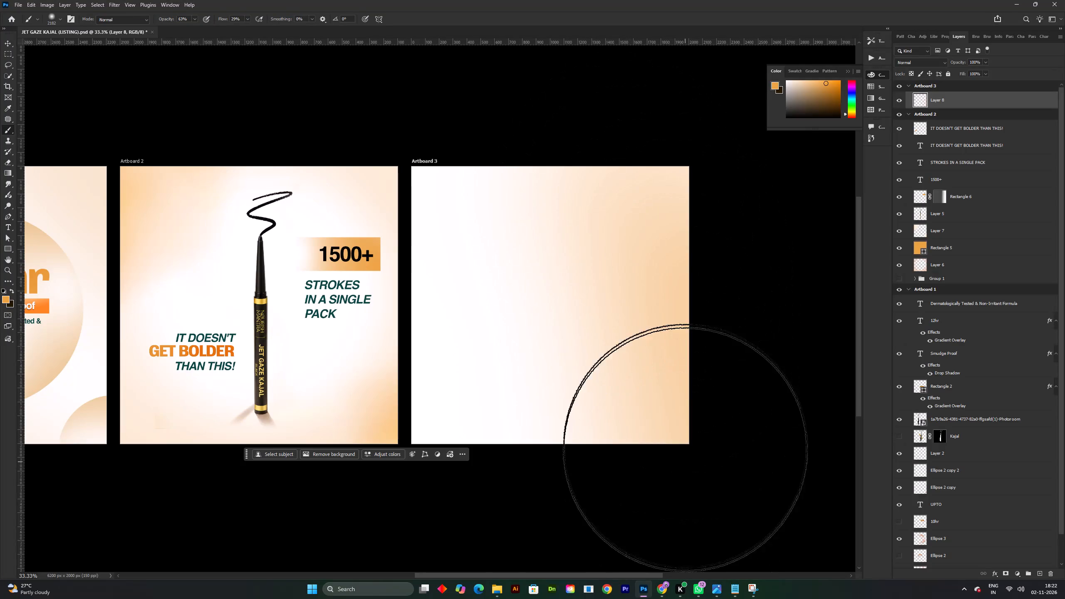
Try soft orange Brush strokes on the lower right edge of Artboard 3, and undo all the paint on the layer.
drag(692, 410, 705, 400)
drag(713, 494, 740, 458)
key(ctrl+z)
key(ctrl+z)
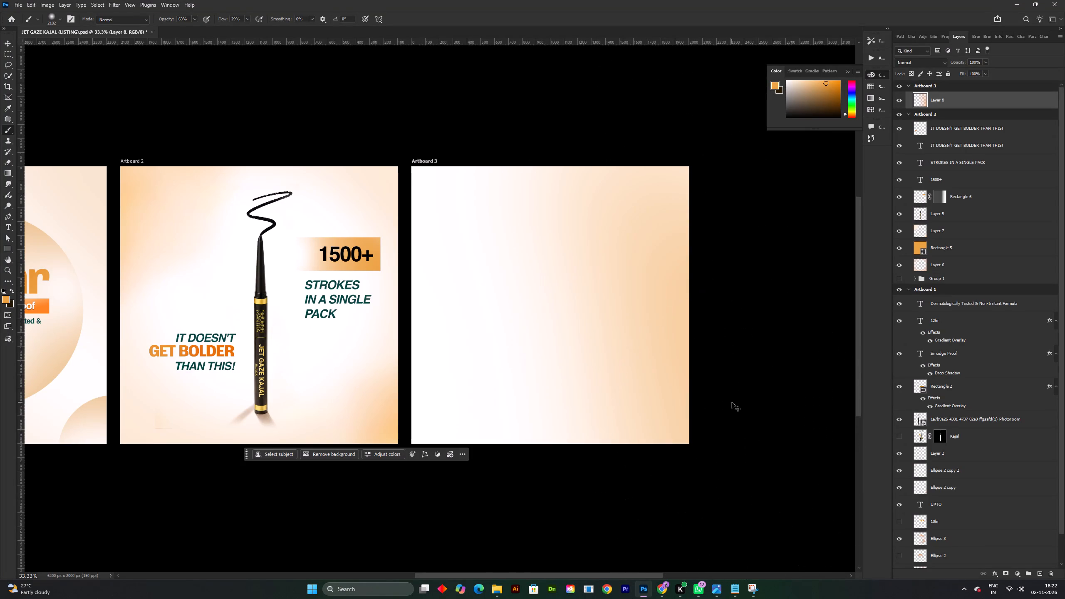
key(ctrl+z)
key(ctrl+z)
Dab large, soft orange Brush spots down the right edge of Artboard 3, building the strongest colour toward the lower right corner.
click(665, 214)
click(684, 371)
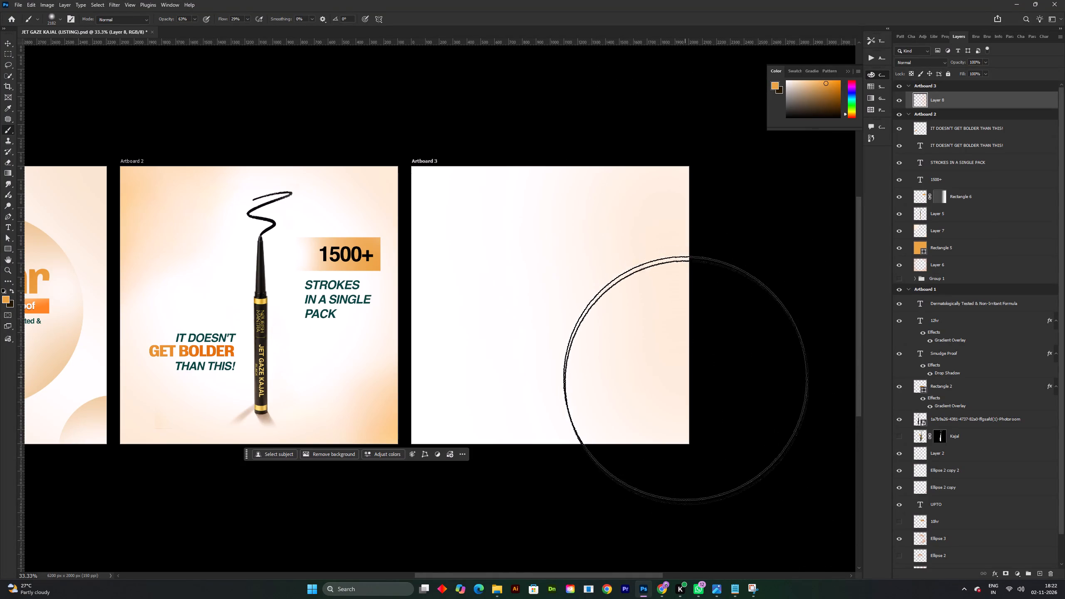
triple_click(693, 418)
double_click(702, 352)
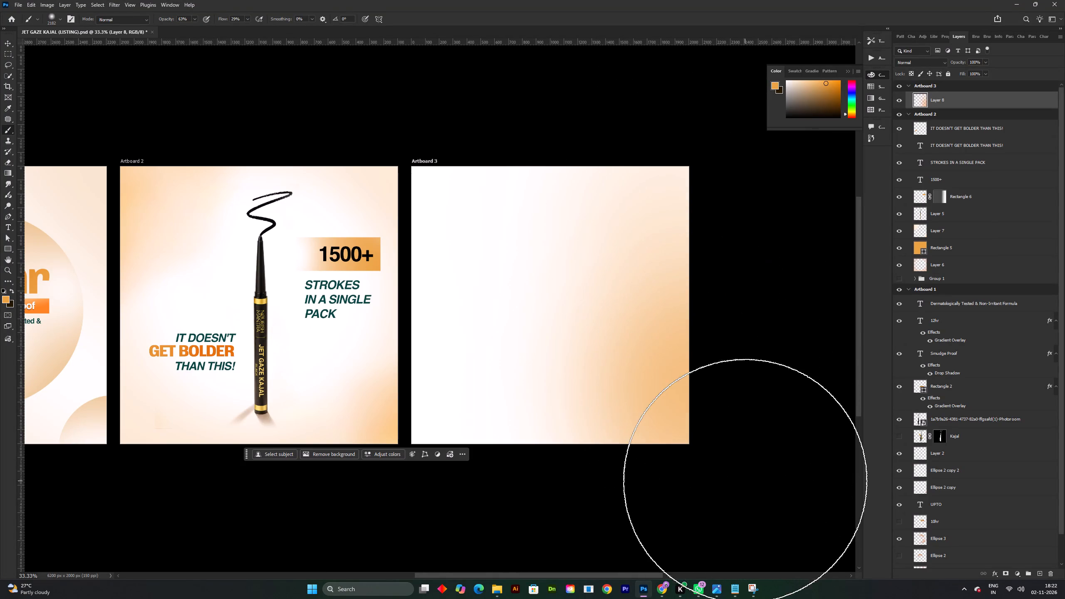
key(v)
Save the Jet Gaze Kajal listing document.
key(ctrl+s)
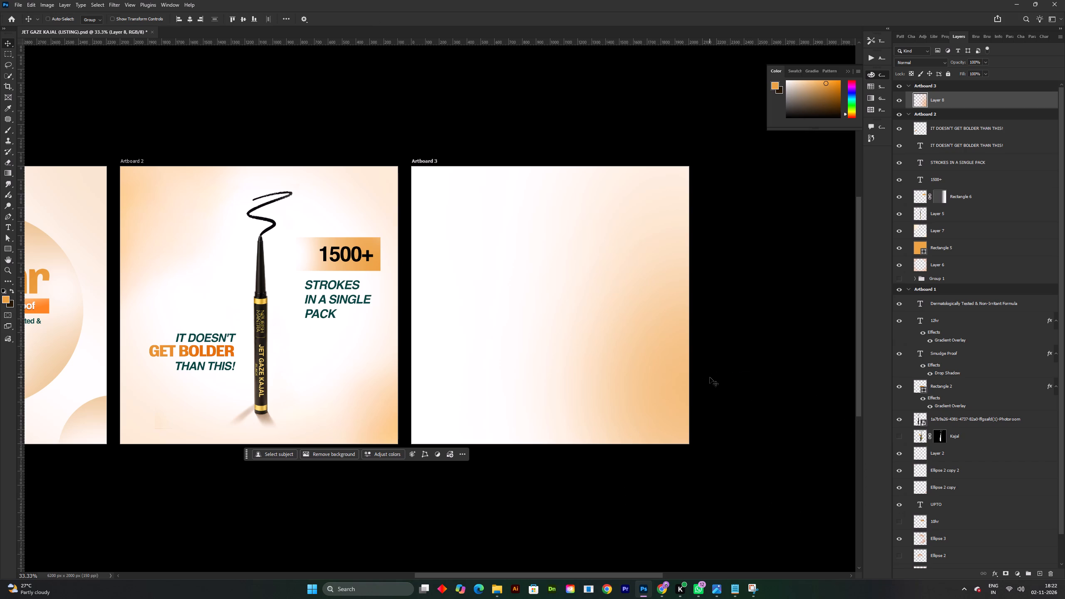
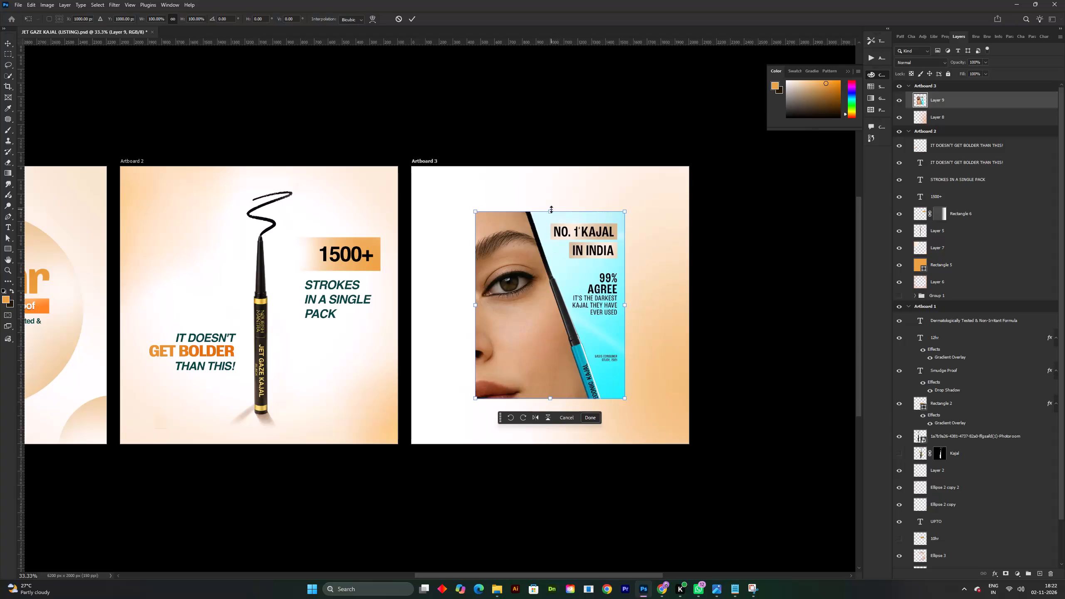
Enlarge the eye-and-kajal reference image until it covers the full width and height of Artboard 3, and save the document.
drag(551, 209, 555, 166)
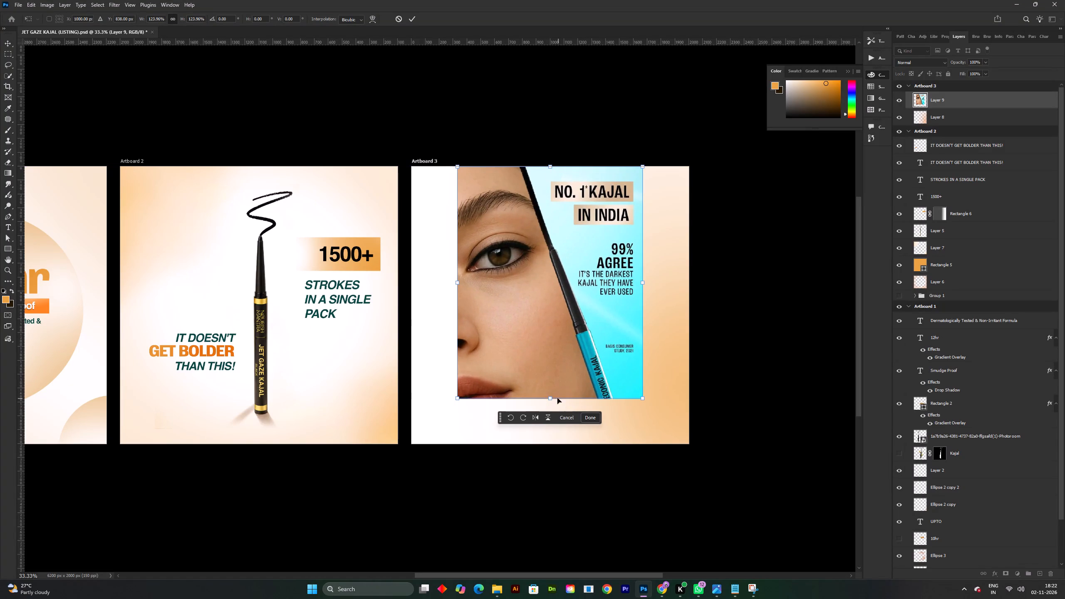
drag(553, 396, 548, 442)
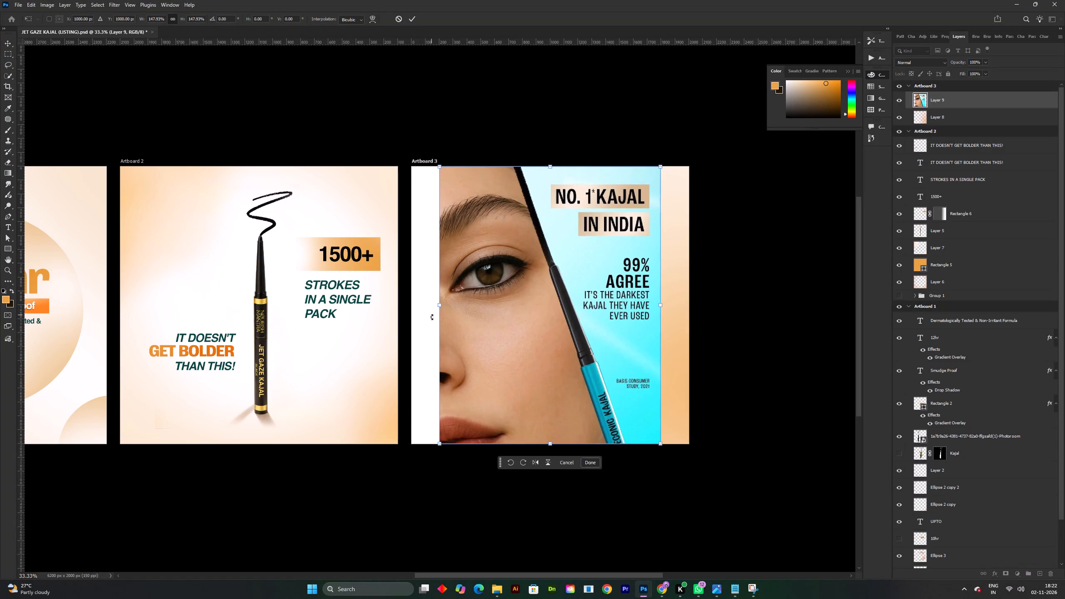
drag(441, 307, 411, 305)
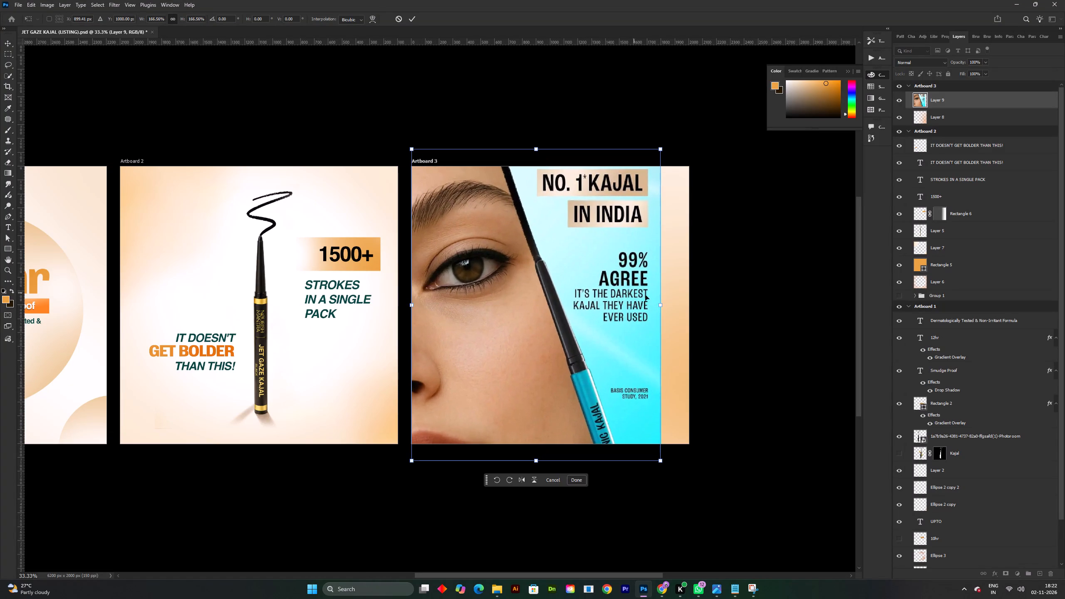
drag(664, 306, 692, 313)
click(411, 20)
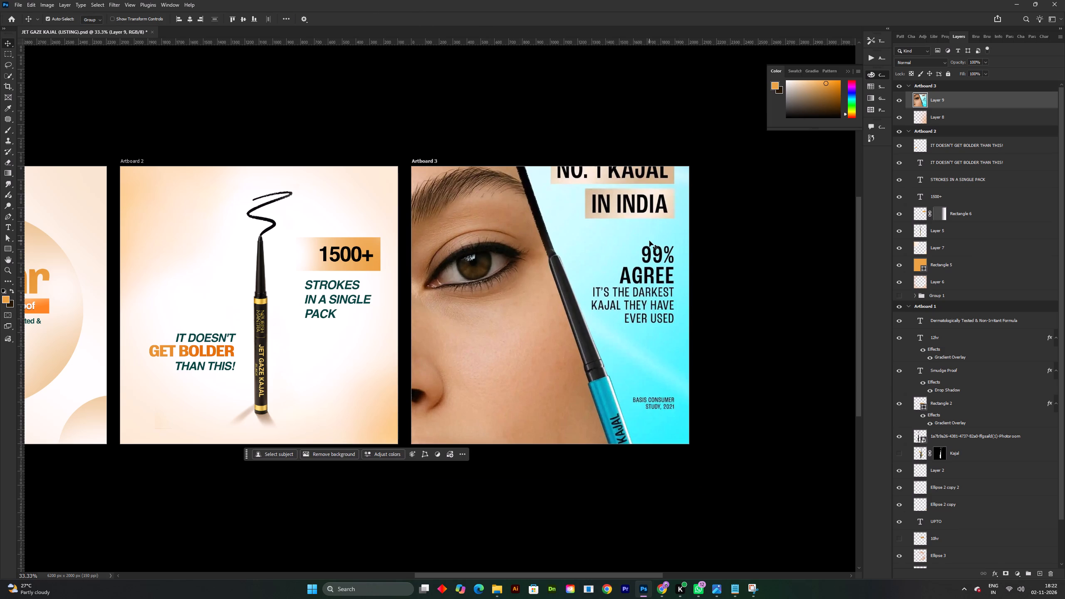
key(ctrl+s)
Erase the reference's teal kajal pencil in a straight diagonal strip along the face edge, using a Hard Round Eraser brush.
key(e)
alt+right_drag(607, 230, 603, 230)
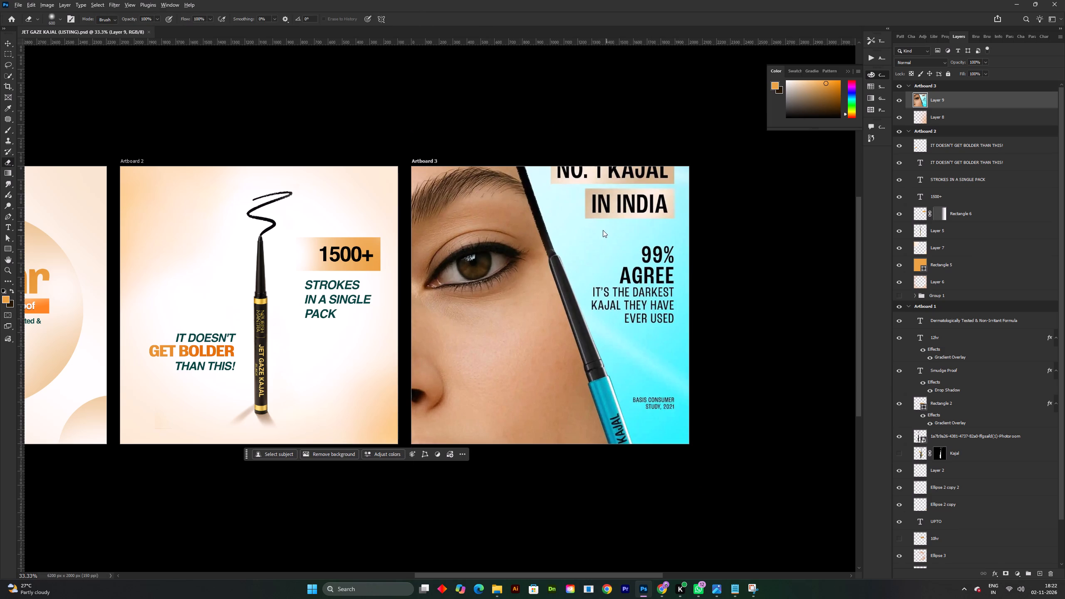
alt+right_drag(603, 230, 592, 238)
drag(541, 149, 576, 203)
key(ctrl+z)
right_click(597, 235)
click(638, 347)
click(639, 356)
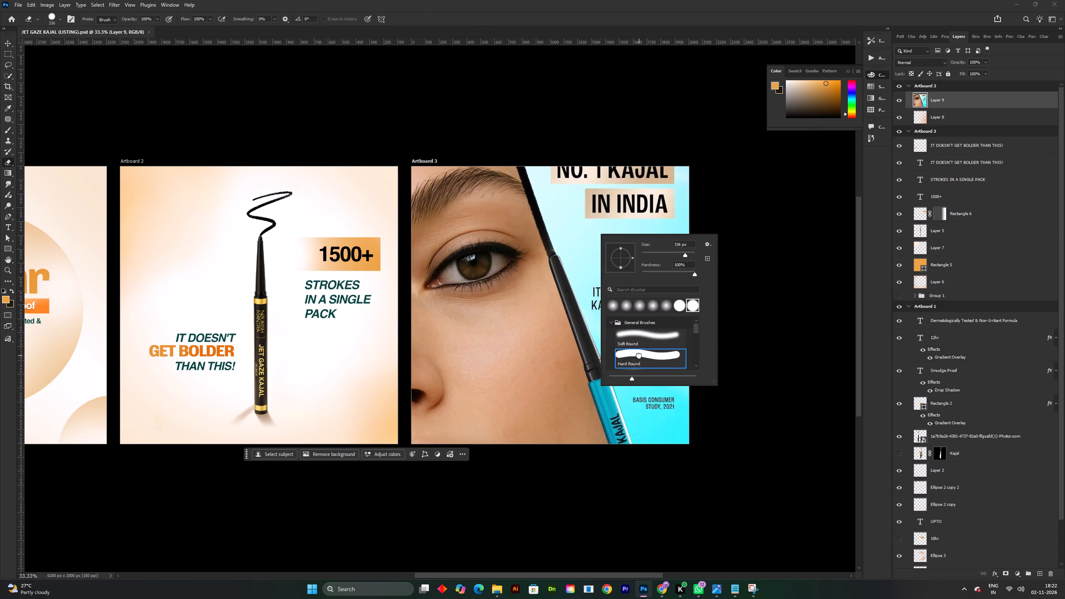
click(535, 153)
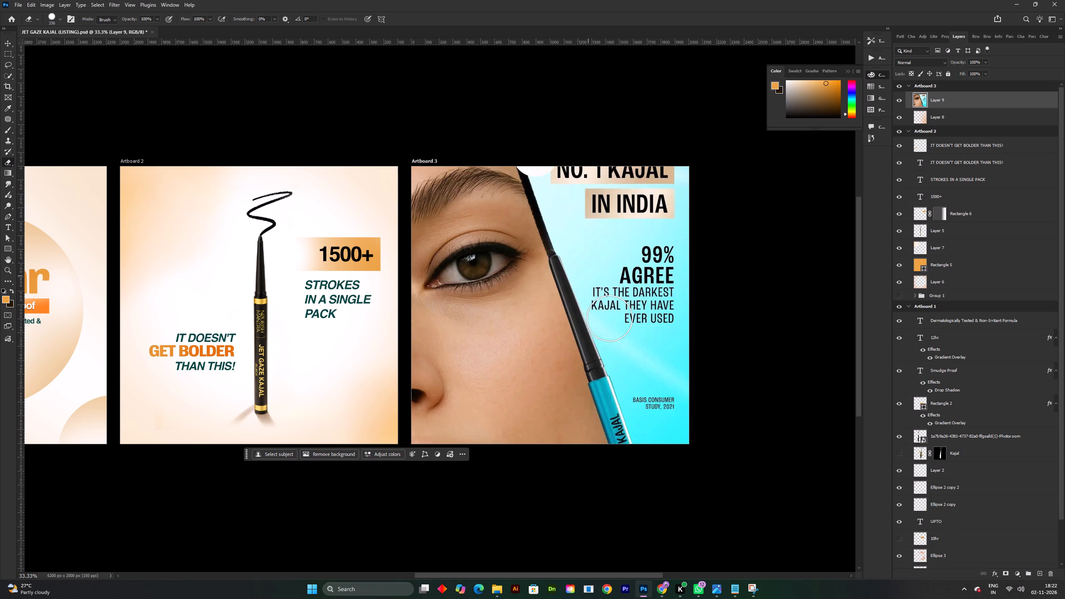
shift+click(636, 454)
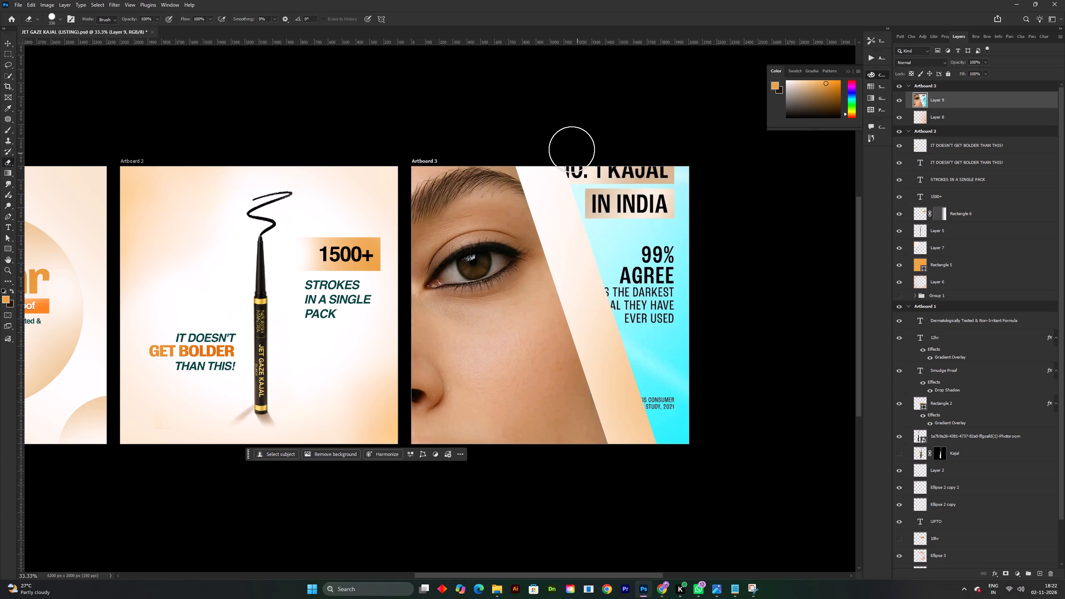
Erase the remaining cyan background and reference text beside the face on Artboard 3, and save the document.
drag(572, 149, 650, 351)
drag(659, 374, 607, 185)
click(604, 167)
drag(639, 330, 675, 148)
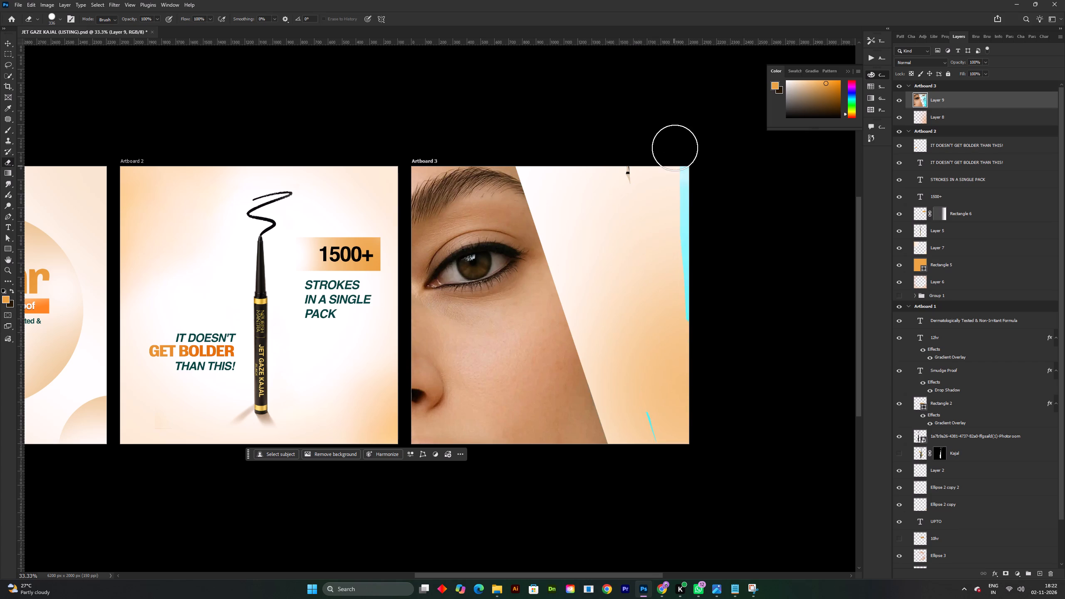
drag(675, 148, 666, 372)
key(v)
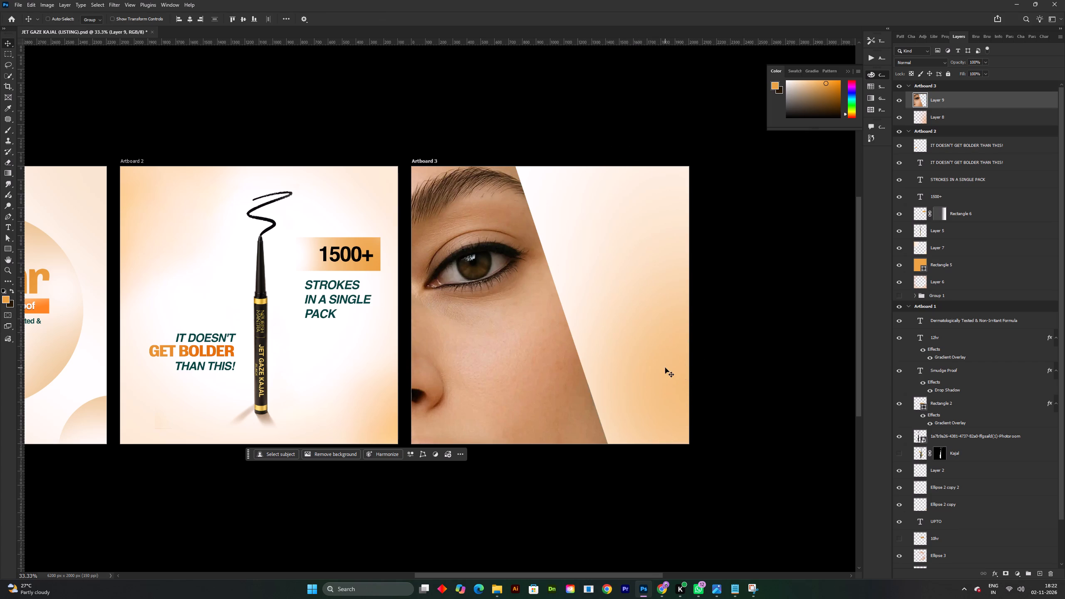
key(ctrl+s)
Examine Artboards 1 and 2 alongside the cropped face on Artboard 3.
key(space)
key(space)
key(space)
key(space)
key(space)
key(space)
key(space)
key(space)
key(space)
key(space)
key(space)
key(space)
key(space)
key(space)
key(space)
key(space)
key(space)
key(space)
key(space)
key(space)
drag(290, 334, 495, 327)
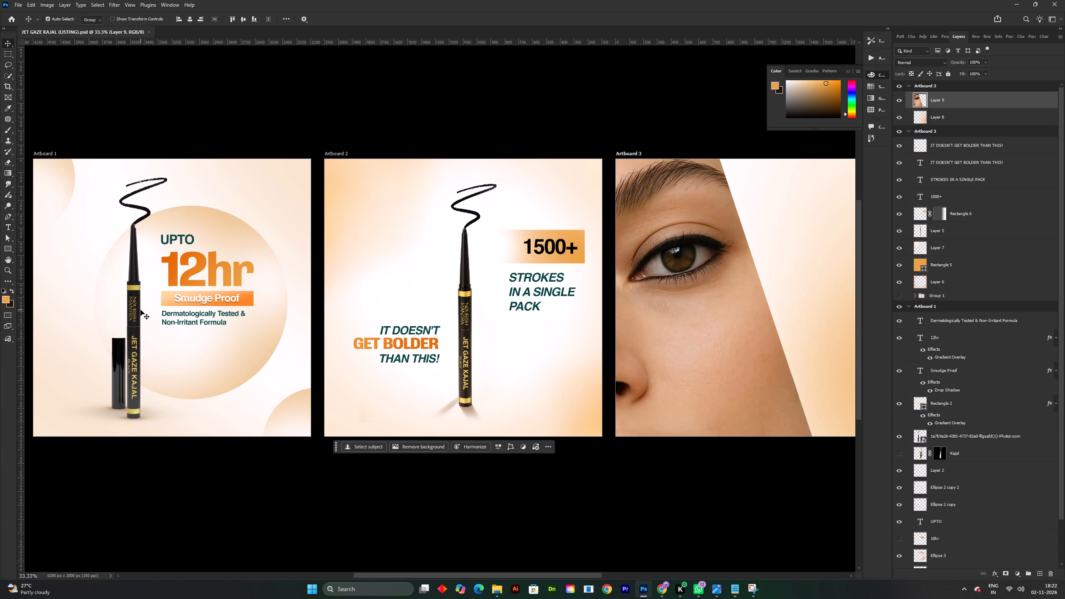
key(space)
drag(837, 380, 728, 374)
Save the Jet Gaze Kajal listing document.
key(ctrl+s)
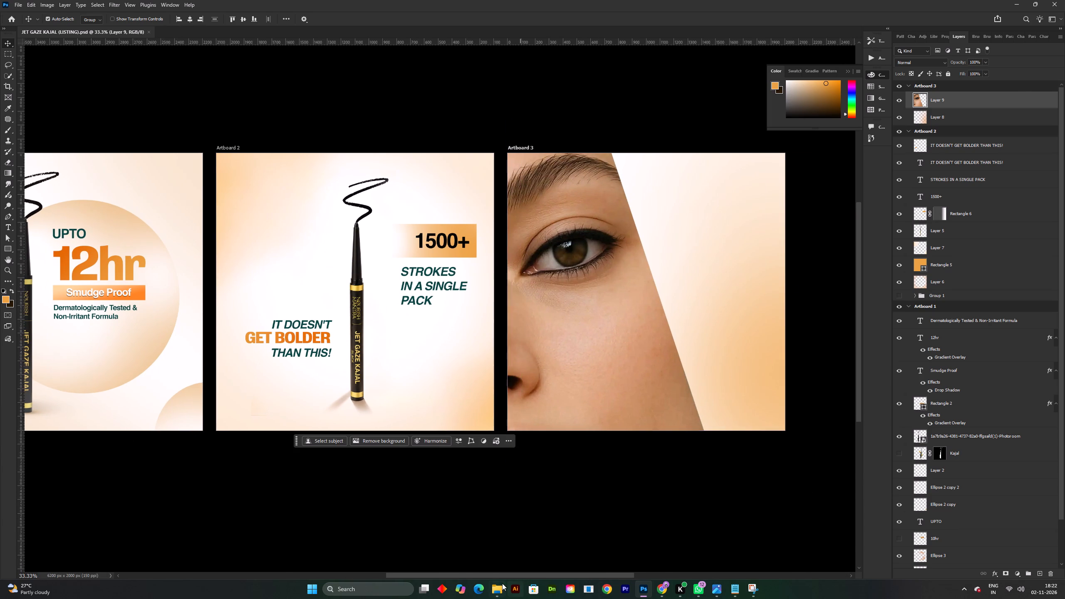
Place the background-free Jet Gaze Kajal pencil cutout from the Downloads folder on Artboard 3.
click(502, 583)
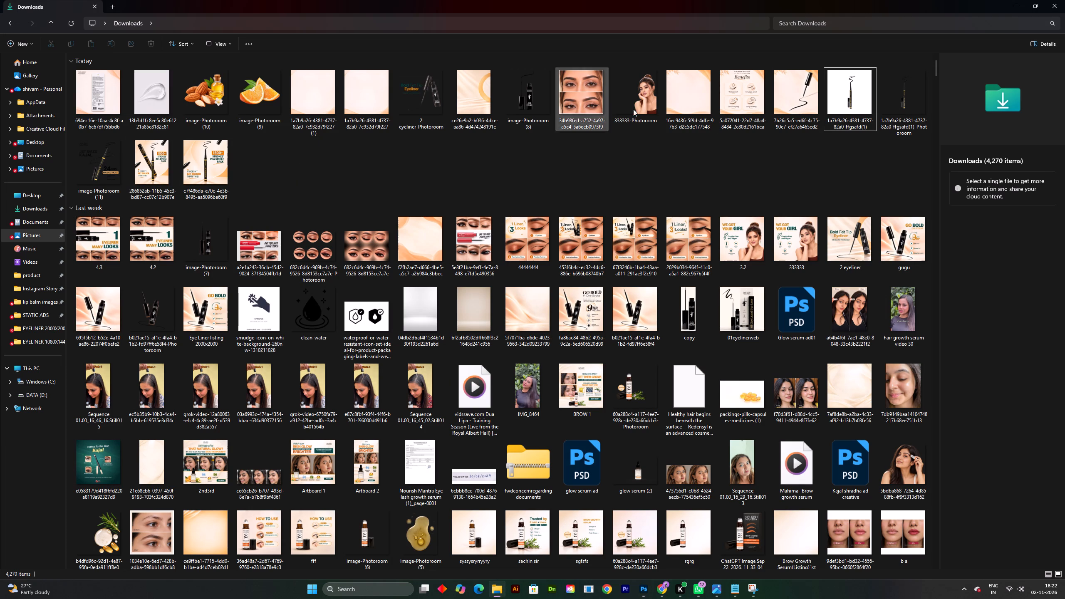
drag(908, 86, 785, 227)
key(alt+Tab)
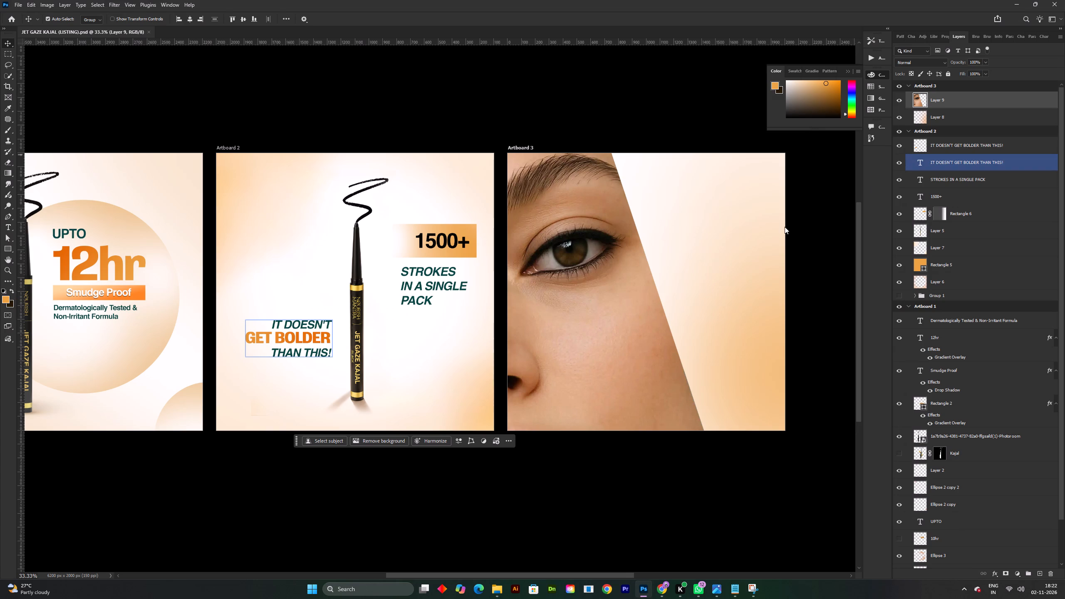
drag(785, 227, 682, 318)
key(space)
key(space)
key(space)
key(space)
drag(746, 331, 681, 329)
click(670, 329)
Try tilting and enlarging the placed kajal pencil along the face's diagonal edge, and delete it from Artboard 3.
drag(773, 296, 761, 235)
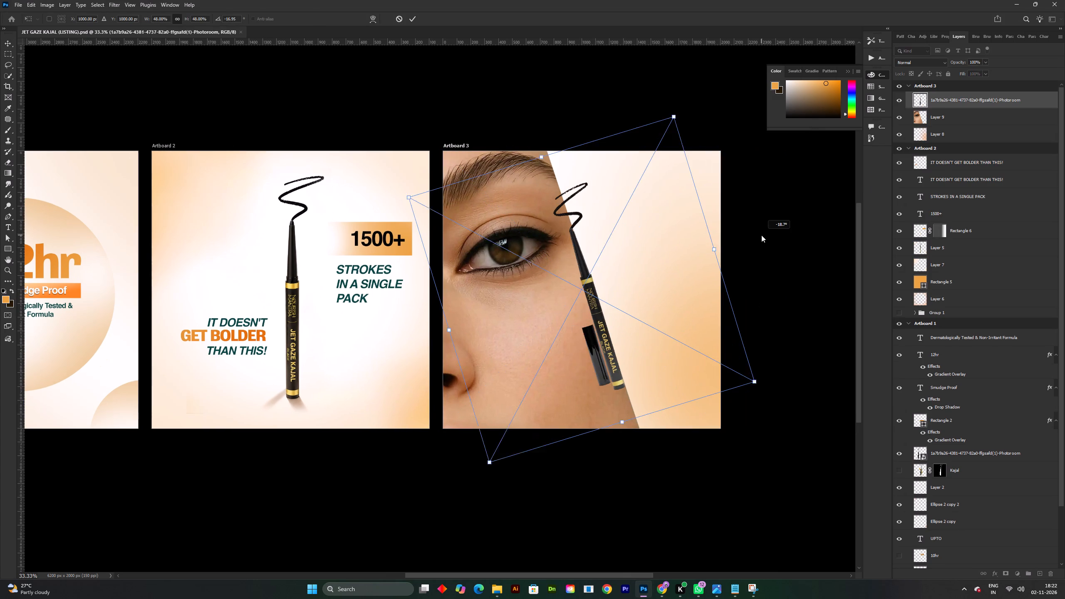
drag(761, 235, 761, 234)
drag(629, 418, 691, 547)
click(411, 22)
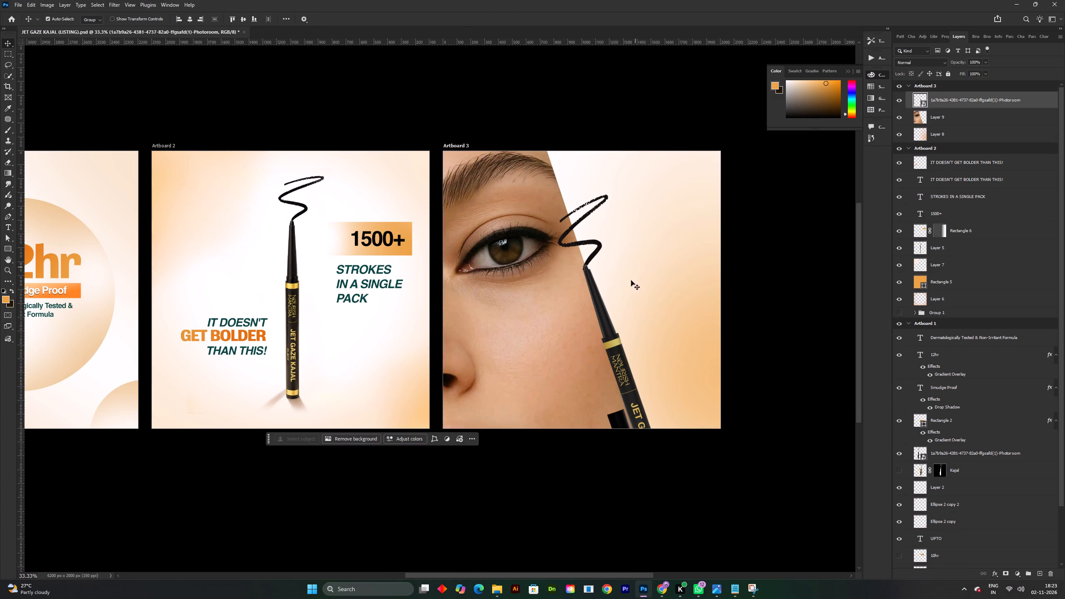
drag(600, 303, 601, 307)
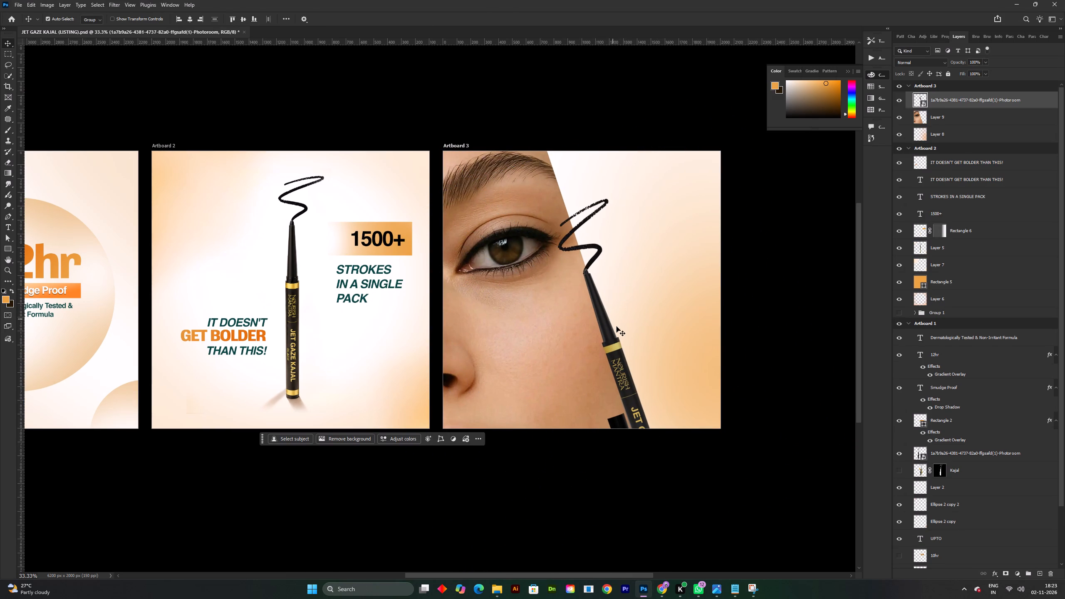
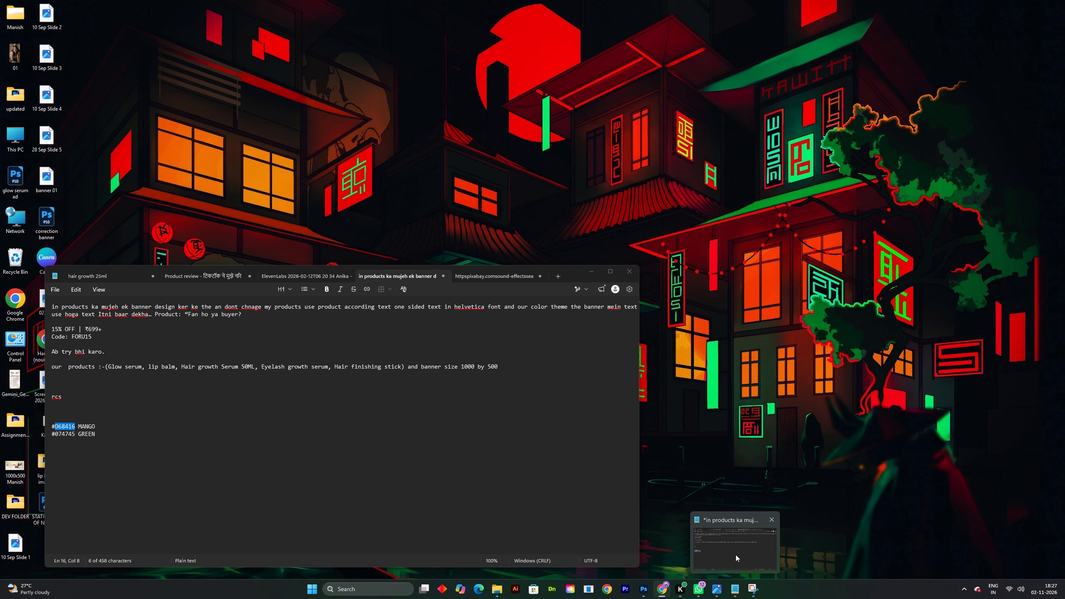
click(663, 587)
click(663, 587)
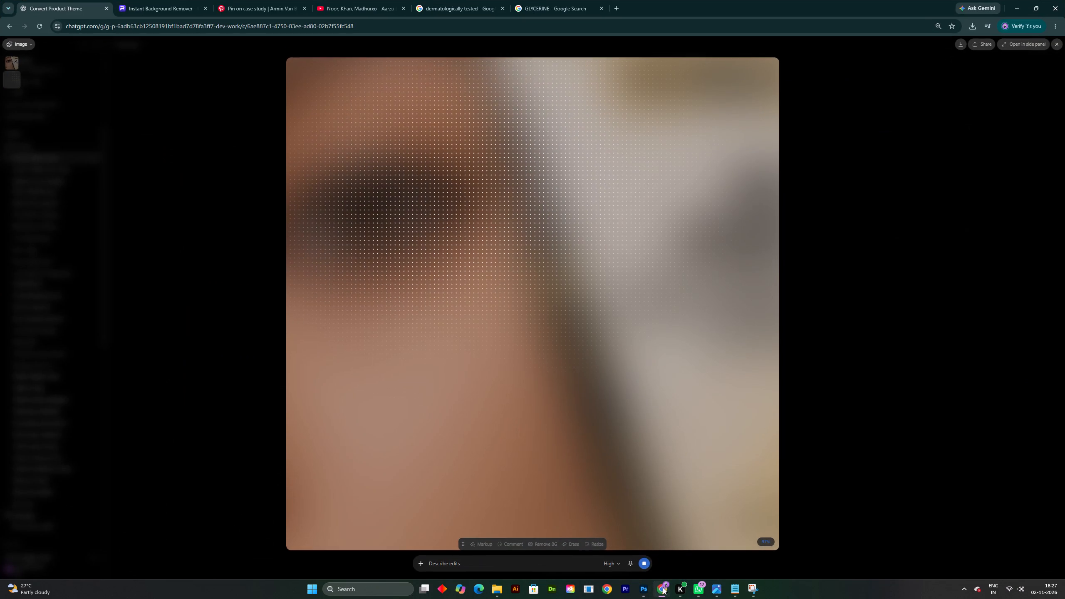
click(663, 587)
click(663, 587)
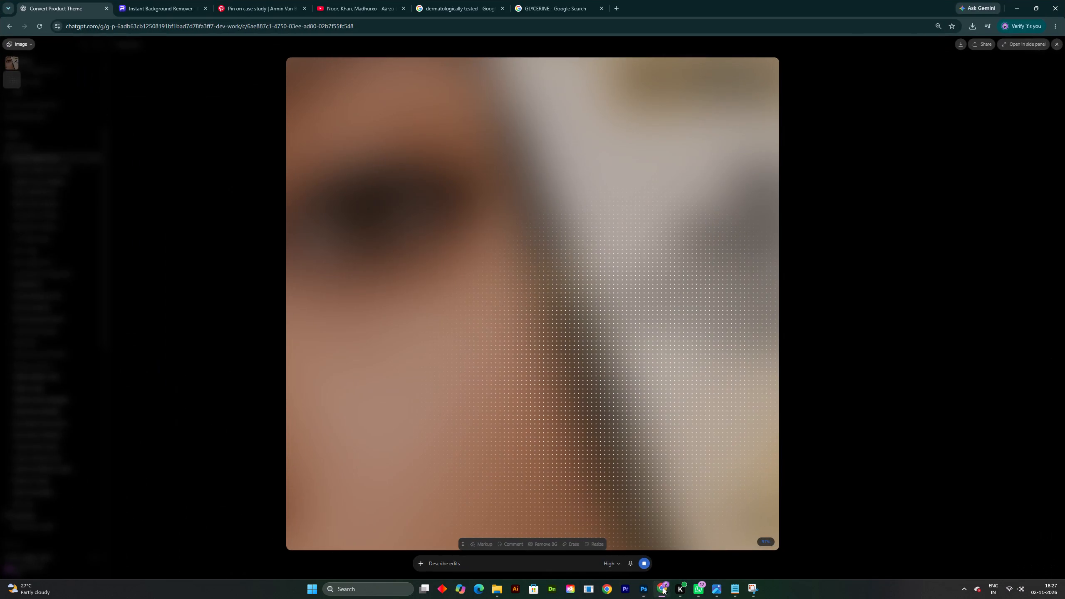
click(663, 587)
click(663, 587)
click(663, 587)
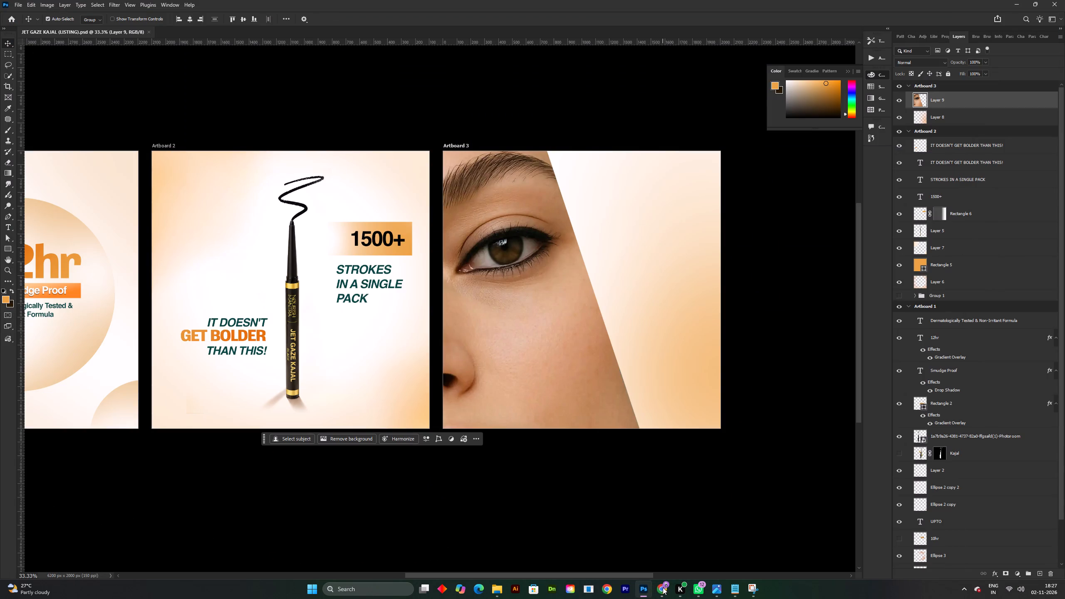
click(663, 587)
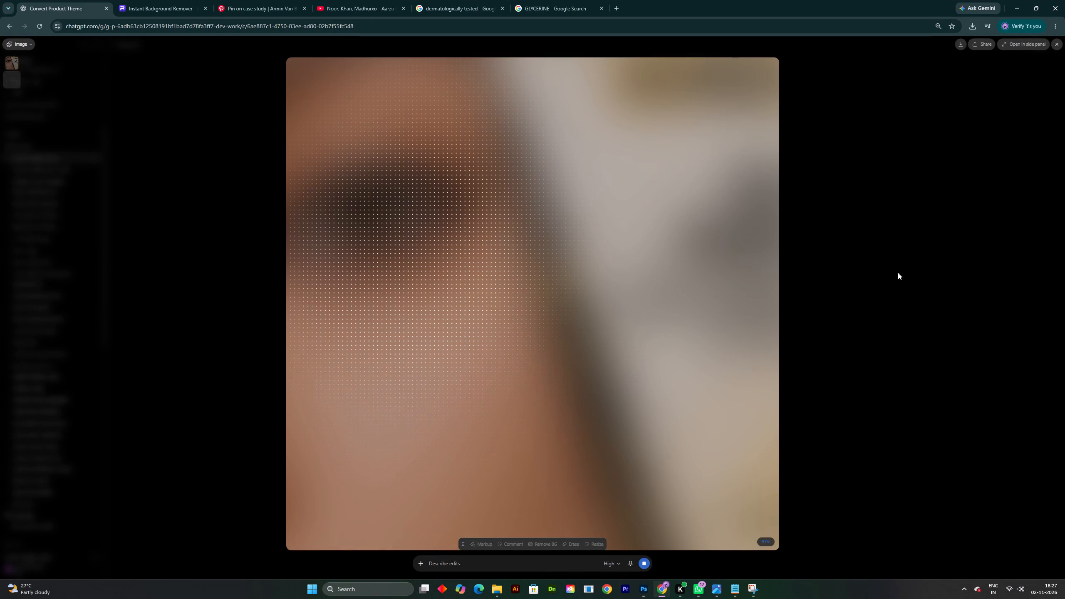
Open the resized square kajal ad full size, copy the image, and save it to the Downloads folder.
click(1056, 41)
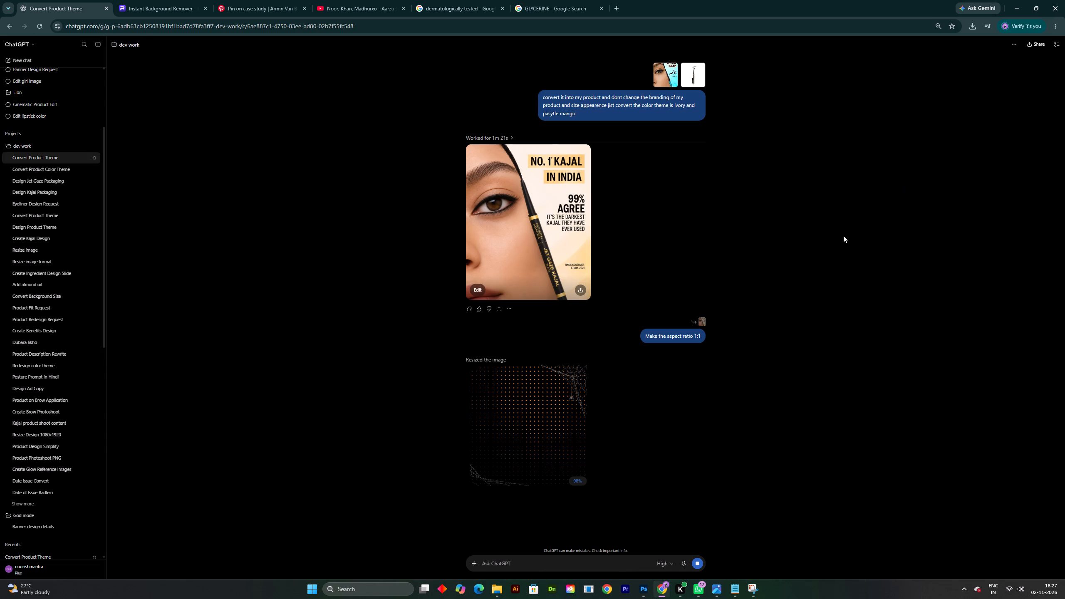
click(556, 437)
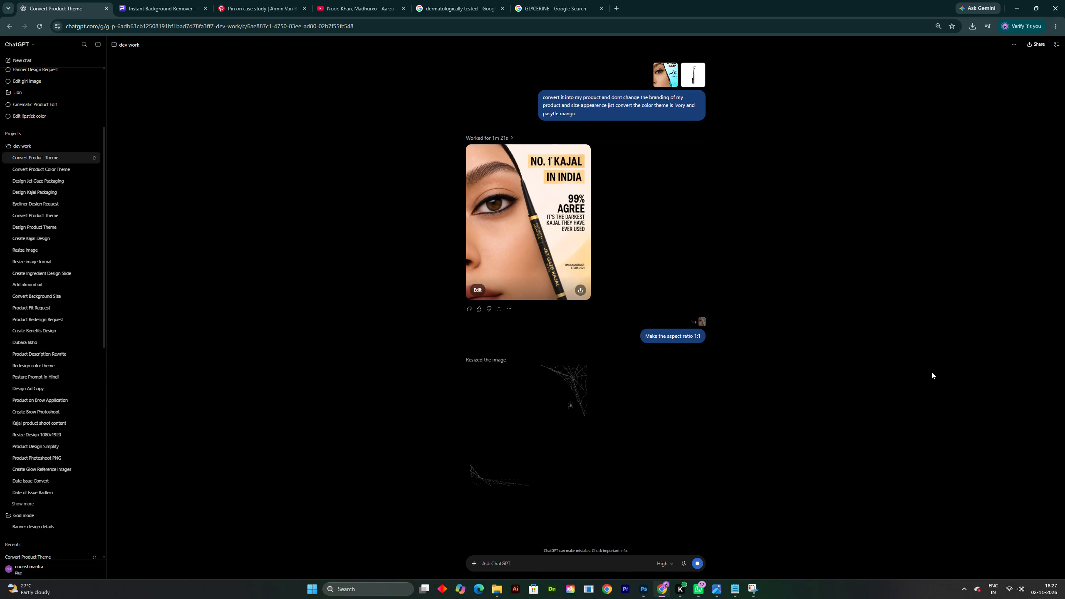
click(545, 433)
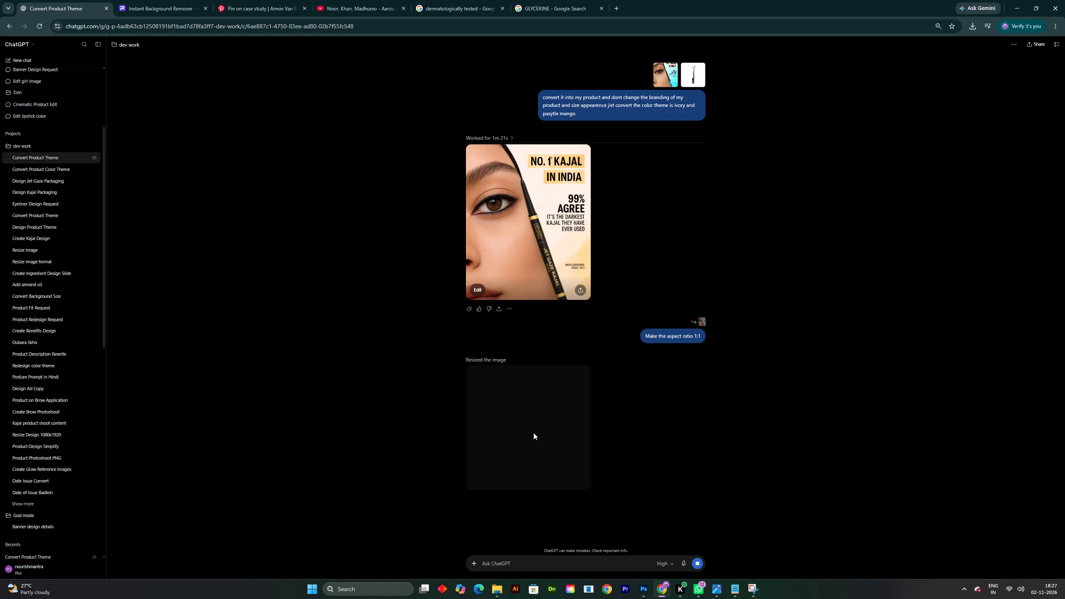
click(533, 433)
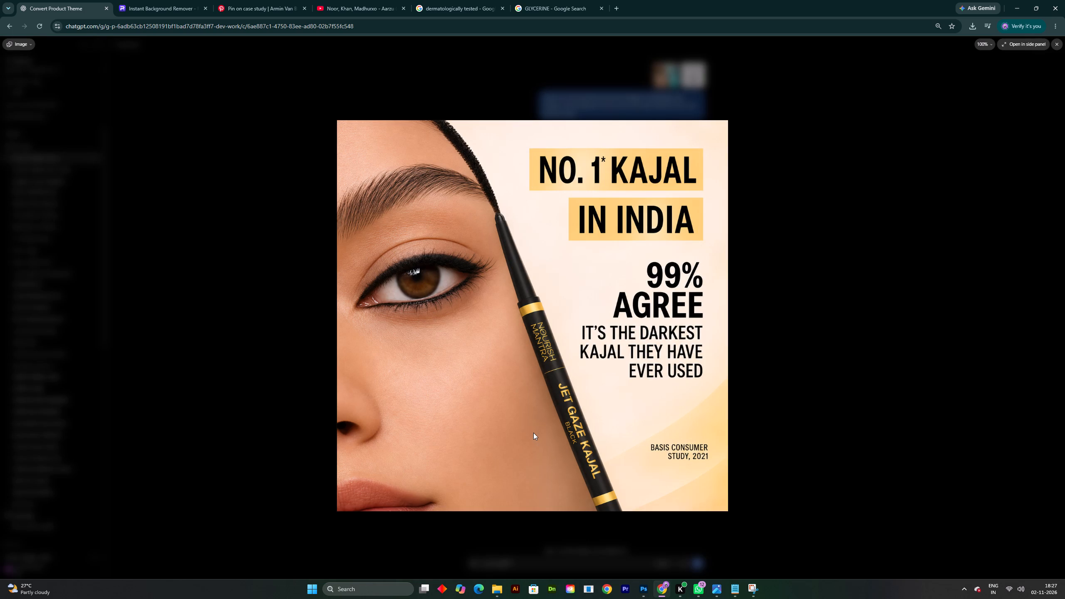
click(1017, 148)
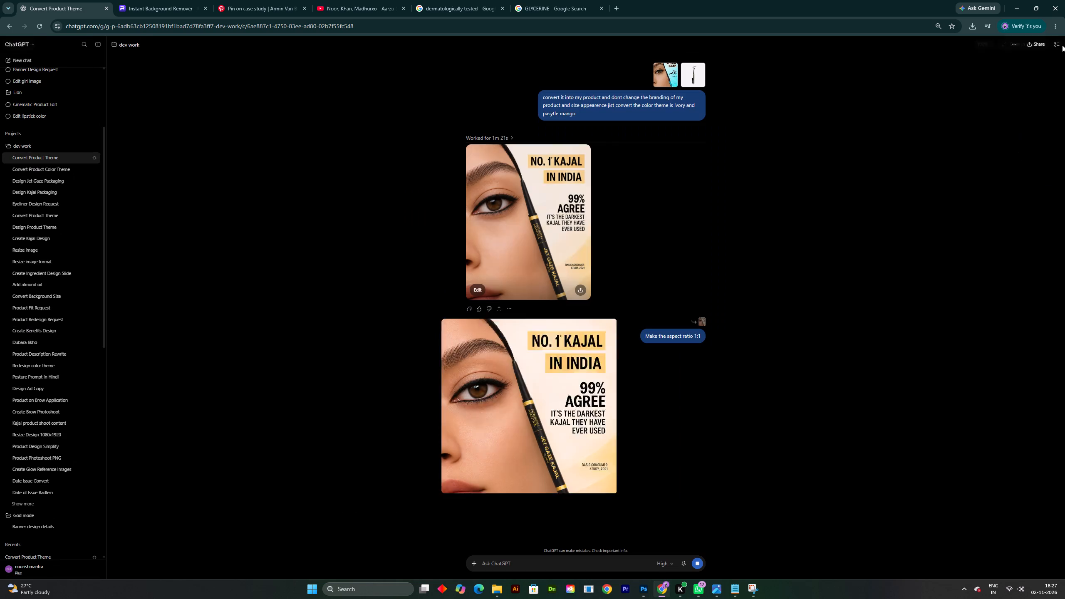
click(1062, 45)
click(512, 432)
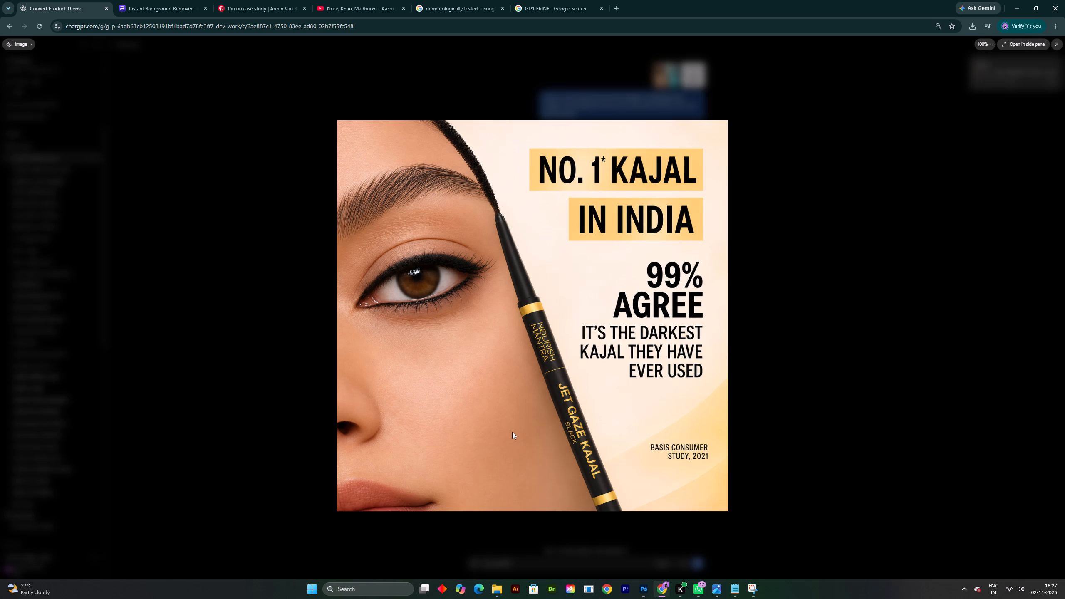
right_click(586, 303)
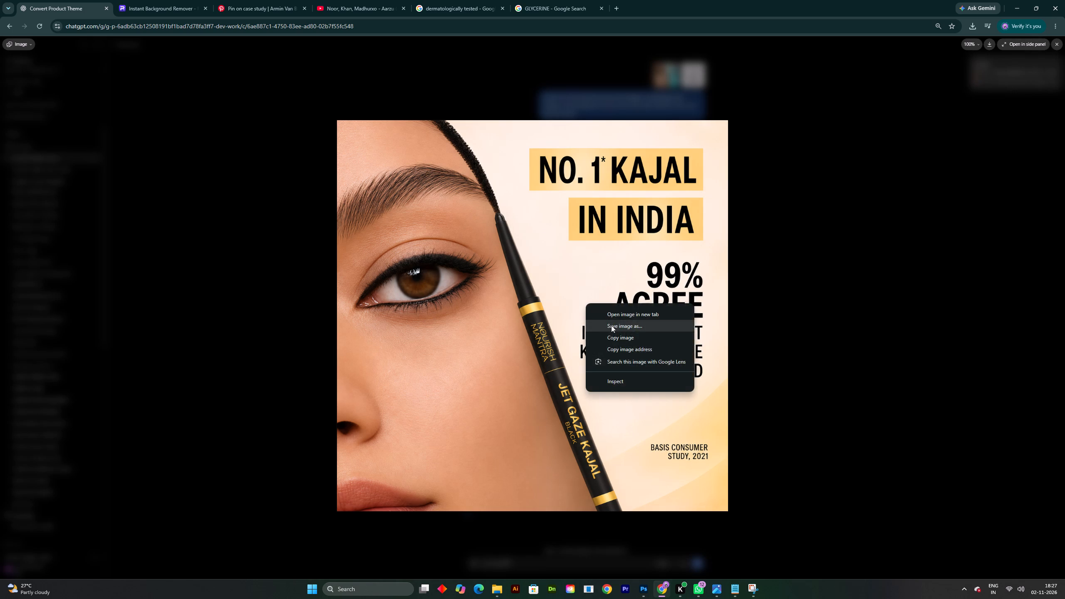
click(619, 337)
right_click(619, 418)
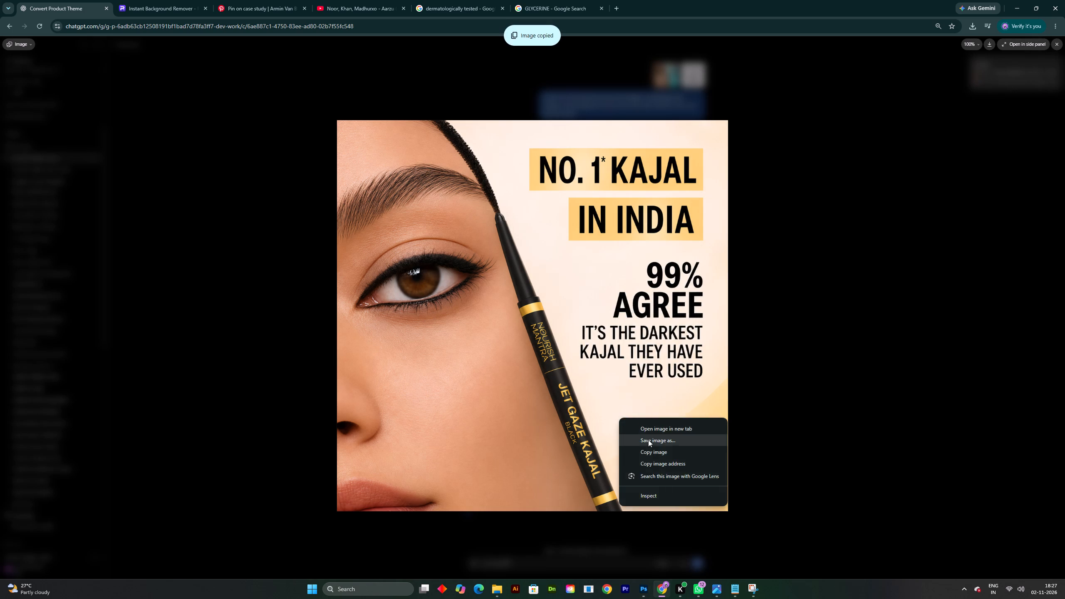
click(649, 440)
click(997, 562)
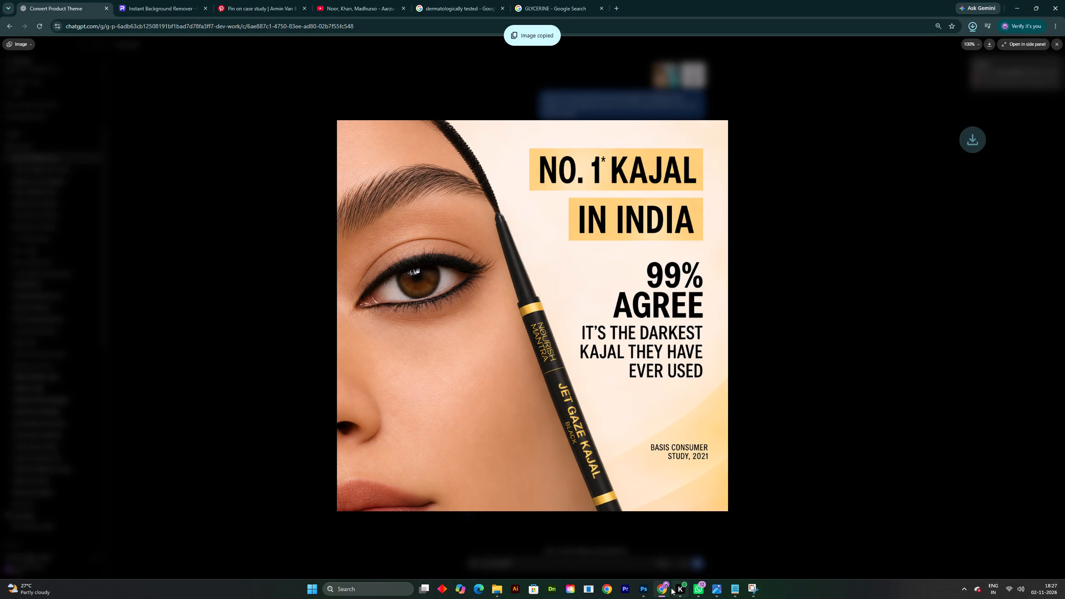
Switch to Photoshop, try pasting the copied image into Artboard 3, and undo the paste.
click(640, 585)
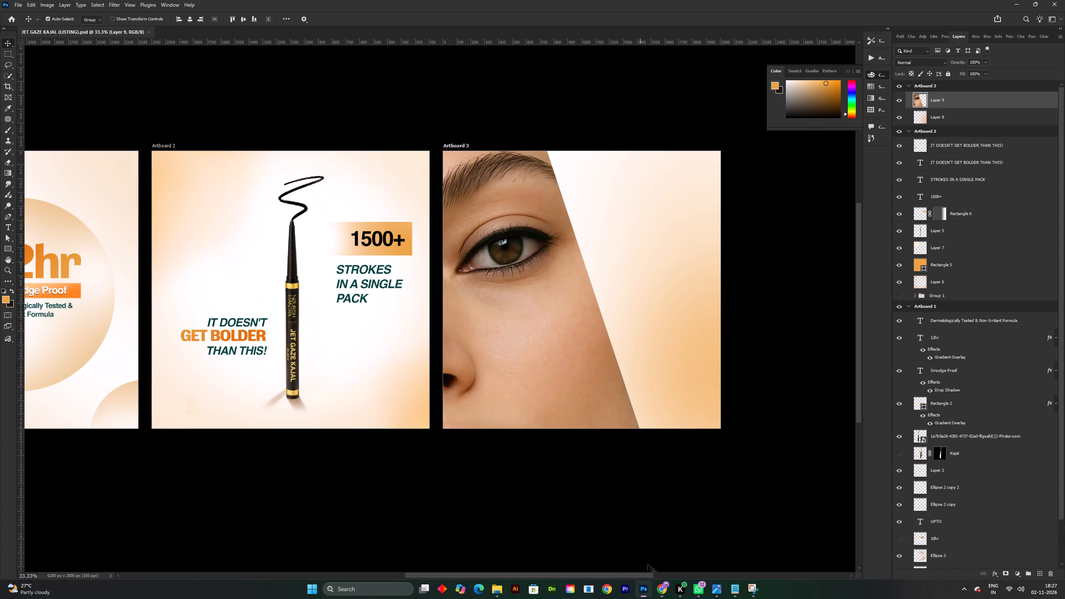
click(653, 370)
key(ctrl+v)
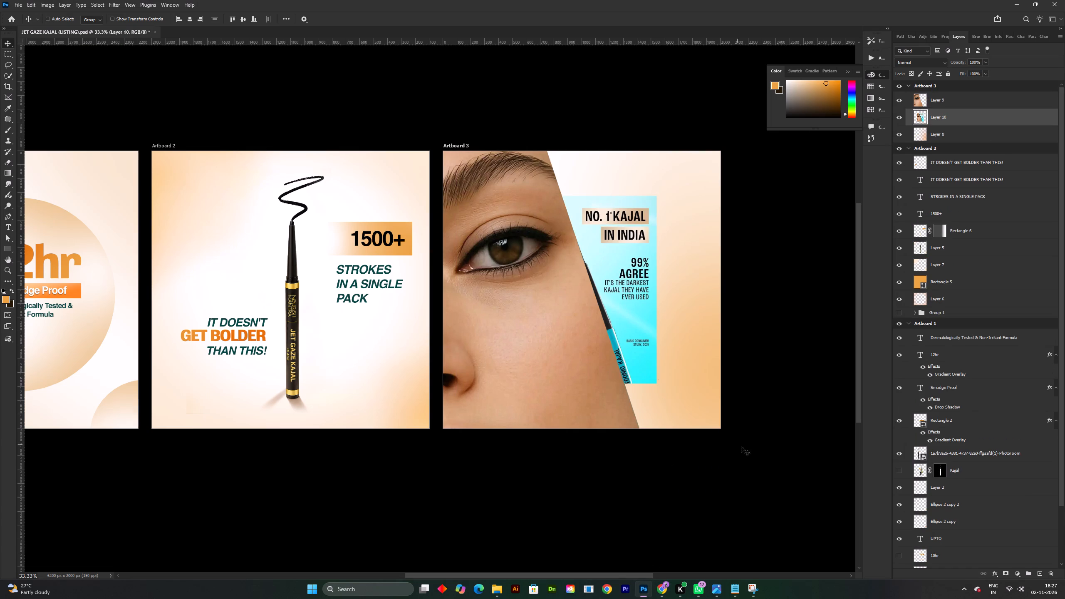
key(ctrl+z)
Place the saved square kajal ad from Downloads into Artboard 3 of the Photoshop listing file, filling the artboard.
click(501, 590)
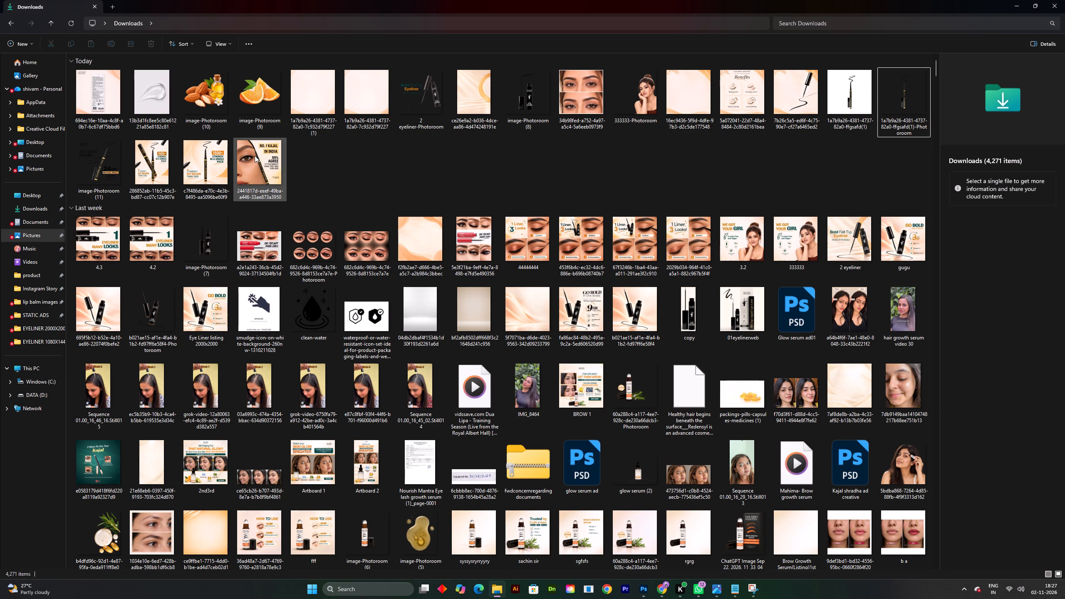
click(254, 155)
drag(256, 157, 538, 248)
key(alt+Tab)
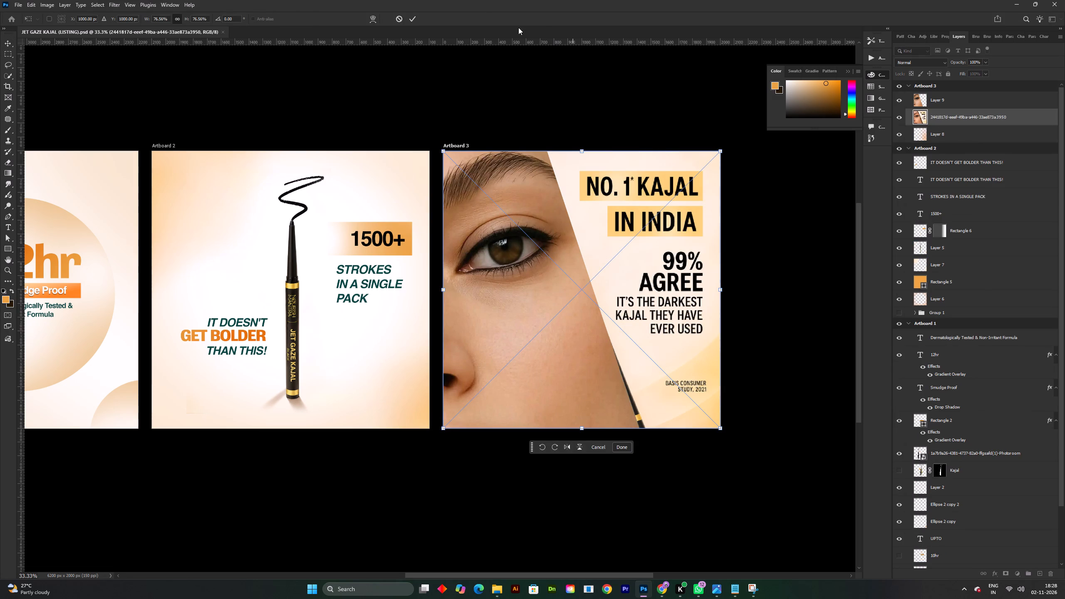
click(410, 22)
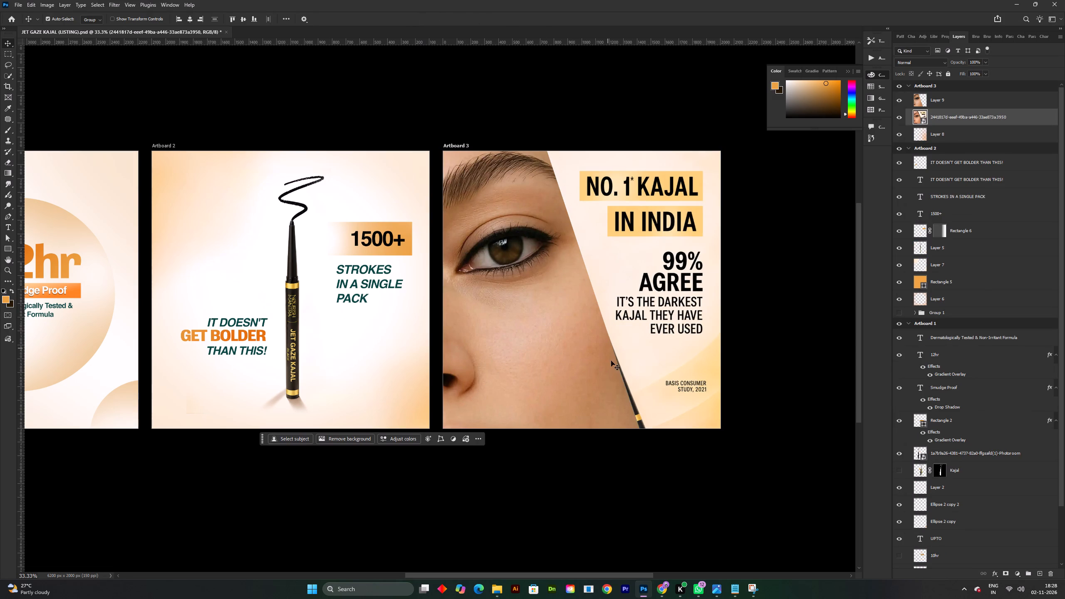
Hide Layer 9, the diagonally cut eye close-up covering the placed ad on Artboard 3.
click(594, 366)
click(598, 396)
key(ctrl+z)
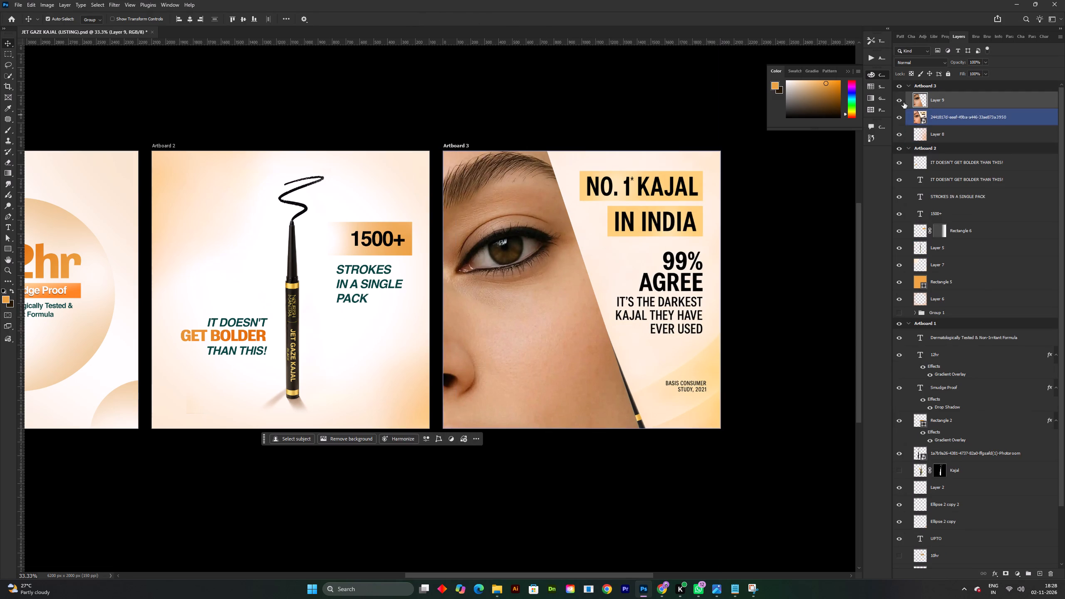
click(904, 102)
Inspect the placed kajal ad on Artboard 3 up close and compare it with the designs on Artboards 1 and 2.
shift+scroll(625, 286, up, 3)
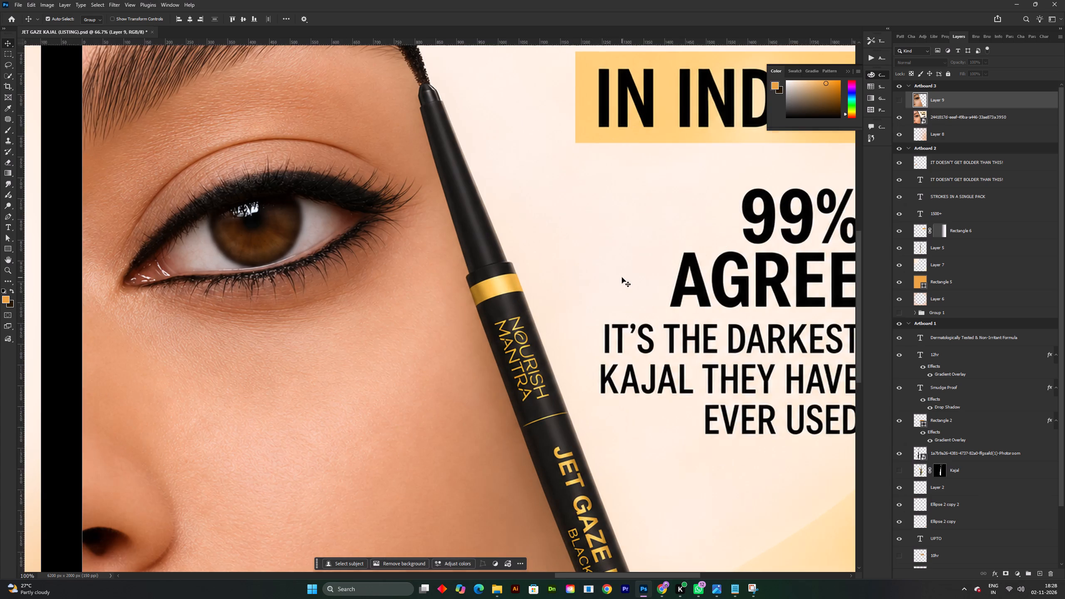
shift+scroll(622, 277, down, 1)
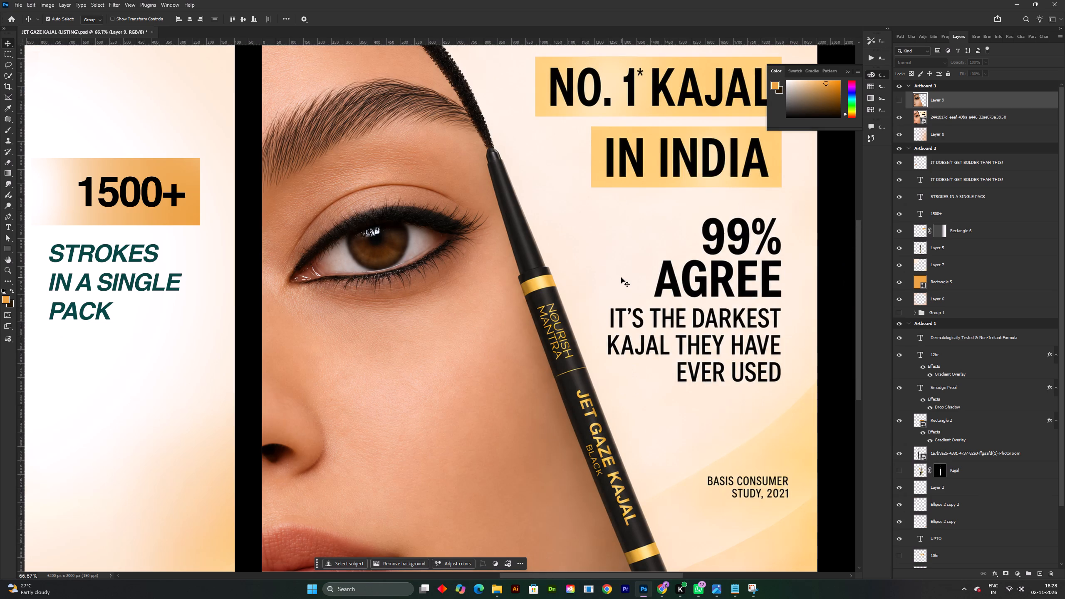
shift+scroll(621, 277, down, 1)
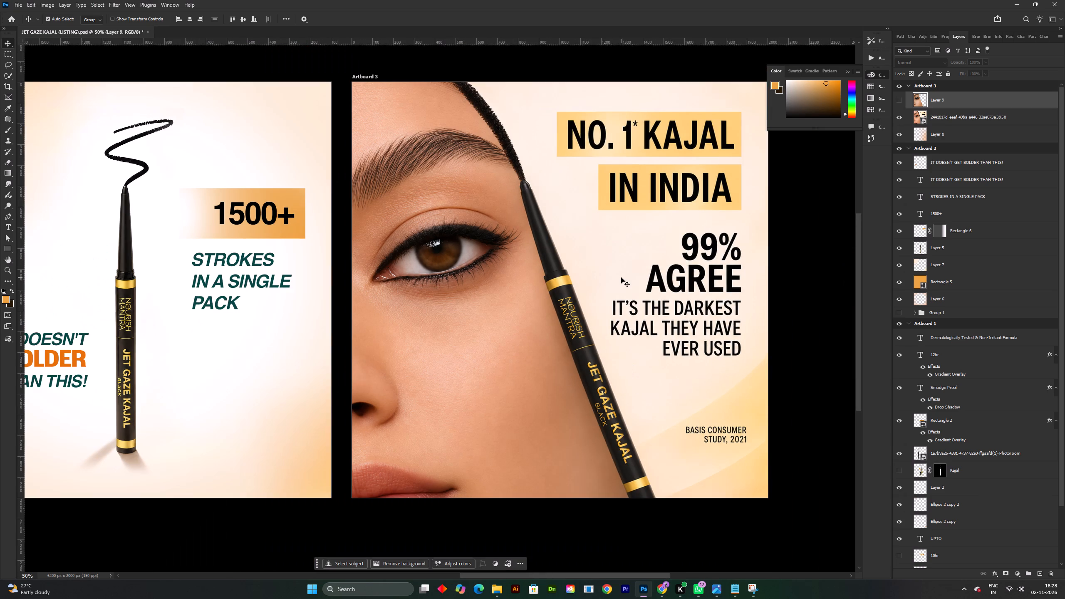
key(space)
key(space)
key(space)
key(space)
key(space)
key(space)
key(space)
key(space)
key(space)
key(space)
drag(464, 352, 508, 342)
double_click(508, 342)
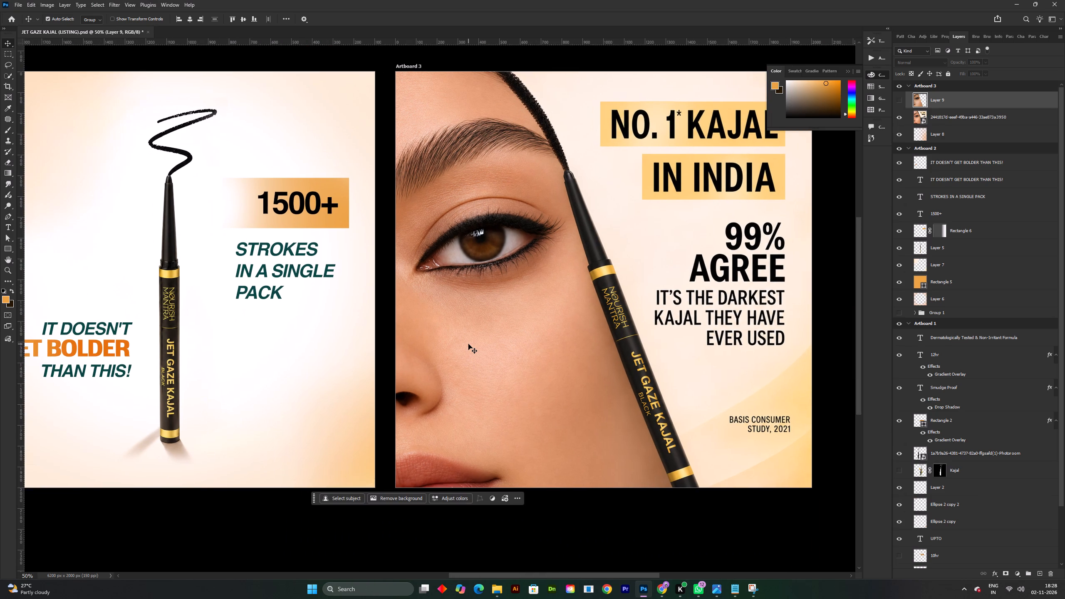
key(space)
key(space)
key(space)
key(space)
key(space)
key(space)
key(space)
key(space)
key(space)
key(space)
key(space)
key(space)
key(space)
key(space)
key(space)
key(space)
key(space)
key(space)
key(space)
key(space)
drag(577, 307, 574, 296)
drag(622, 333, 604, 314)
shift+scroll(604, 314, down, 2)
key(space)
drag(615, 315, 604, 340)
shift+scroll(617, 319, up, 1)
key(space)
drag(648, 334, 641, 348)
shift+scroll(589, 337, down, 1)
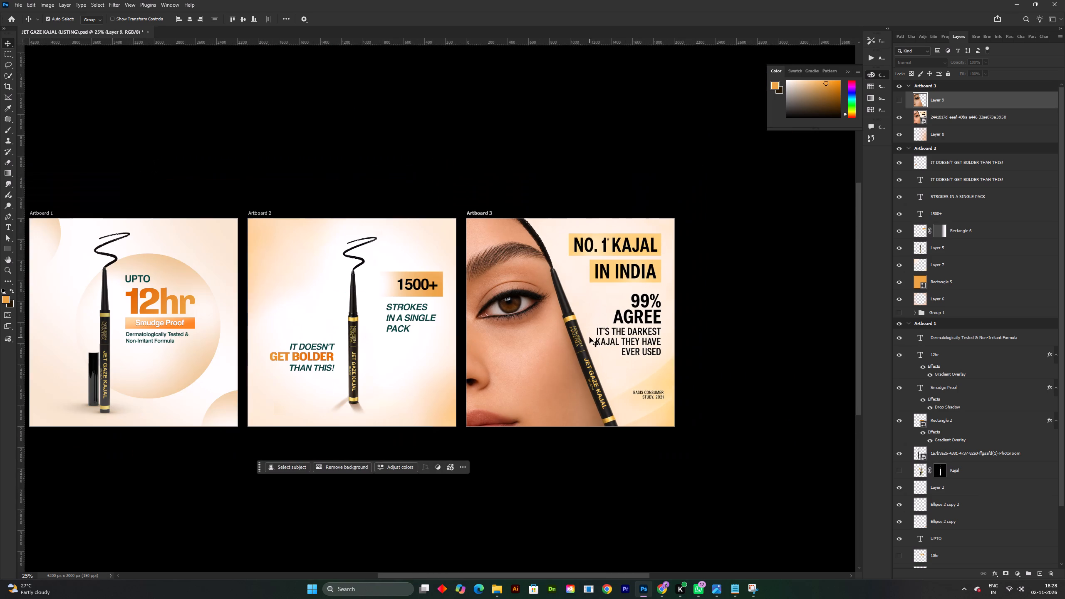
key(space)
key(space)
key(space)
key(space)
key(space)
key(space)
key(space)
key(space)
key(space)
key(space)
key(space)
key(space)
key(space)
key(space)
key(space)
key(space)
key(space)
drag(556, 341, 671, 323)
drag(570, 325, 530, 326)
shift+scroll(631, 343, up, 1)
key(space)
key(space)
key(space)
key(space)
key(space)
key(space)
key(space)
key(space)
key(space)
key(space)
key(space)
key(space)
key(space)
key(space)
key(space)
key(space)
key(space)
key(space)
key(space)
key(space)
drag(634, 347, 670, 375)
double_click(670, 375)
drag(670, 375, 657, 366)
drag(651, 361, 601, 306)
click(601, 306)
drag(601, 306, 641, 322)
key(space)
key(space)
key(space)
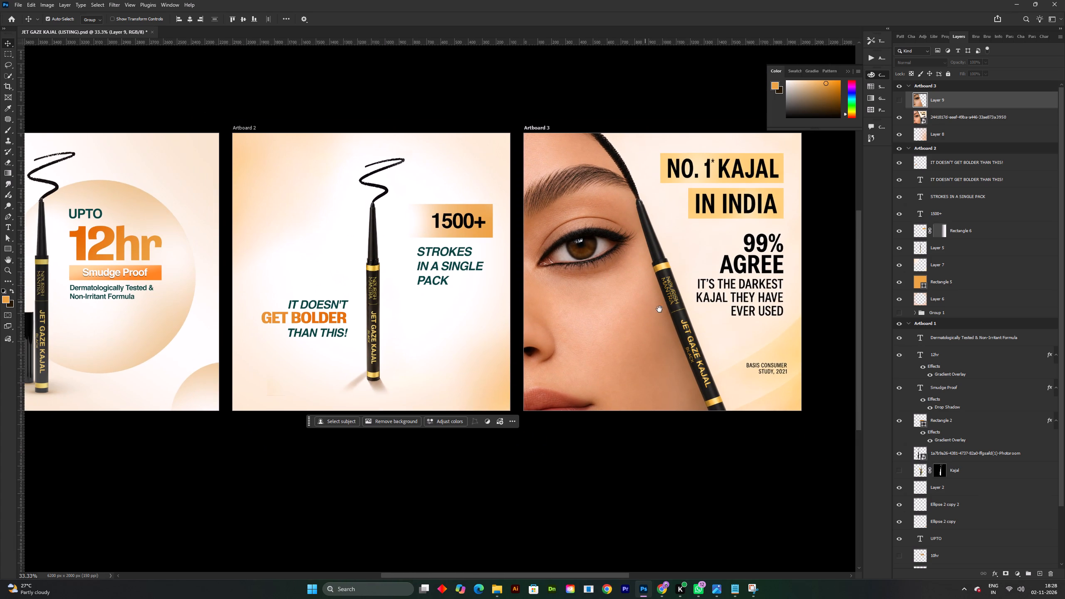
Sample the peach of Artboard 1's large circle, deepen it to orange, and brush it over the upper-left corner of Artboard 2 on Layer 7.
click(275, 161)
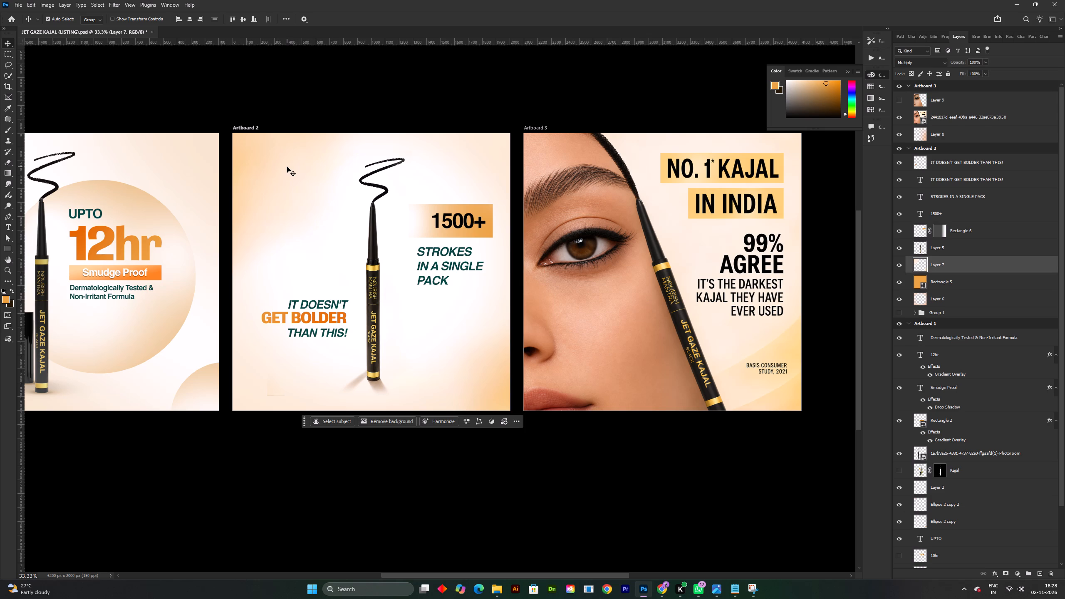
drag(264, 160, 271, 203)
key(ctrl+z)
key(b)
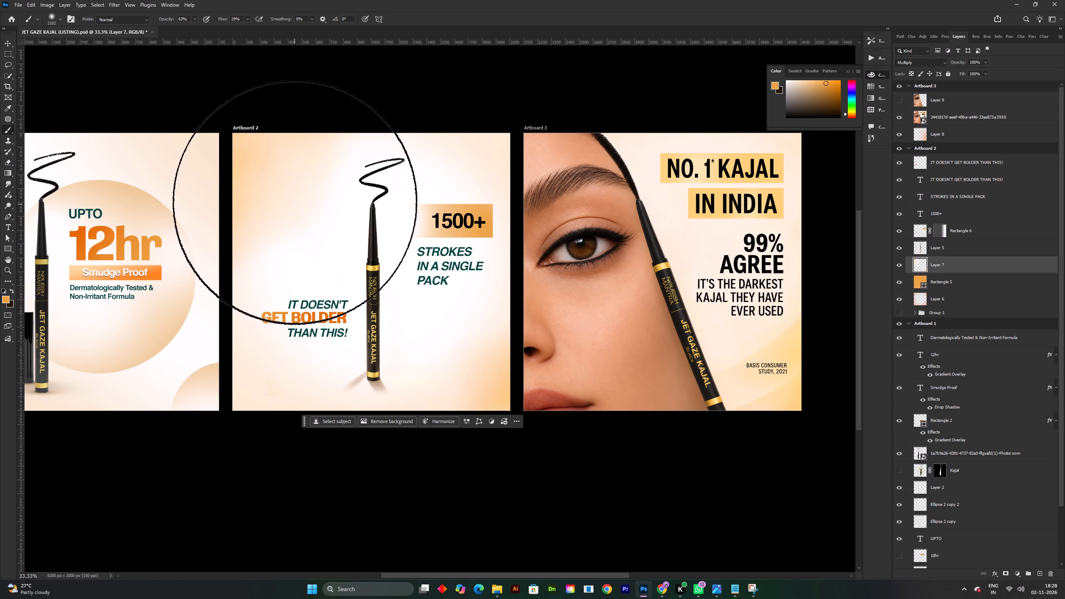
key(i)
click(116, 189)
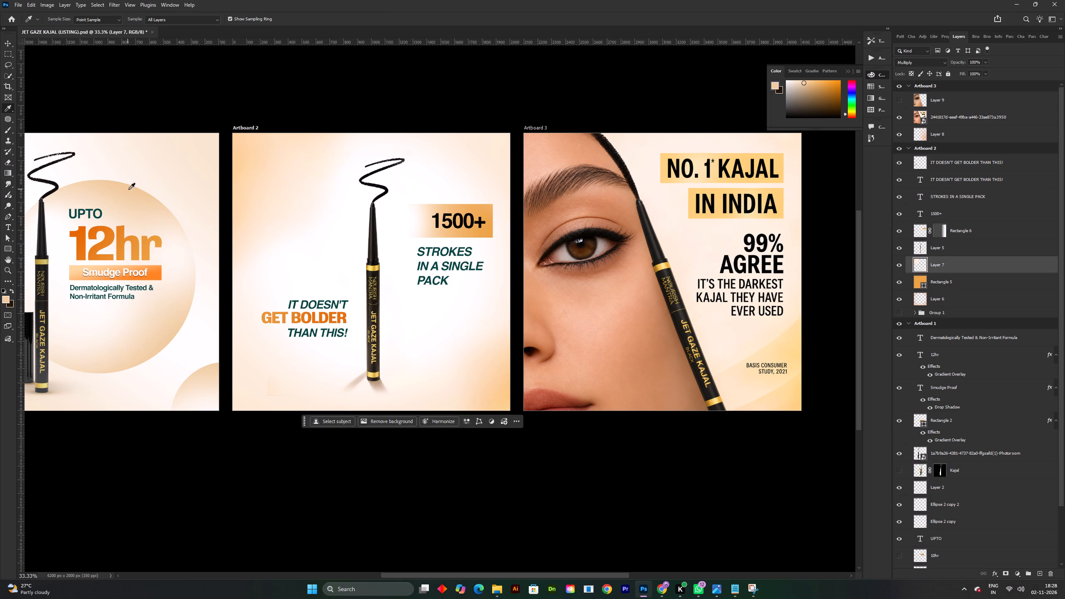
click(130, 189)
key(v)
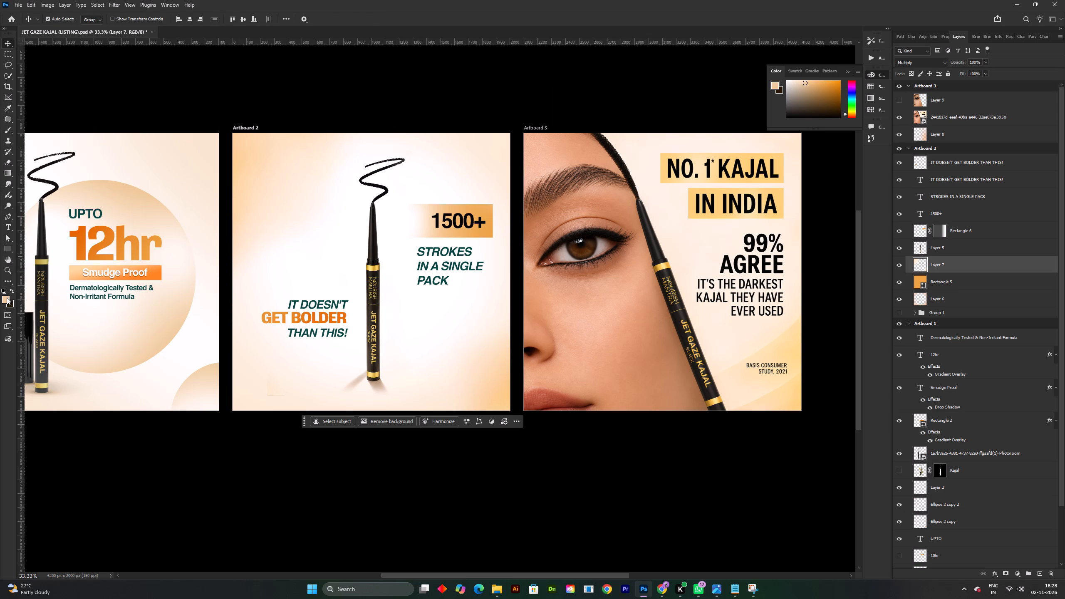
click(7, 297)
drag(471, 450, 491, 446)
click(617, 431)
key(b)
drag(244, 136, 235, 132)
drag(205, 130, 177, 132)
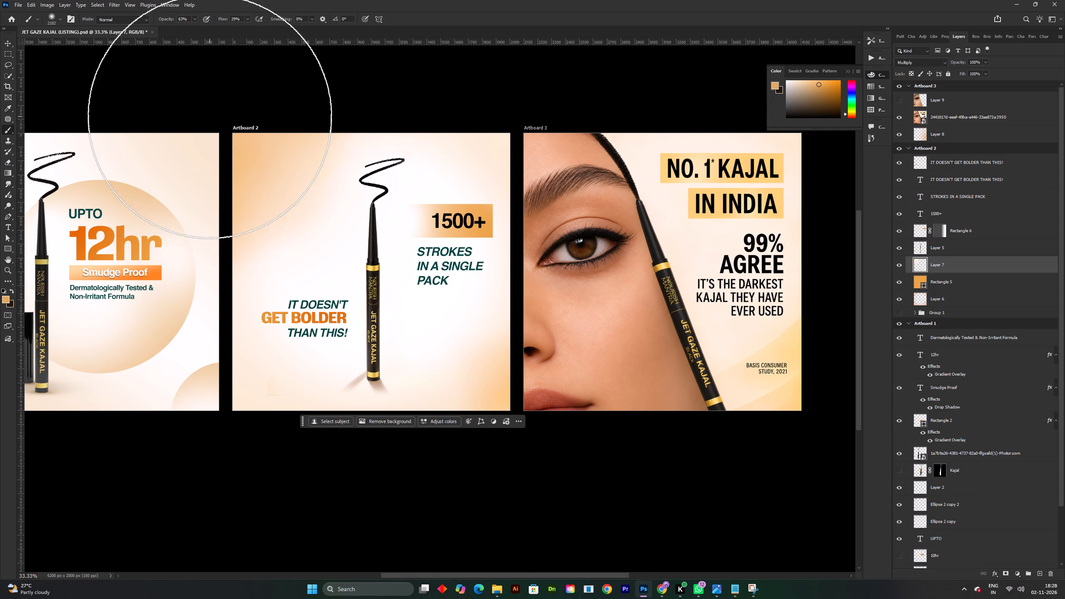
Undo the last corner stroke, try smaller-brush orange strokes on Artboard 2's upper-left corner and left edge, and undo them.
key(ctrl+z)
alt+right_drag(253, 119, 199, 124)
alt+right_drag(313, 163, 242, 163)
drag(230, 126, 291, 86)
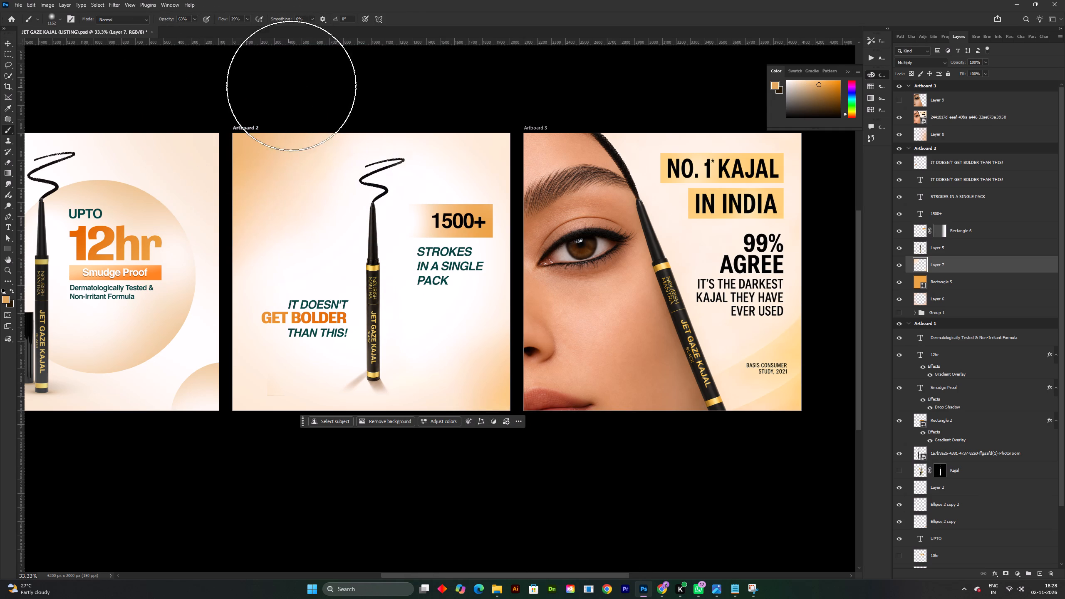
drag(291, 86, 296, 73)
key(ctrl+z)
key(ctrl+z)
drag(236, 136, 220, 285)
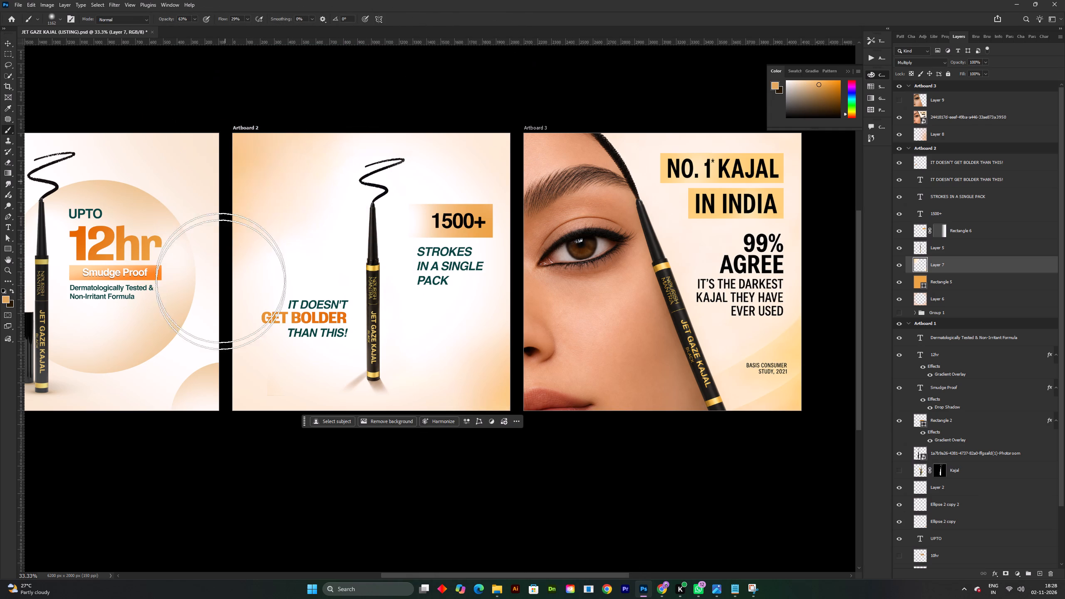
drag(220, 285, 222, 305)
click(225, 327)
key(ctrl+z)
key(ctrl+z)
Brush orange with an enlarged soft brush along Artboard 2's left and right edges on Layer 7, and save the file.
alt+right_drag(295, 243, 331, 264)
alt+right_drag(241, 247, 327, 278)
triple_click(171, 243)
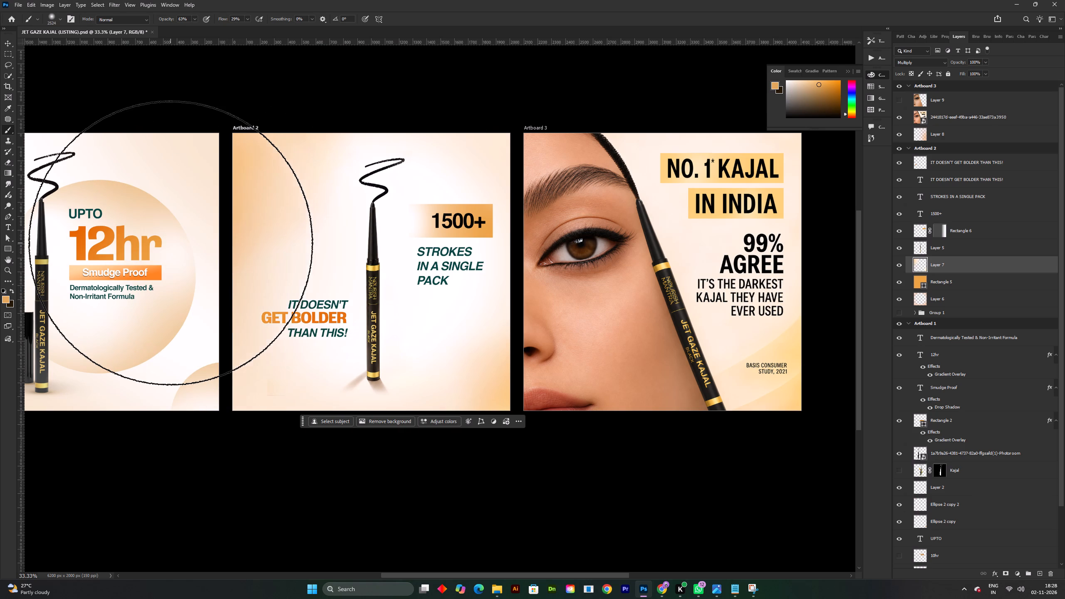
triple_click(493, 362)
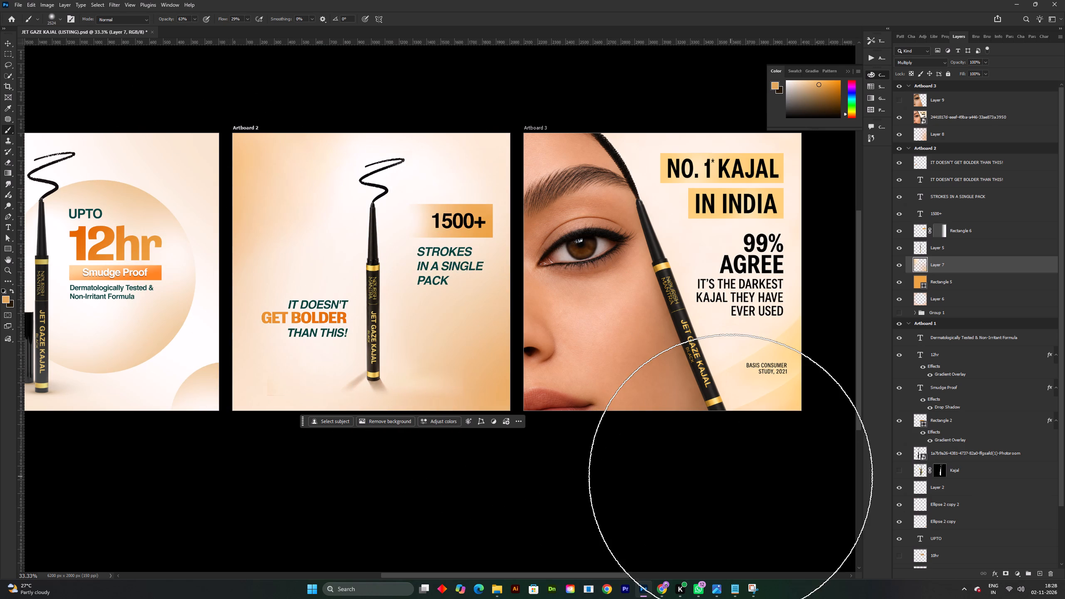
key(ctrl+z)
key(ctrl+z)
key(ctrl+z)
click(581, 301)
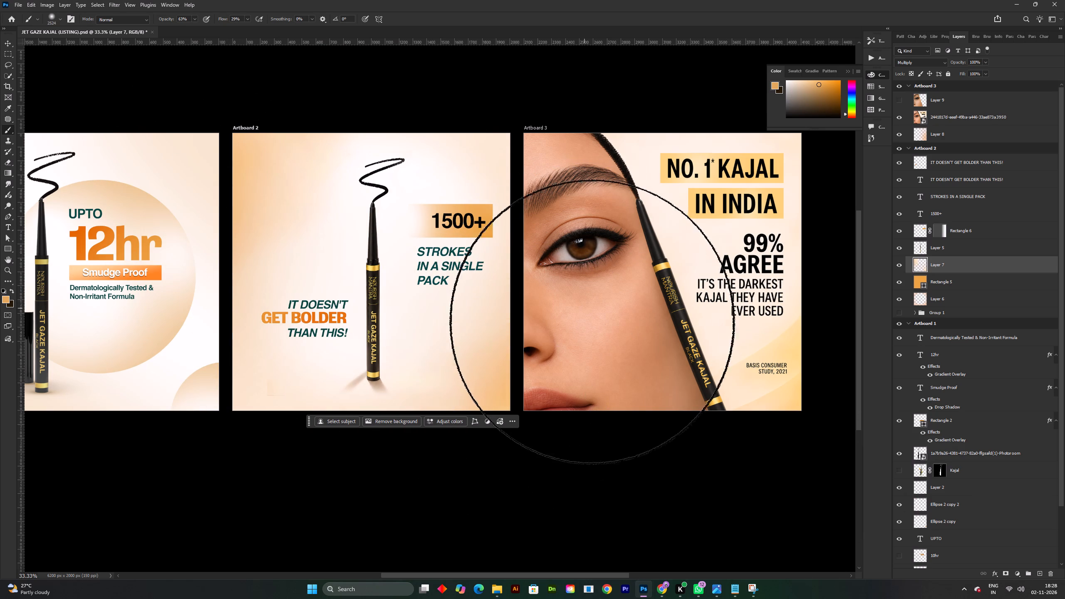
click(581, 296)
key(v)
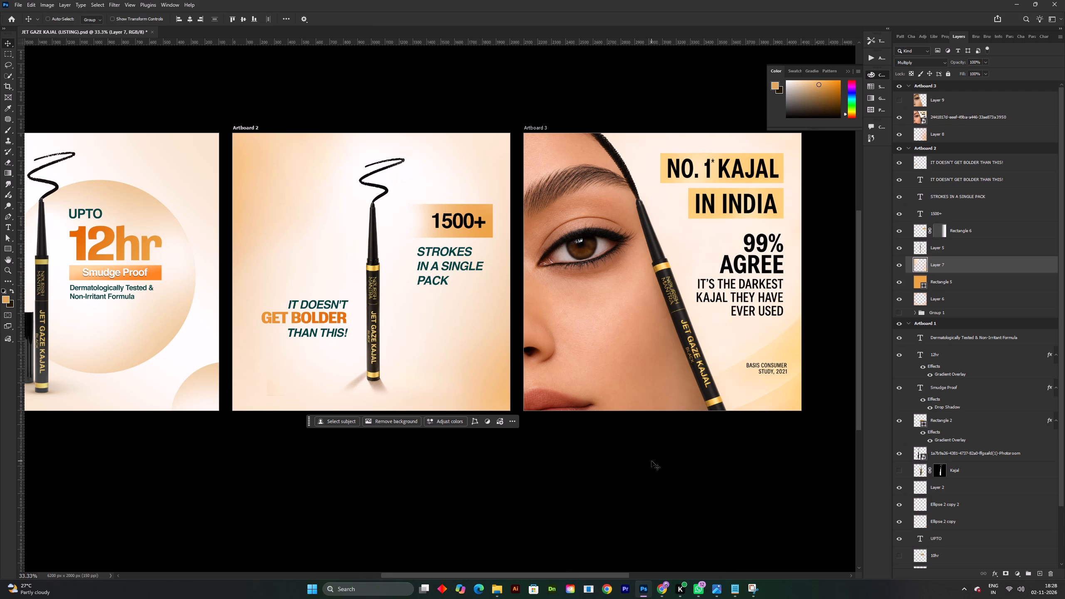
key(ctrl+s)
shift+scroll(651, 461, down, 2)
key(space)
drag(638, 430, 599, 434)
shift+scroll(498, 387, up, 1)
key(space)
drag(472, 410, 464, 426)
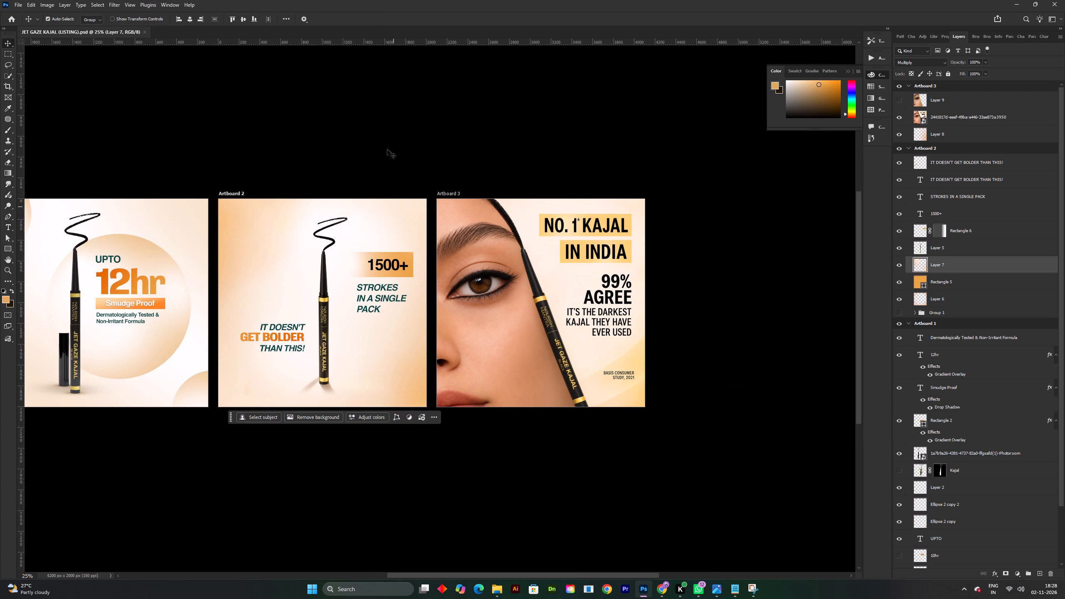
click(386, 146)
key(ctrl+s)
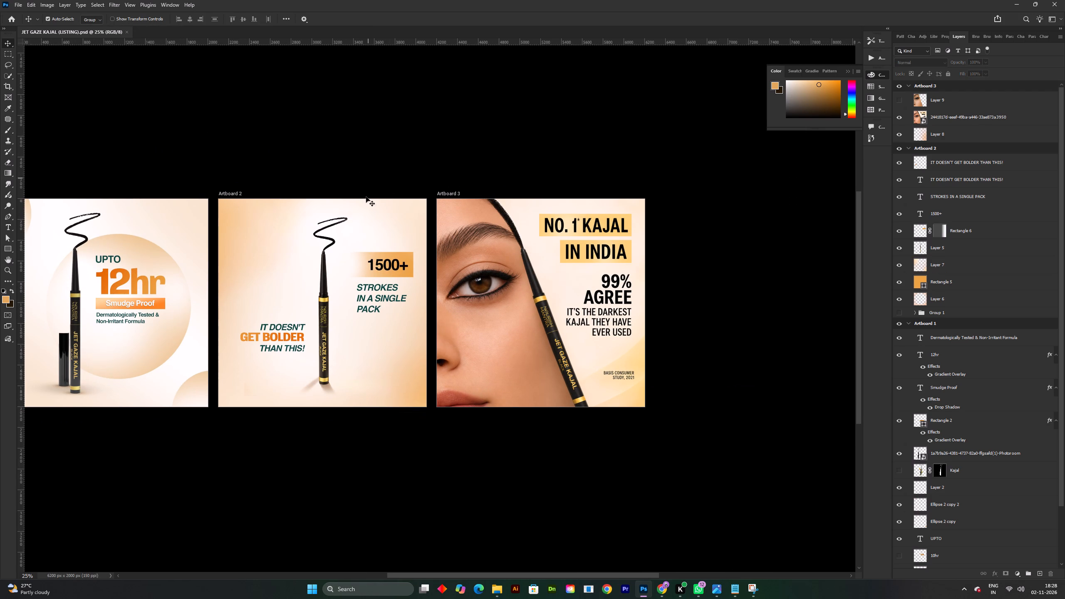
Lower Layer 7's opacity to 76% to soften Artboard 2's orange edges, and save the file.
drag(240, 229, 243, 257)
key(ctrl+z)
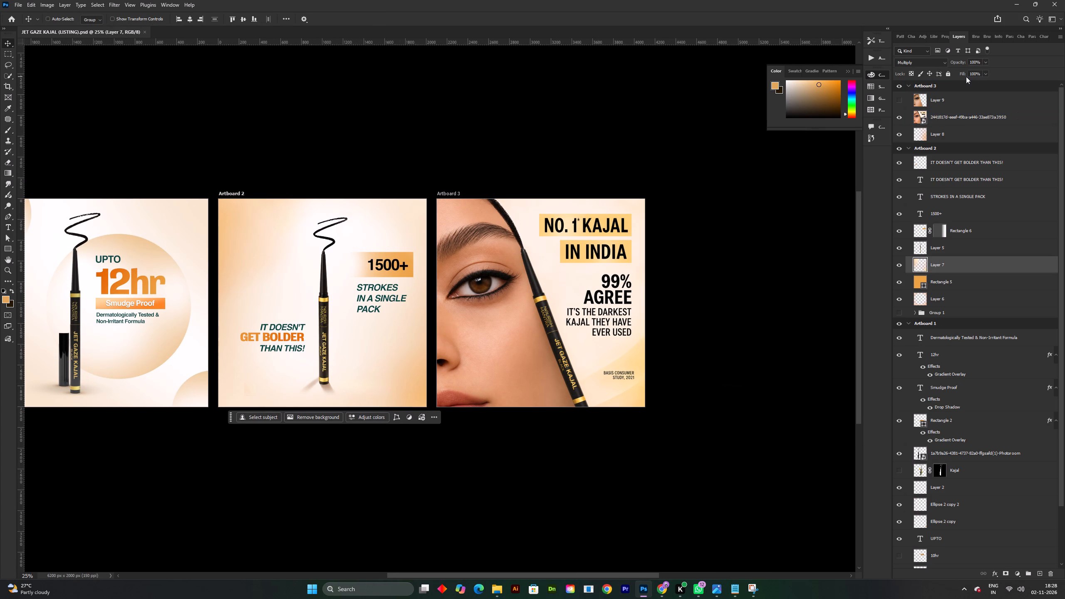
ctrl+drag(955, 60, 946, 60)
ctrl+click(956, 62)
key(space)
drag(480, 130, 540, 147)
key(ctrl+s)
Rasterize the placed kajal ad on Artboard 3 so that it can be erased directly.
shift+scroll(691, 336, up, 1)
key(space)
drag(659, 369, 619, 360)
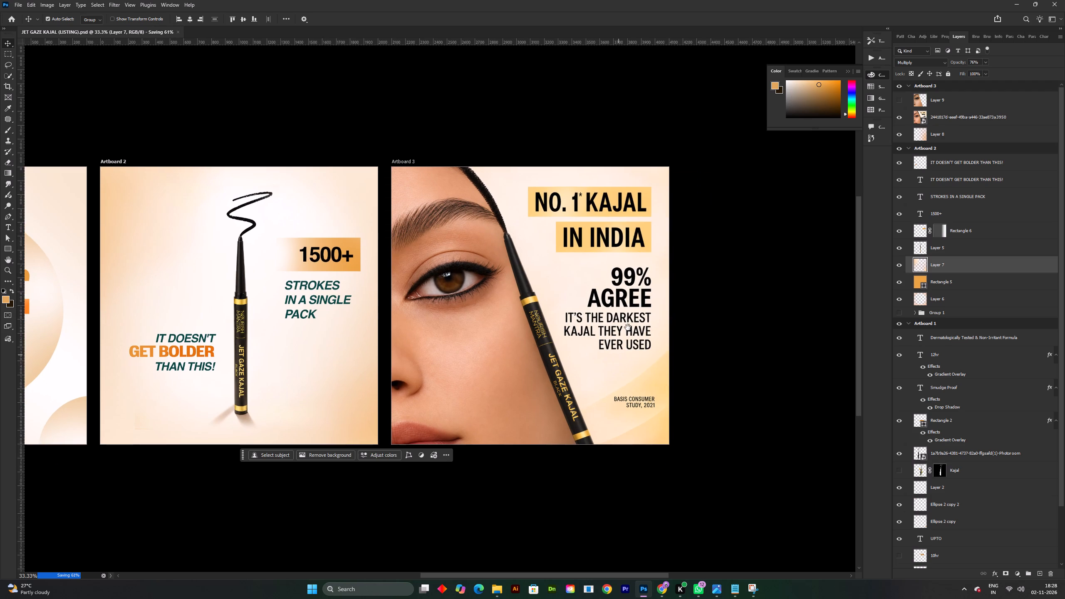
click(622, 297)
key(e)
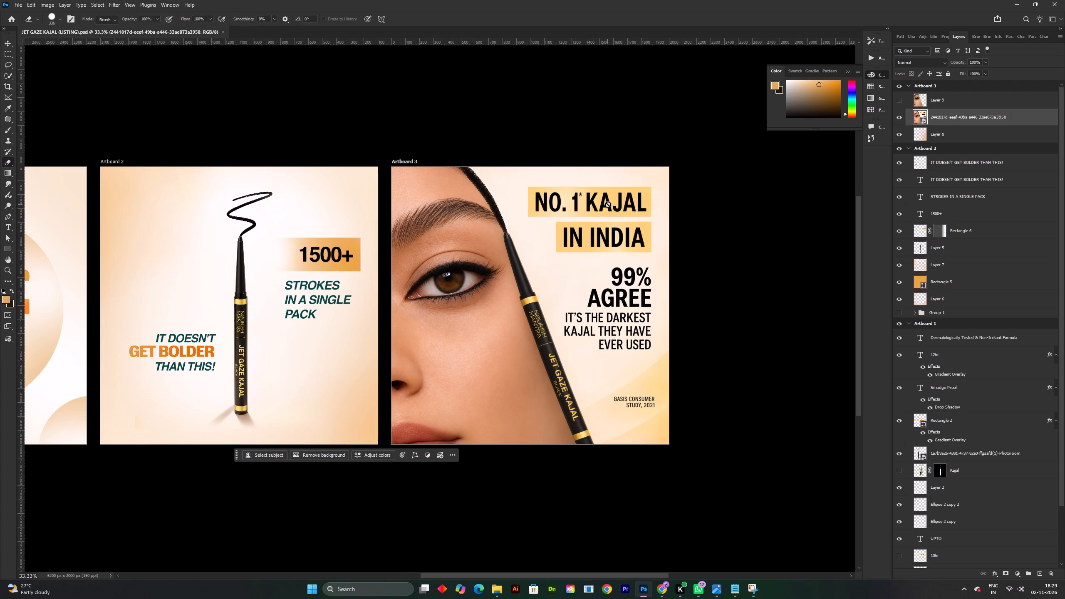
click(617, 215)
click(478, 212)
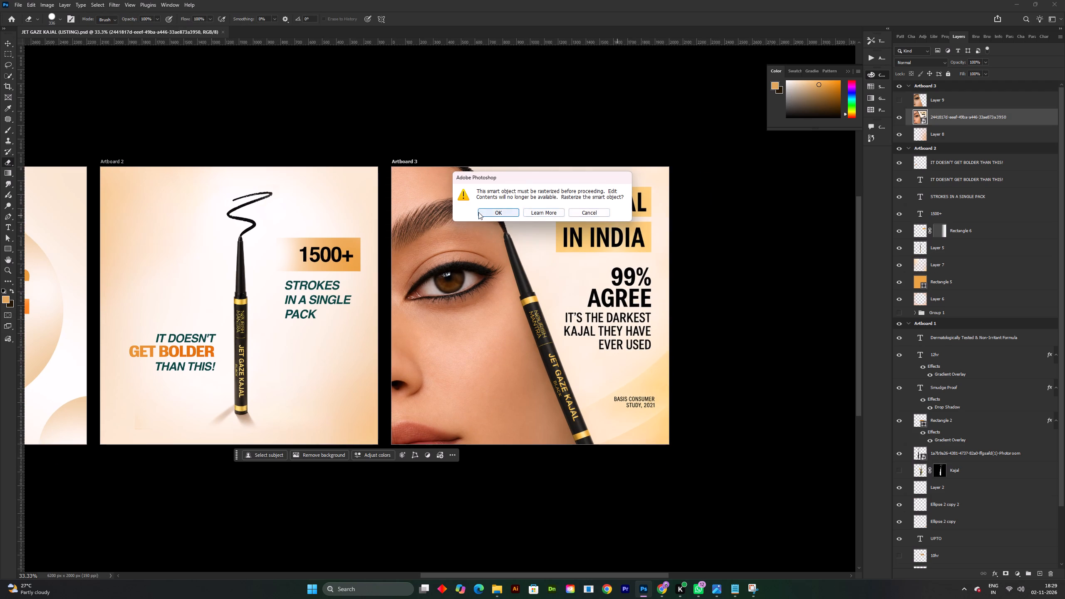
Erase the start of the NO. 1 KAJAL headline and the ad background beside the kajal tip on Artboard 3.
drag(584, 195, 562, 220)
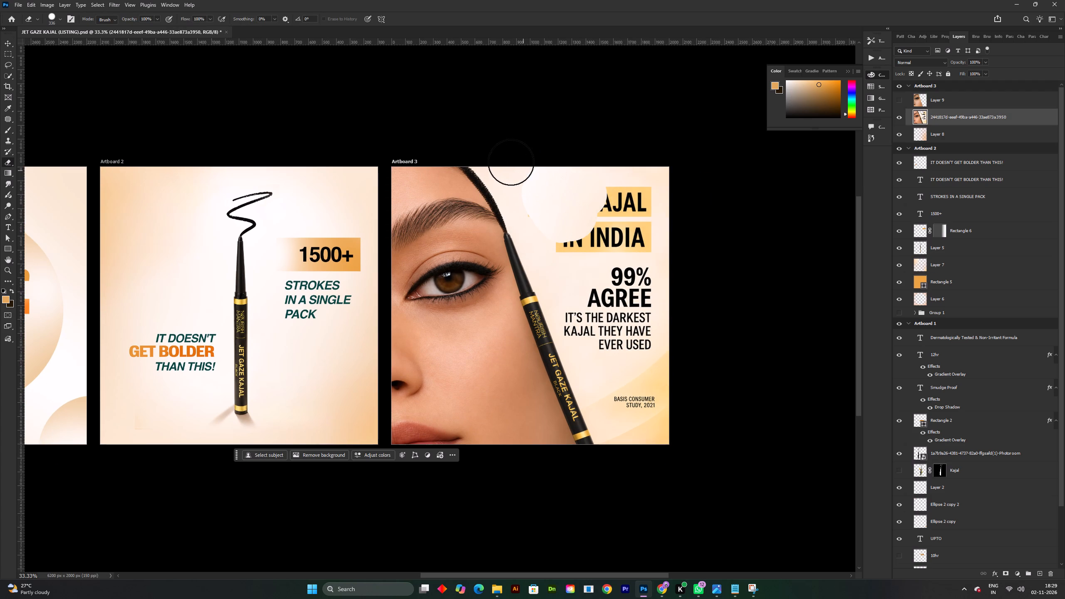
double_click(495, 158)
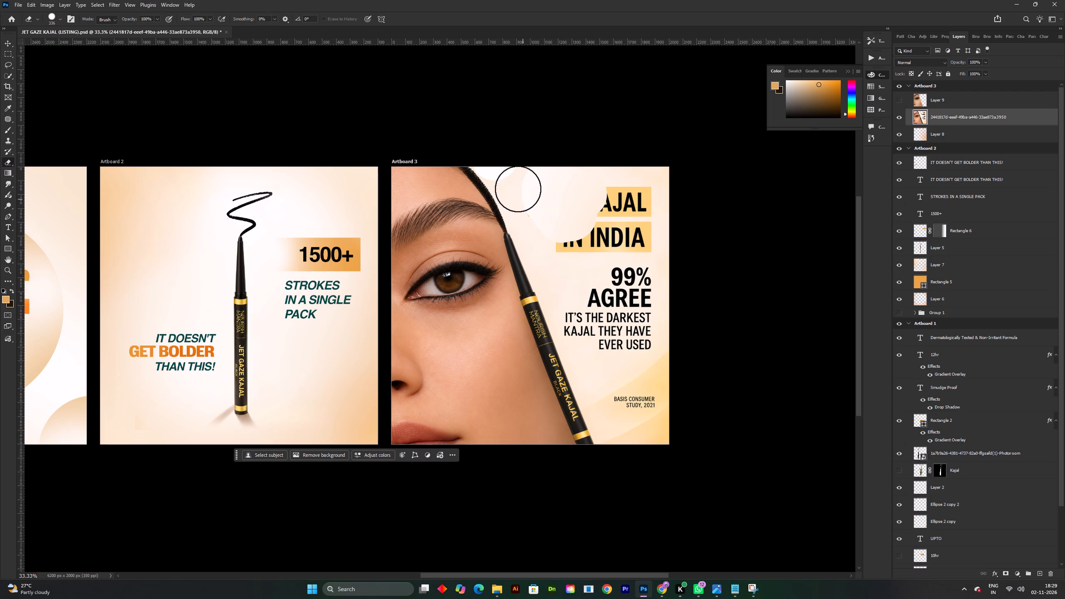
shift+click(516, 184)
drag(516, 186, 530, 212)
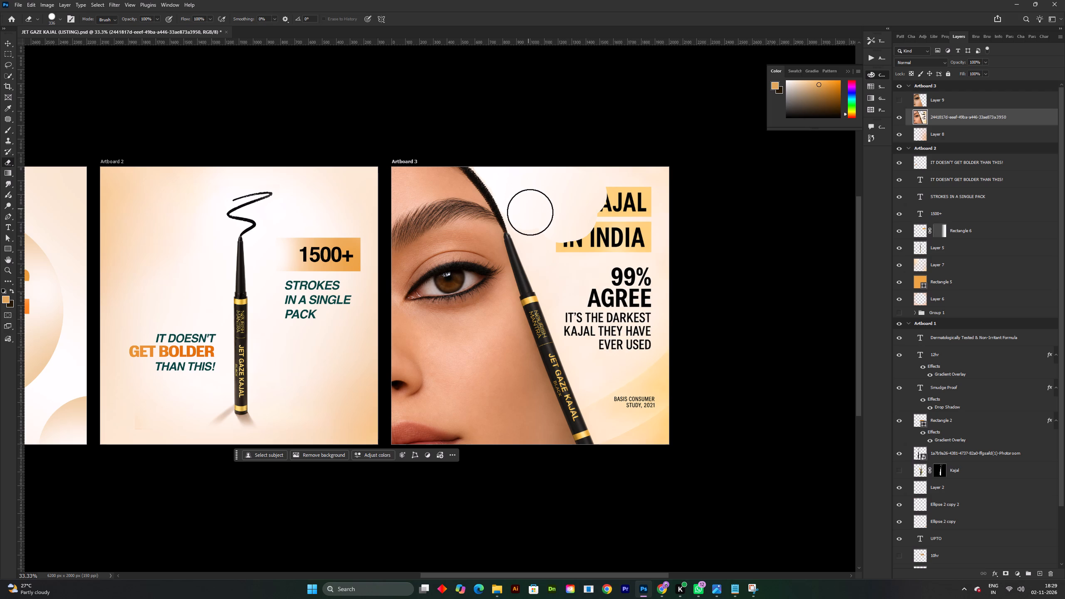
drag(530, 212, 529, 217)
Erase the remaining headline, 99% claim, study note and ad background beside the pencil with a larger eraser, and save.
alt+right_drag(621, 168, 645, 179)
drag(589, 173, 591, 178)
drag(659, 290, 659, 299)
click(667, 435)
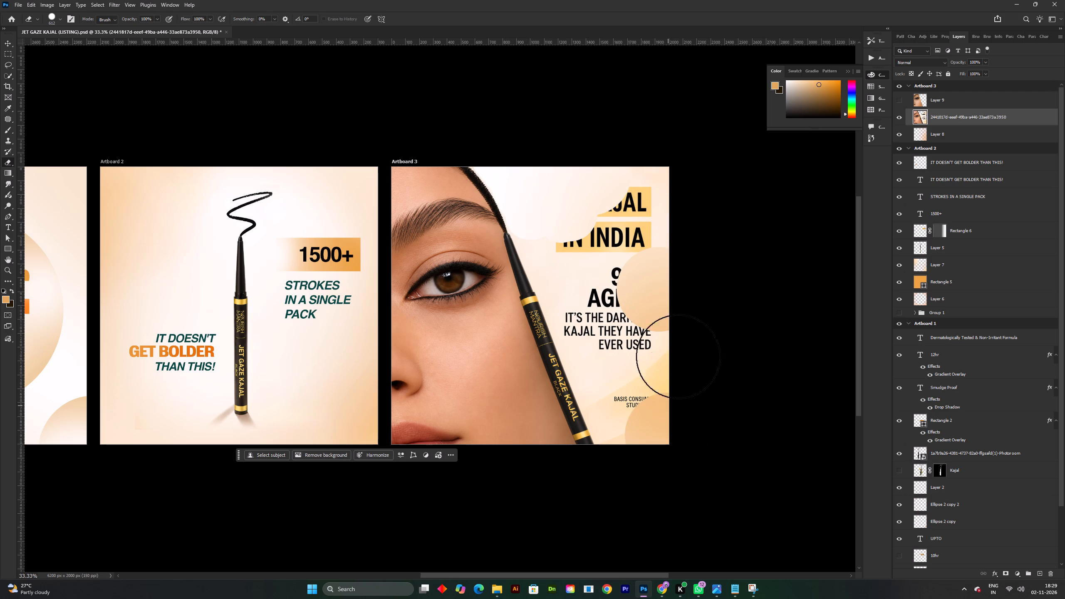
drag(641, 192, 645, 259)
click(645, 259)
drag(612, 190, 667, 456)
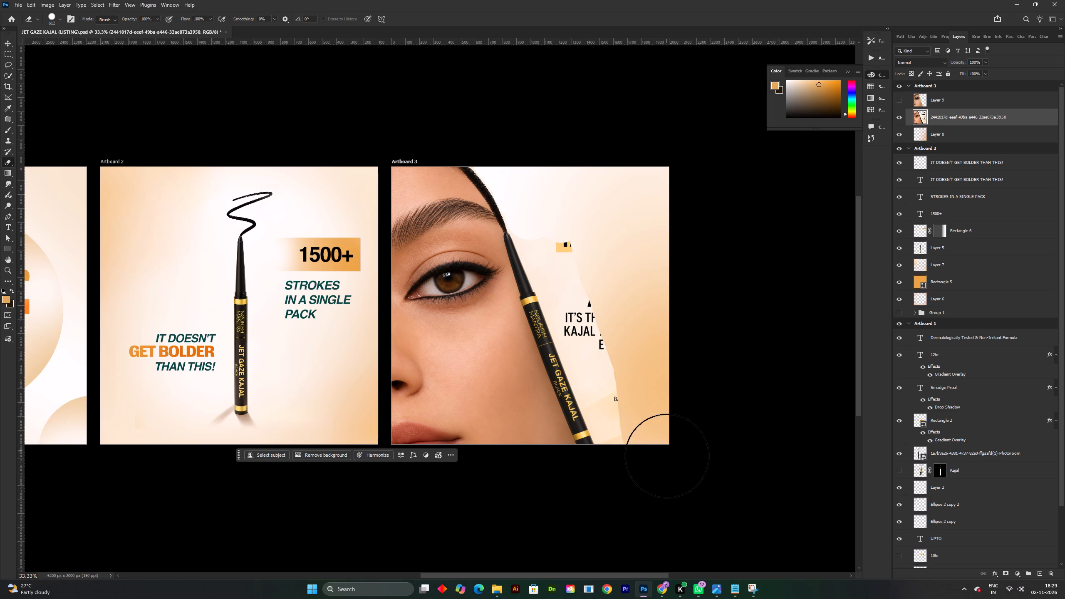
drag(667, 456, 644, 425)
click(631, 424)
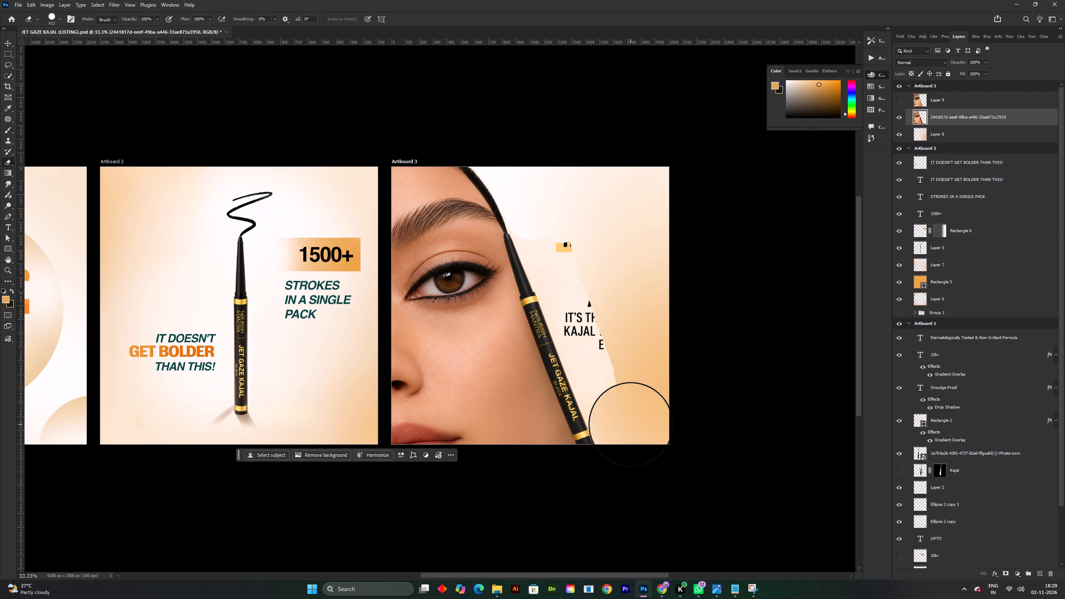
shift+click(569, 262)
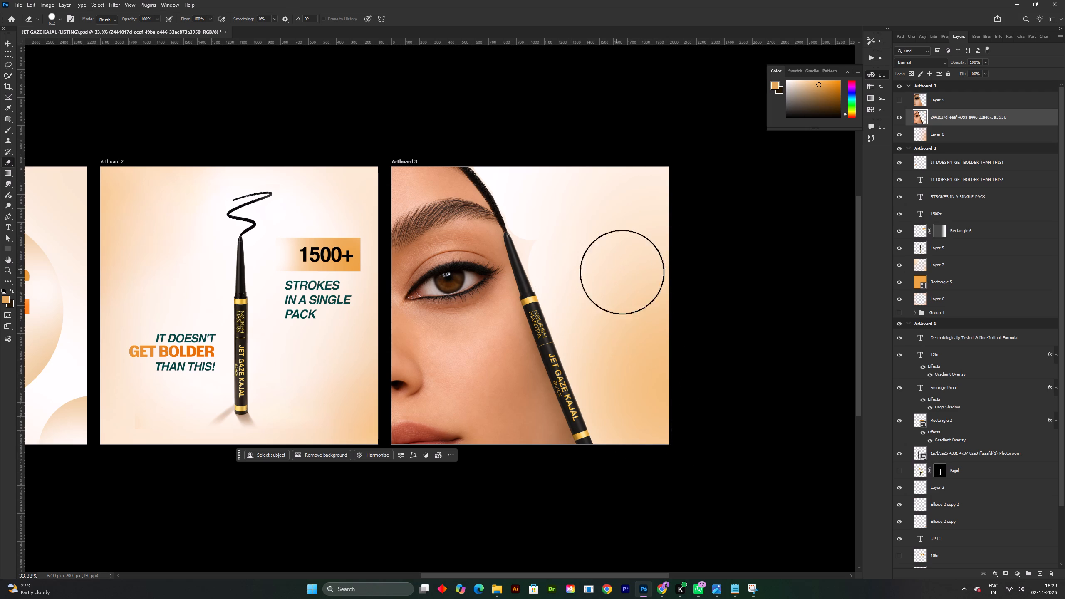
key(v)
key(ctrl+s)
Remove the leftover background patch beside the kajal tip on Artboard 3 with the Background Eraser, and save.
shift+scroll(676, 329, down, 1)
key(space)
drag(626, 340, 621, 359)
alt+scroll(514, 288, up, 3)
shift+scroll(499, 305, up, 3)
key(e)
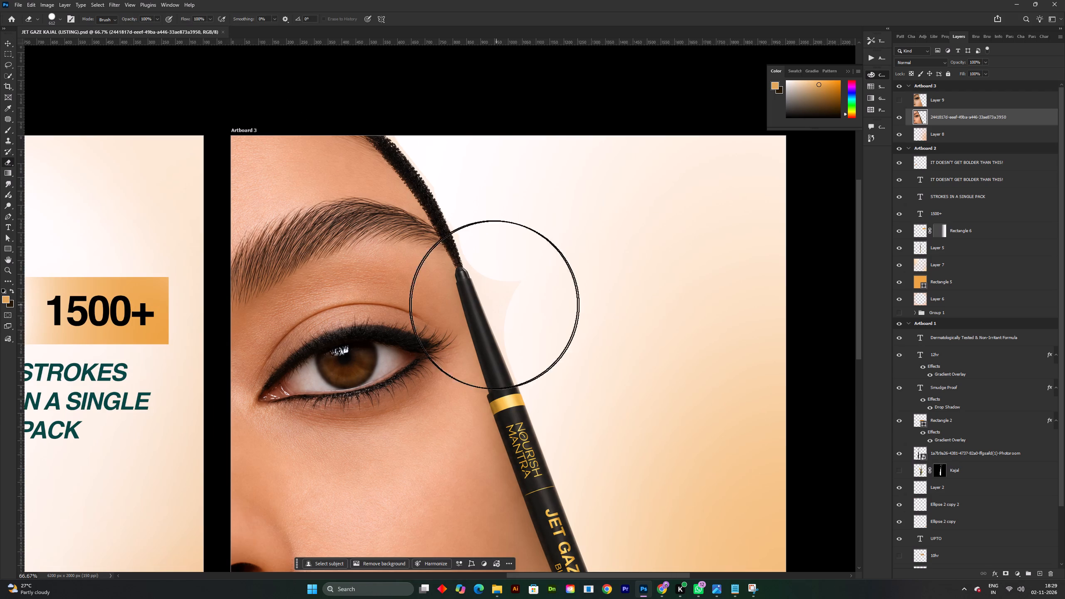
right_click(6, 161)
click(58, 168)
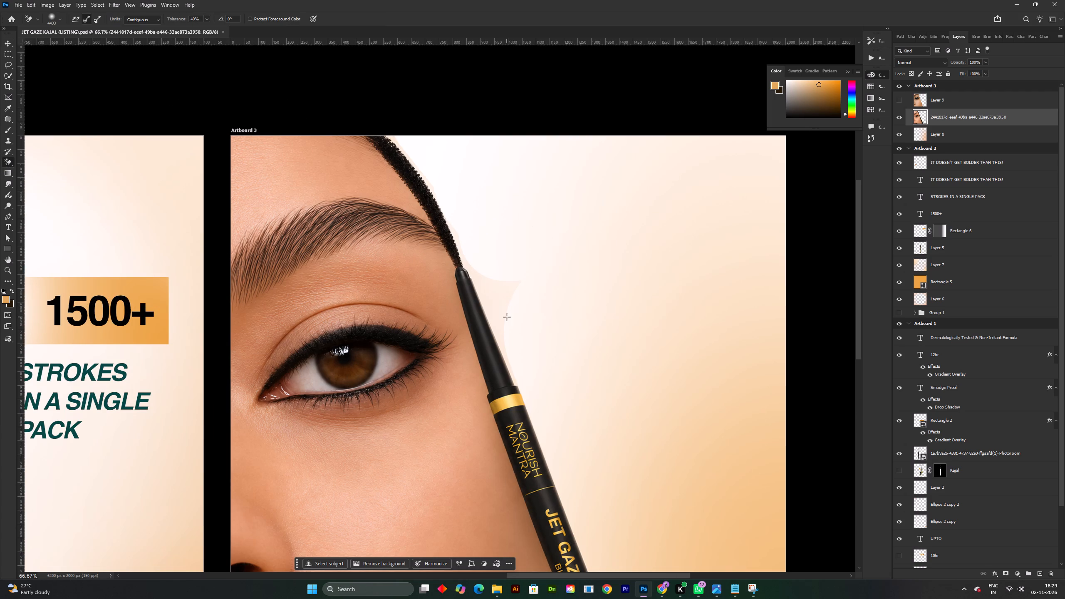
click(493, 301)
double_click(493, 298)
click(499, 294)
key(v)
key(ctrl+s)
Review the cleaned-up Artboard 3 next to Artboard 2 with nothing selected, and save the file again.
shift+scroll(630, 372, down, 2)
key(space)
key(space)
drag(610, 374, 558, 253)
key(v)
click(799, 305)
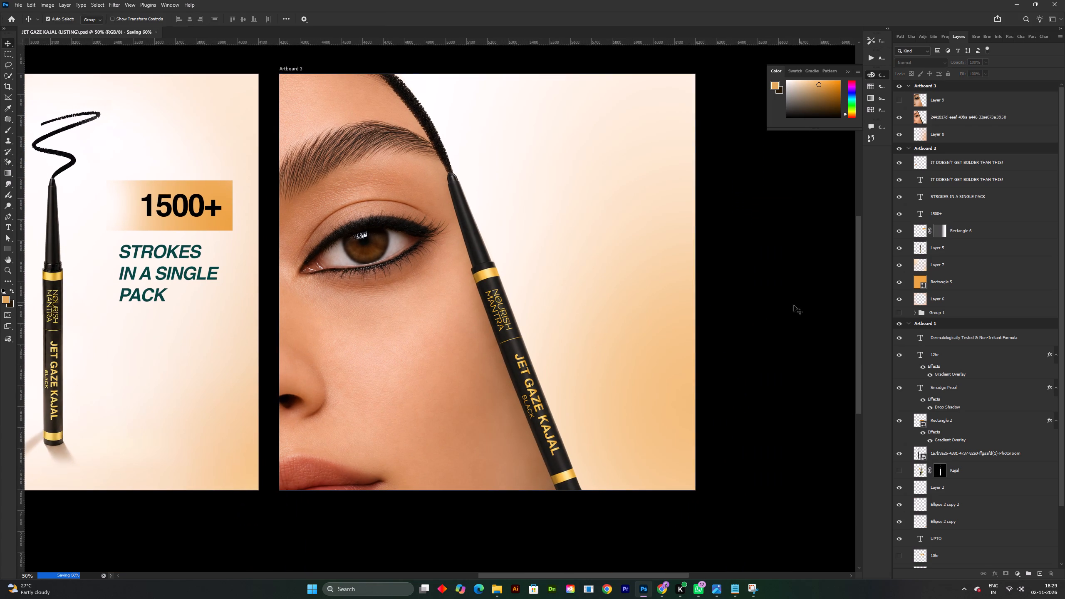
key(space)
drag(766, 318, 770, 323)
key(ctrl+s)
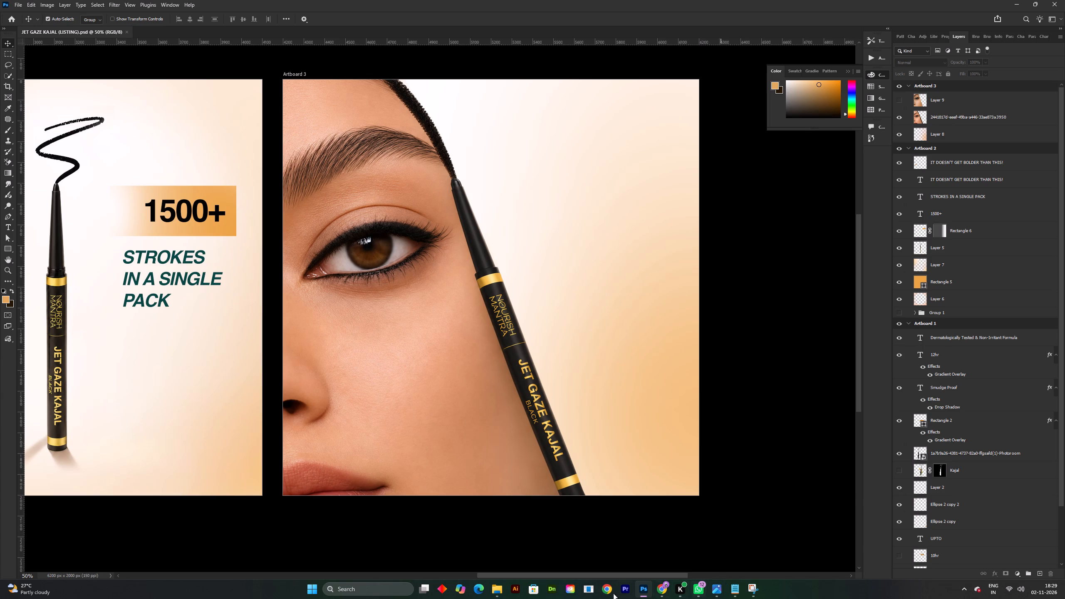
Open the original square kajal ad from the Downloads folder in the image viewer.
click(495, 593)
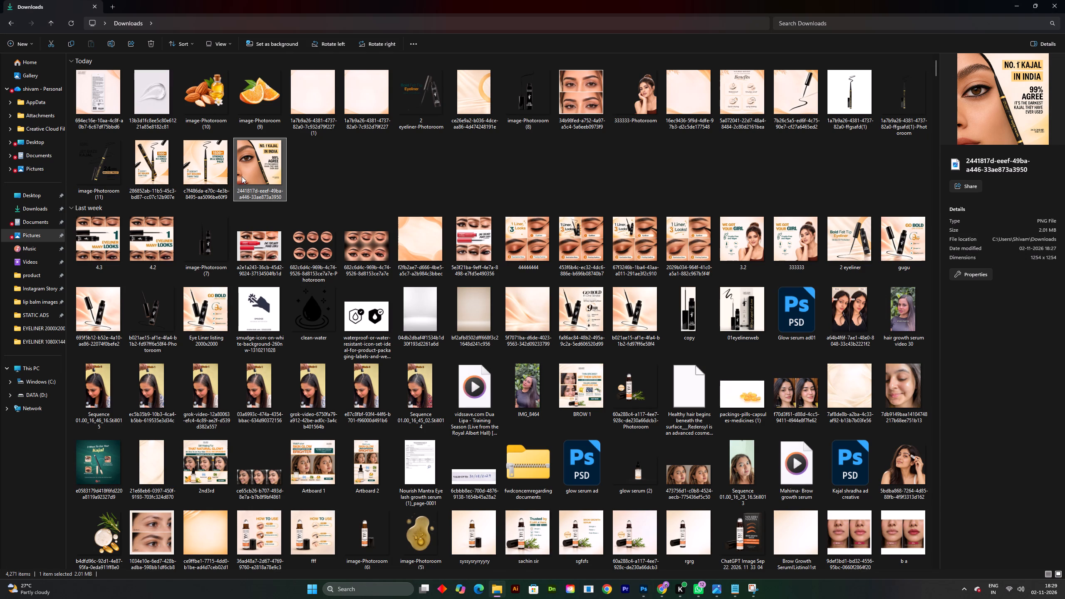
triple_click(253, 171)
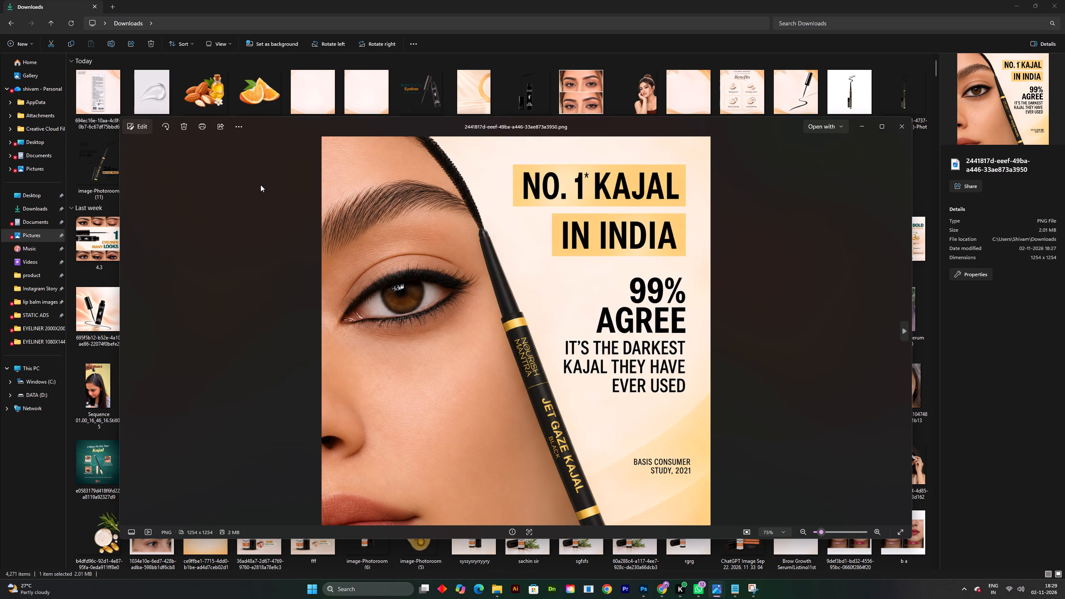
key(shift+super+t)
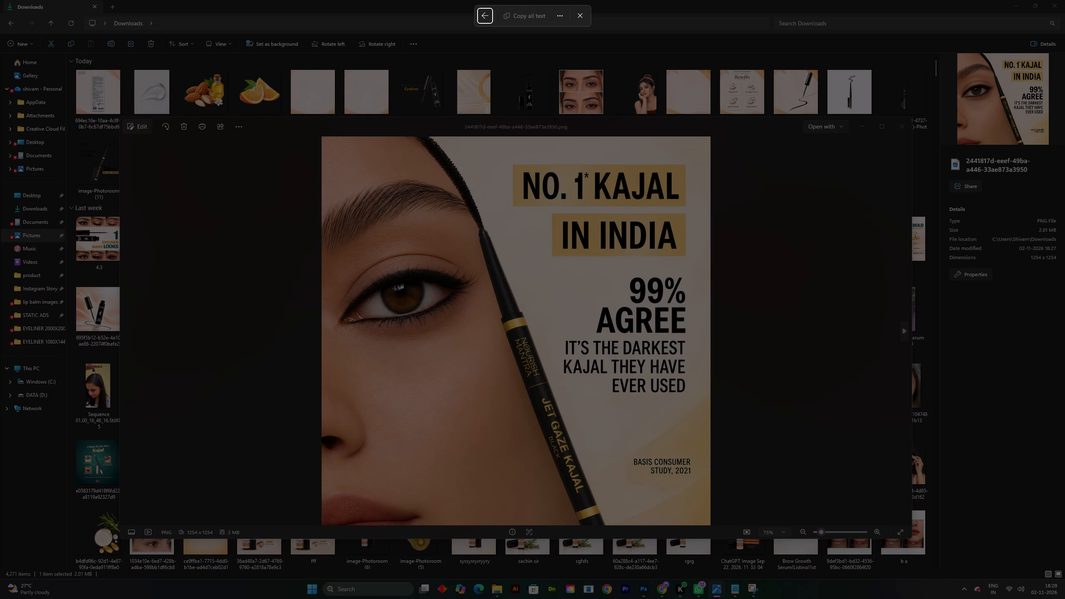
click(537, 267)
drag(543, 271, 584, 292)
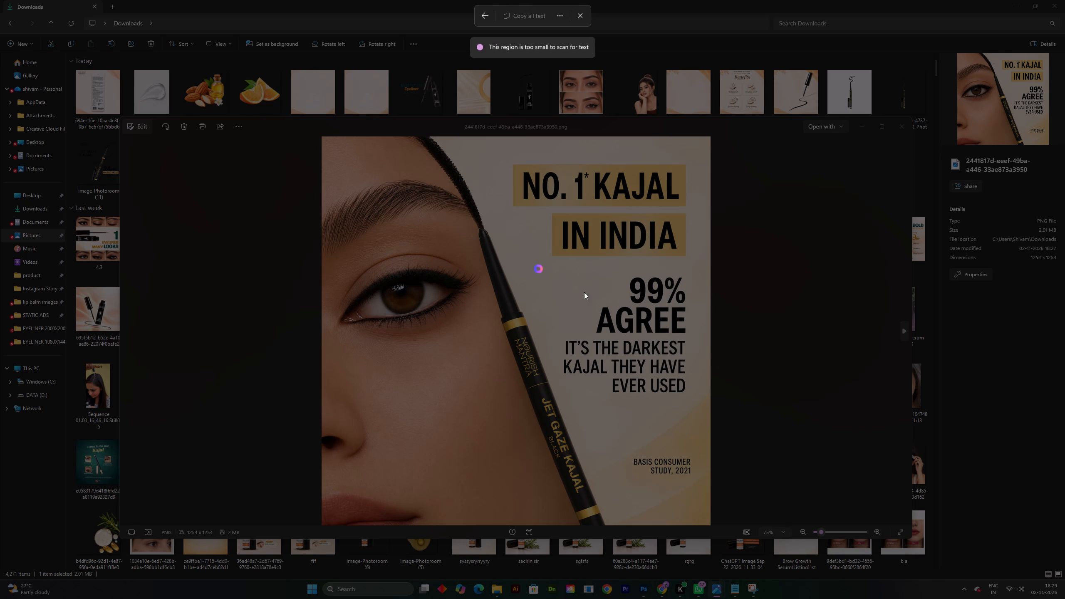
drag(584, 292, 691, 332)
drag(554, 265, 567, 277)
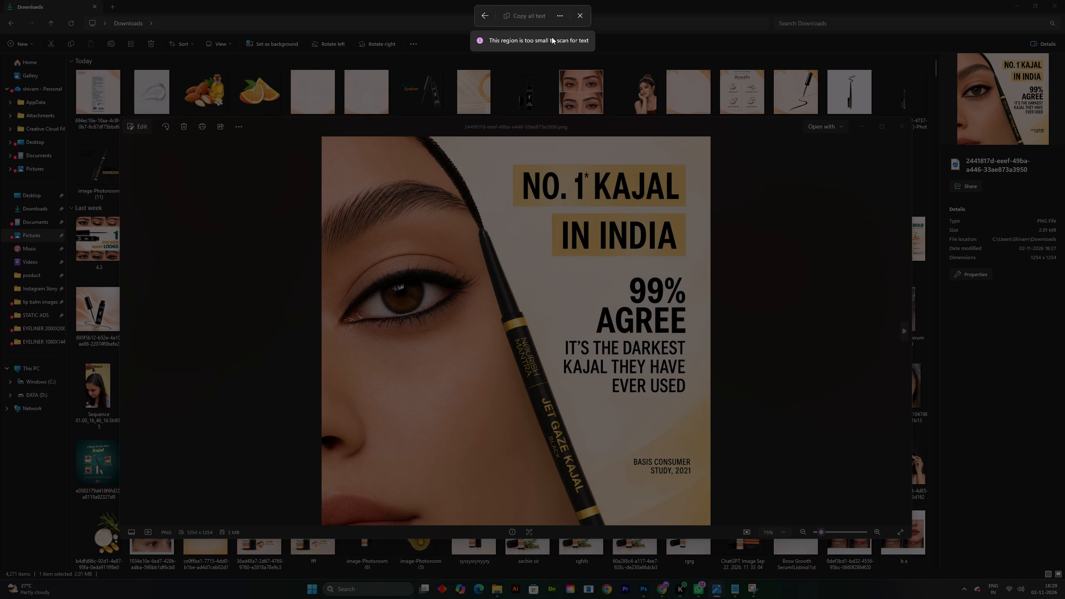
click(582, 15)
Capture the 99% AGREE area of the original ad with the screen text extractor and copy its text.
key(shift+super+t)
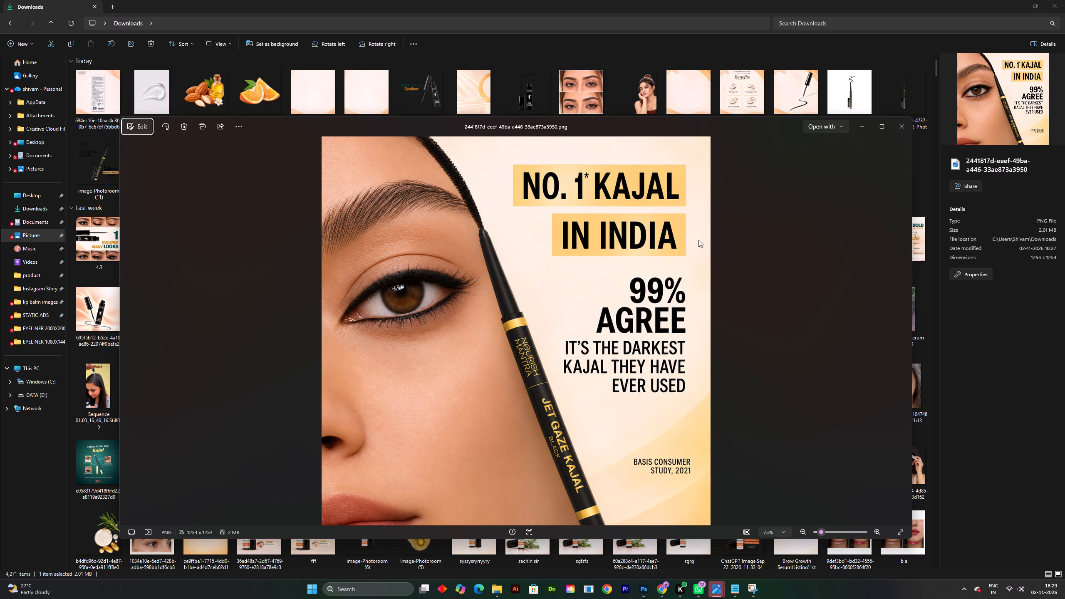
drag(555, 264, 696, 323)
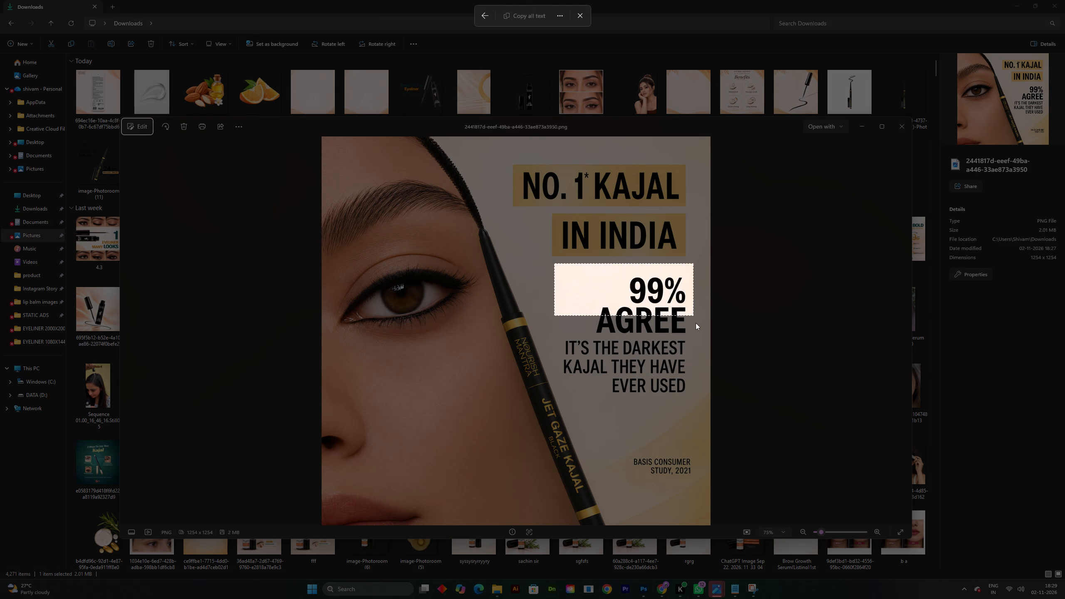
drag(696, 323, 703, 337)
double_click(536, 16)
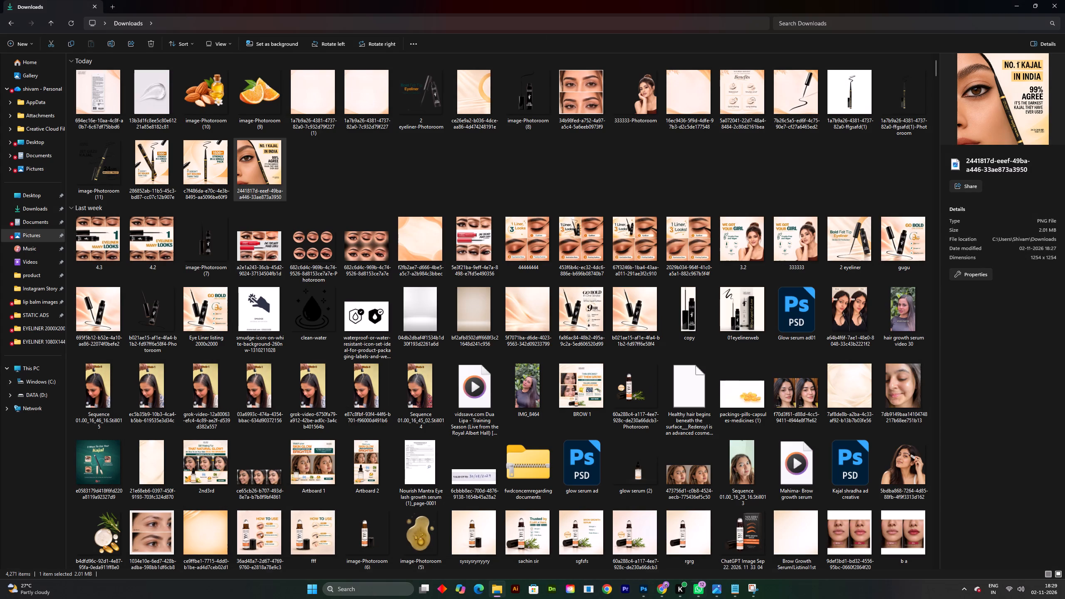
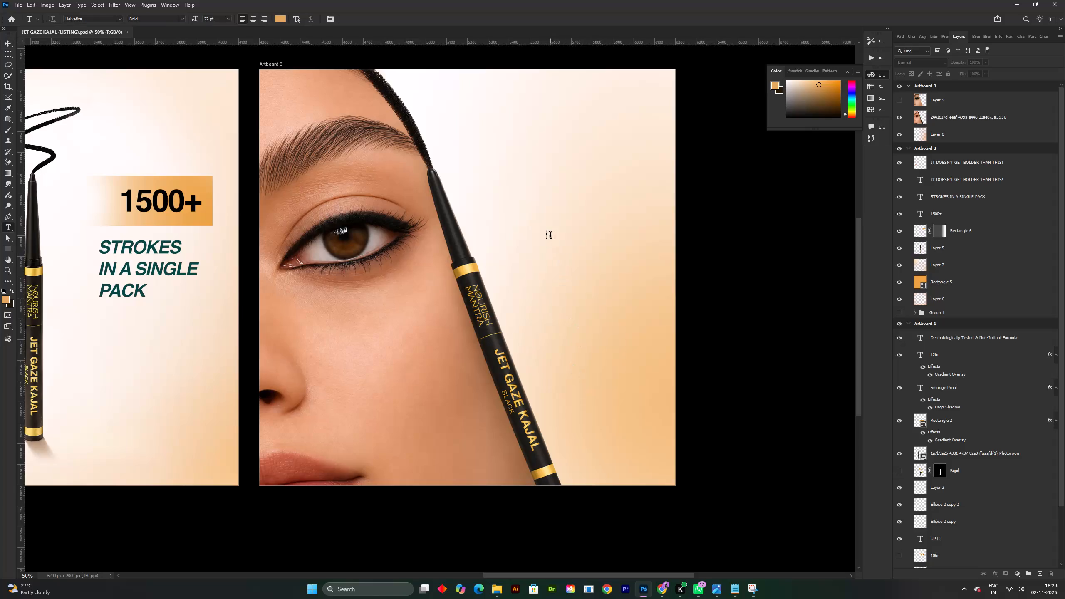
Add the copied "99% AGREE" text to the empty background beside the pencil on Artboard 3, aligned right.
click(550, 236)
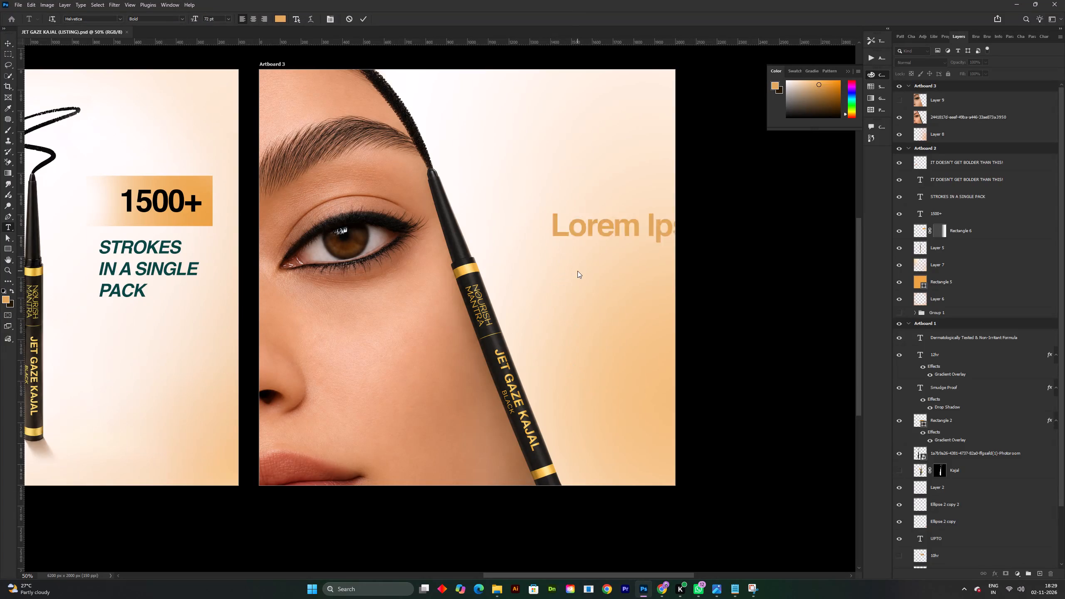
key(BackSpace)
key(ctrl+v)
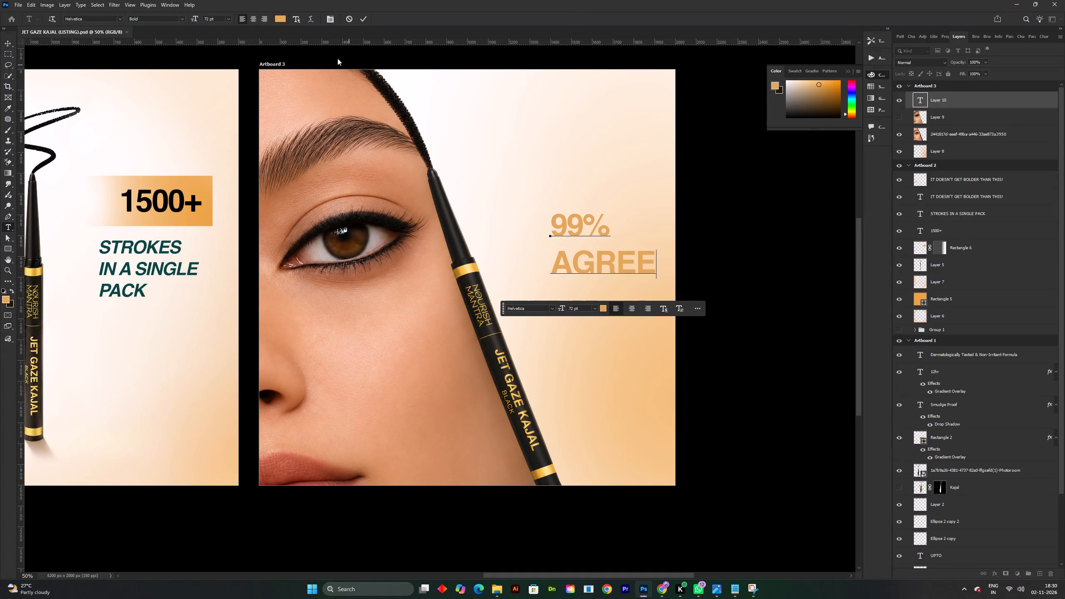
click(359, 18)
click(264, 24)
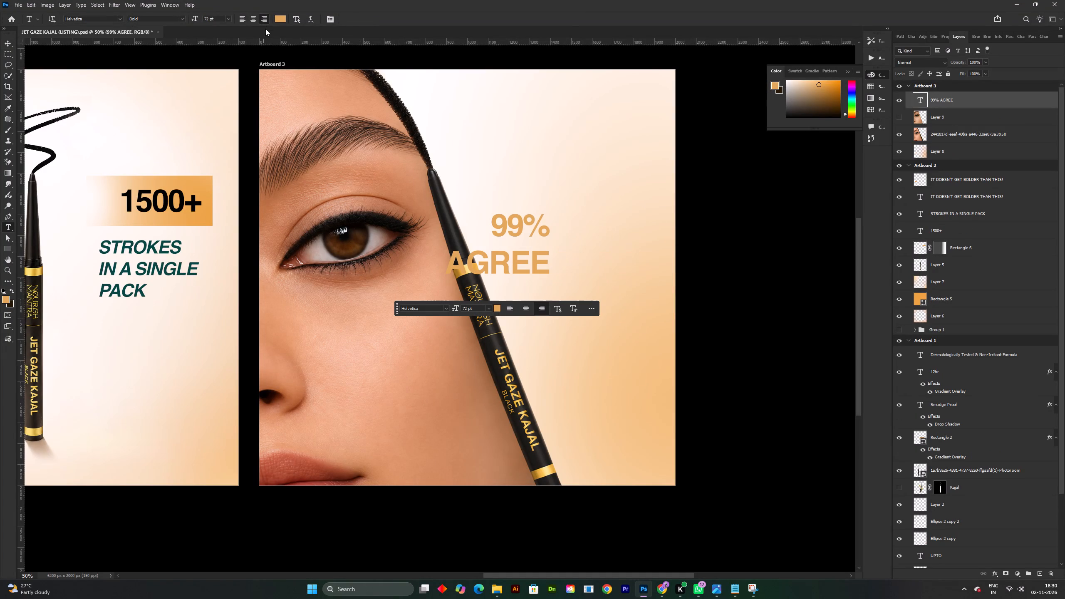
Move the 99% AGREE text clear of the kajal pencil, close to Artboard 3's right edge, and save.
click(6, 37)
click(6, 44)
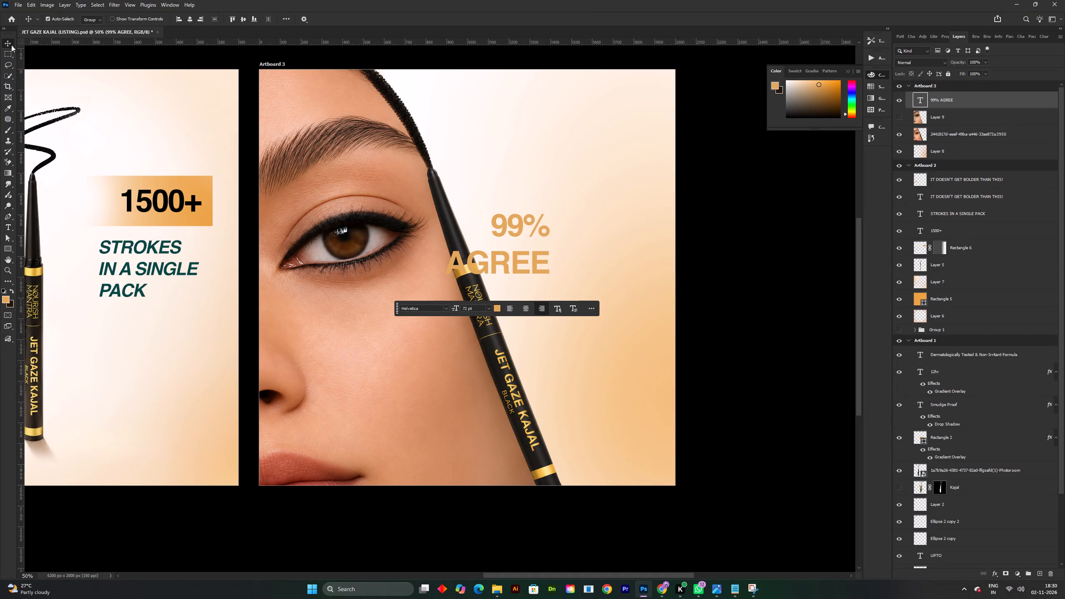
drag(514, 267, 519, 267)
shift+click(580, 270)
drag(541, 261, 572, 263)
shift+drag(582, 263, 639, 268)
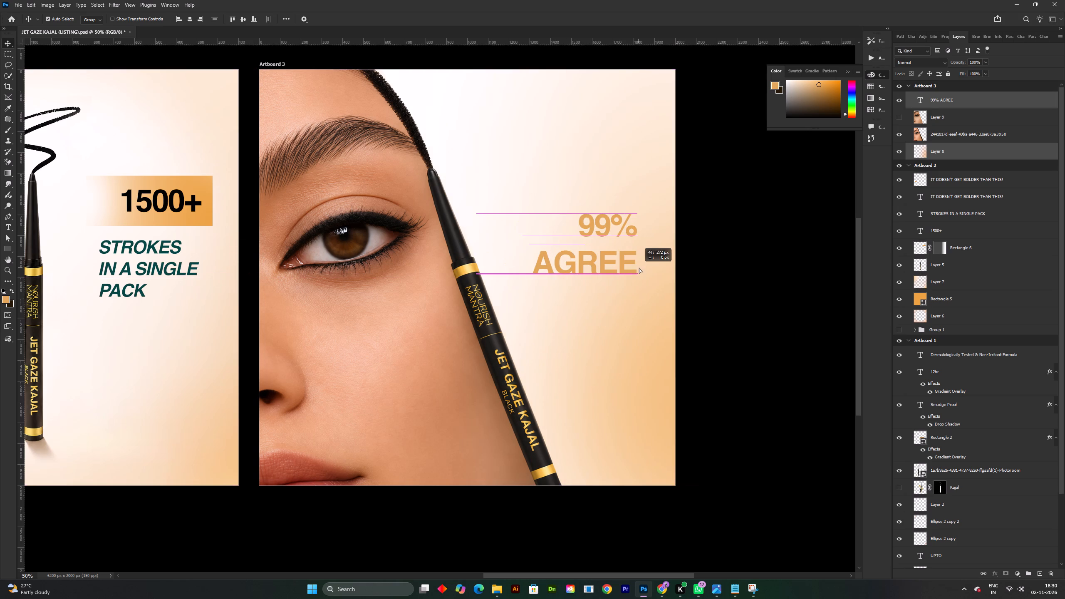
shift+drag(639, 268, 656, 269)
key(ctrl+s)
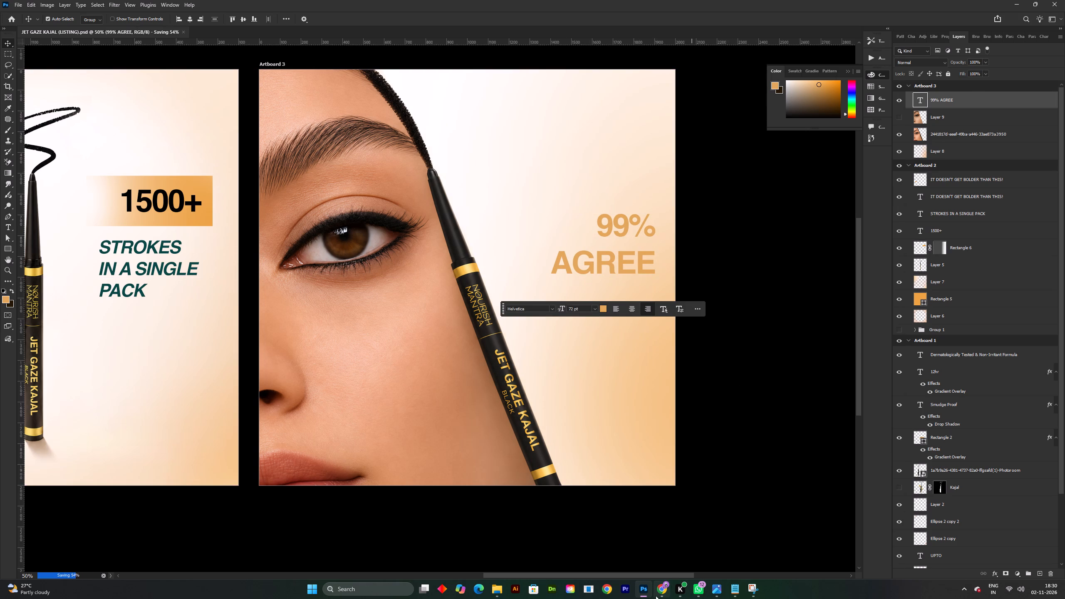
Check the original ad's text proportions, enlarge only the 99% line above AGREE to match, and save.
click(646, 595)
click(648, 595)
click(649, 595)
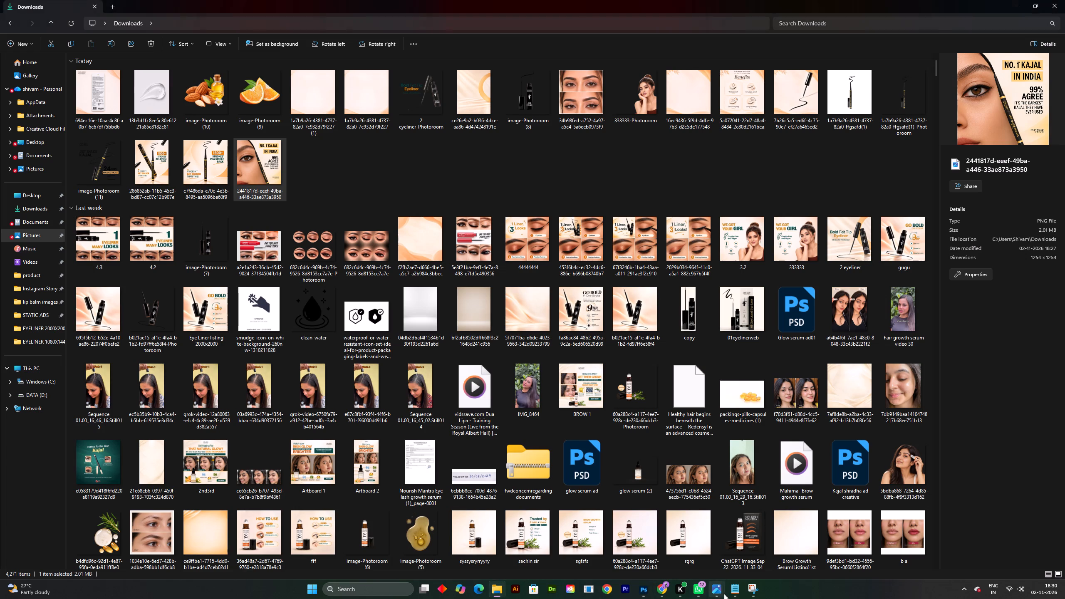
click(730, 594)
click(719, 594)
click(836, 557)
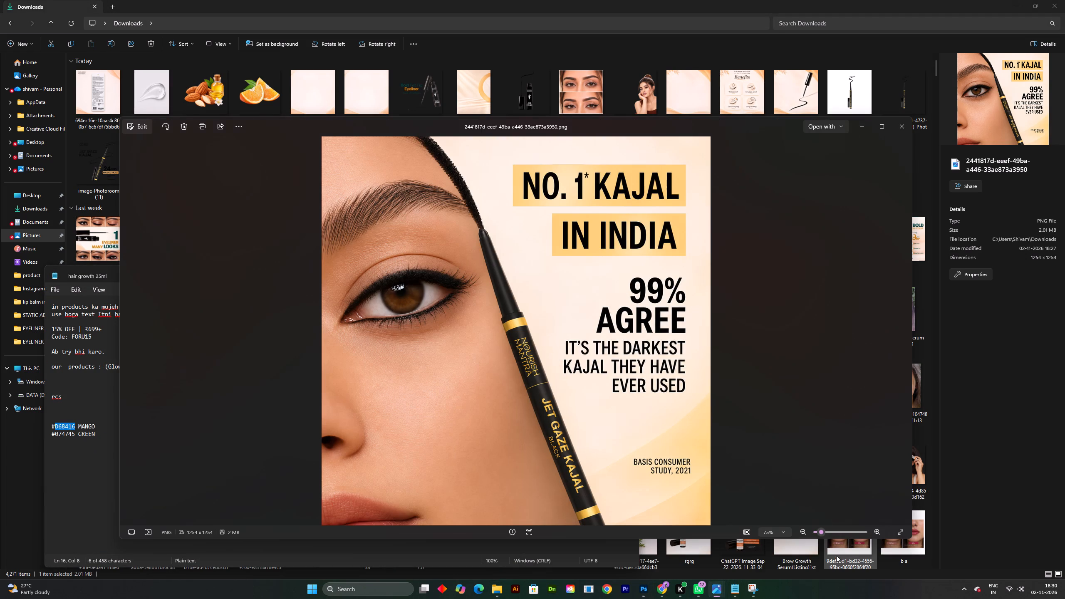
click(649, 589)
double_click(626, 222)
triple_click(616, 221)
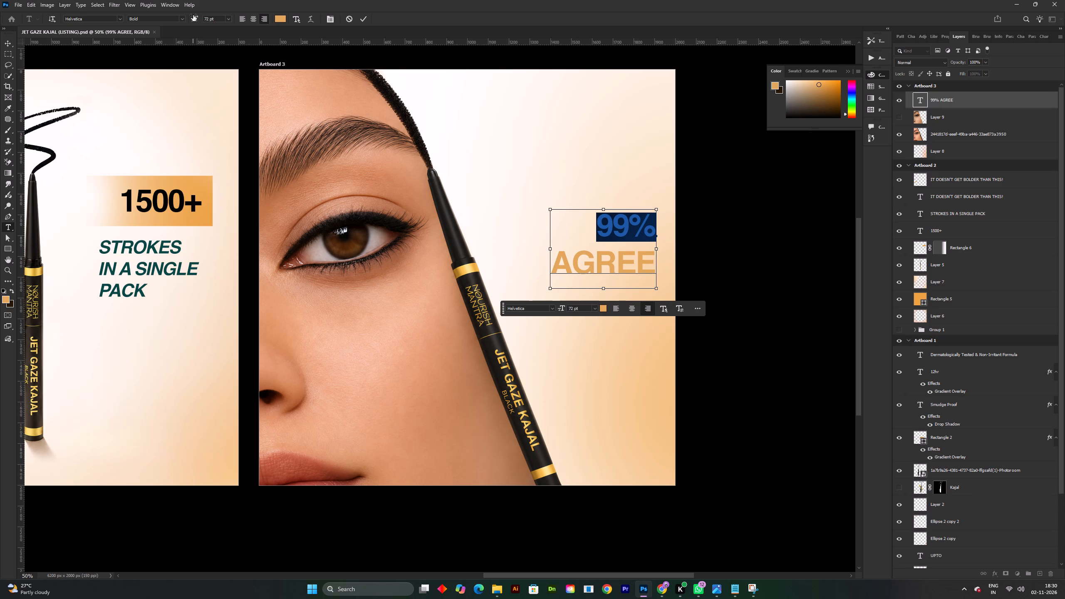
ctrl+drag(194, 15, 200, 17)
ctrl+drag(207, 20, 217, 23)
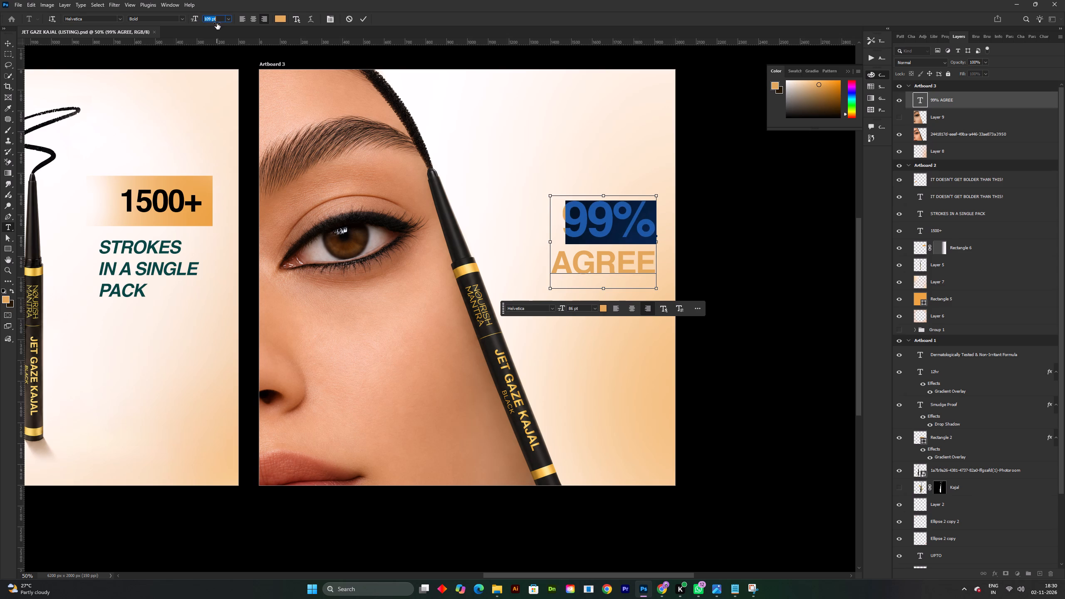
click(360, 20)
key(ctrl+s)
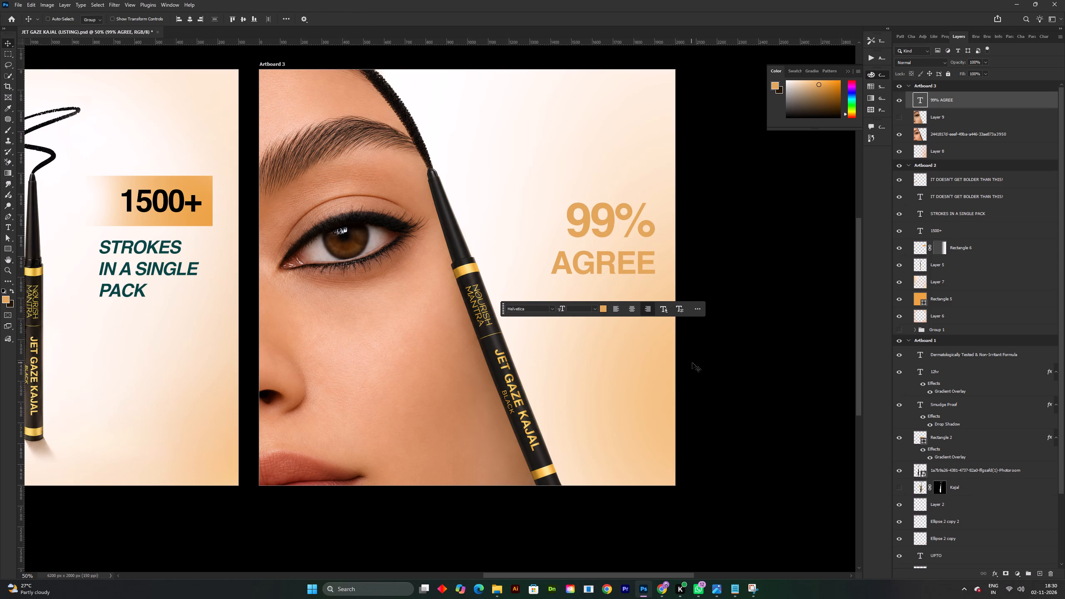
Copy the mango colour code from the notes, set the 99% AGREE text colour to #D68416, and save.
click(737, 598)
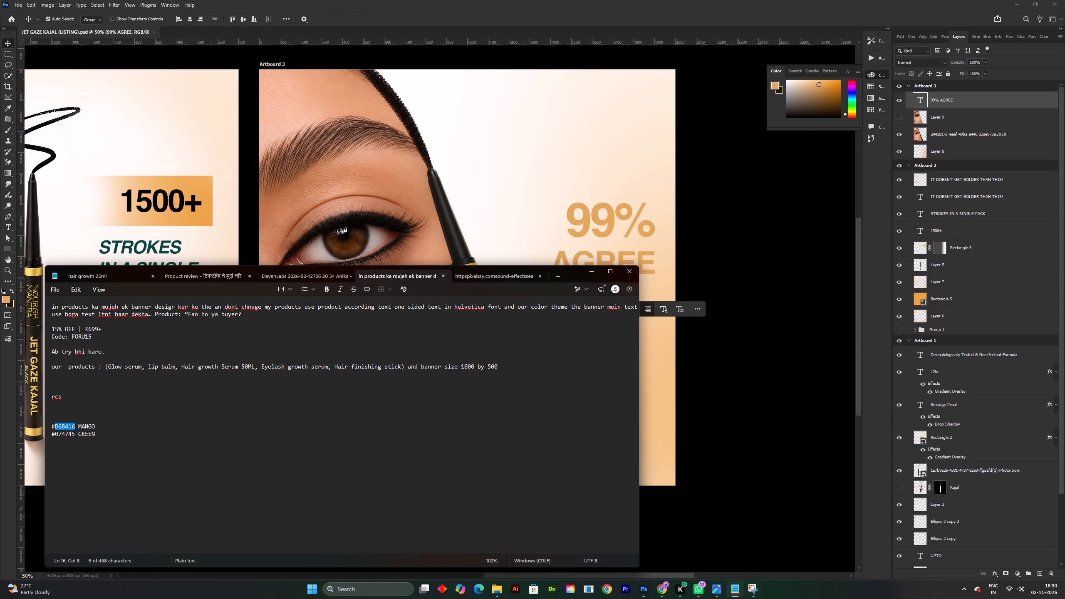
key(ctrl+c)
click(594, 274)
click(600, 227)
click(945, 38)
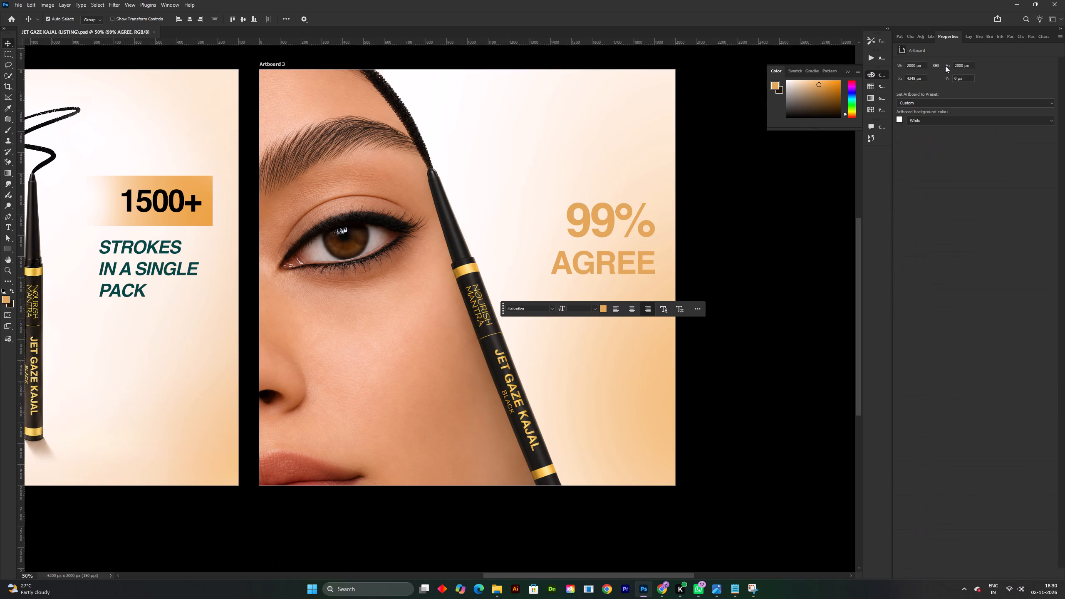
click(970, 128)
key(ctrl+v)
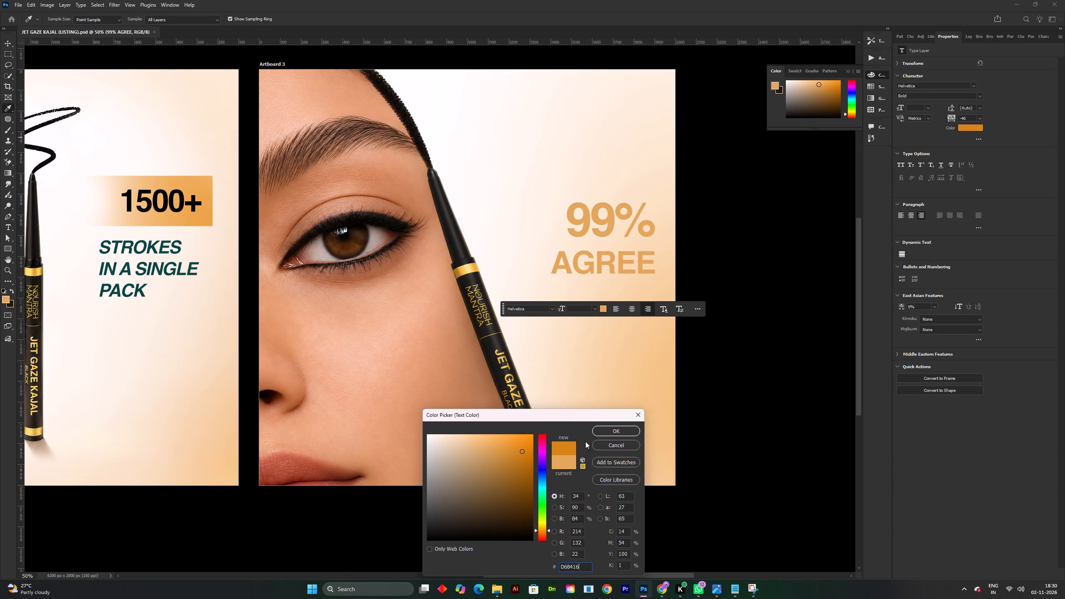
click(619, 428)
key(ctrl+s)
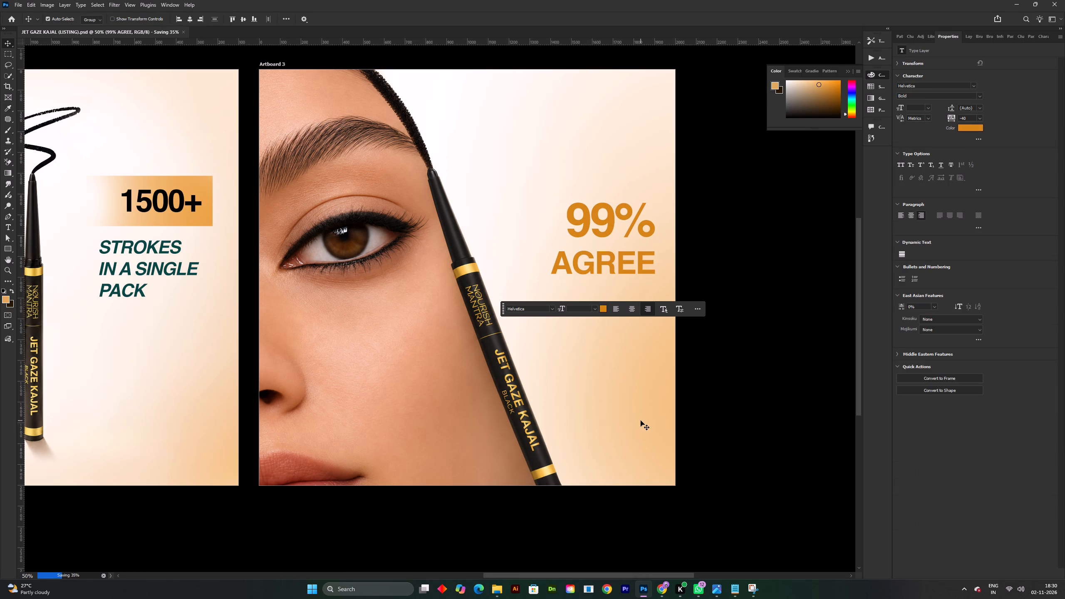
Compare the recoloured 99% AGREE text on Artboard 3 with Artboard 2's styling, saving the file along the way.
key(v)
key(space)
key(space)
key(space)
key(space)
key(space)
key(space)
key(space)
key(space)
key(space)
key(space)
key(space)
key(space)
key(space)
key(space)
key(space)
key(space)
key(space)
key(space)
key(space)
key(space)
drag(712, 338, 721, 364)
drag(699, 376, 715, 386)
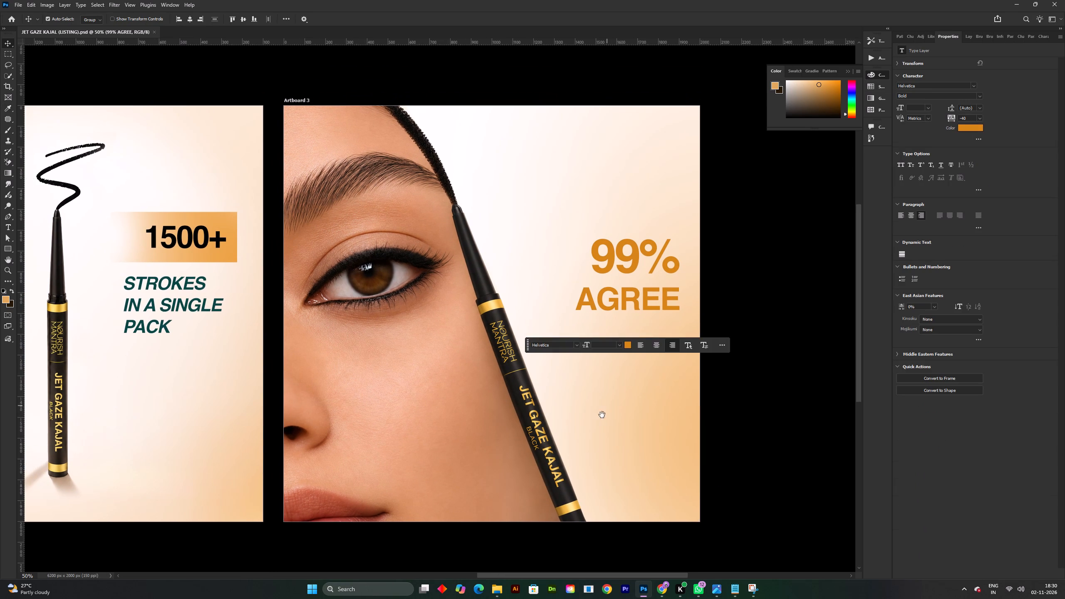
drag(602, 415, 610, 422)
click(610, 422)
shift+scroll(610, 421, down, 1)
key(space)
key(space)
drag(605, 418, 599, 420)
key(ctrl+s)
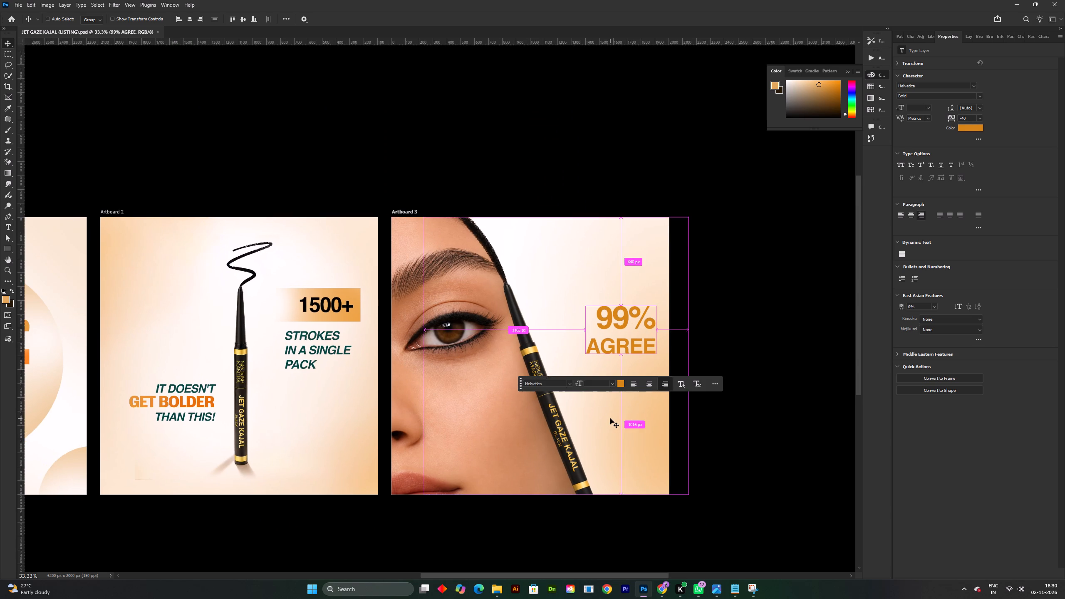
key(space)
key(space)
key(space)
drag(606, 414, 618, 409)
key(space)
key(space)
key(space)
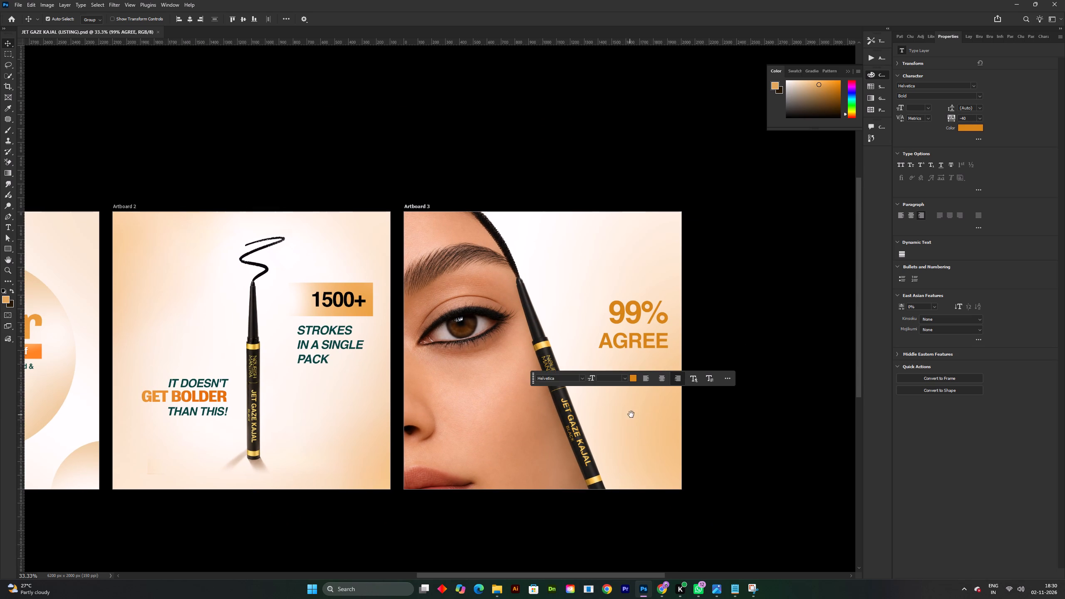
drag(628, 414, 609, 421)
key(ctrl+s)
key(space)
drag(480, 409, 556, 384)
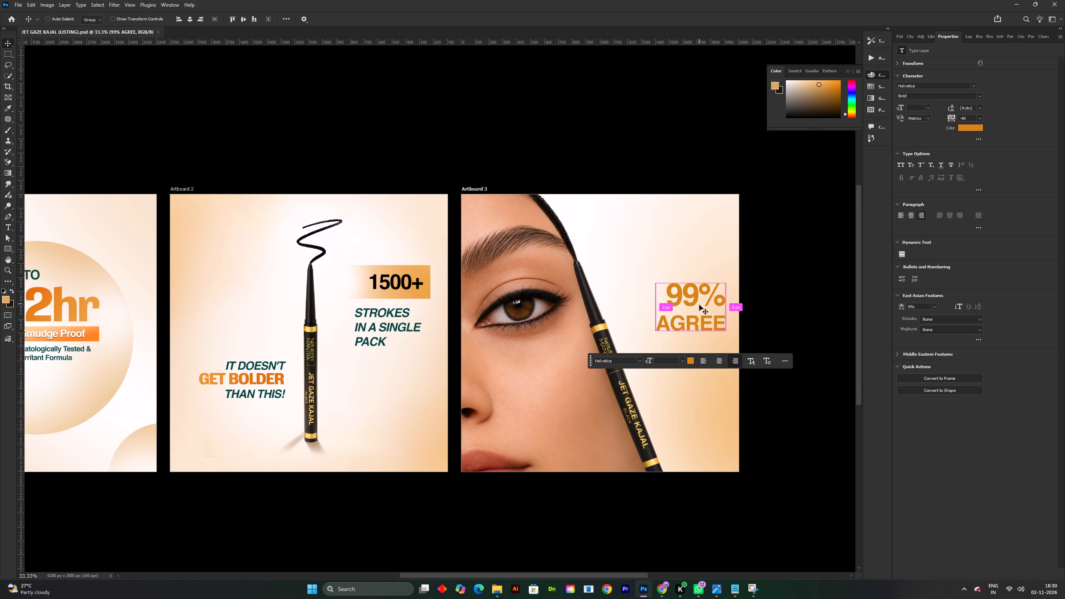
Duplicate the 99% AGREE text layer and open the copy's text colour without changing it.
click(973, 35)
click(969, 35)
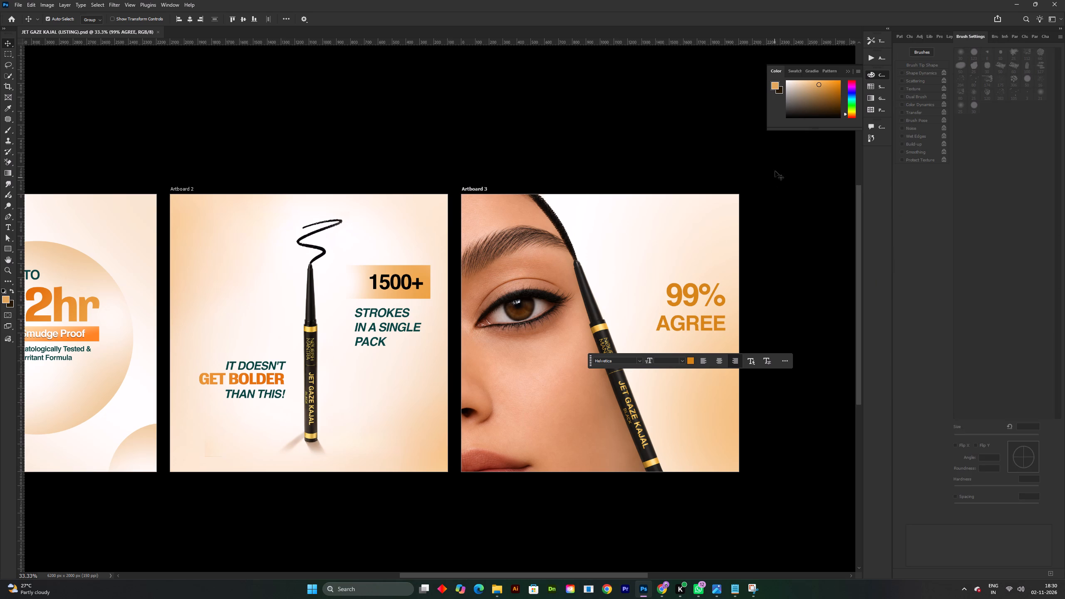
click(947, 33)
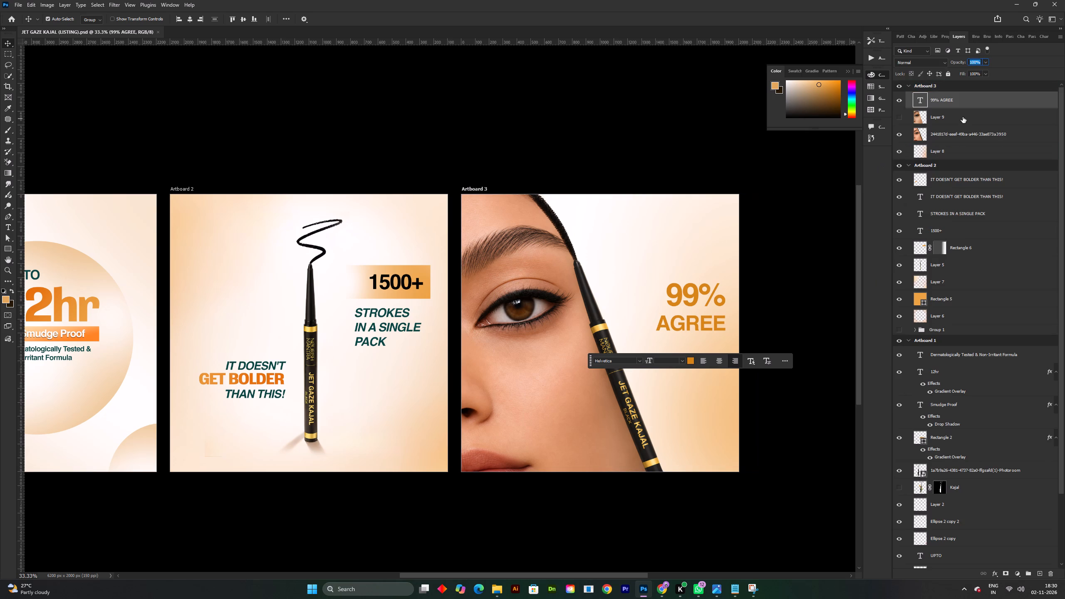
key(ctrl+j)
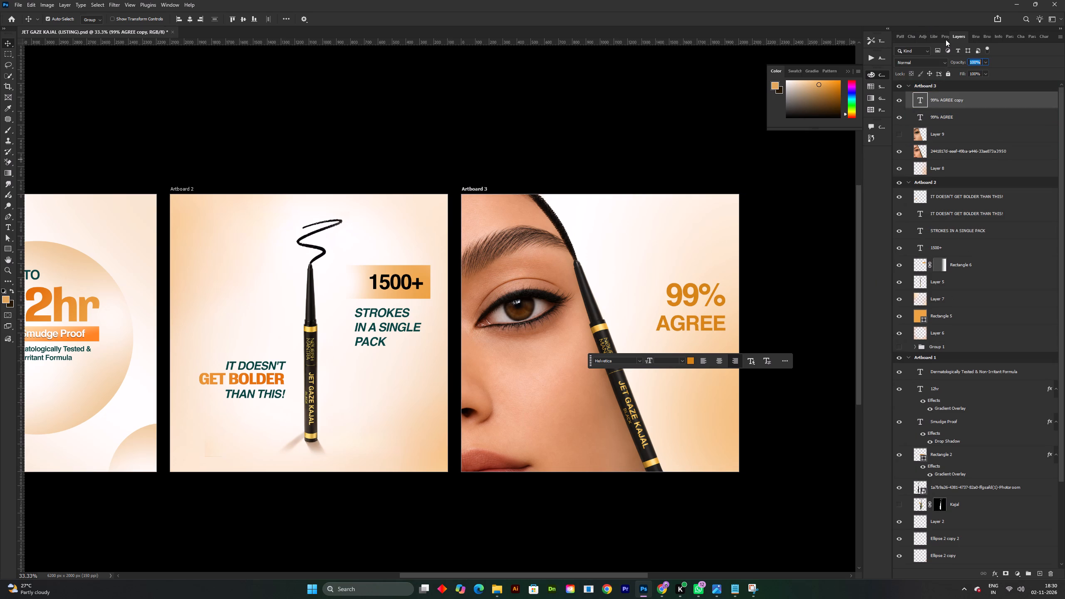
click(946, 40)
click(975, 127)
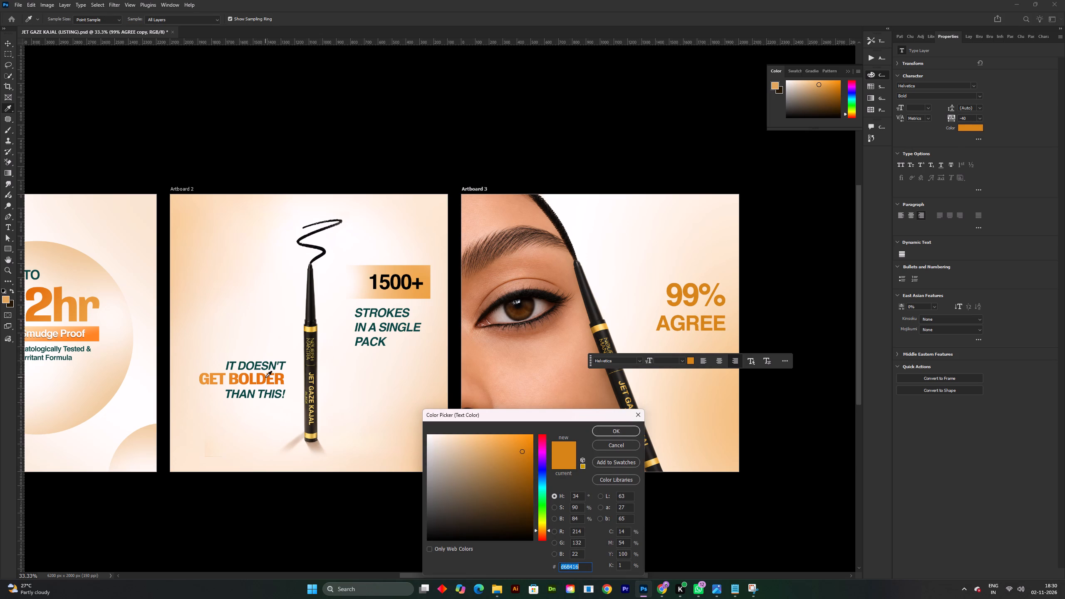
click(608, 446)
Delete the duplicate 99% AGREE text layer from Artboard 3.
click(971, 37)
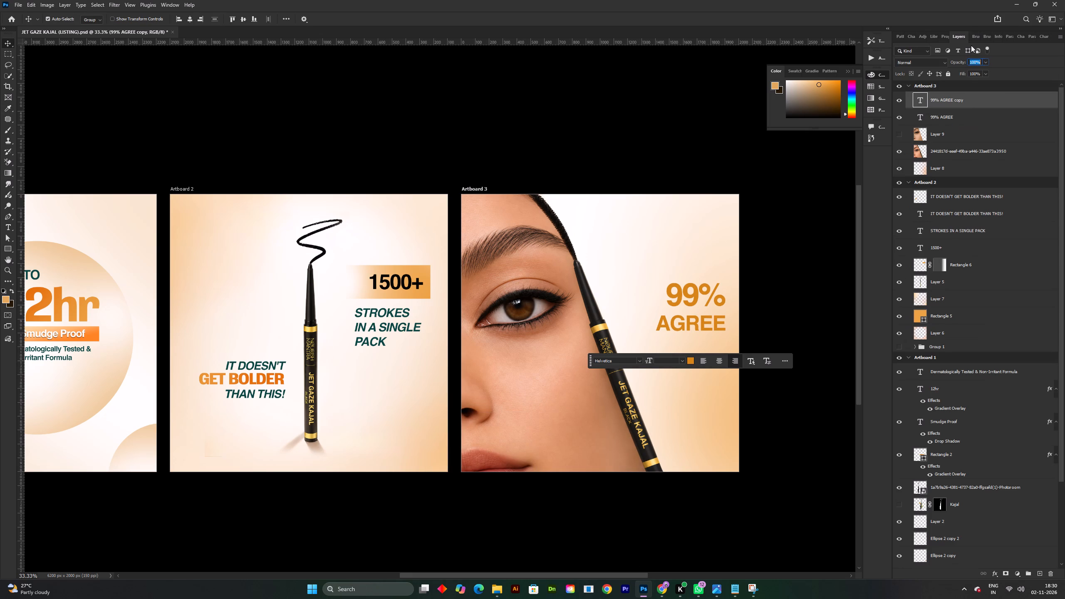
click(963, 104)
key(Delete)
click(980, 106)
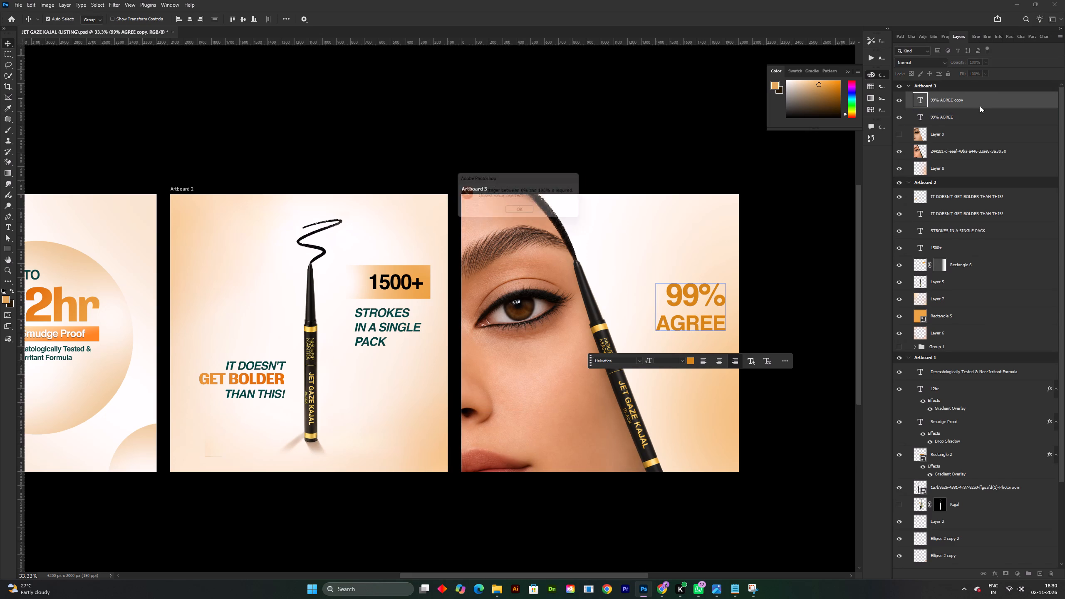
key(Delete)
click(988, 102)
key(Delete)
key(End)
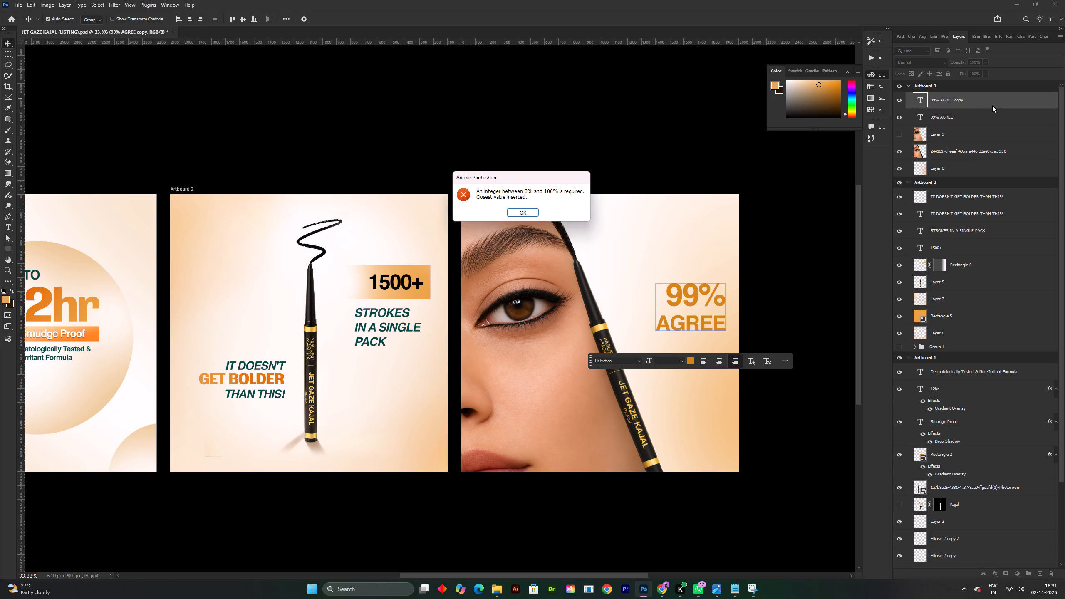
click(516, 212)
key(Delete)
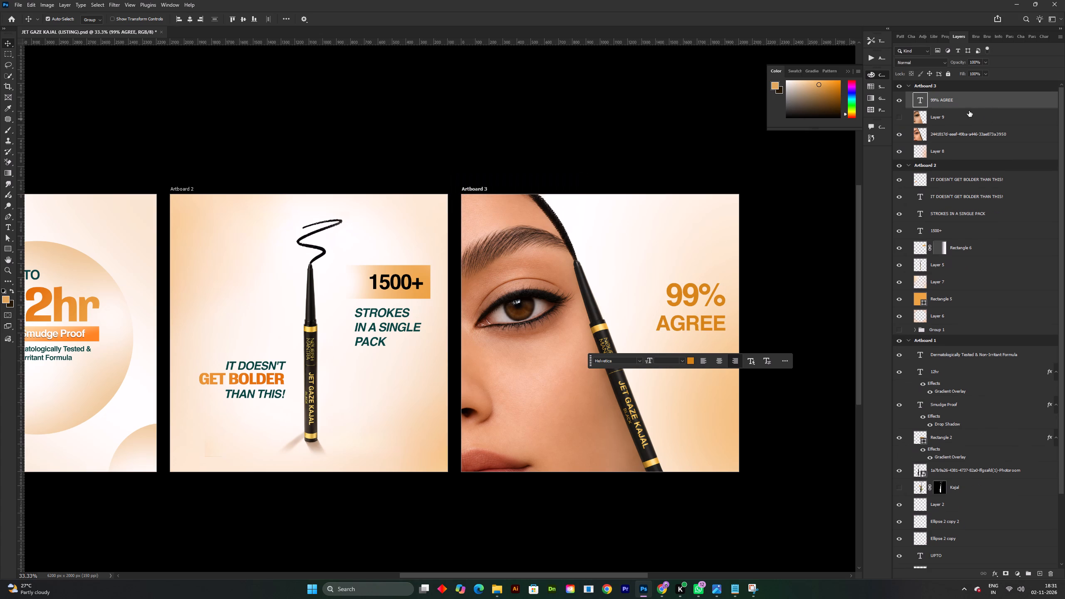
Add a Gradient Overlay effect to the 99% AGREE text layer.
click(969, 111)
double_click(972, 102)
double_click(975, 101)
click(748, 359)
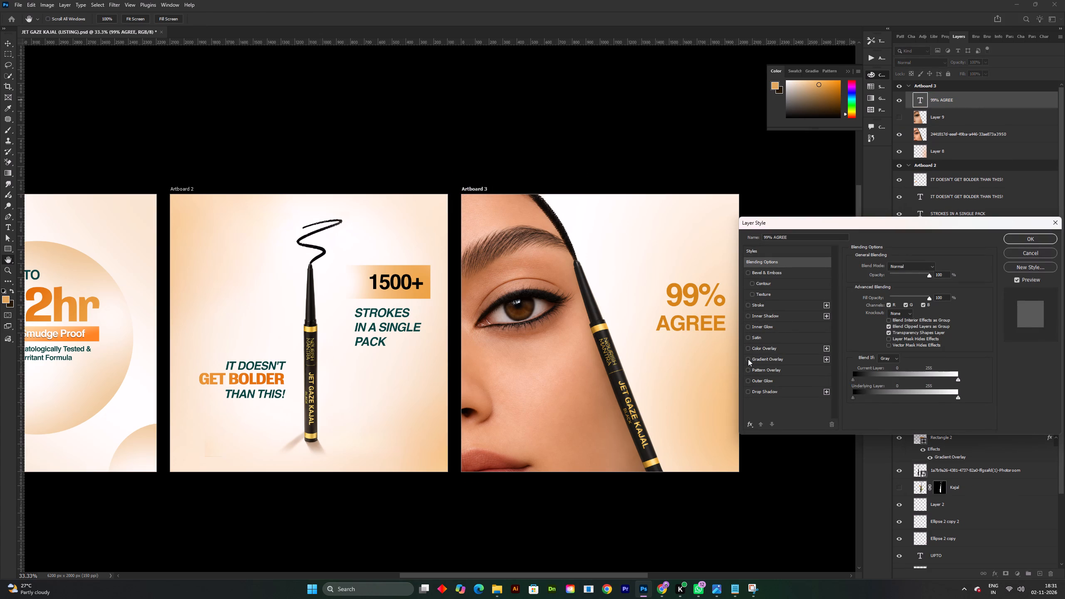
click(764, 359)
Set the overlay gradient's end stop to a darker orange, #d46100, starting from the orange of Artboard 1's 12hr text.
click(898, 287)
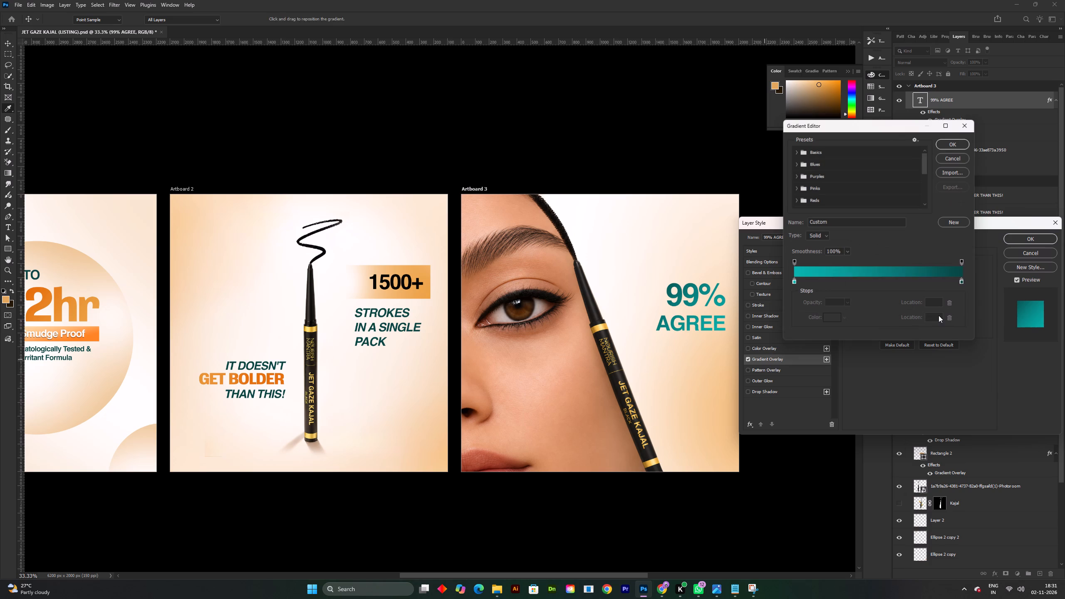
click(963, 284)
click(833, 319)
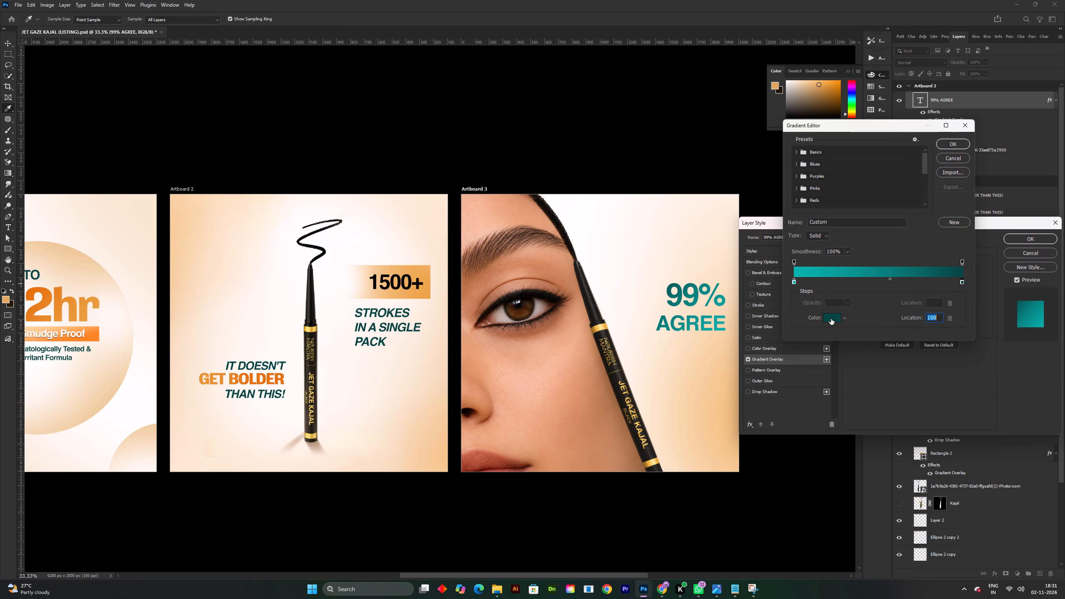
click(26, 293)
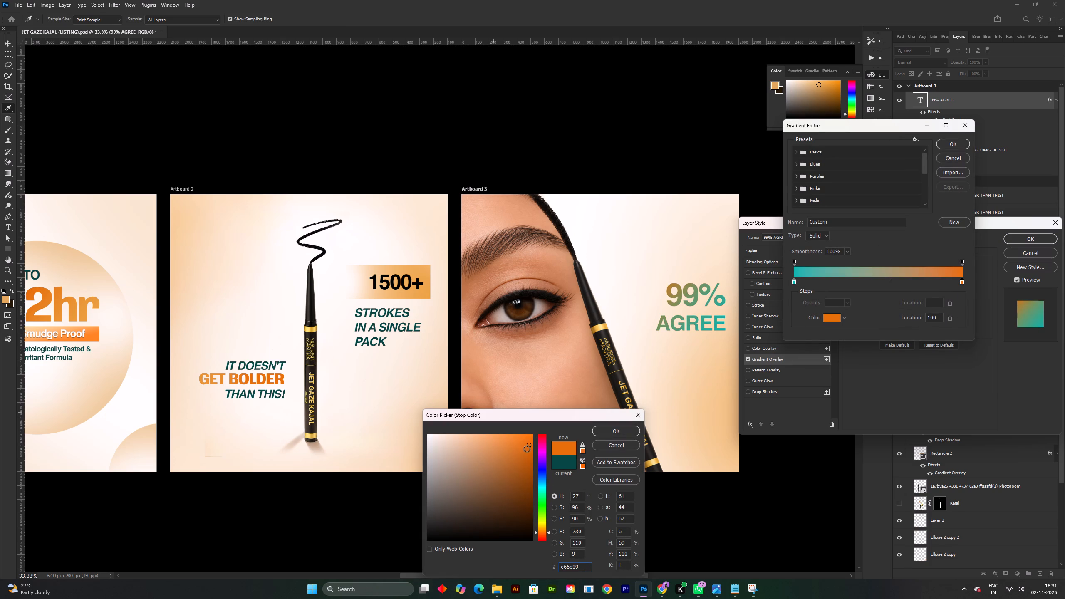
drag(527, 446, 553, 428)
drag(530, 441, 535, 452)
click(604, 438)
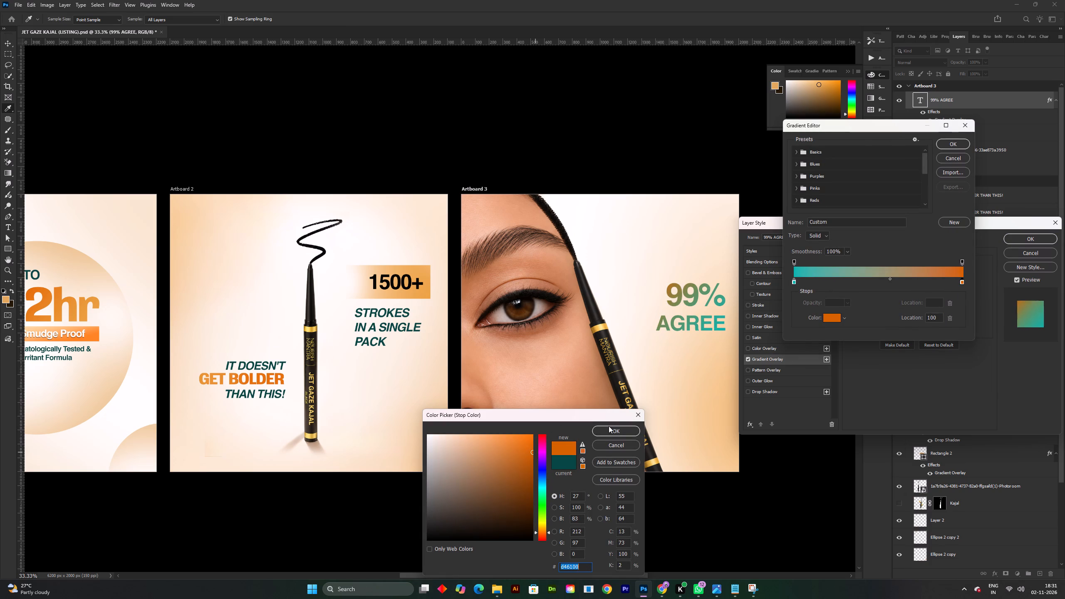
click(609, 426)
Set the overlay gradient's start stop to light orange #e89734, sampled from Artboard 1's 12hr text, and accept the gradient.
click(794, 280)
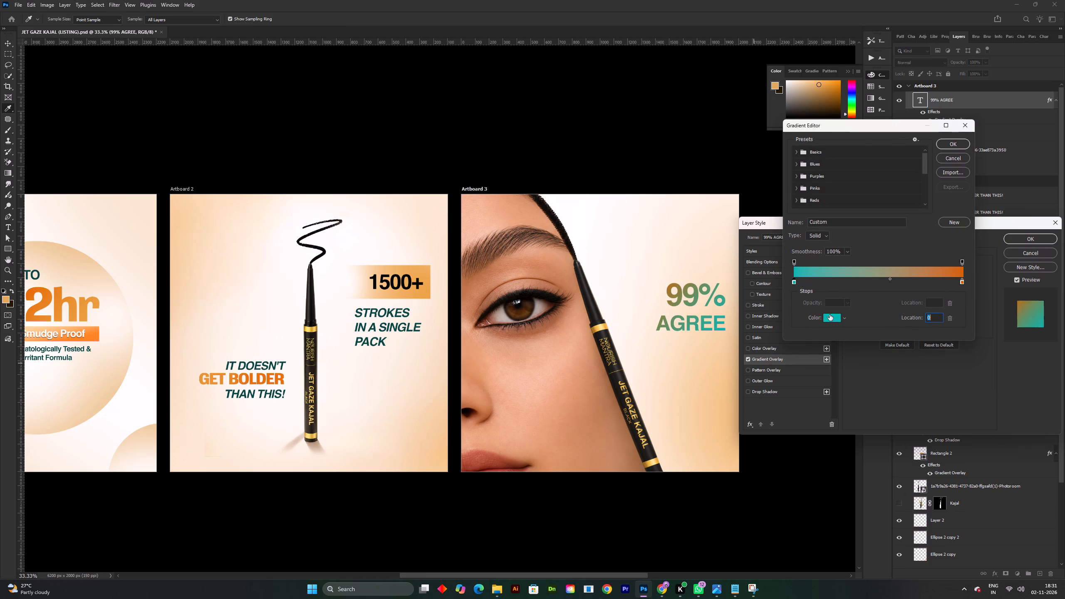
click(834, 319)
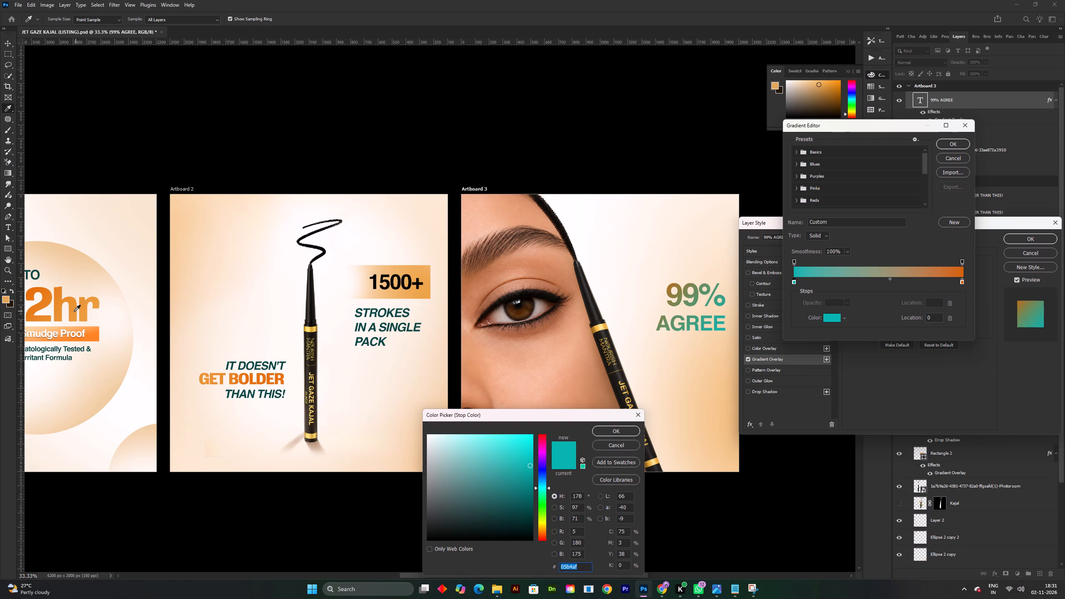
click(73, 311)
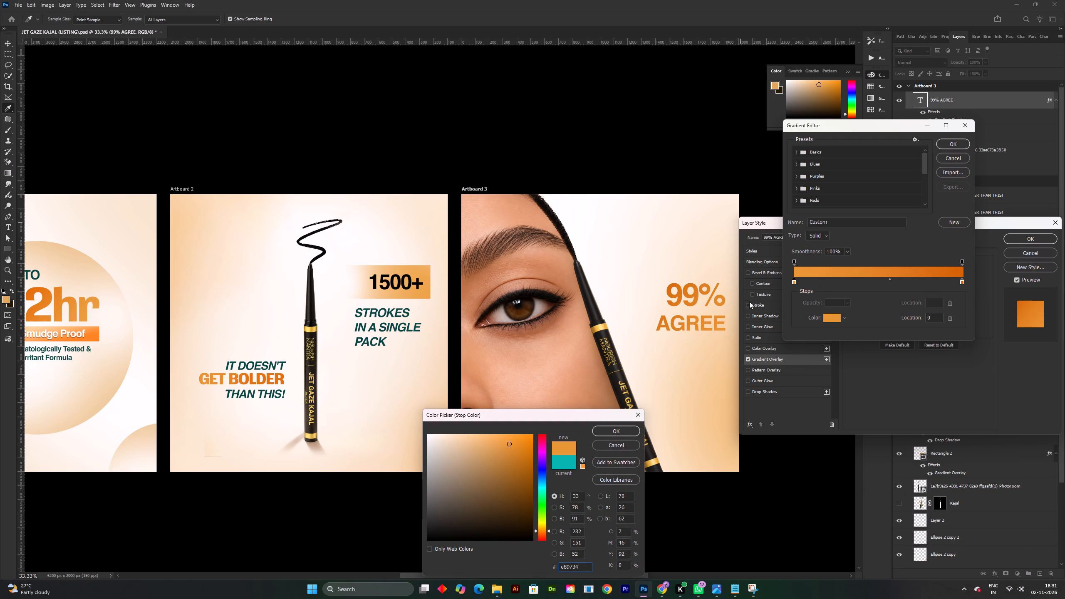
click(613, 425)
click(613, 429)
click(960, 142)
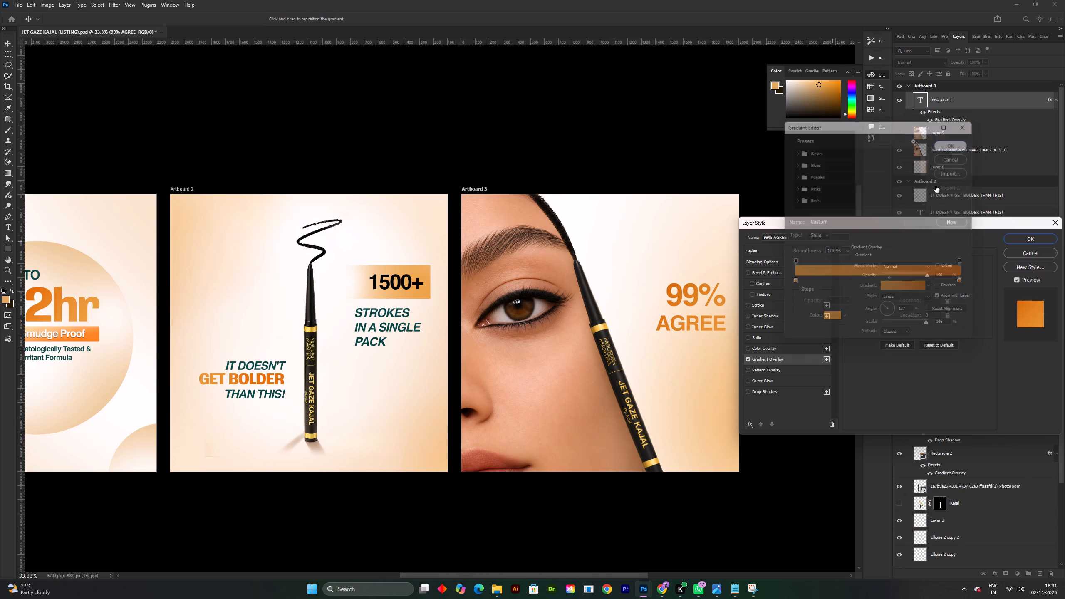
Adjust the angle of the 99% AGREE gradient overlay and apply the layer style.
click(882, 307)
click(887, 309)
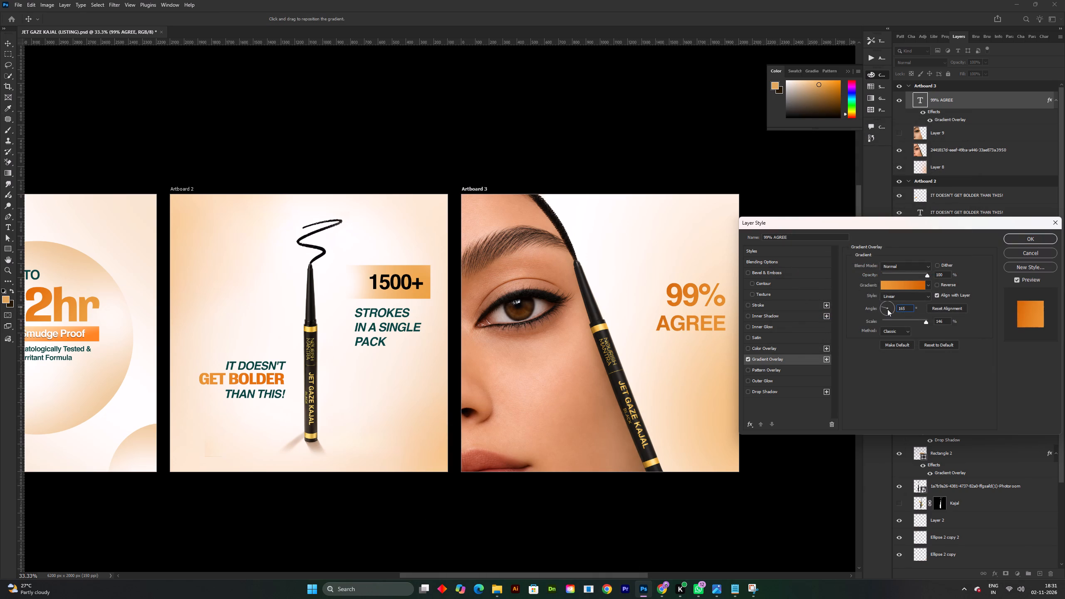
click(894, 310)
click(1015, 240)
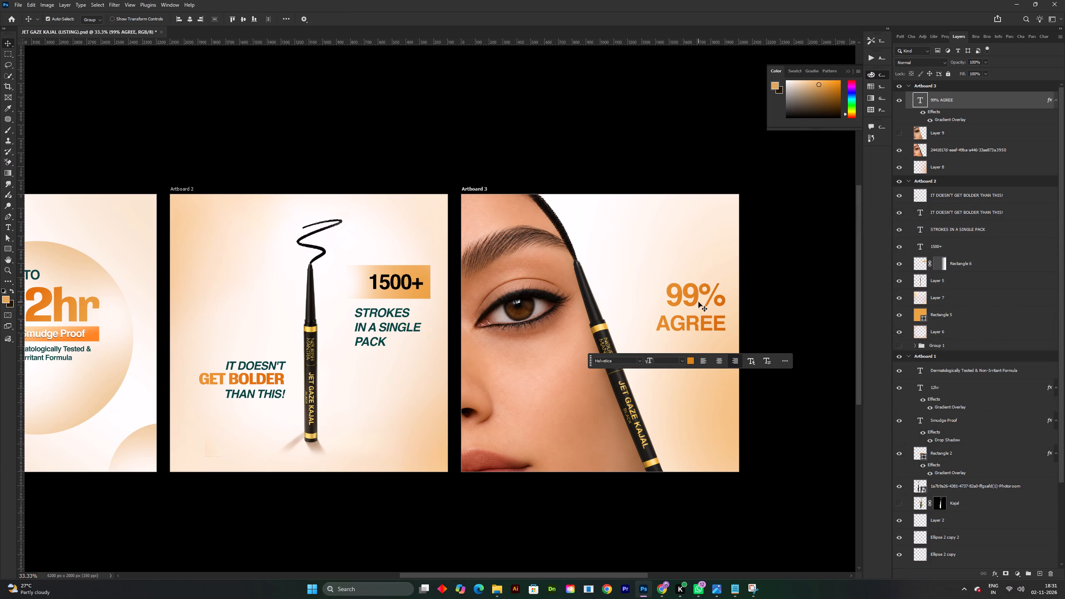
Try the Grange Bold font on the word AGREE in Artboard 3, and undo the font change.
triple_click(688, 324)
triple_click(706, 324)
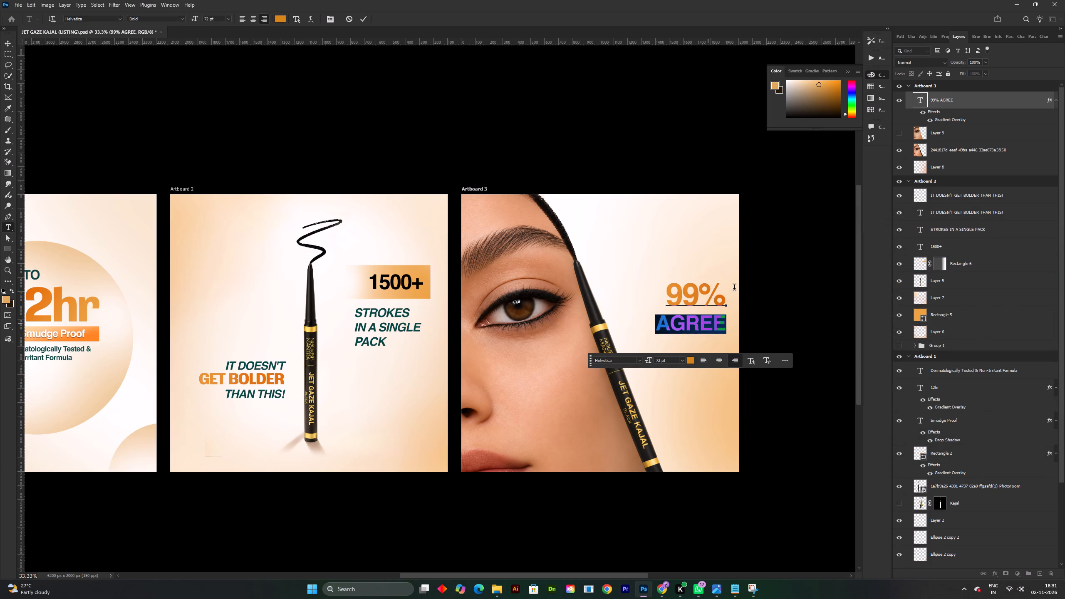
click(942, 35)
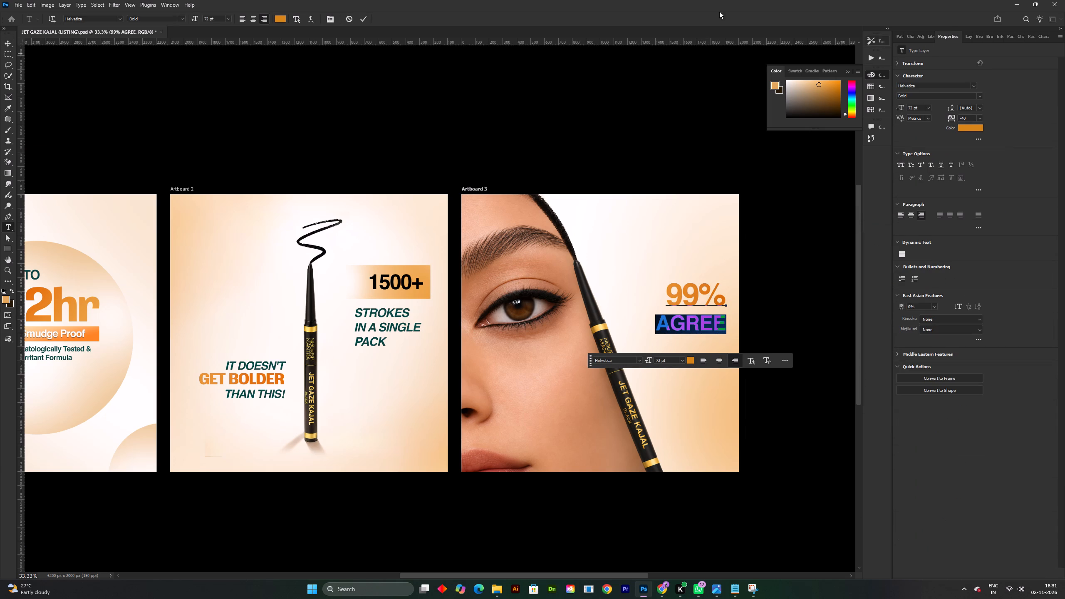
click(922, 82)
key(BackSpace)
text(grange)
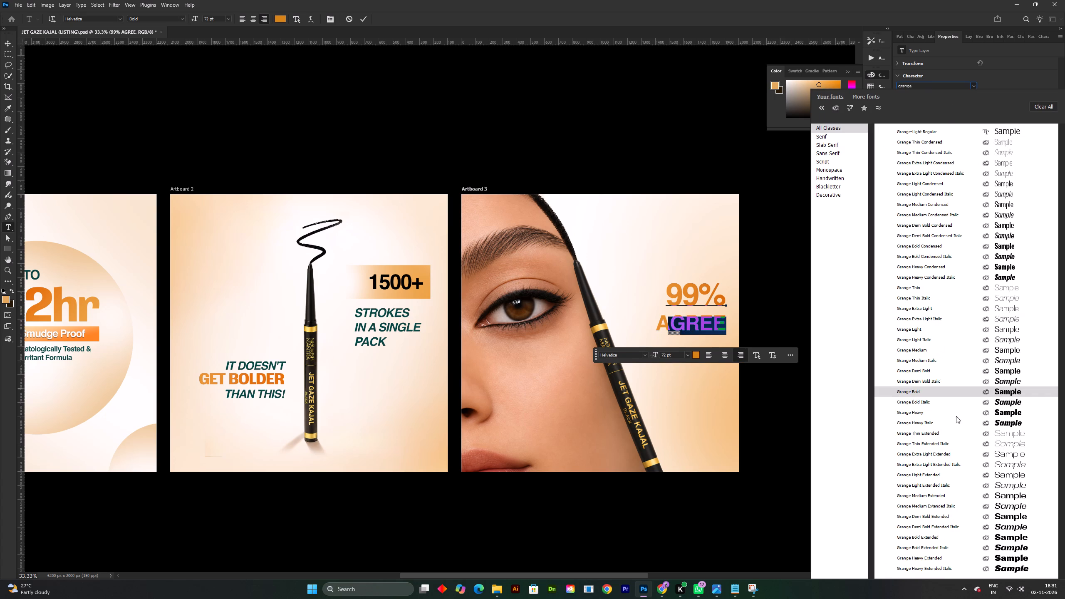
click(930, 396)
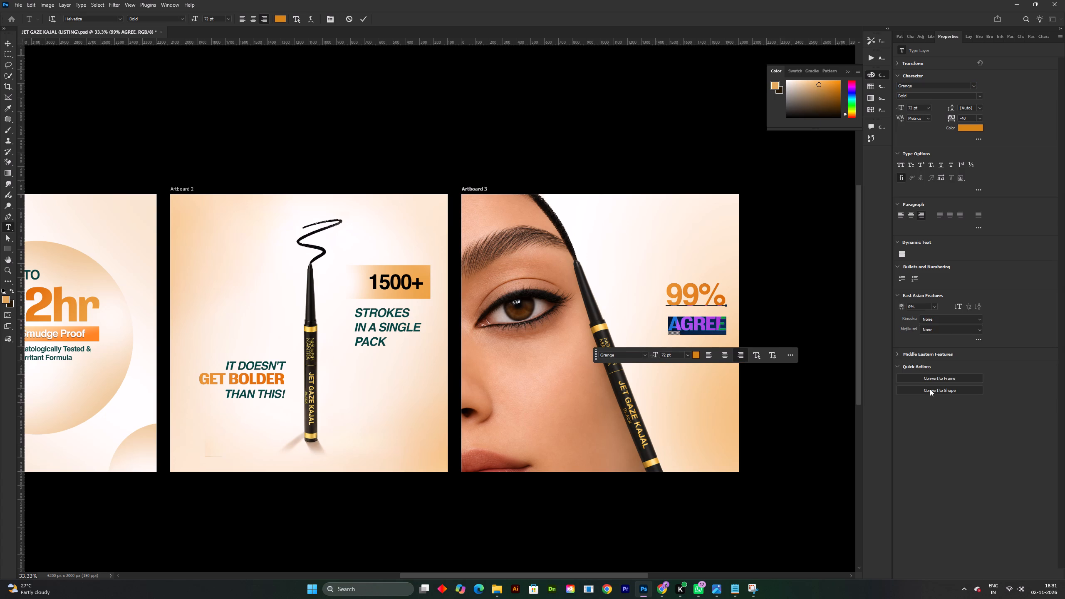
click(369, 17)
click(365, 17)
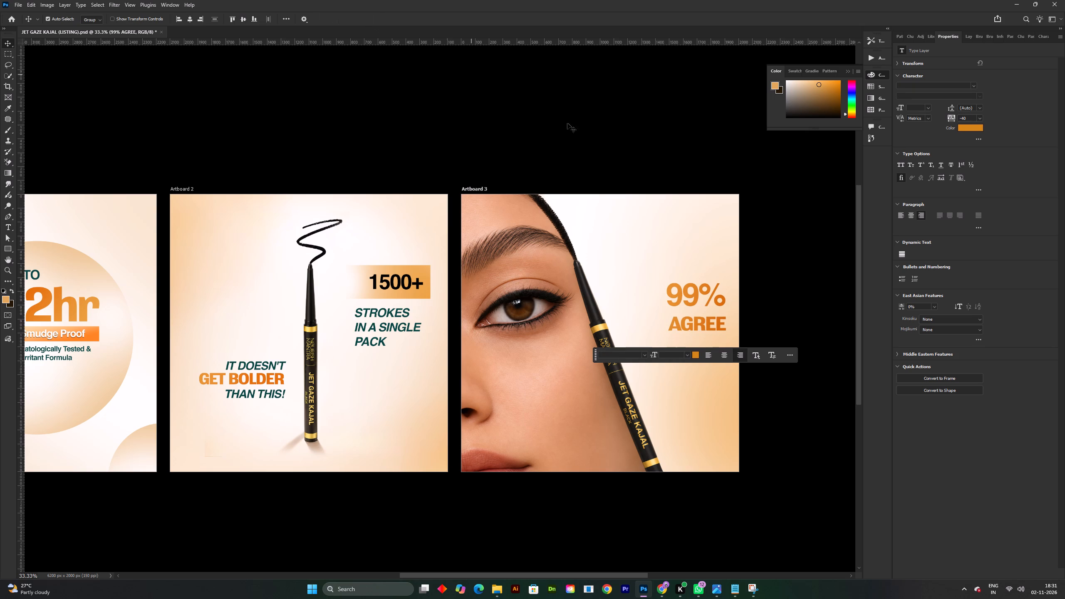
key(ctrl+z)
Change the font of 99% in Artboard 3 to Grange Bold, leaving AGREE in Helvetica, and save the document.
double_click(706, 295)
double_click(702, 292)
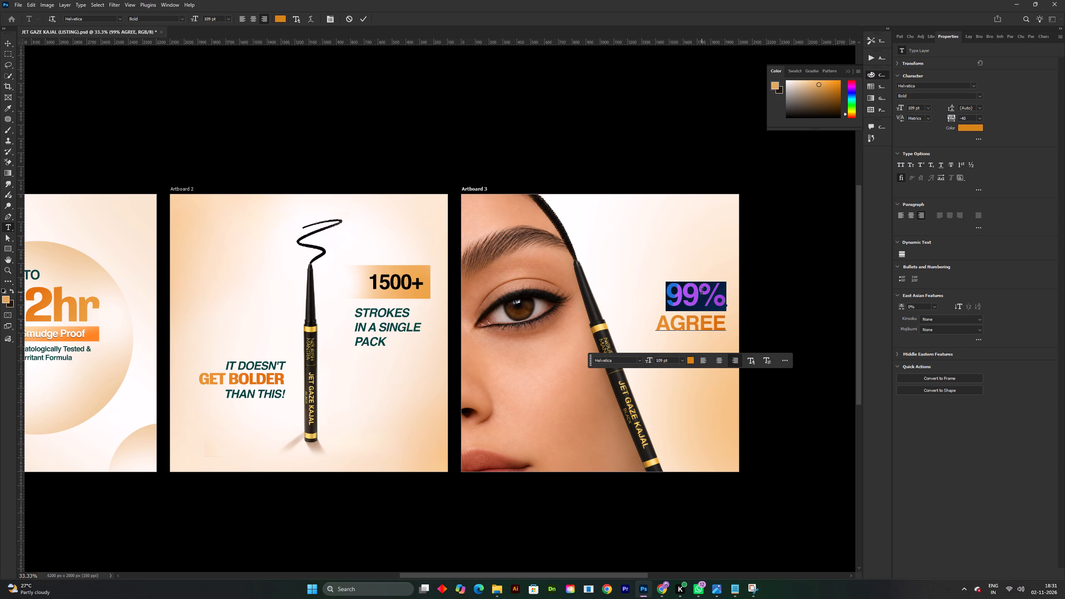
double_click(931, 85)
key(BackSpace)
text(gran)
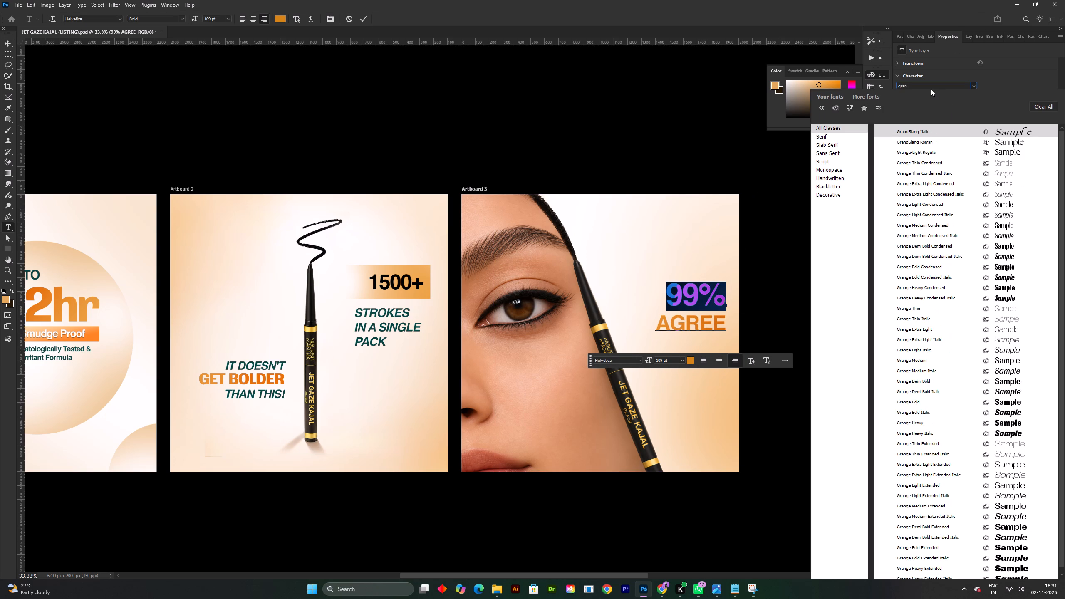
text(ge)
click(910, 381)
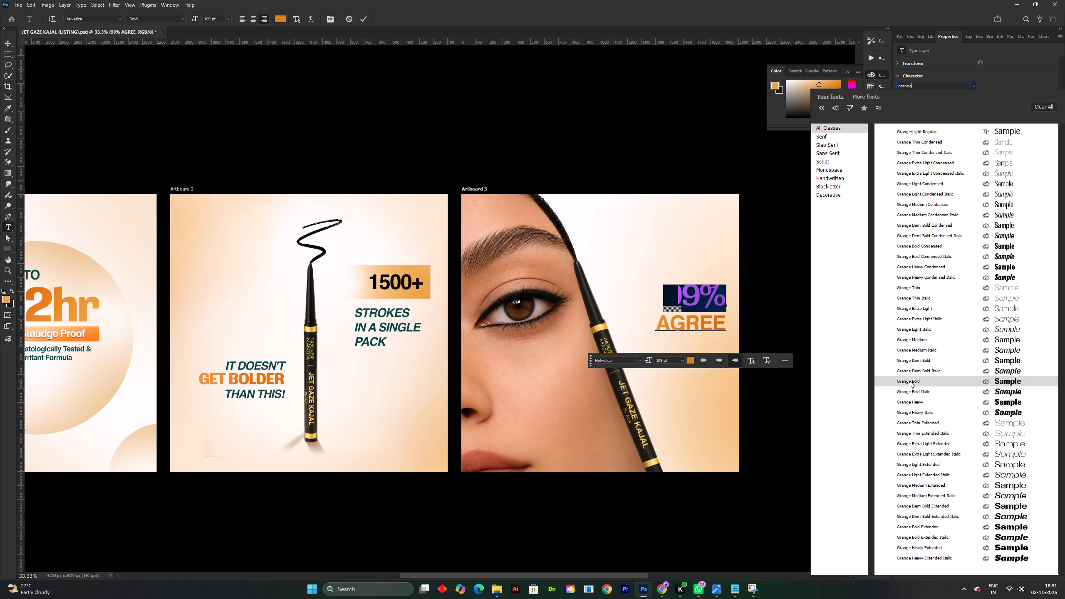
click(367, 19)
key(space)
drag(784, 330, 775, 325)
key(ctrl+d)
key(ctrl+s)
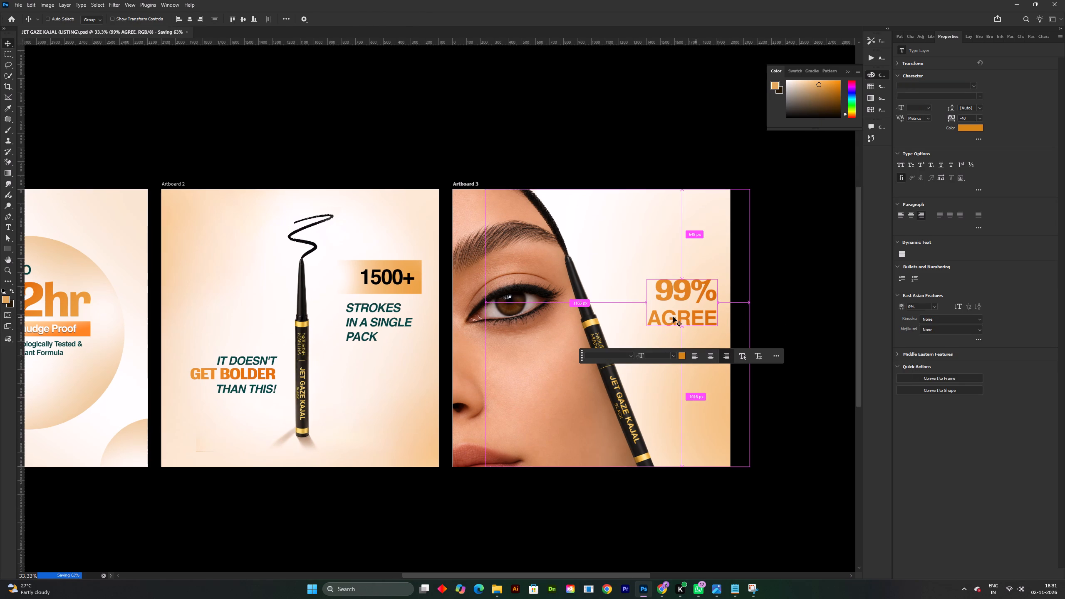
Enlarge the word AGREE in Artboard 3 to 84 pt, tighten its leading to 80 pt, and save the document.
key(ctrl+t)
triple_click(680, 314)
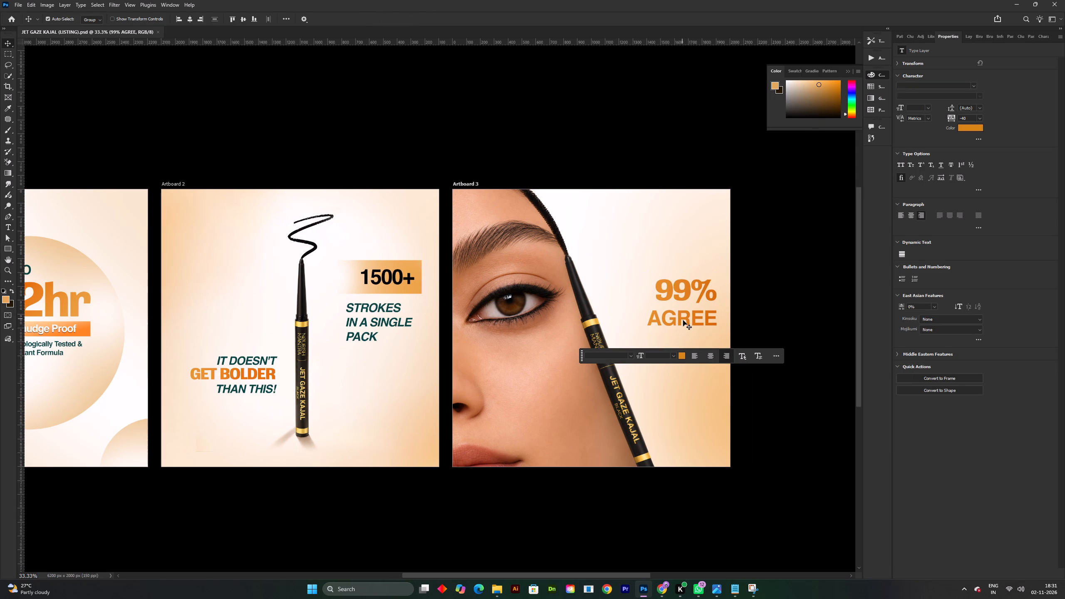
triple_click(683, 320)
triple_click(690, 315)
click(690, 315)
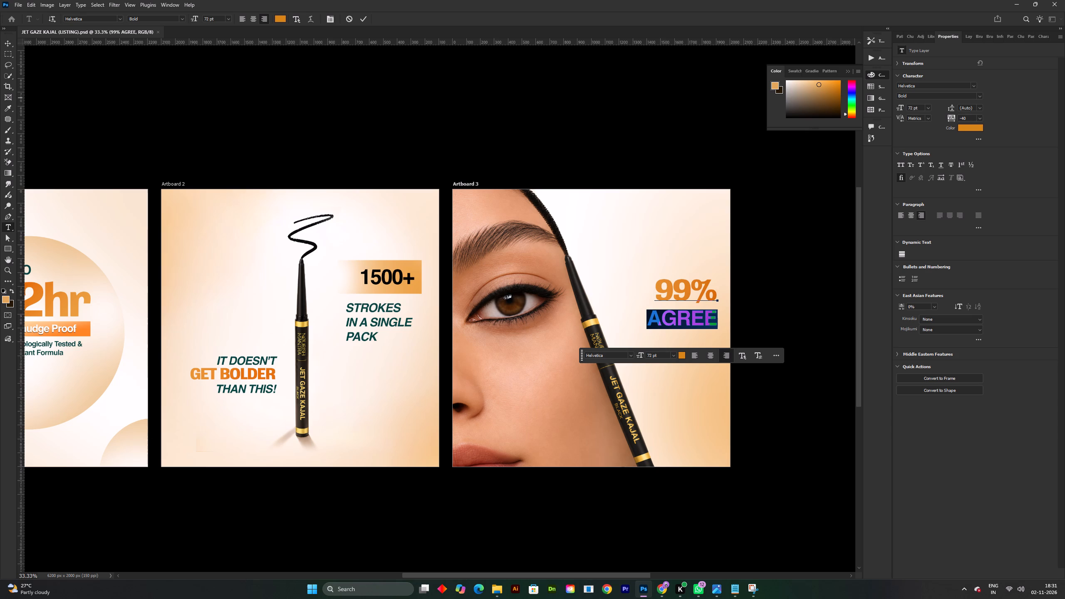
ctrl+drag(901, 105, 906, 105)
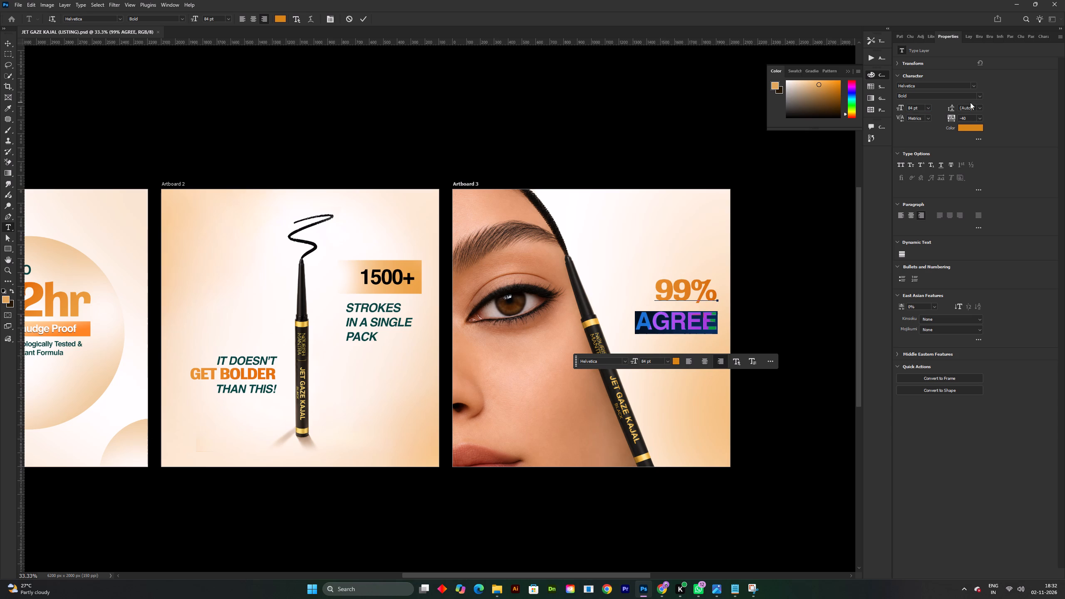
ctrl+drag(954, 105, 944, 105)
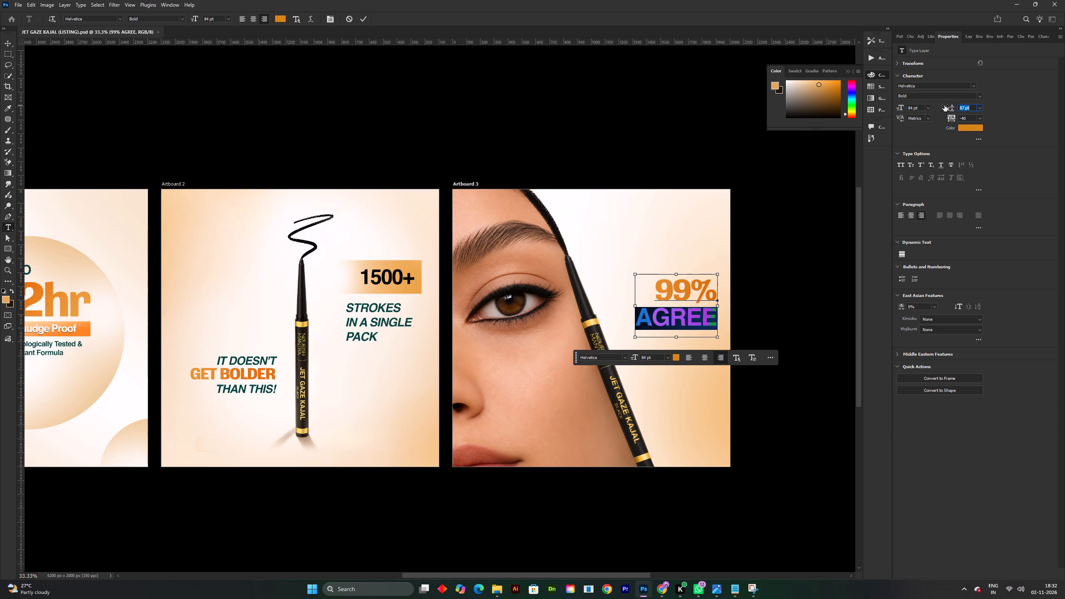
ctrl+drag(944, 105, 944, 105)
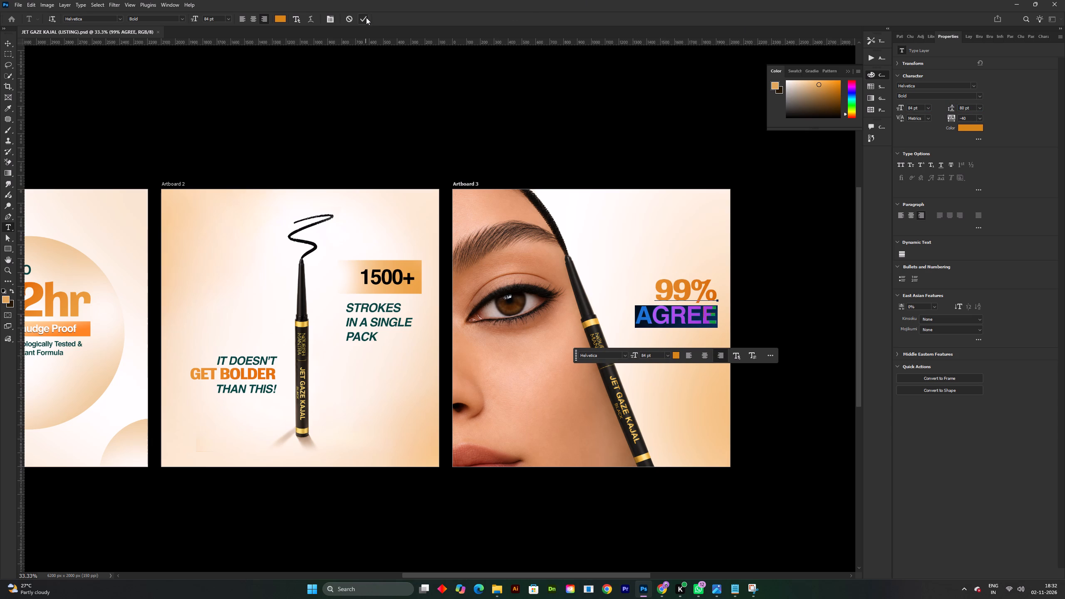
click(367, 17)
key(ctrl+s)
Move the 99% AGREE text slightly down on Artboard 3 and save the document.
drag(697, 319, 697, 330)
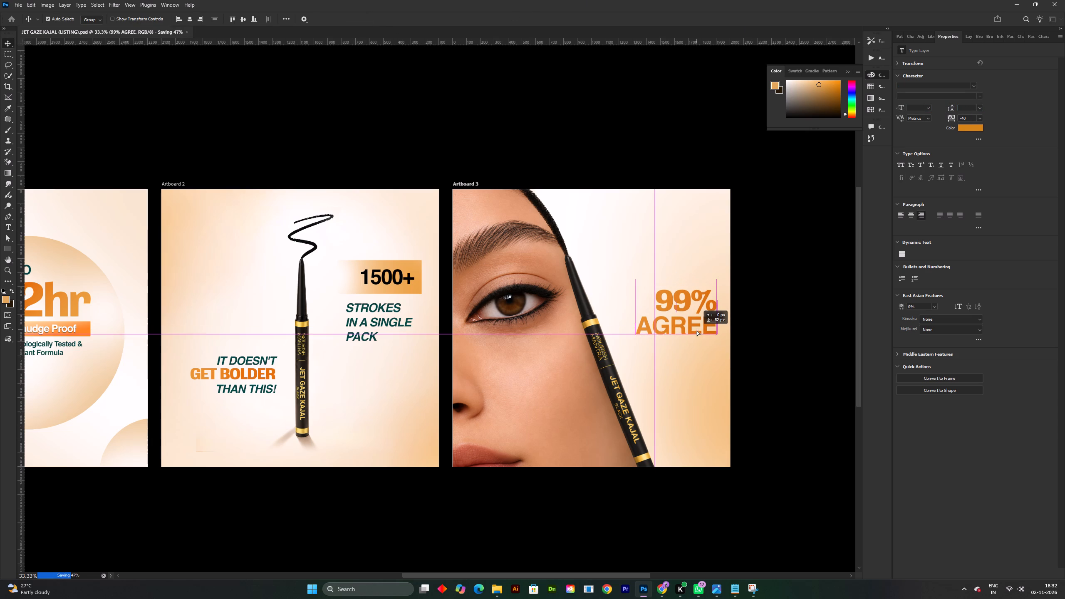
drag(697, 330, 698, 344)
click(699, 342)
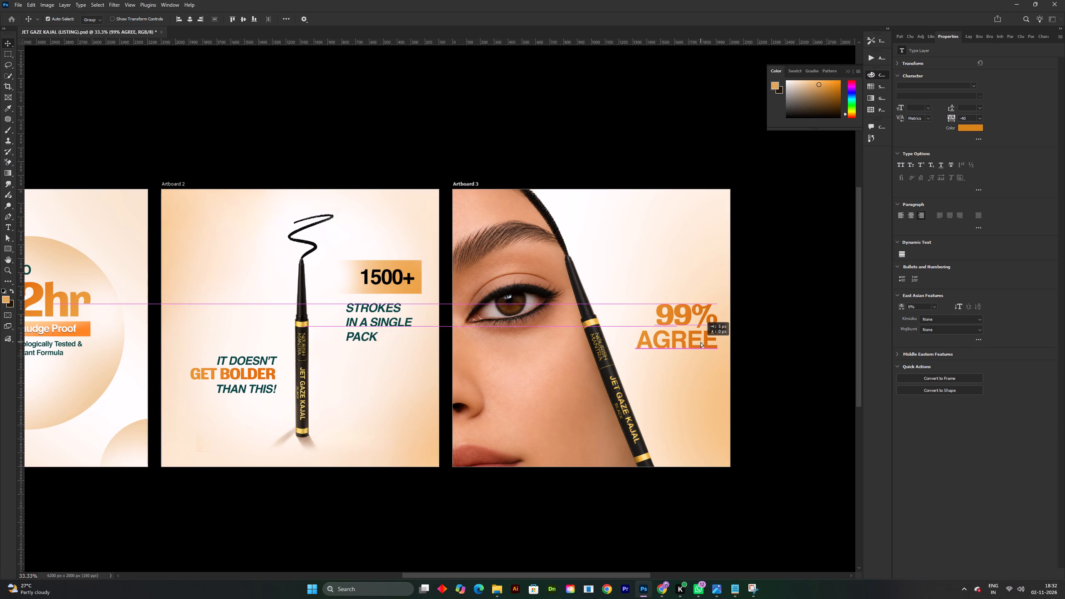
key(ctrl+s)
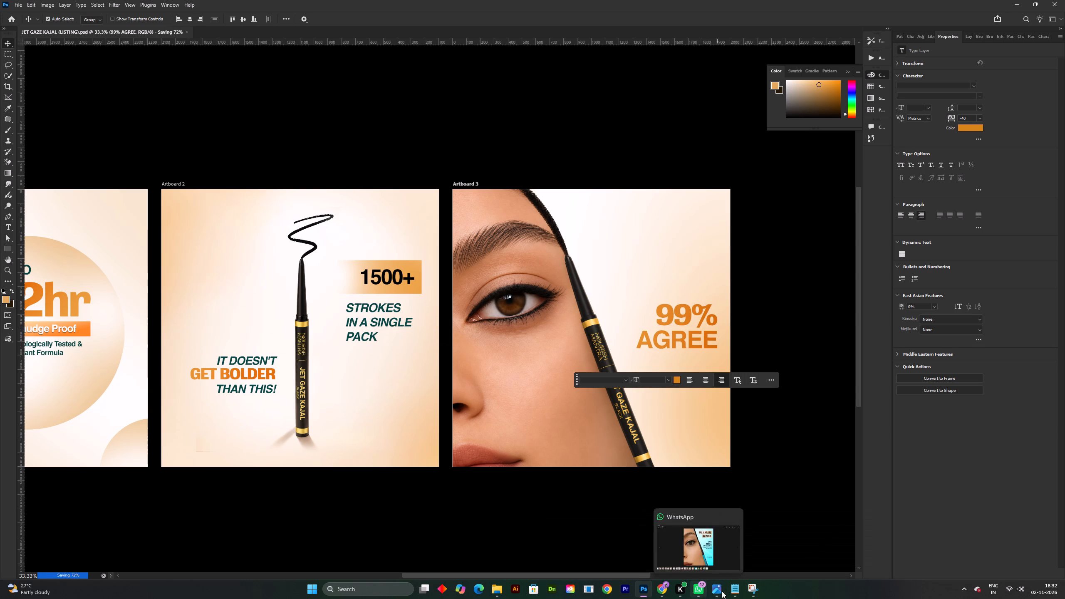
Check the reference ad in Photos, and copy Artboard 1's orange Smudge Proof bar onto Artboard 3 above the 99% AGREE text.
click(719, 591)
click(864, 554)
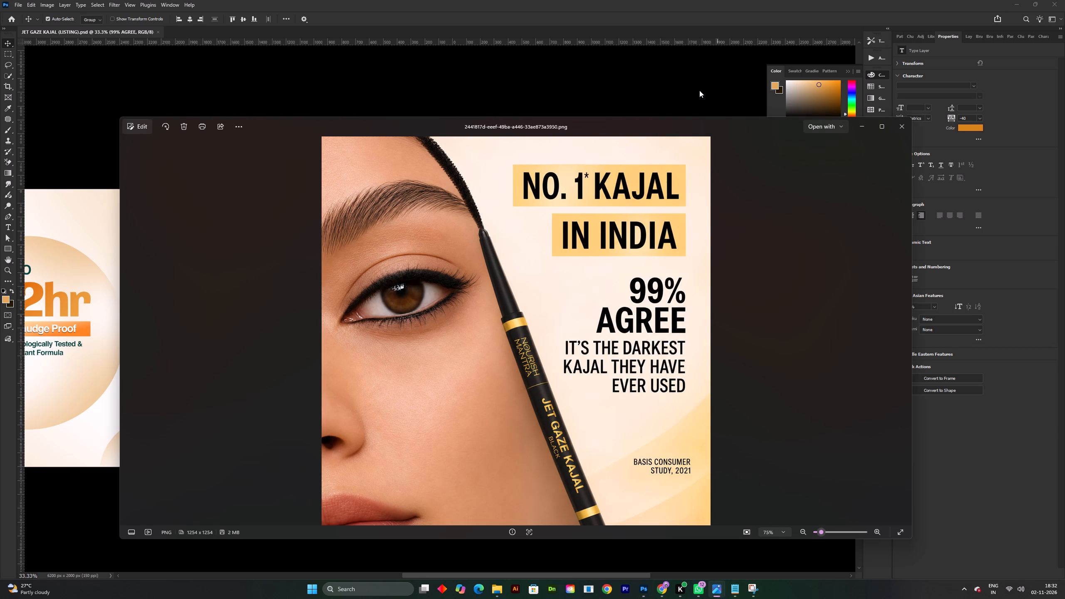
click(688, 69)
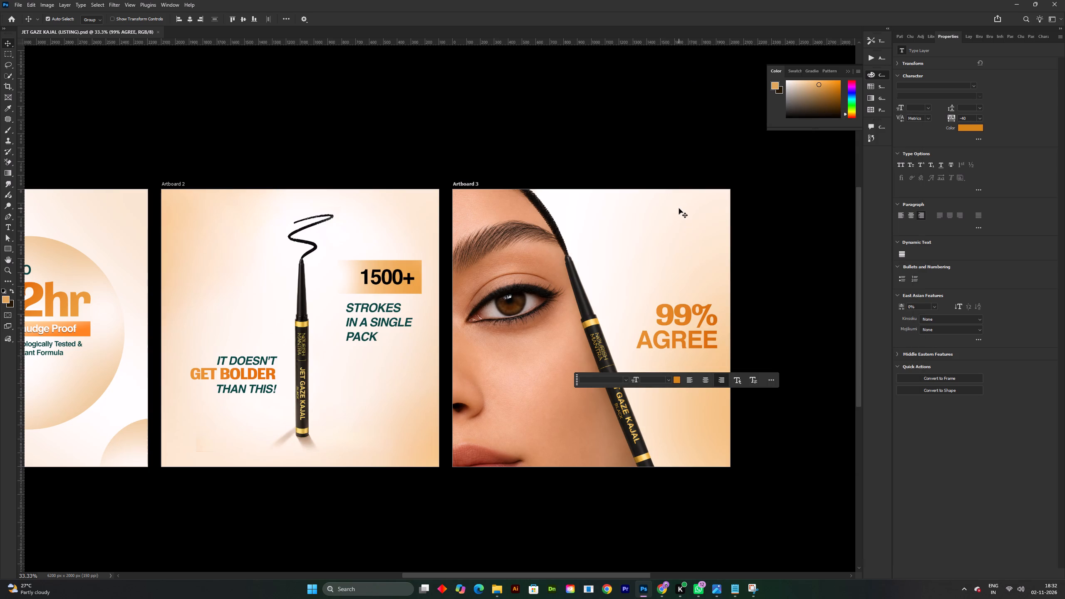
key(ctrl+s)
shift+scroll(667, 232, down, 1)
key(space)
drag(572, 281, 590, 304)
shift+scroll(675, 288, up, 1)
key(space)
key(space)
key(space)
key(space)
drag(651, 314, 697, 316)
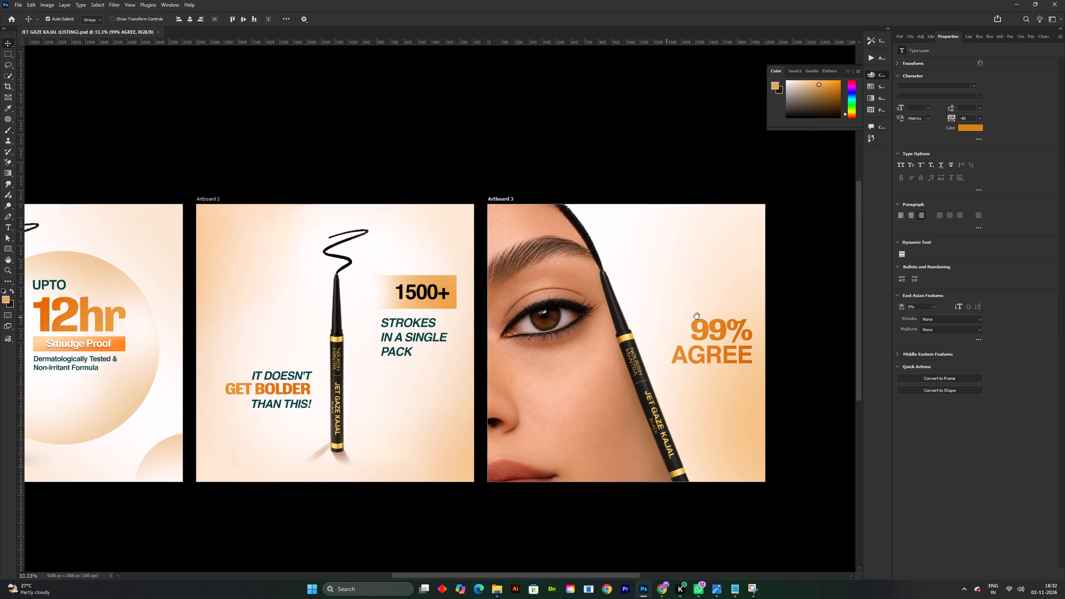
drag(697, 316, 707, 316)
shift+scroll(688, 306, down, 1)
alt+drag(293, 336, 305, 337)
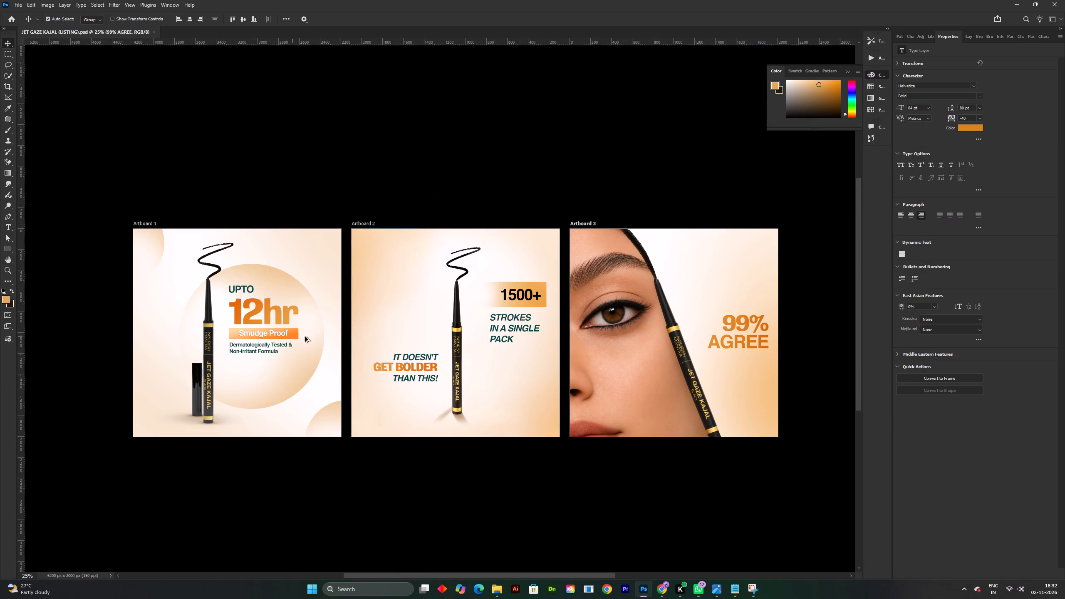
alt+drag(305, 337, 763, 271)
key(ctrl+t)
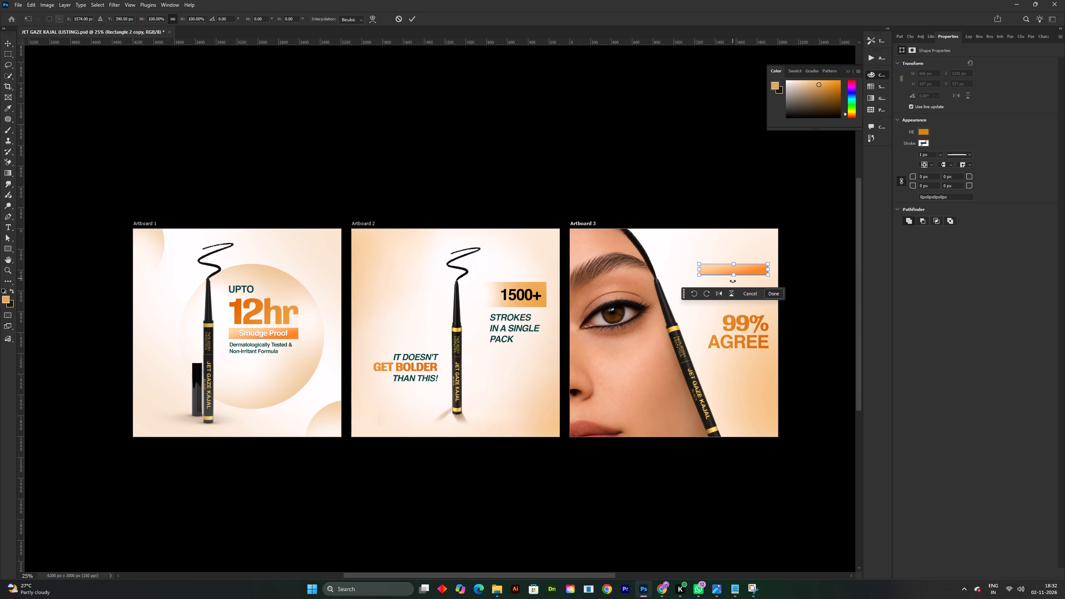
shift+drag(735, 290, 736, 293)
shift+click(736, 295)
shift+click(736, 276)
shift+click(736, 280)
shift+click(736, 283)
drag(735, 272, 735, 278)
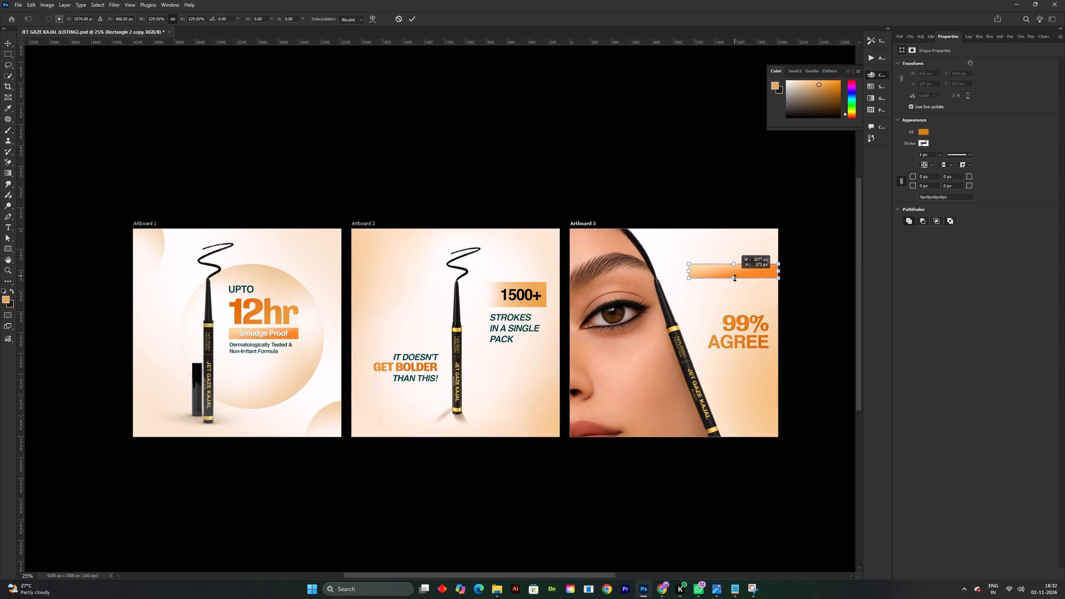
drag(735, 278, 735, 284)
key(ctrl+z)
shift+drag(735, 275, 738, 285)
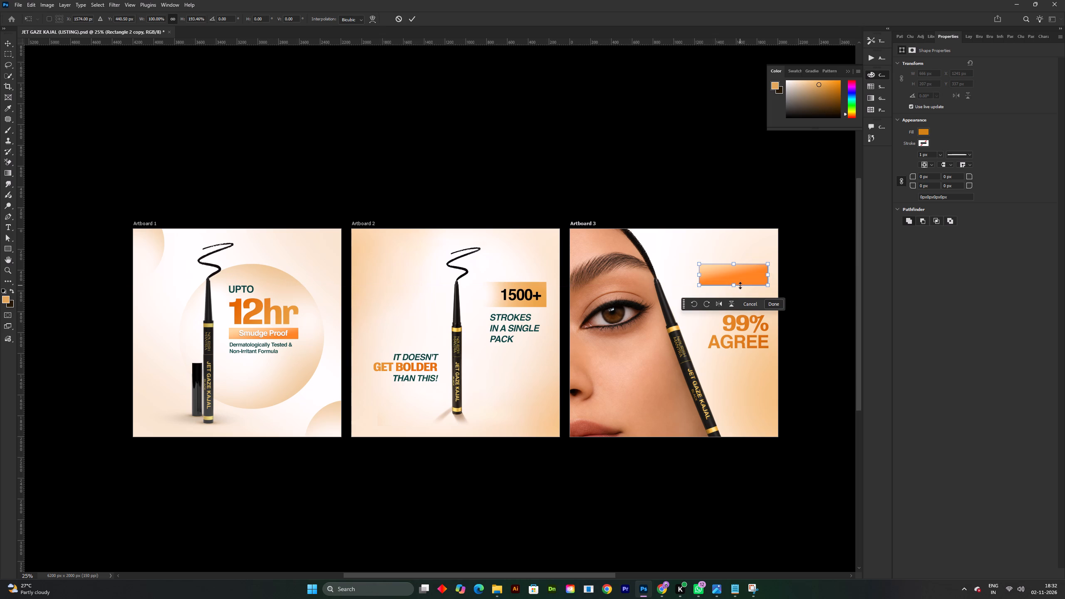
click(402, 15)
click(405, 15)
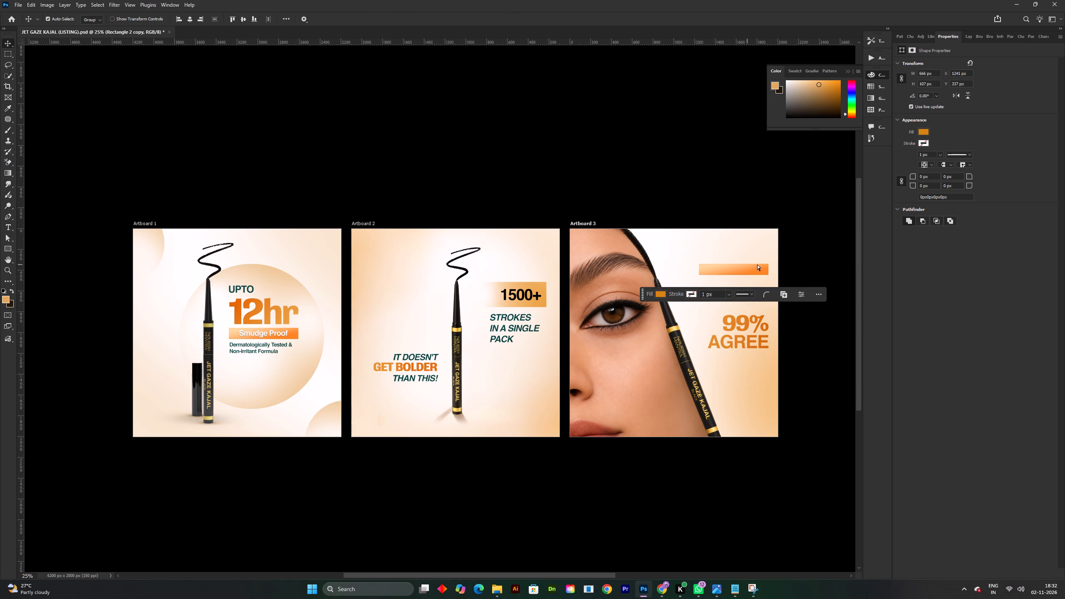
Stretch the copied orange bar on Artboard 3 to about 243 px tall and move it up above the 99% AGREE text.
shift+scroll(758, 265, up, 2)
key(space)
drag(748, 277, 705, 273)
key(ctrl+t)
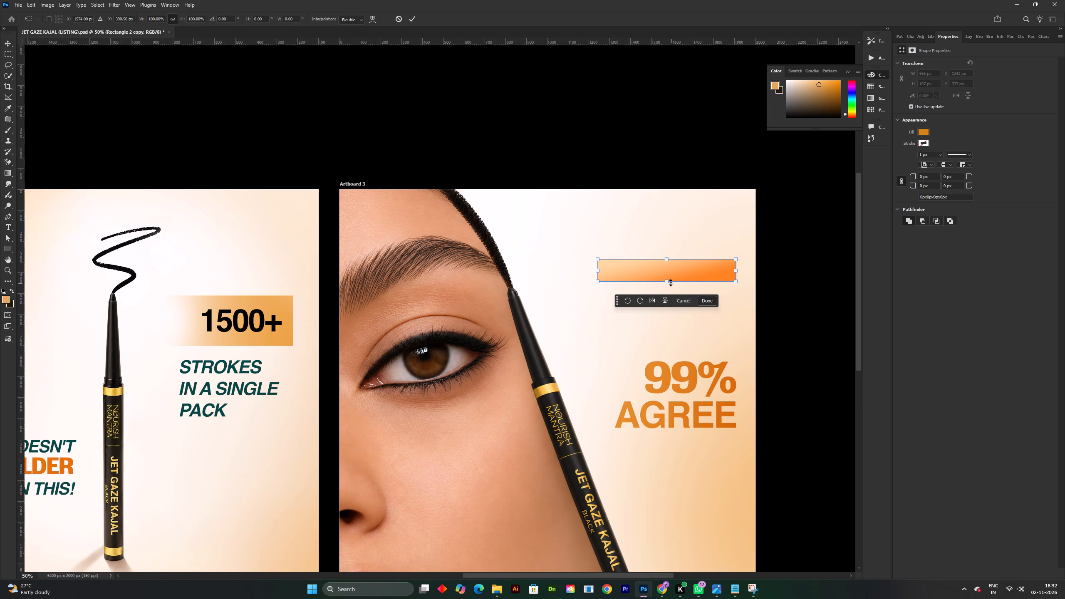
shift+drag(668, 281, 670, 312)
shift+double_click(670, 312)
key(v)
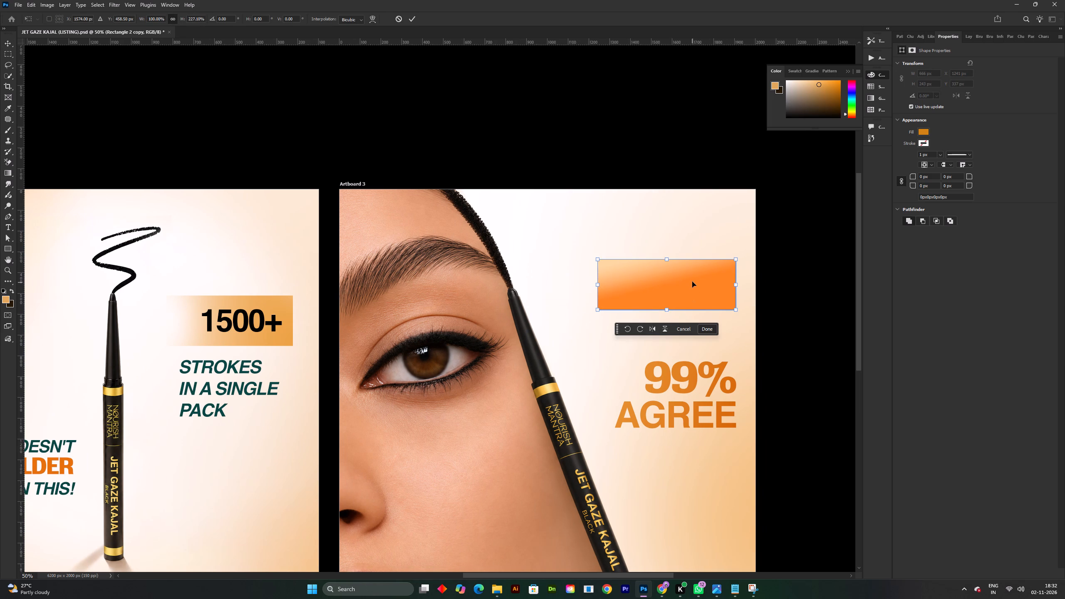
drag(692, 282, 698, 257)
key(v)
click(678, 141)
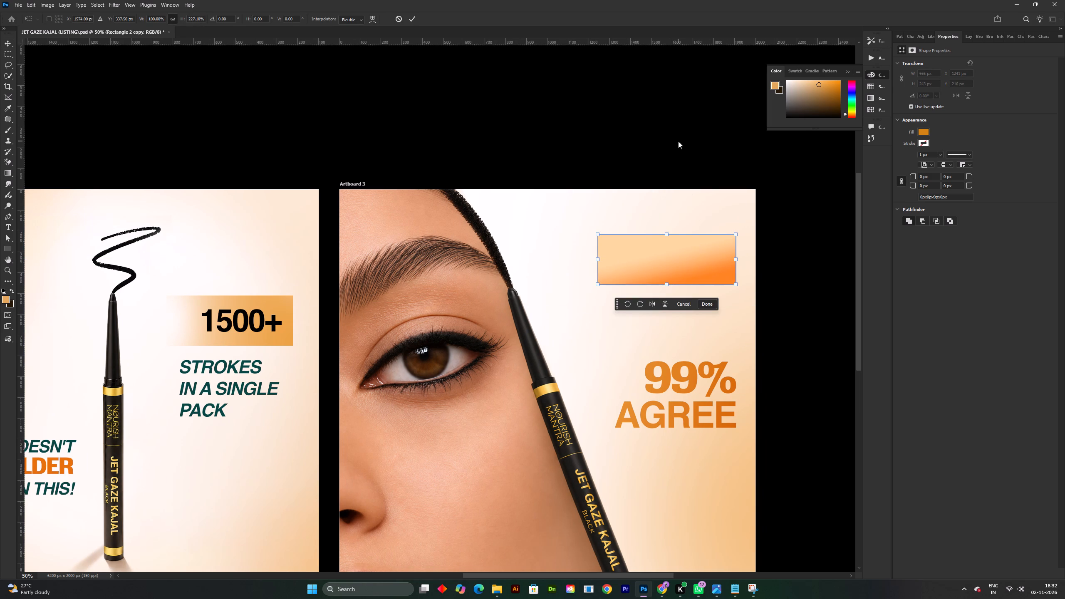
Review the enlarged orange bar on Artboard 3 alongside the other two artboards.
shift+scroll(734, 238, down, 2)
key(space)
key(space)
key(space)
drag(716, 257, 712, 261)
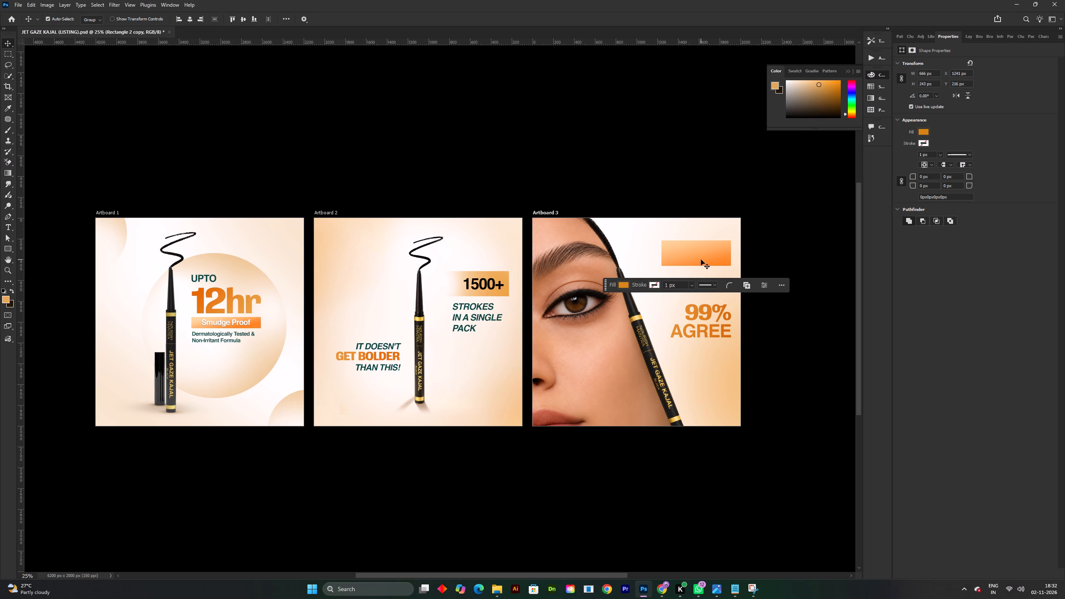
shift+scroll(701, 260, up, 2)
key(space)
key(space)
key(space)
drag(690, 294, 689, 301)
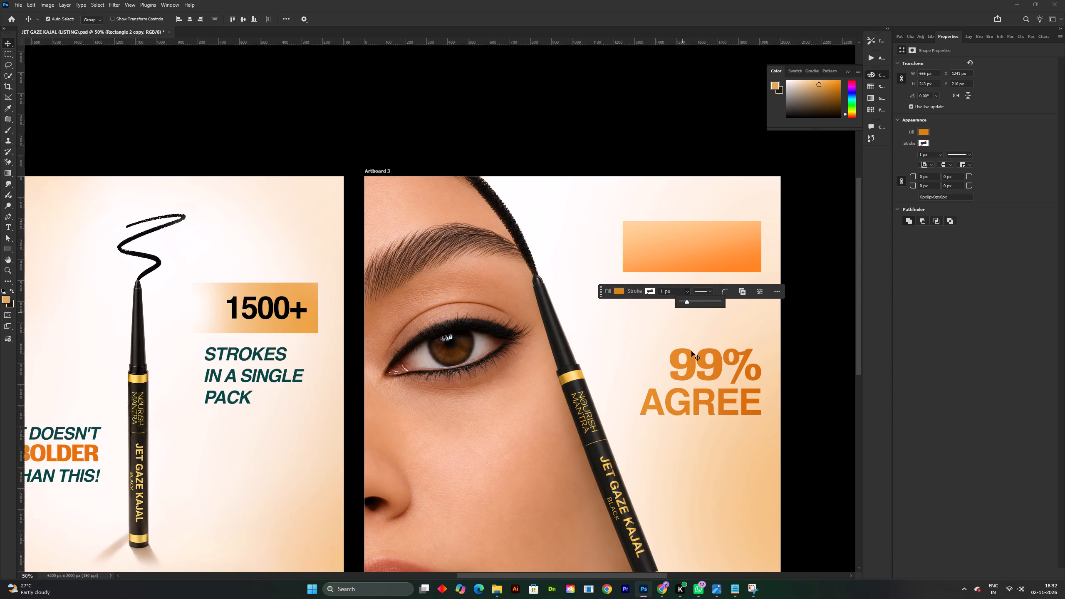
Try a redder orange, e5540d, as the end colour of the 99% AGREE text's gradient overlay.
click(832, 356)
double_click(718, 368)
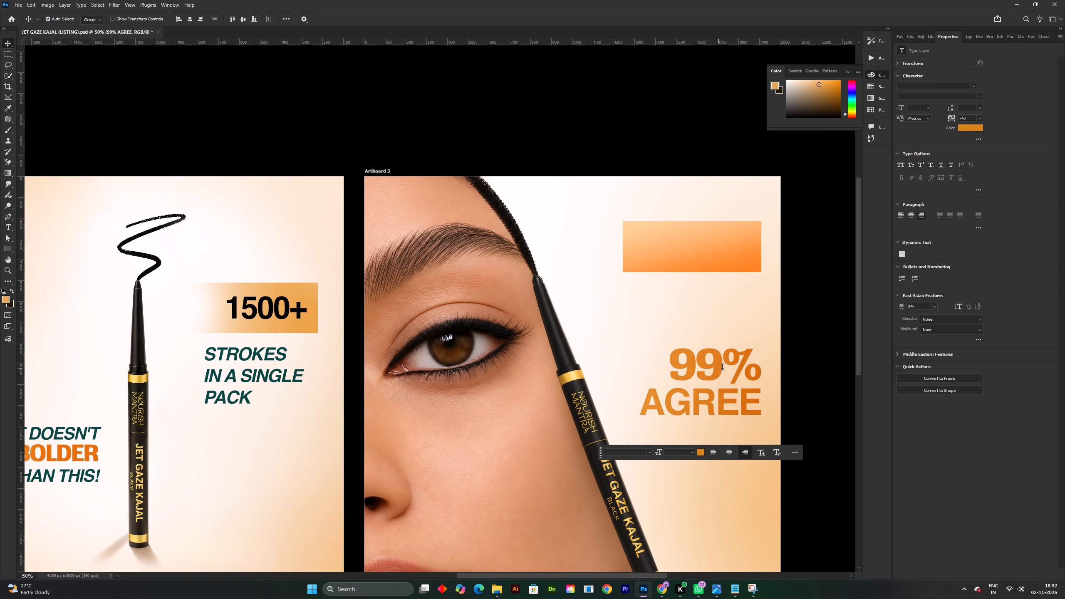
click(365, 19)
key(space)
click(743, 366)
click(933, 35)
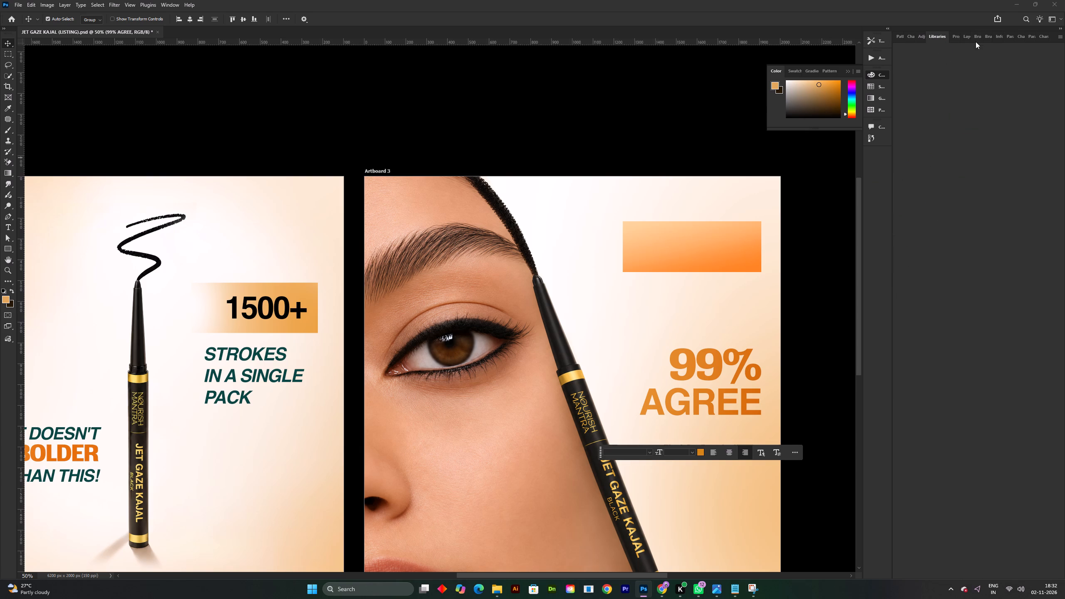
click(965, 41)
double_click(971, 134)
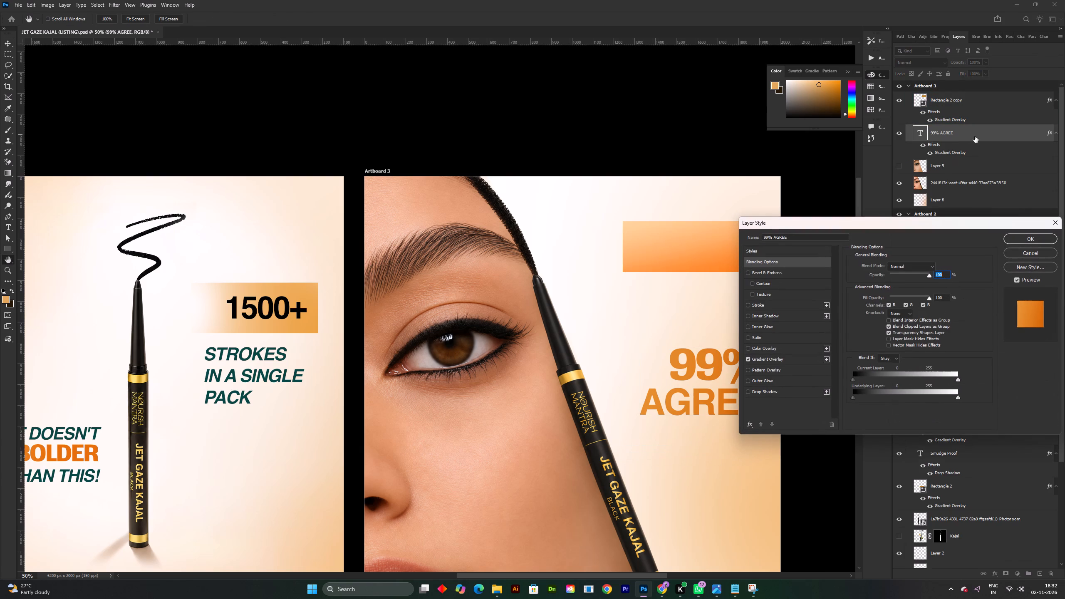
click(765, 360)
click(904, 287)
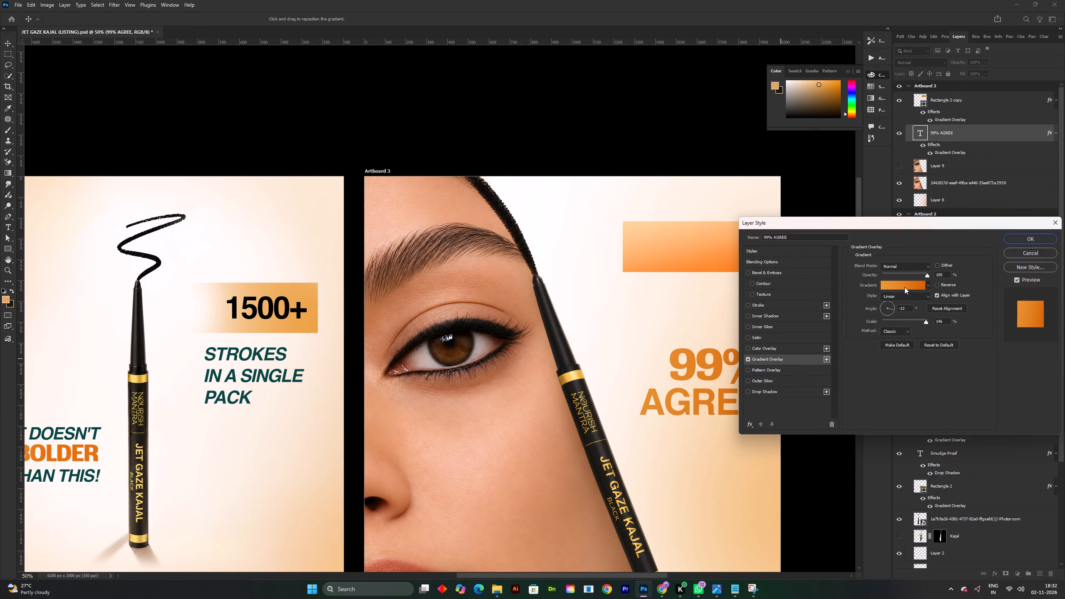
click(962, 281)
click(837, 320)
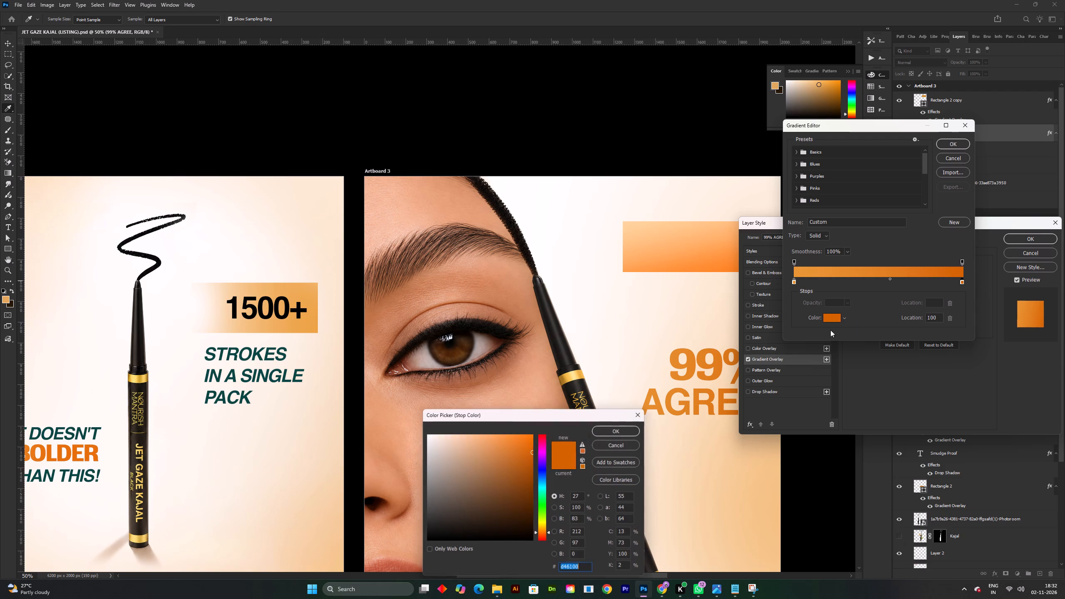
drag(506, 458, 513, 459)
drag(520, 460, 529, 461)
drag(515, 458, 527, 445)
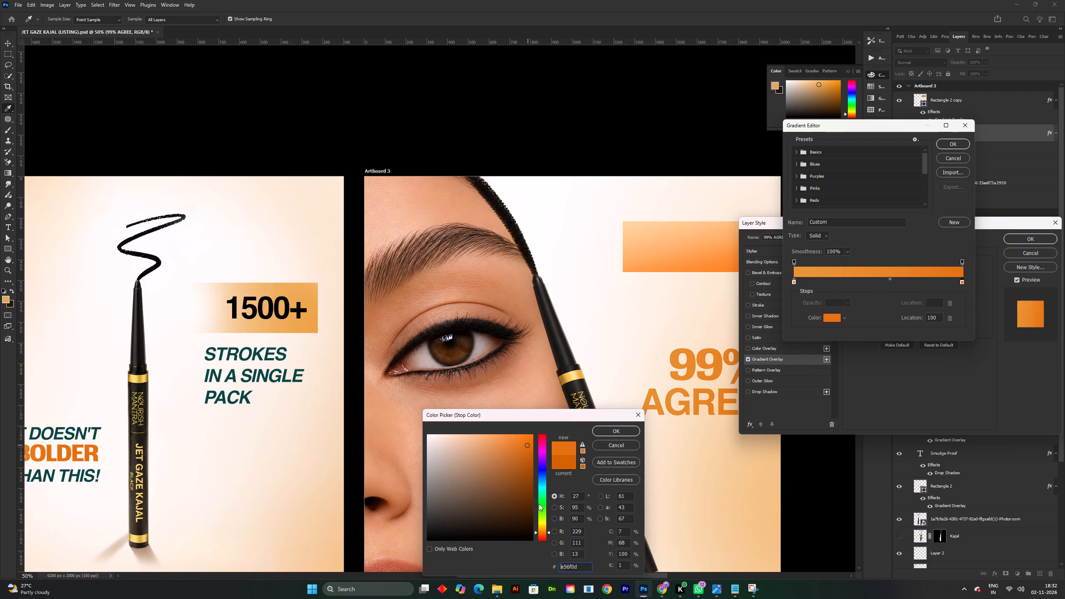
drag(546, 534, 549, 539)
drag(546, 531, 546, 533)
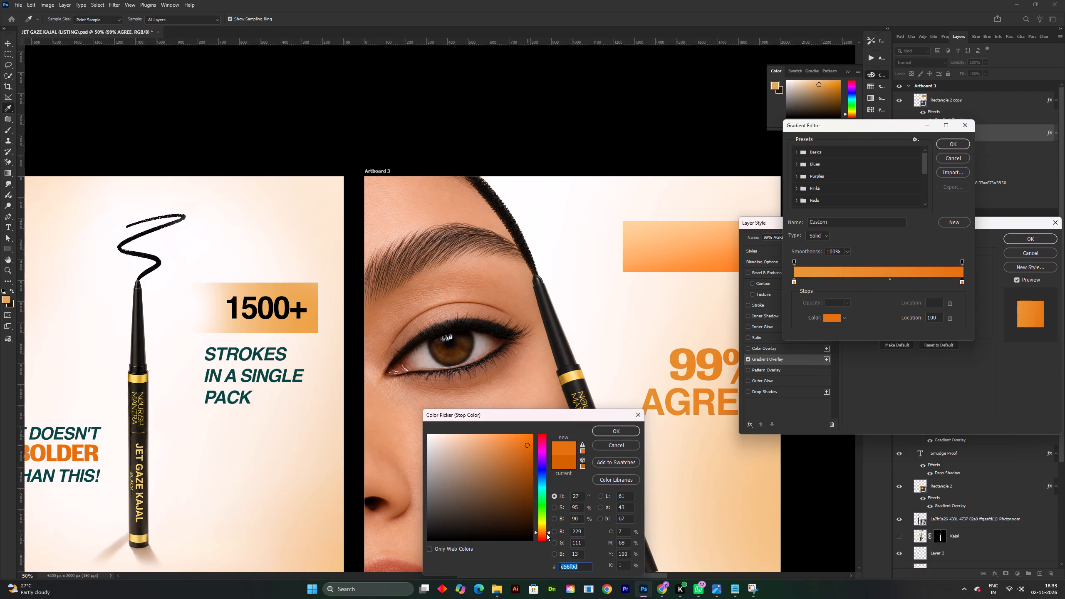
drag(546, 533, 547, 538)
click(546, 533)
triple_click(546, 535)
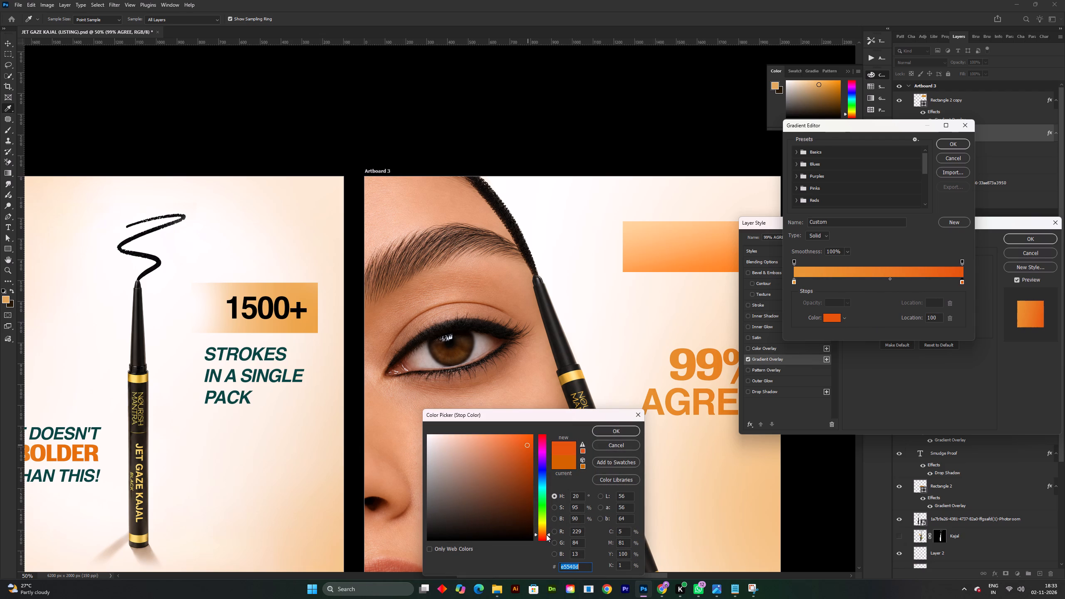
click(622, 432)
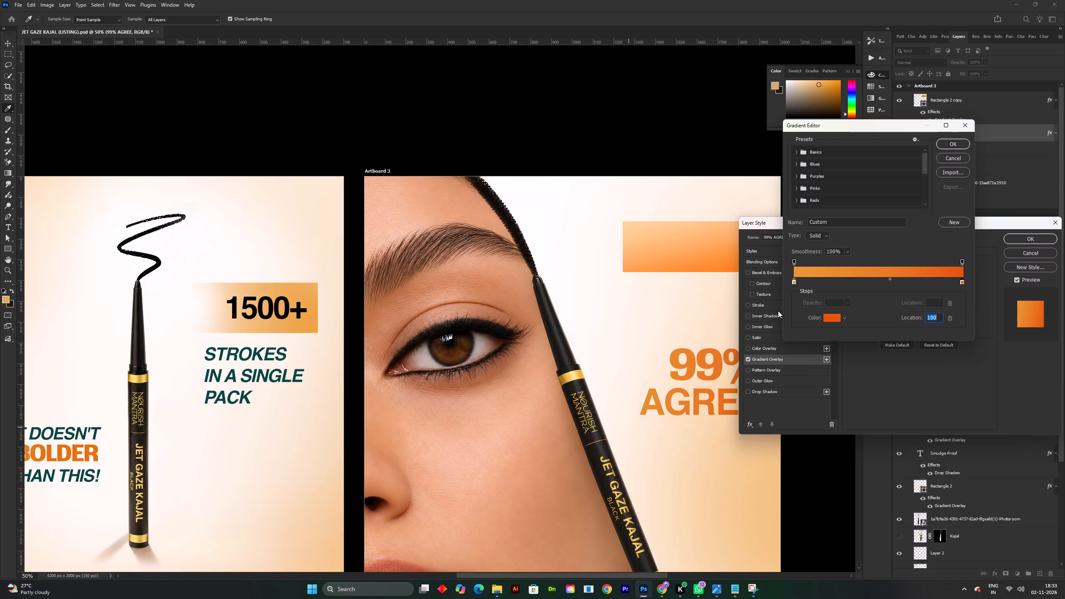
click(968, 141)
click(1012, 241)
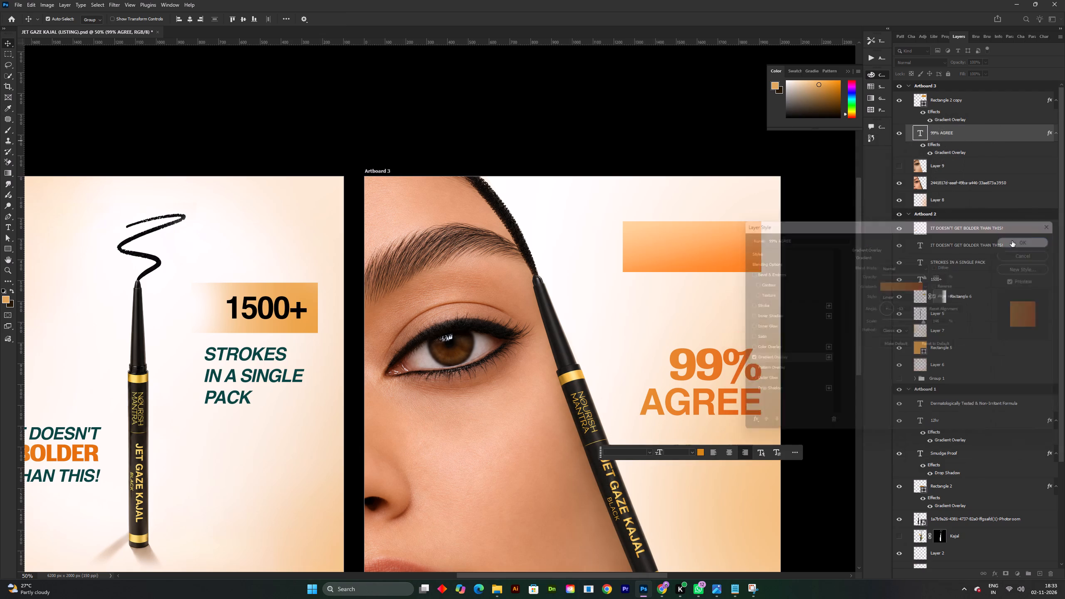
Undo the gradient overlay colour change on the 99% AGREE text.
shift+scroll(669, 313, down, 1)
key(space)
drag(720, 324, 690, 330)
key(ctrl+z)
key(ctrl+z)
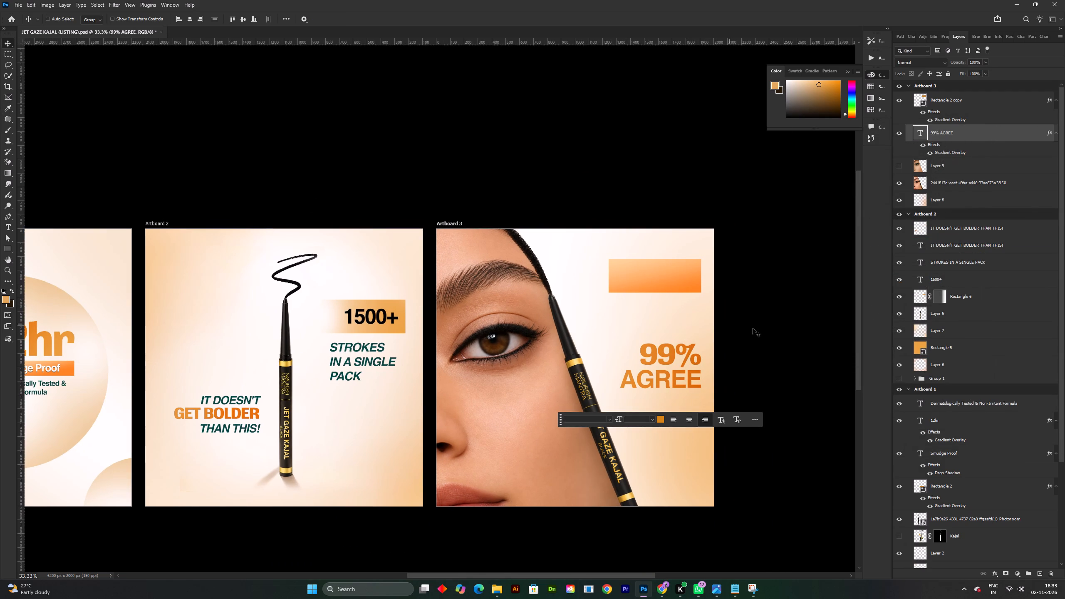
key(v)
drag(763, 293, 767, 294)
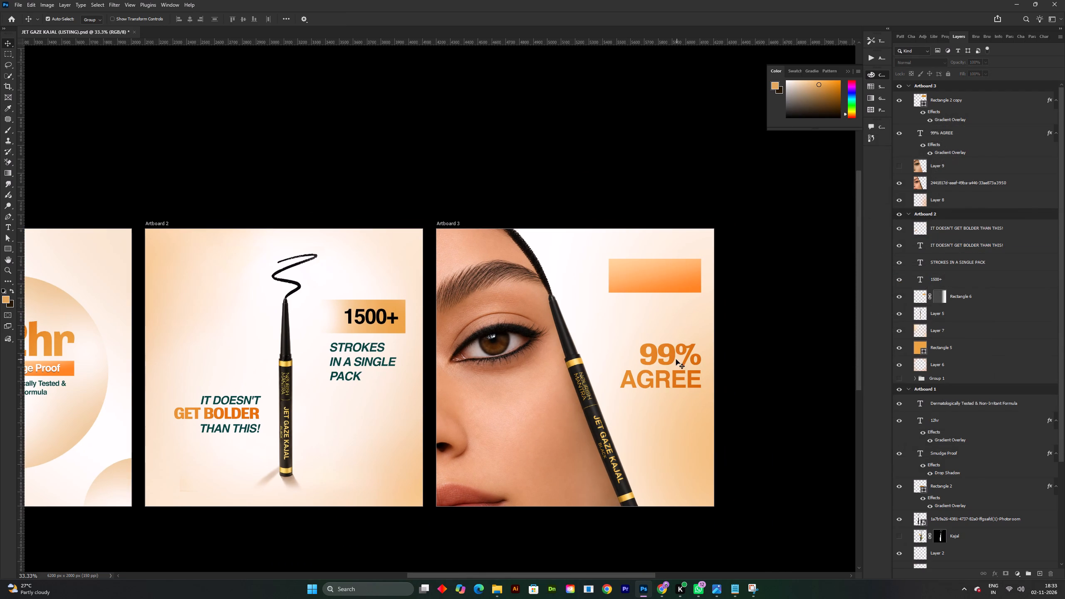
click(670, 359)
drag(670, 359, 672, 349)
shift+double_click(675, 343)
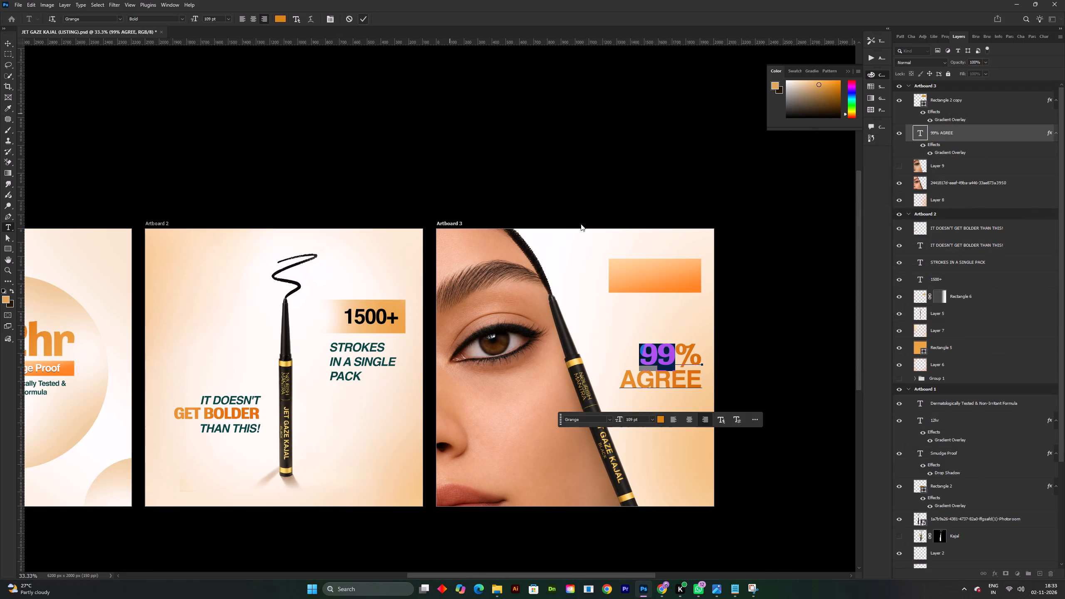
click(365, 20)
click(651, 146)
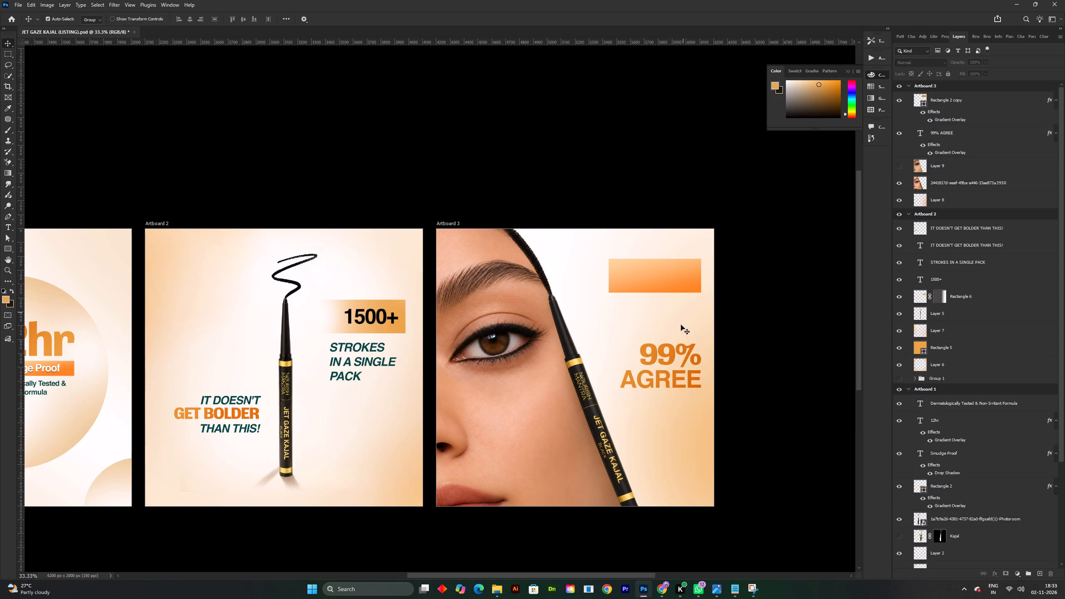
Move the 99% AGREE text slightly up toward the orange bar on Artboard 3.
shift+scroll(687, 334, up, 1)
shift+scroll(678, 368, up, 2)
drag(654, 362, 654, 343)
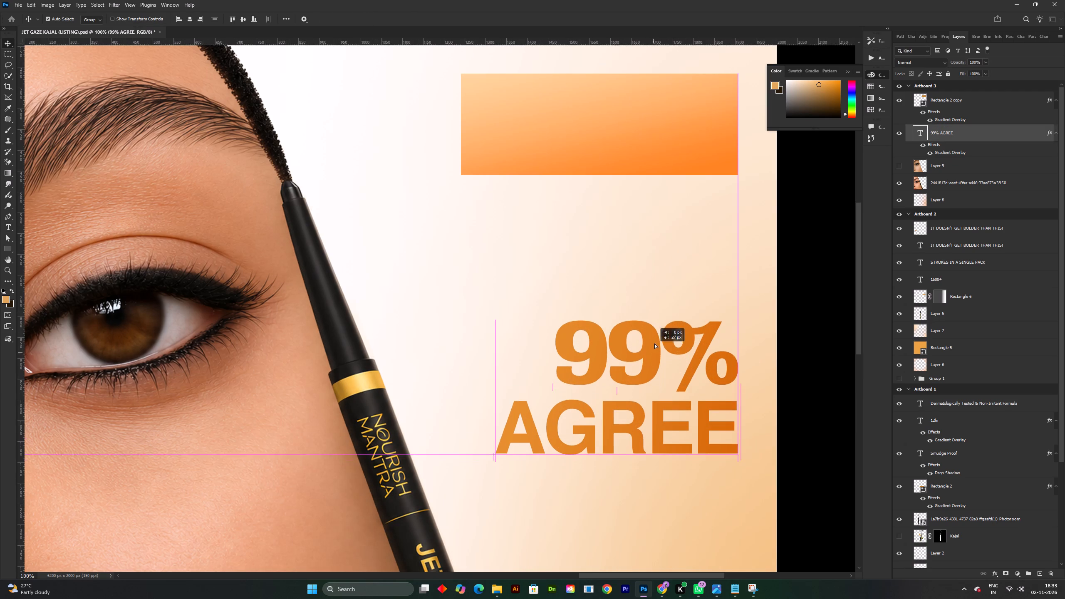
drag(654, 343, 656, 332)
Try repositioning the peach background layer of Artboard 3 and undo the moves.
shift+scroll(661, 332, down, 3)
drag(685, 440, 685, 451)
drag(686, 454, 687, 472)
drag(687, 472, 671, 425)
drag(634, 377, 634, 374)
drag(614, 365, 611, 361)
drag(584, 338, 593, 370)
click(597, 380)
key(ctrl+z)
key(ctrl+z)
Move Artboard 3's peach background down, stretch its top edge upward to about 133% height to cover the artboard, and save the document.
drag(678, 463, 678, 480)
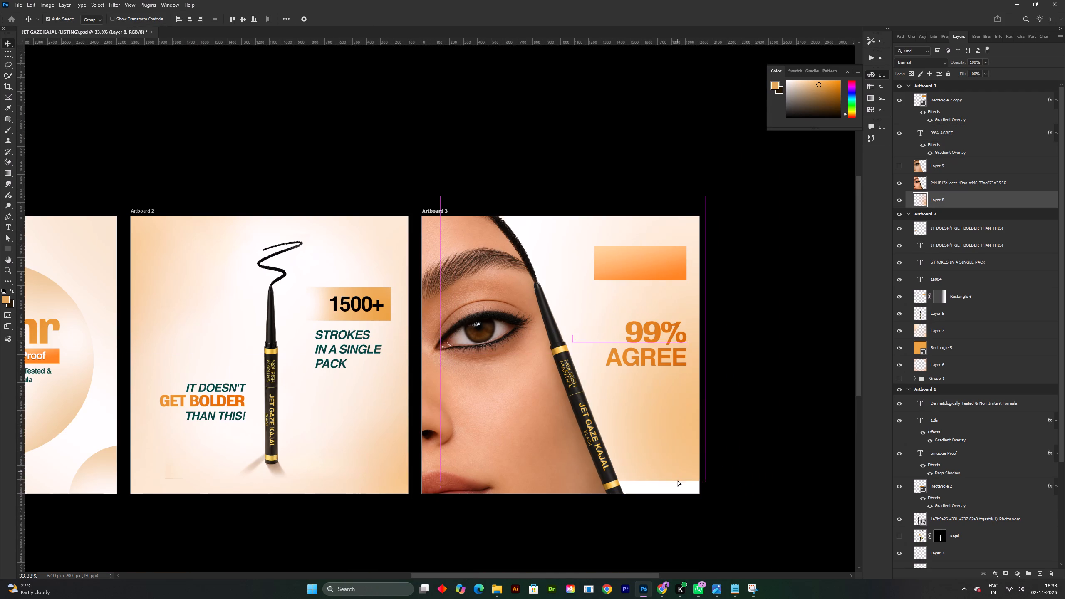
drag(678, 480, 682, 547)
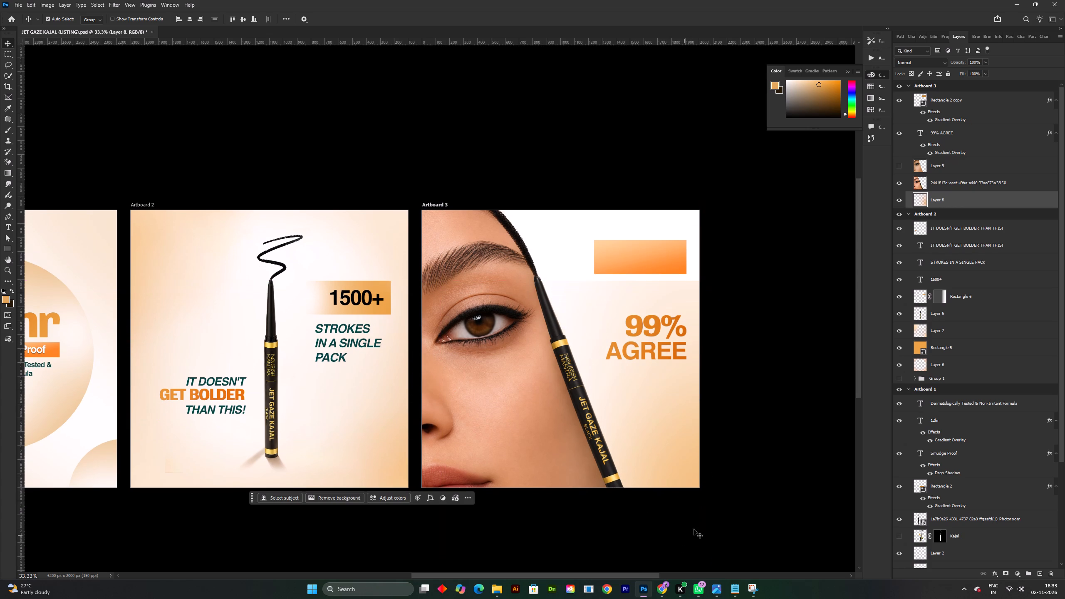
key(ctrl+t)
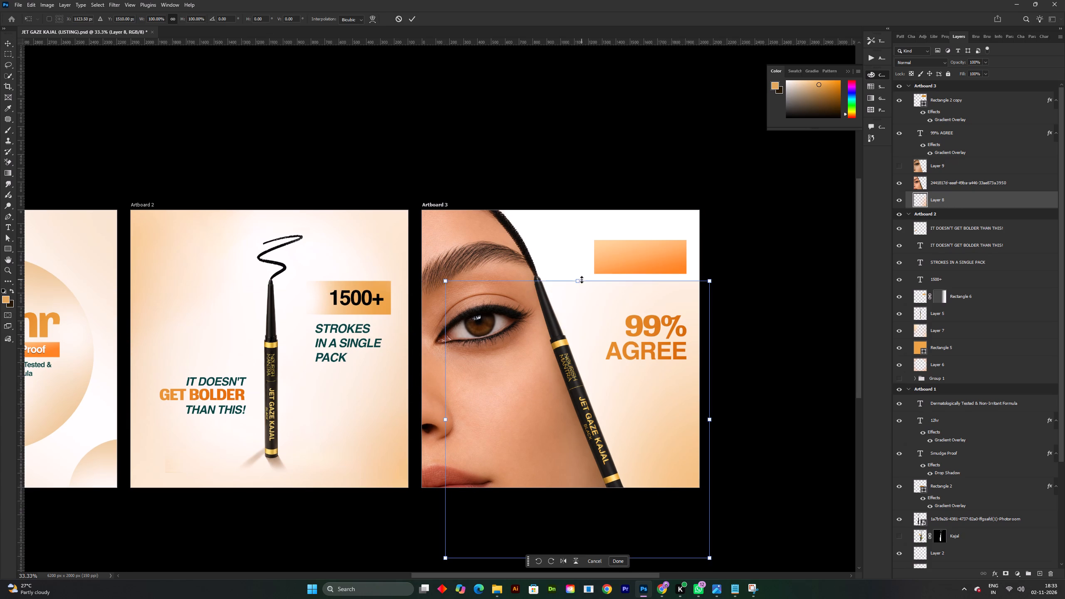
shift+drag(582, 280, 582, 188)
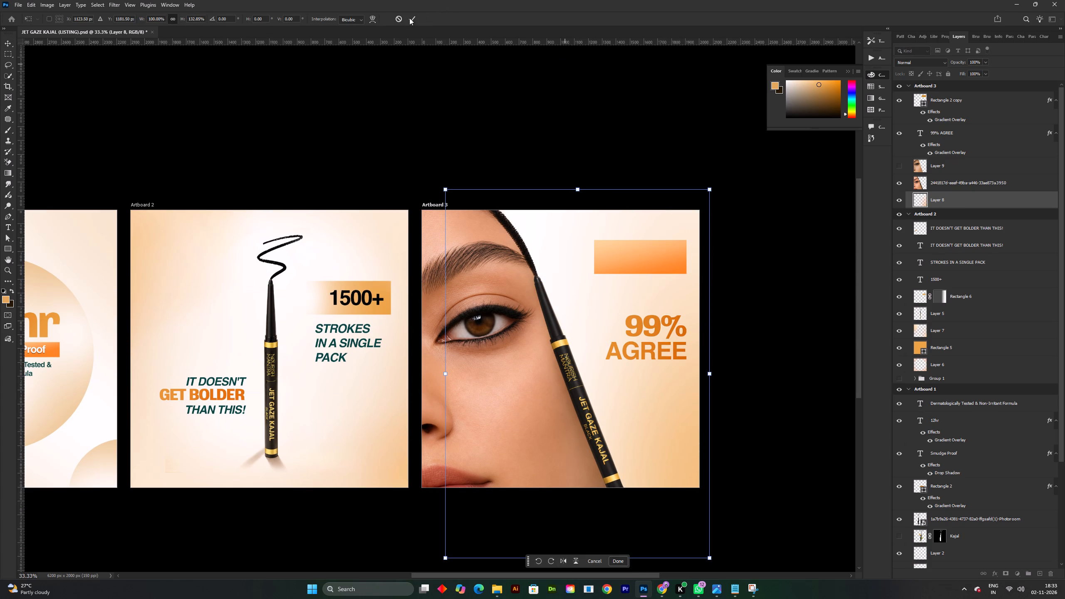
click(409, 18)
key(ctrl+s)
key(space)
drag(654, 316, 642, 349)
key(ctrl+s)
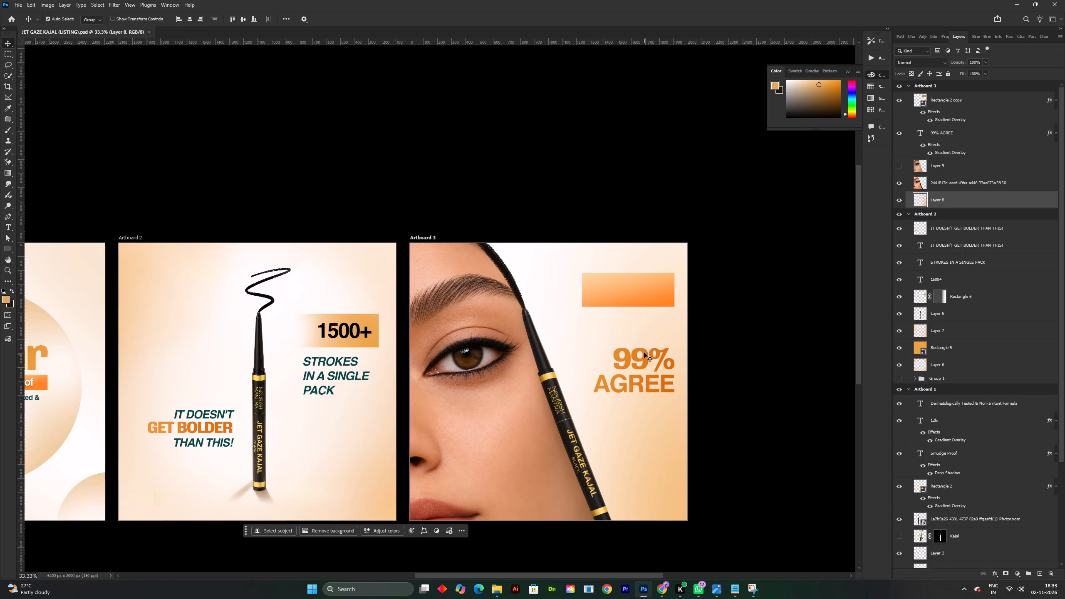
Examine Artboard 3's layout and background alongside Artboards 1 and 2.
shift+scroll(501, 320, down, 1)
key(space)
key(space)
key(space)
key(space)
key(space)
key(space)
key(space)
key(space)
key(space)
key(space)
key(space)
key(space)
key(space)
key(space)
key(space)
key(space)
key(space)
key(space)
drag(488, 347, 591, 345)
drag(576, 345, 538, 353)
shift+scroll(612, 361, up, 1)
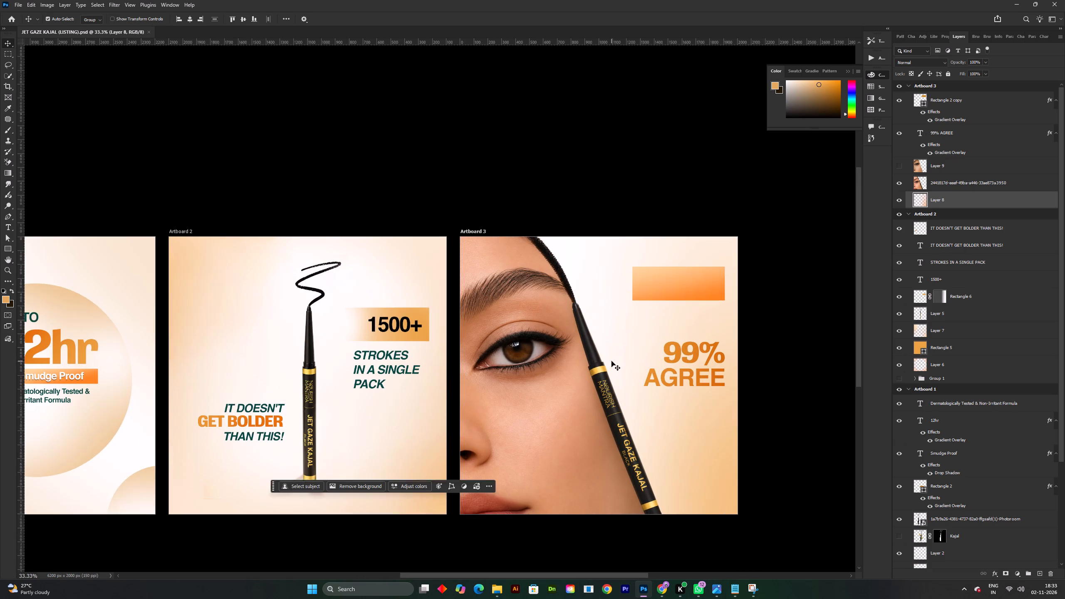
key(space)
key(space)
key(space)
key(space)
key(space)
drag(742, 337, 727, 356)
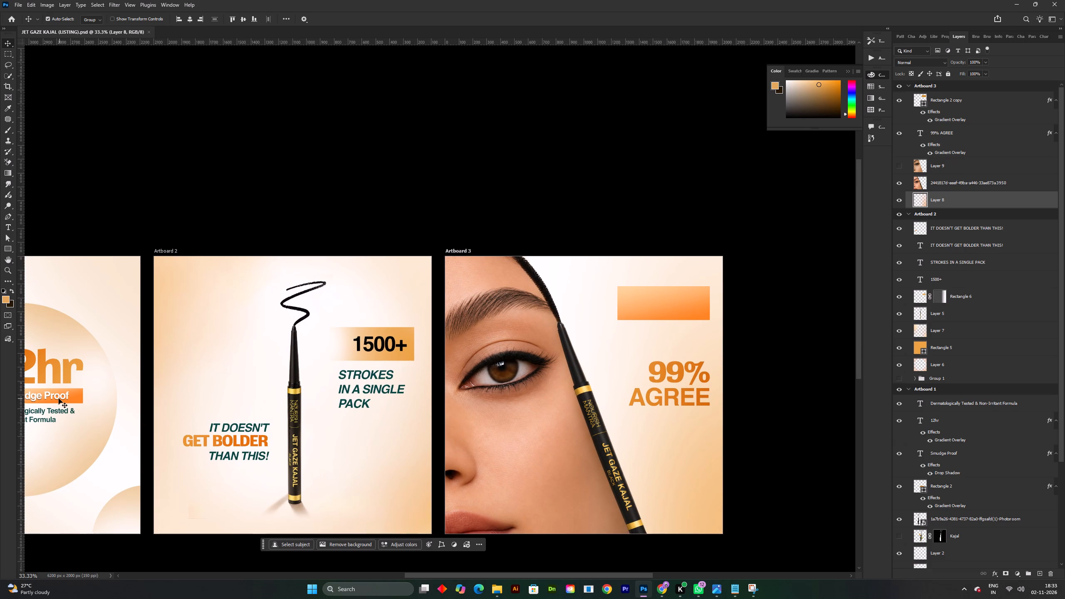
Copy Artboard 1's Smudge Proof text onto Artboard 3's bar and, following the WhatsApp reference ad, reword it as NO.1 KAJAL IN INDIA on two lines.
alt+drag(58, 396, 684, 303)
double_click(681, 303)
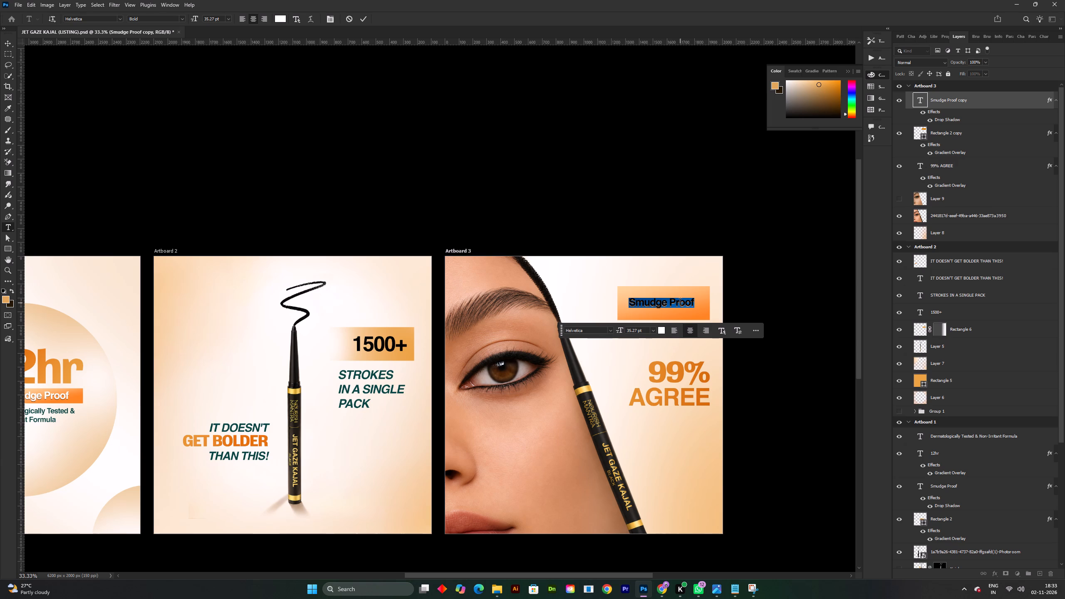
key(BackSpace)
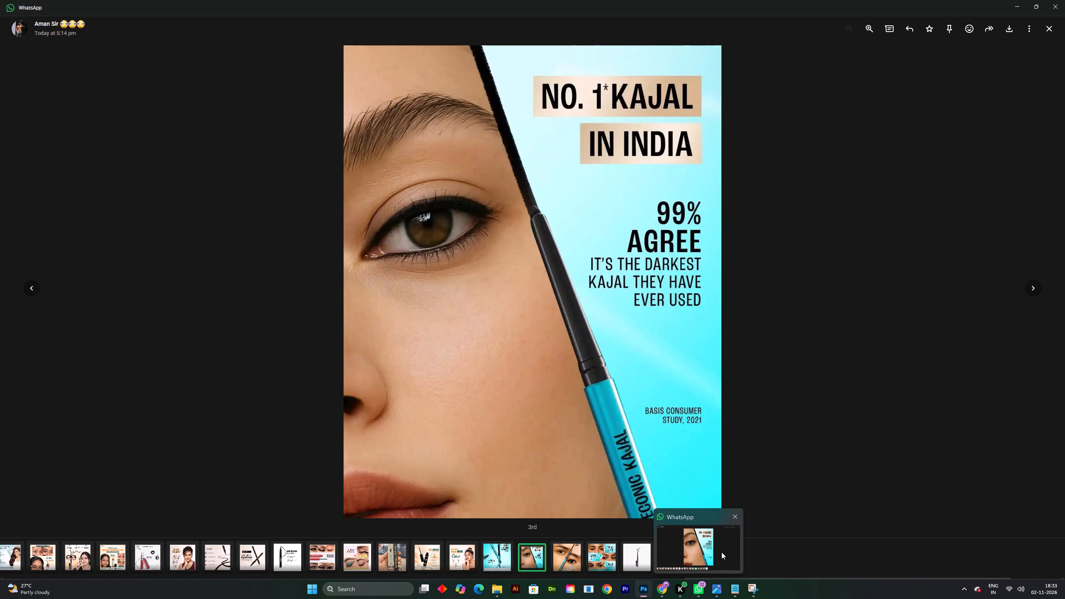
key(n)
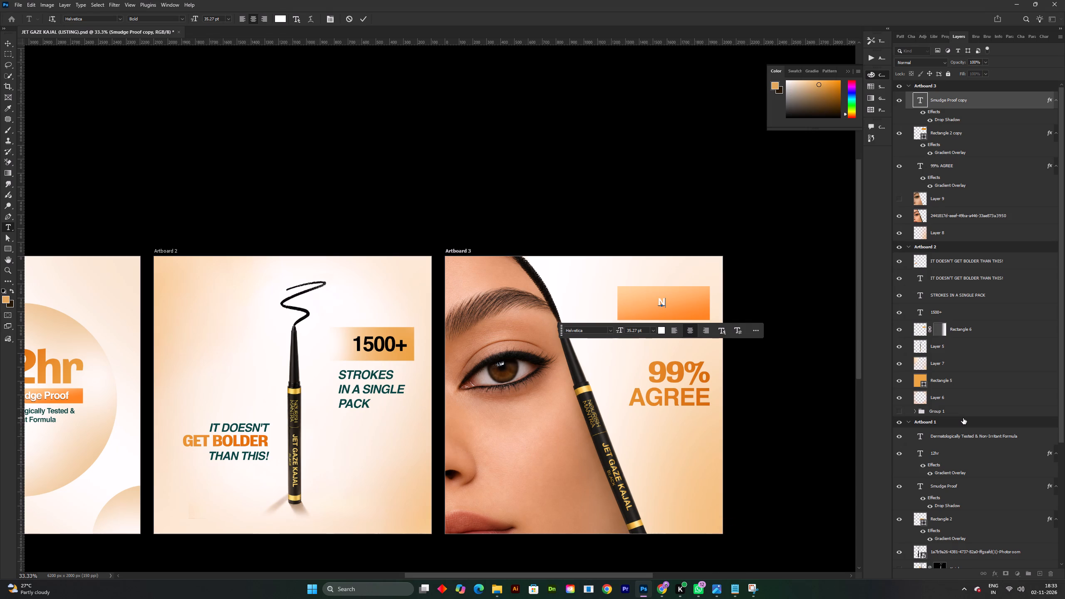
key(o)
text(.1 KAJAL)
key(space)
text(IN)
key(space)
text(INDIA)
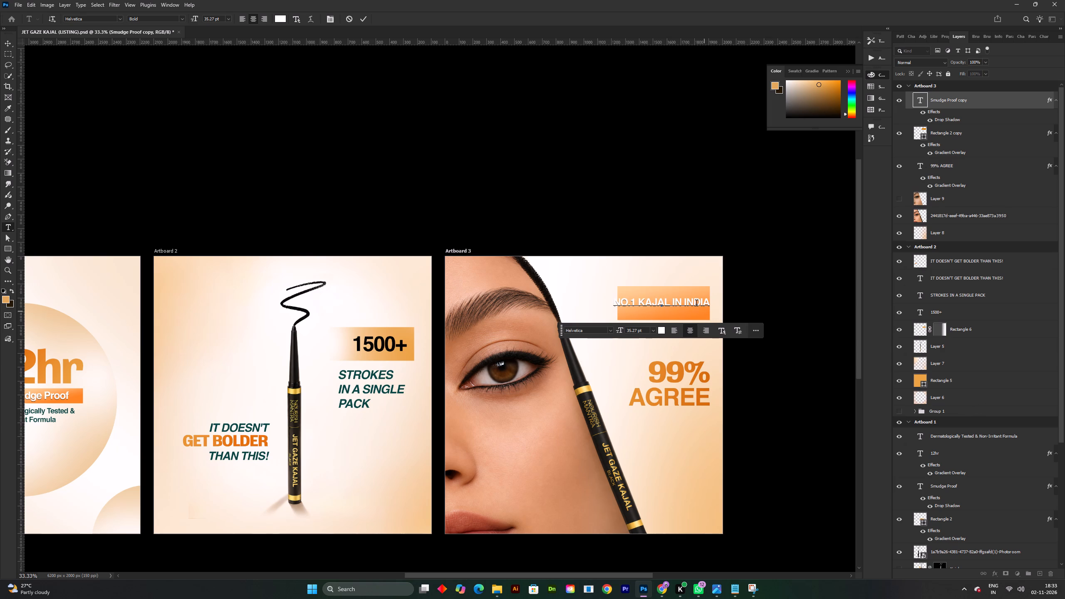
click(673, 307)
key(BackSpace)
key(Return)
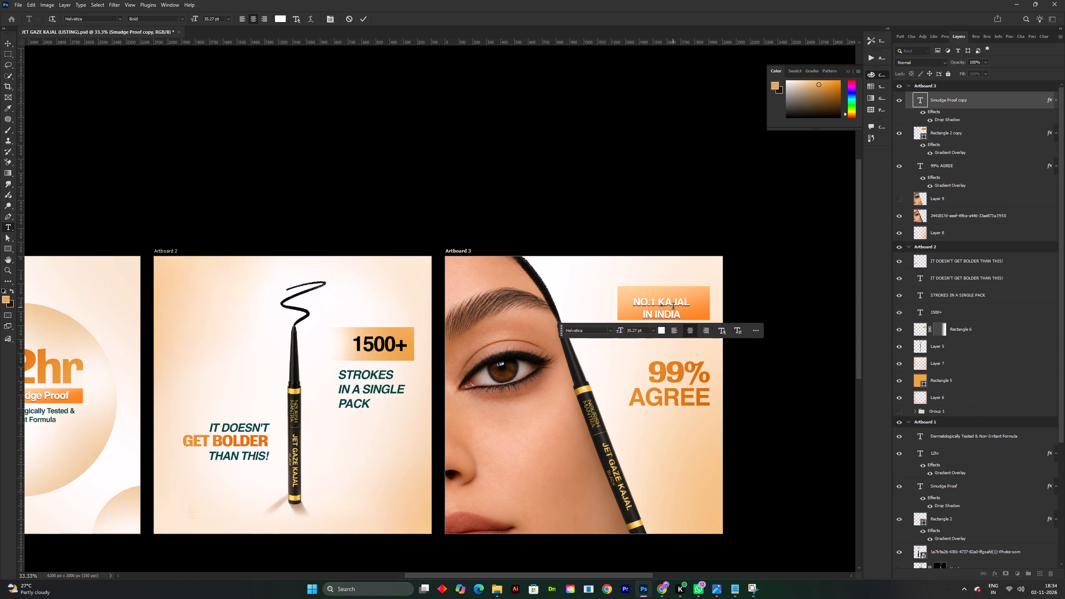
Scale the NO.1 KAJAL IN INDIA headline up to about 113% within Artboard 3's orange bar.
click(364, 20)
key(ctrl+t)
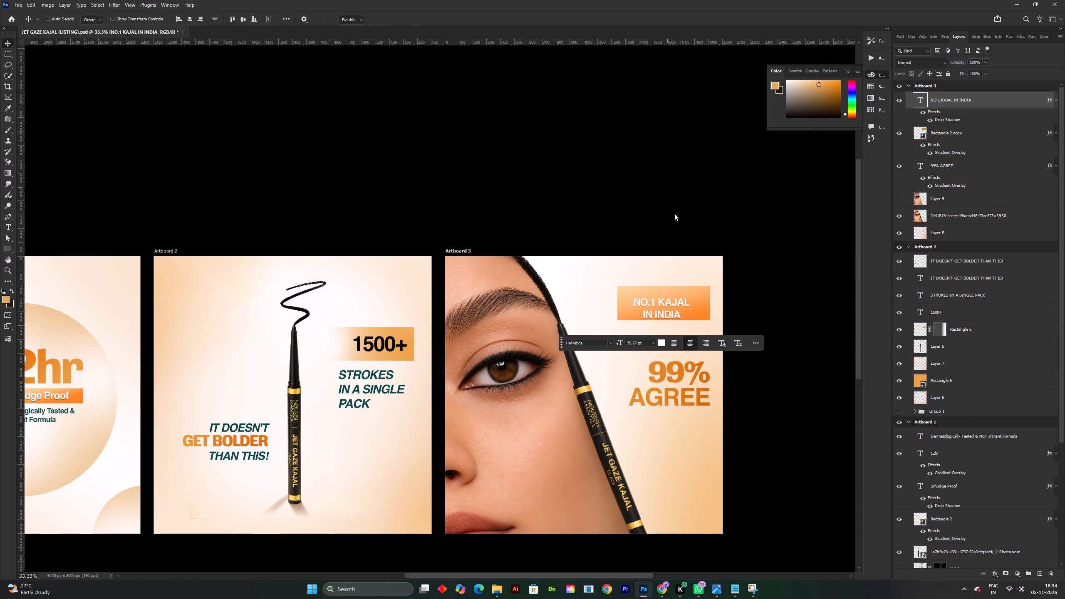
click(662, 297)
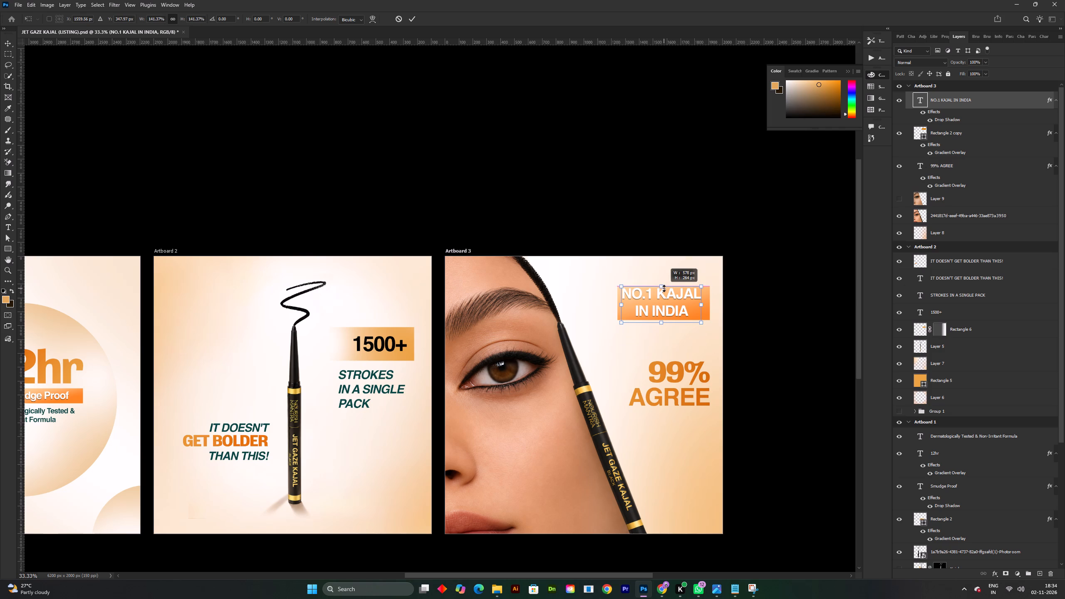
click(410, 16)
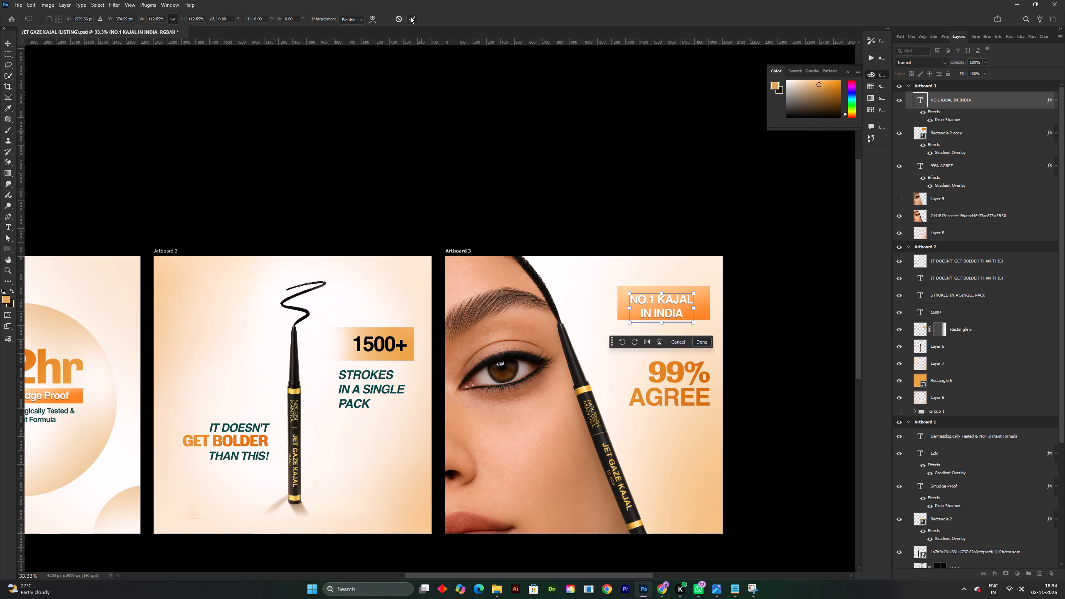
Right-align the two headline lines and position the text just inside the orange bar's right edge.
click(204, 19)
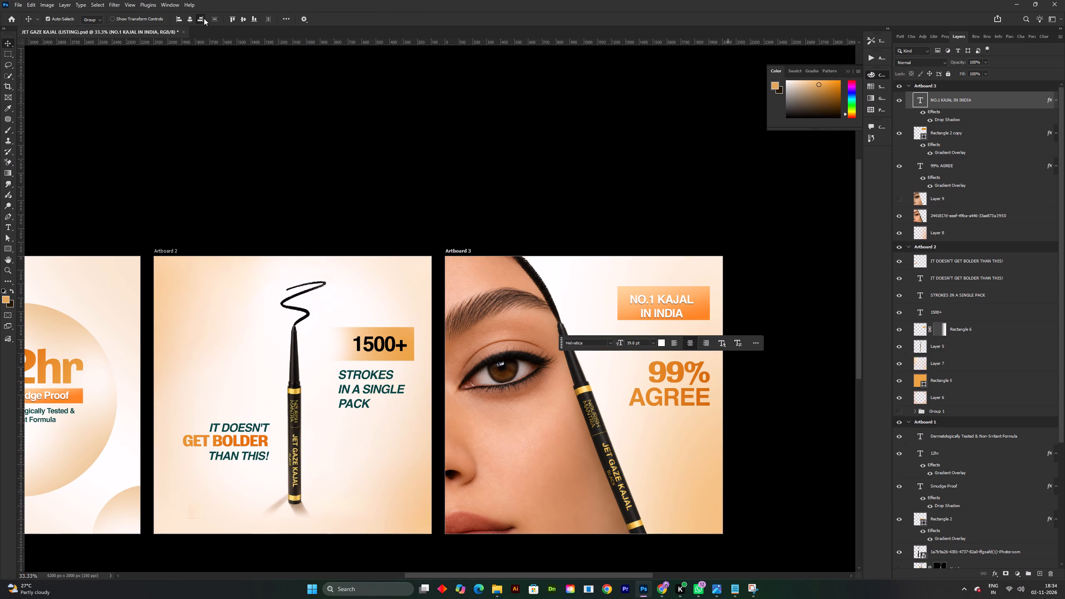
click(941, 39)
click(922, 212)
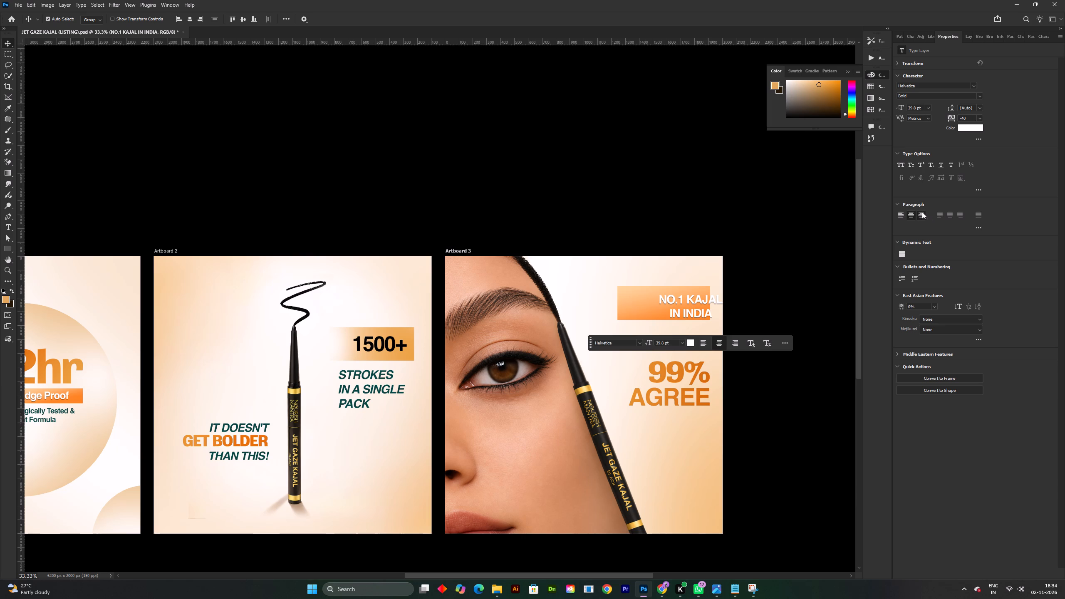
drag(682, 301, 696, 299)
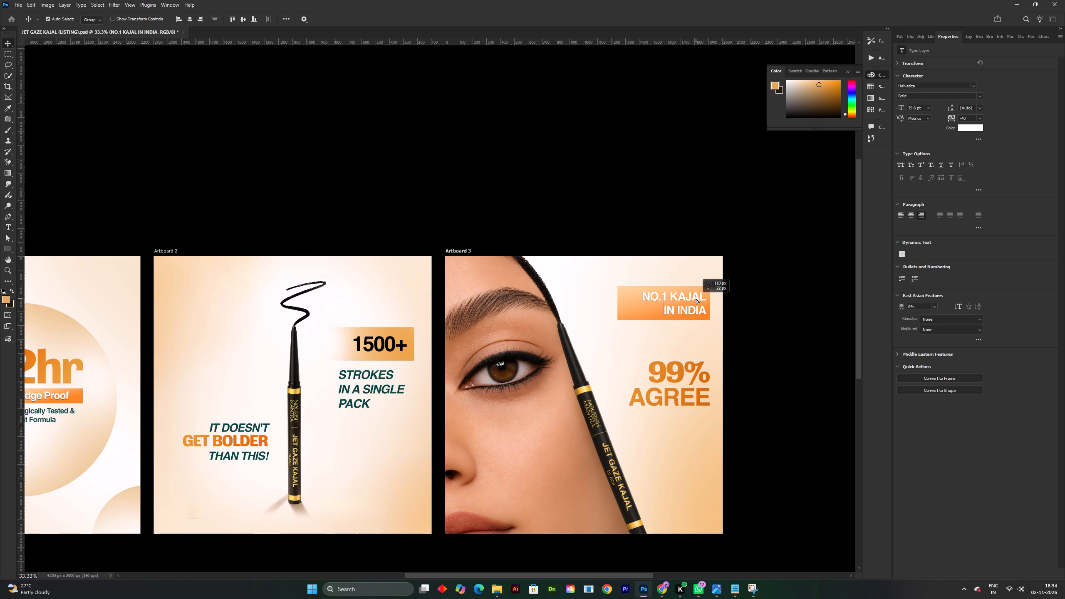
drag(696, 299, 693, 299)
Enlarge the orange bar behind the headline to about 907 × 331 px, extending it leftward with its right edge fixed.
click(726, 191)
shift+scroll(703, 274, up, 2)
key(space)
key(space)
key(space)
key(space)
click(660, 325)
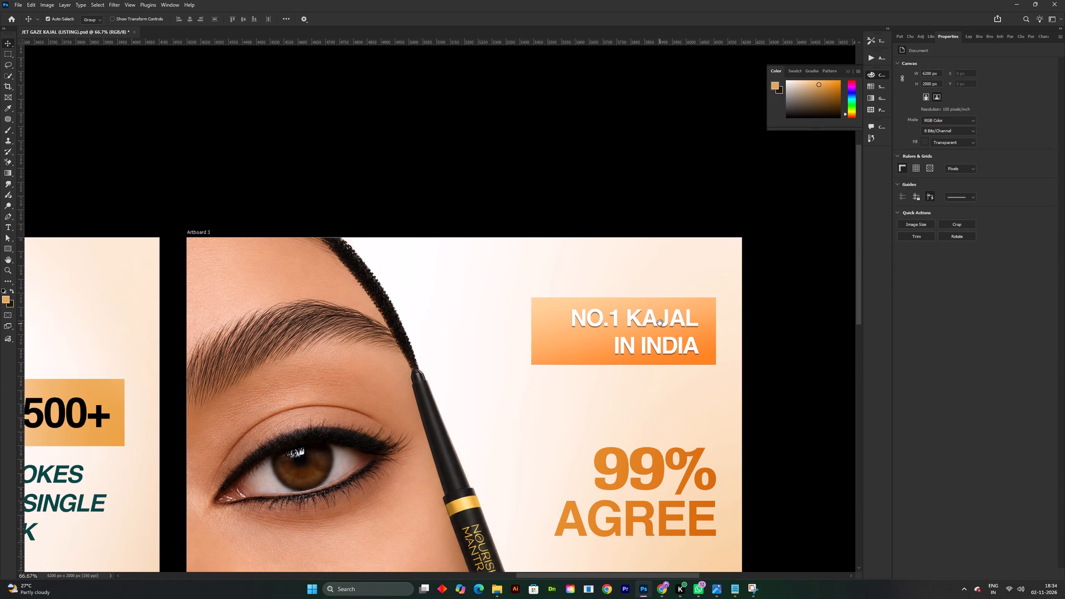
key(ctrl+t)
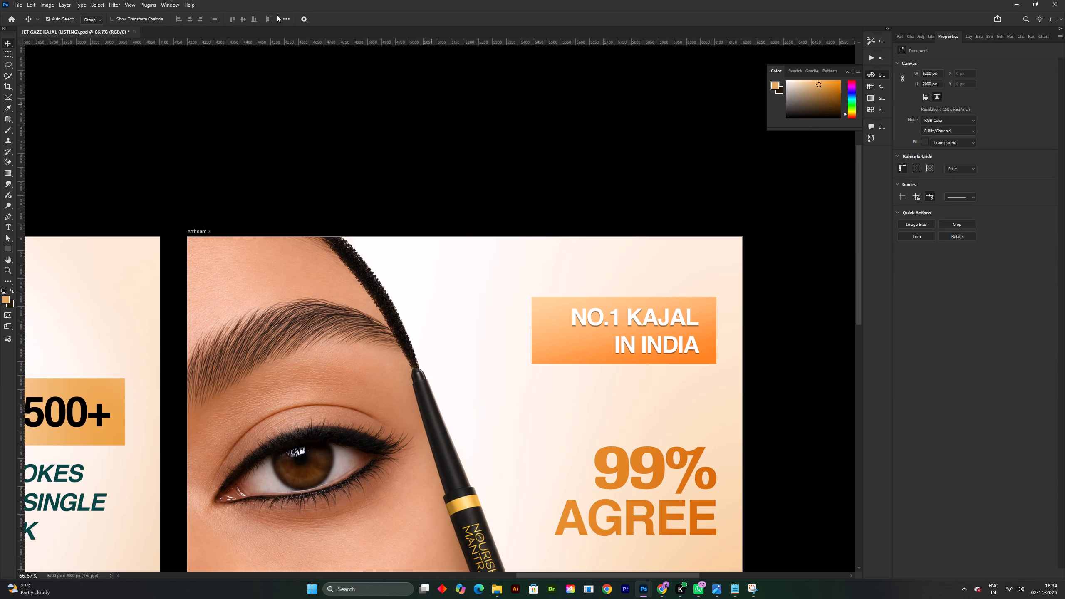
click(442, 104)
click(550, 337)
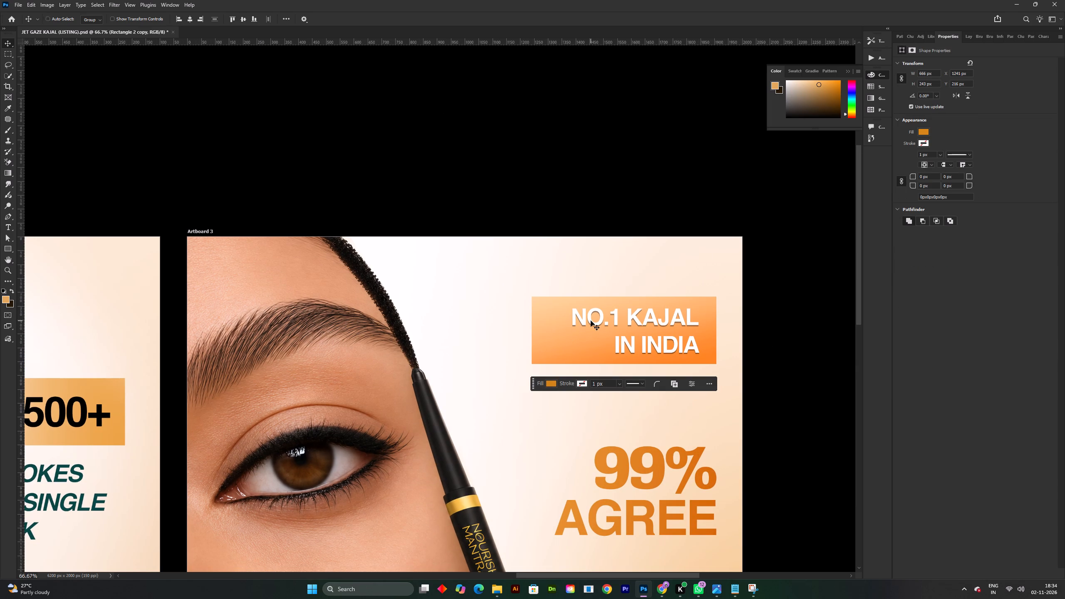
key(ctrl+t)
drag(530, 330, 463, 334)
click(412, 17)
Rasterize the orange bar's shape layer for erasing and switch to the regular Eraser tool.
key(e)
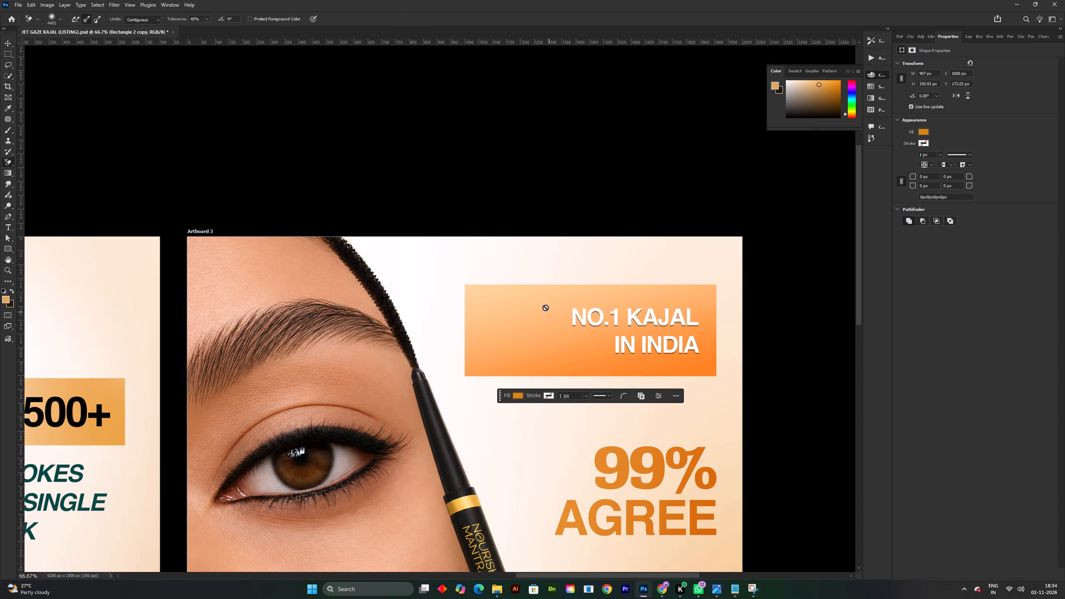
click(545, 307)
click(496, 204)
click(495, 214)
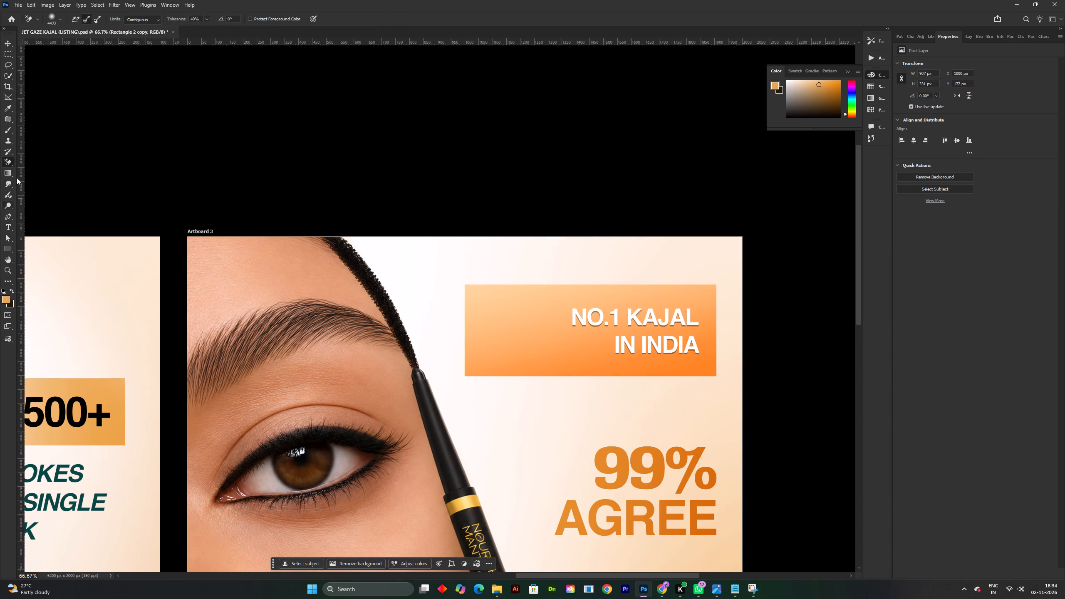
right_click(9, 163)
click(30, 163)
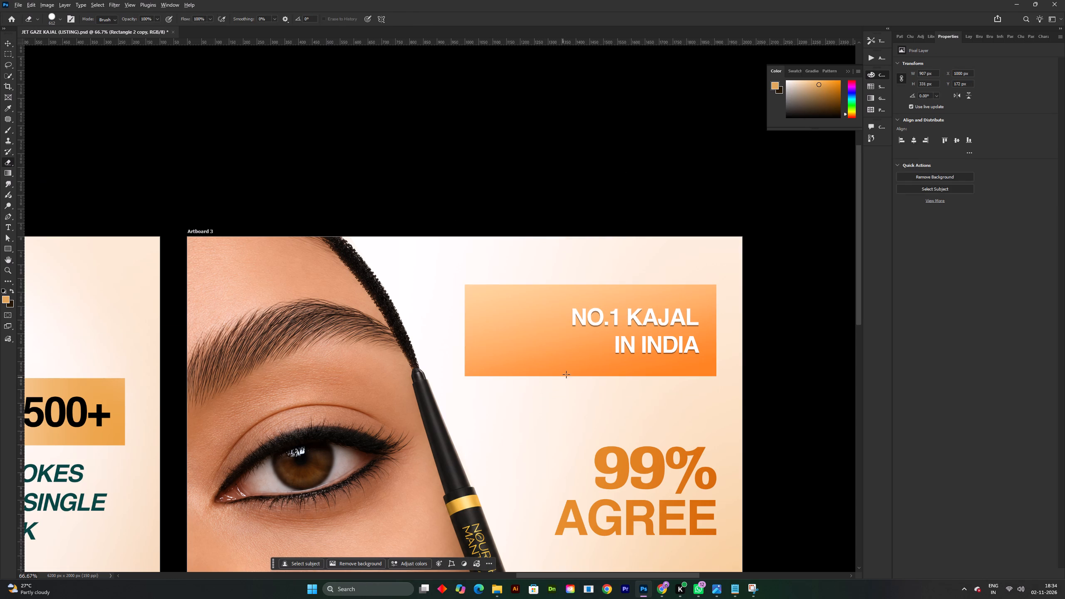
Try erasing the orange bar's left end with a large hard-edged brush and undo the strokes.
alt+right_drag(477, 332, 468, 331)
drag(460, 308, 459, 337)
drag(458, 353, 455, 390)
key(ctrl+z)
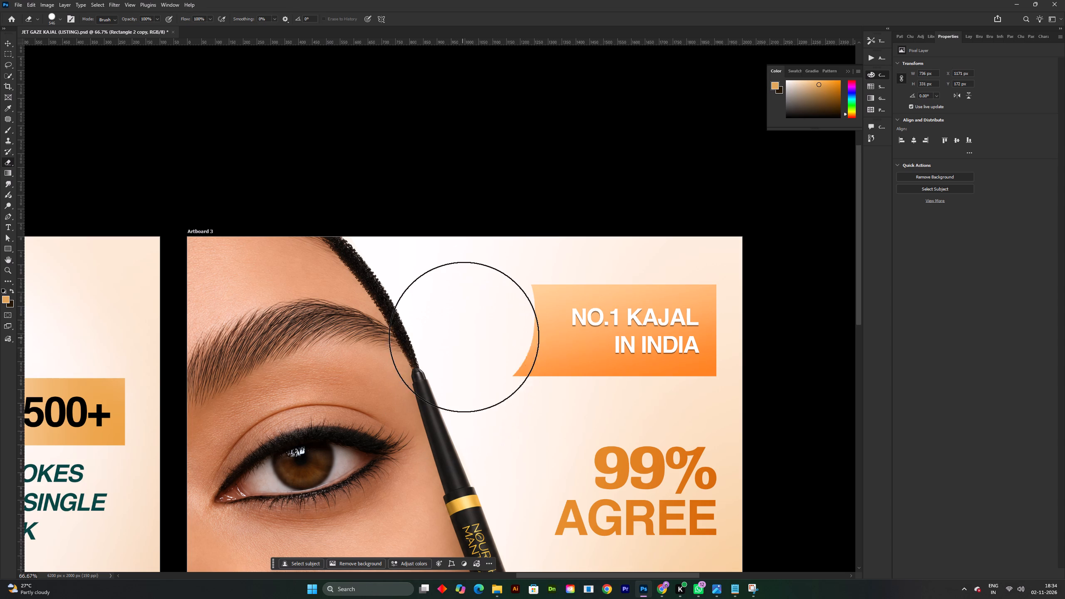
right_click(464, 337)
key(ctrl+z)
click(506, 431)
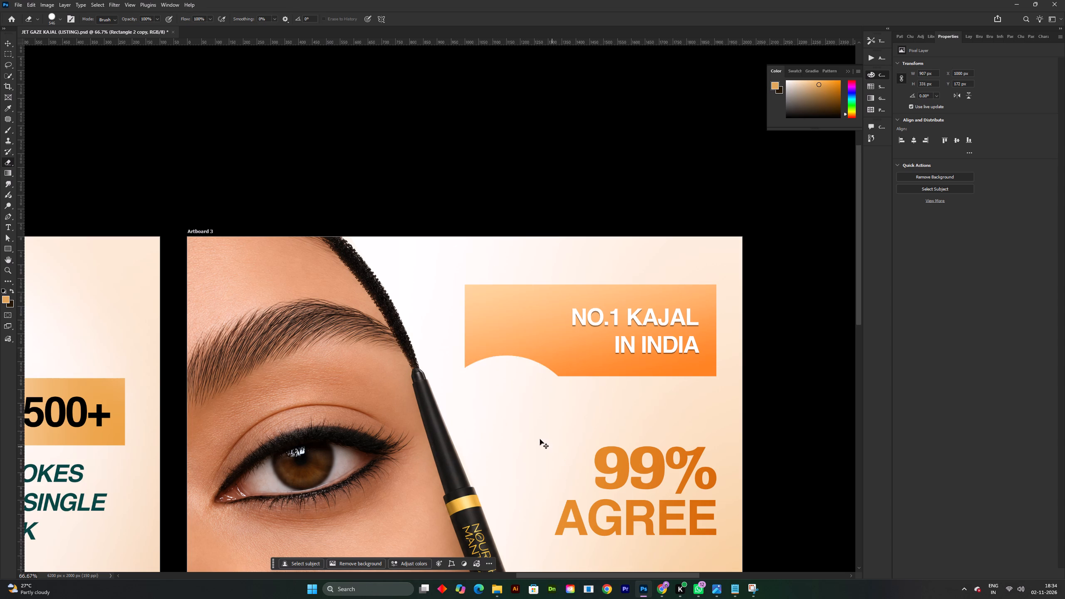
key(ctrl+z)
Erase the orange bar's left end with a large soft brush so it fades into the background.
right_click(502, 370)
click(543, 466)
click(435, 269)
drag(477, 423, 485, 451)
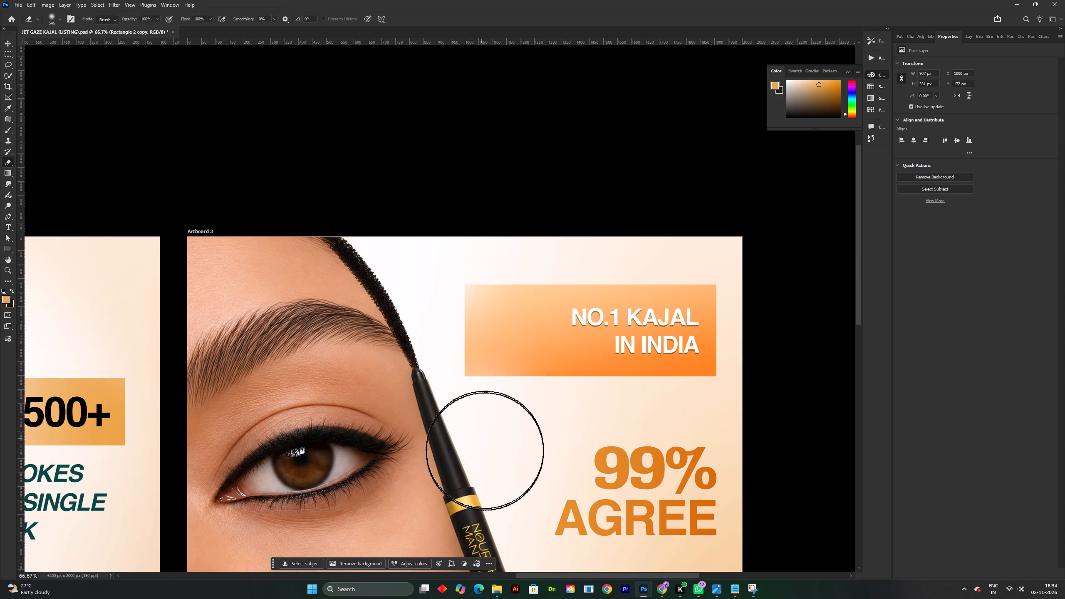
drag(485, 451, 480, 433)
drag(447, 322, 461, 285)
drag(453, 267, 488, 401)
click(488, 398)
drag(488, 401, 492, 412)
shift+scroll(541, 389, down, 3)
key(space)
drag(630, 376, 607, 309)
shift+scroll(561, 322, up, 2)
key(v)
key(ctrl+z)
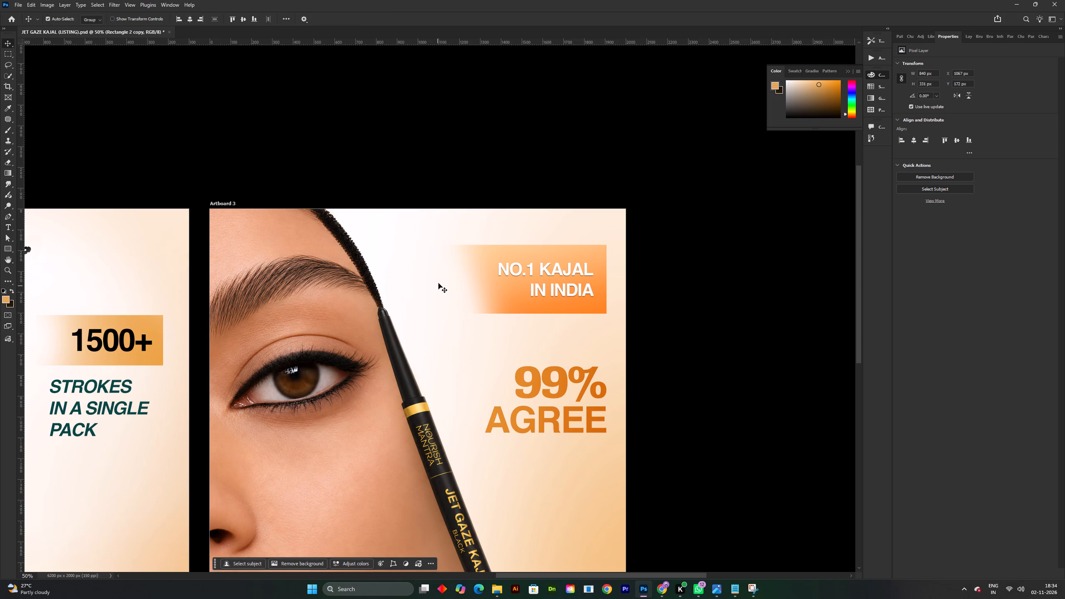
key(ctrl+z)
key(v)
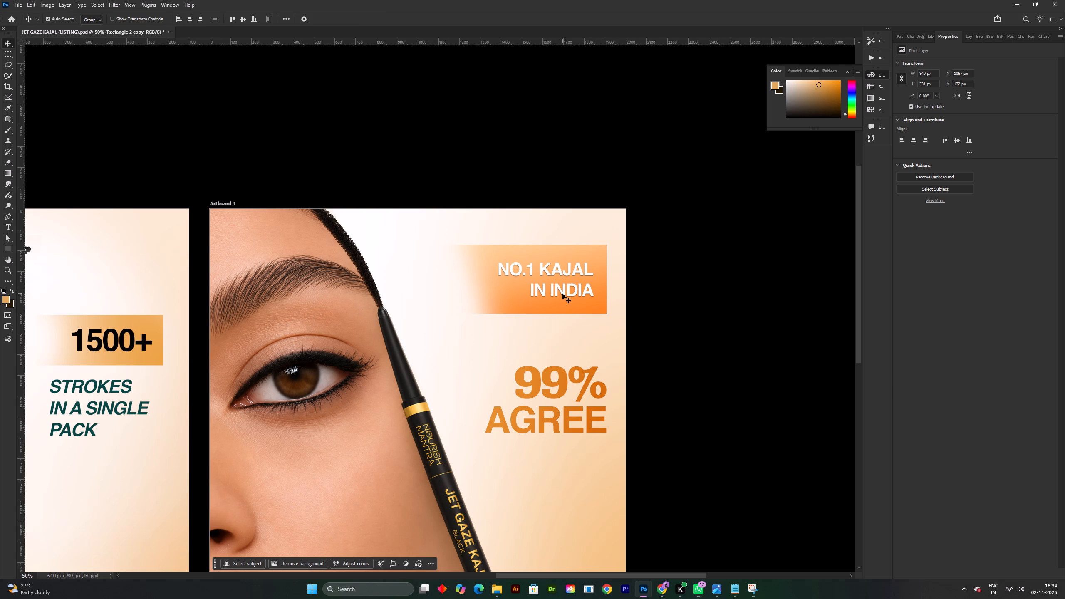
Set the headline's IN INDIA line to 62 pt with 65 pt leading and nudge the headline up within the bar.
click(562, 294)
double_click(560, 295)
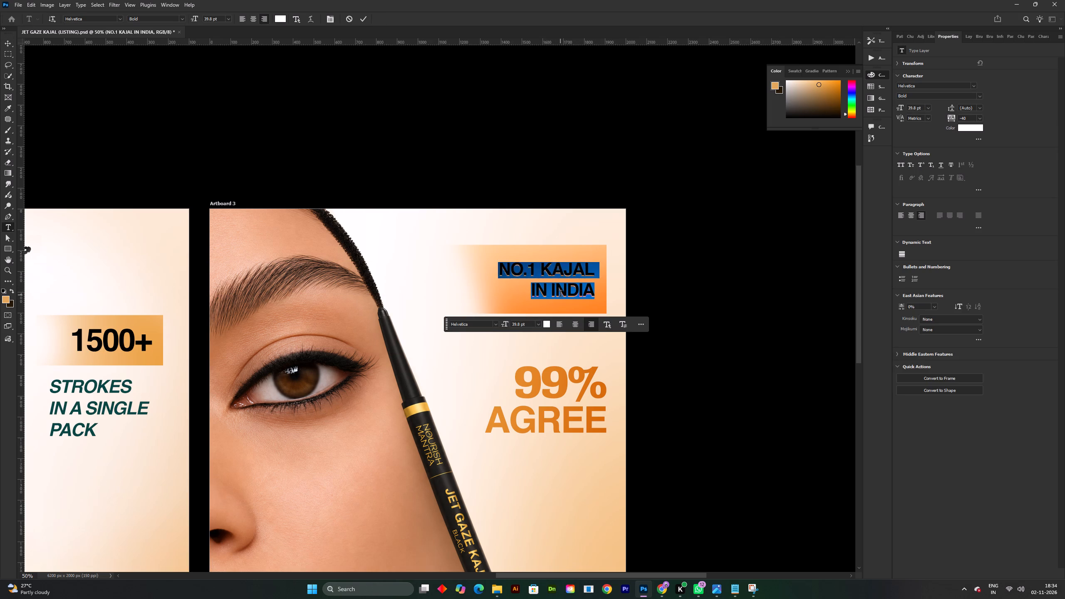
click(560, 295)
ctrl+drag(900, 109, 911, 109)
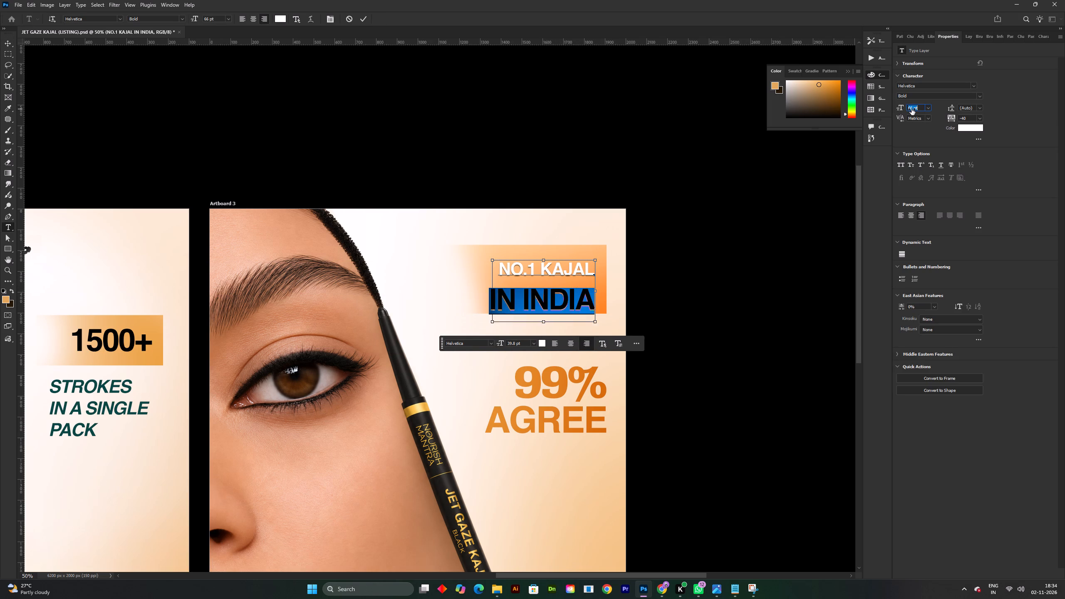
ctrl+drag(911, 109, 907, 110)
ctrl+double_click(951, 107)
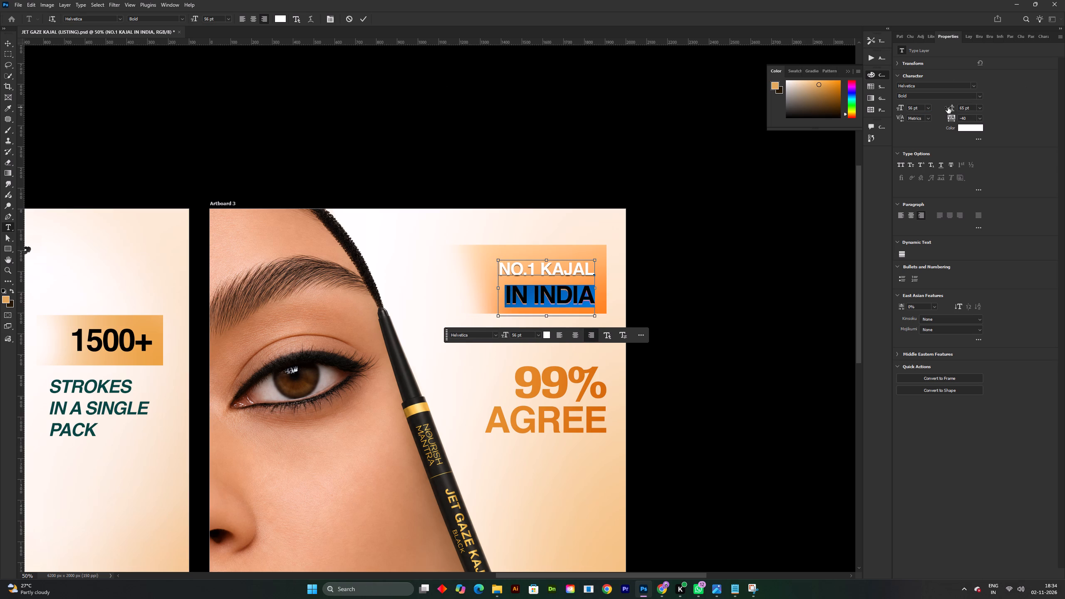
ctrl+click(945, 107)
ctrl+click(902, 107)
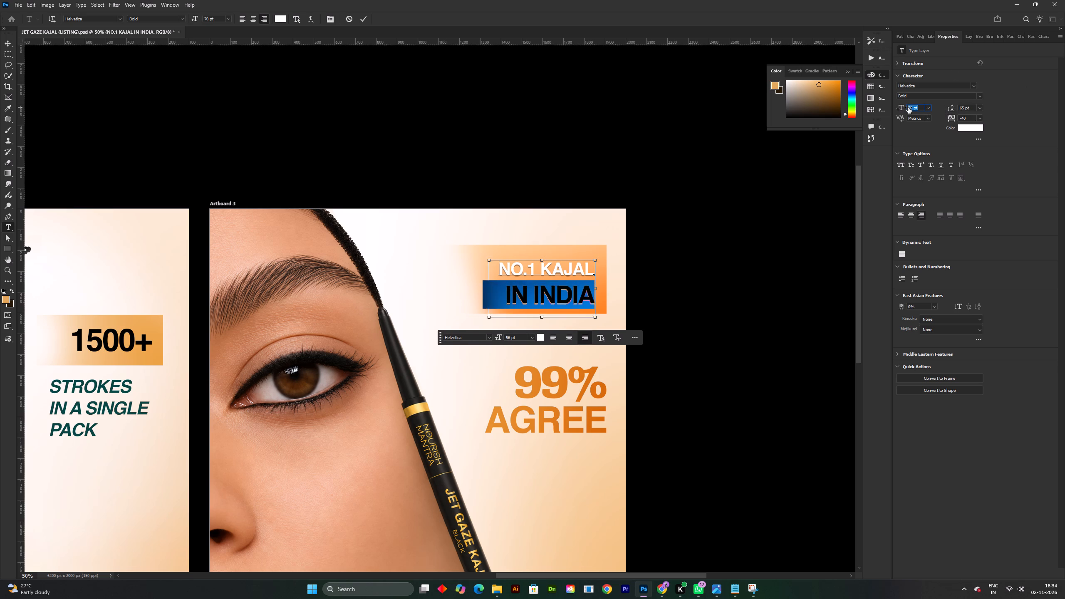
click(368, 16)
drag(556, 265, 555, 260)
click(690, 165)
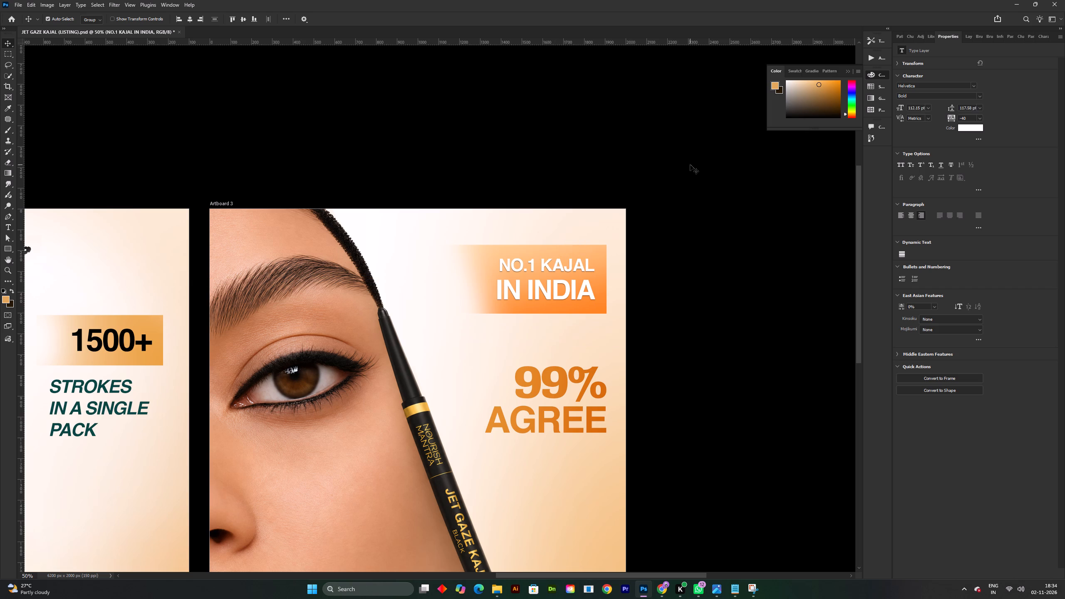
Save the document with the enlarged IN INDIA line.
shift+scroll(705, 213, down, 2)
key(space)
drag(656, 262, 649, 228)
shift+scroll(557, 307, up, 1)
key(space)
drag(584, 302, 587, 290)
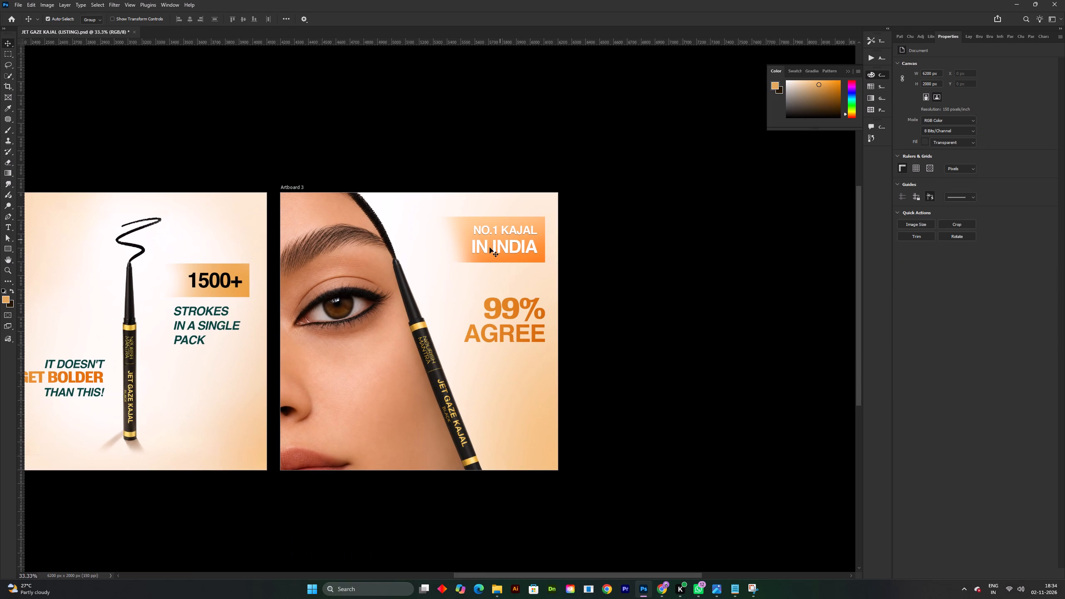
key(ctrl+s)
Recolour only the word KAJAL in the headline with the dark tone sampled from the kajal pencil, #1d1b1a.
shift+scroll(484, 243, up, 2)
double_click(541, 218)
click(528, 214)
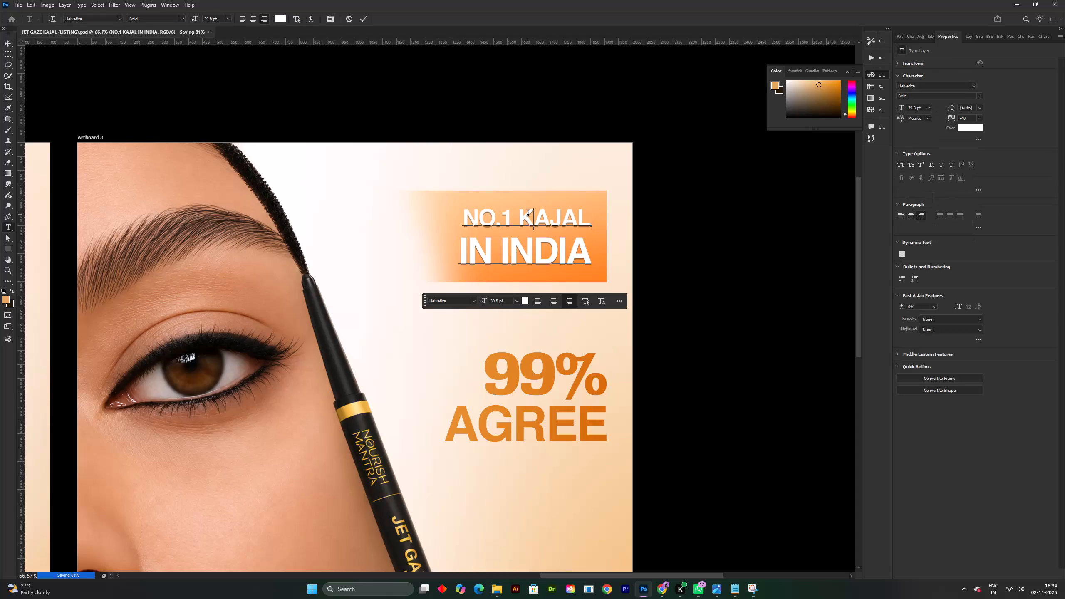
drag(523, 213, 534, 213)
drag(543, 213, 589, 213)
click(528, 219)
drag(519, 219, 543, 222)
drag(552, 222, 556, 222)
drag(566, 222, 594, 222)
click(594, 222)
drag(582, 221, 578, 221)
drag(571, 221, 532, 222)
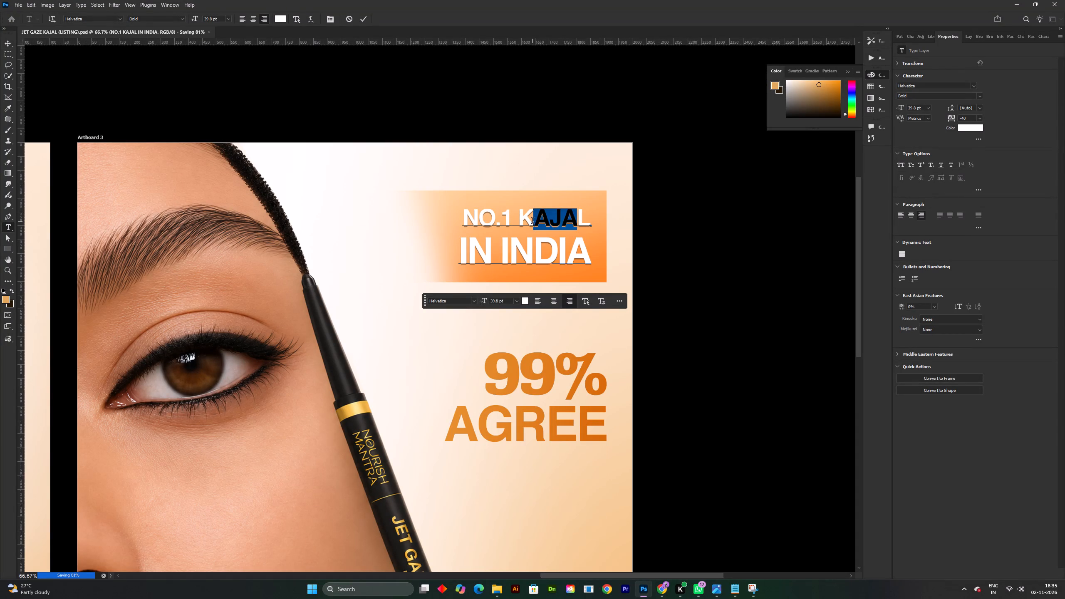
click(521, 217)
drag(520, 217, 589, 228)
click(965, 127)
click(336, 359)
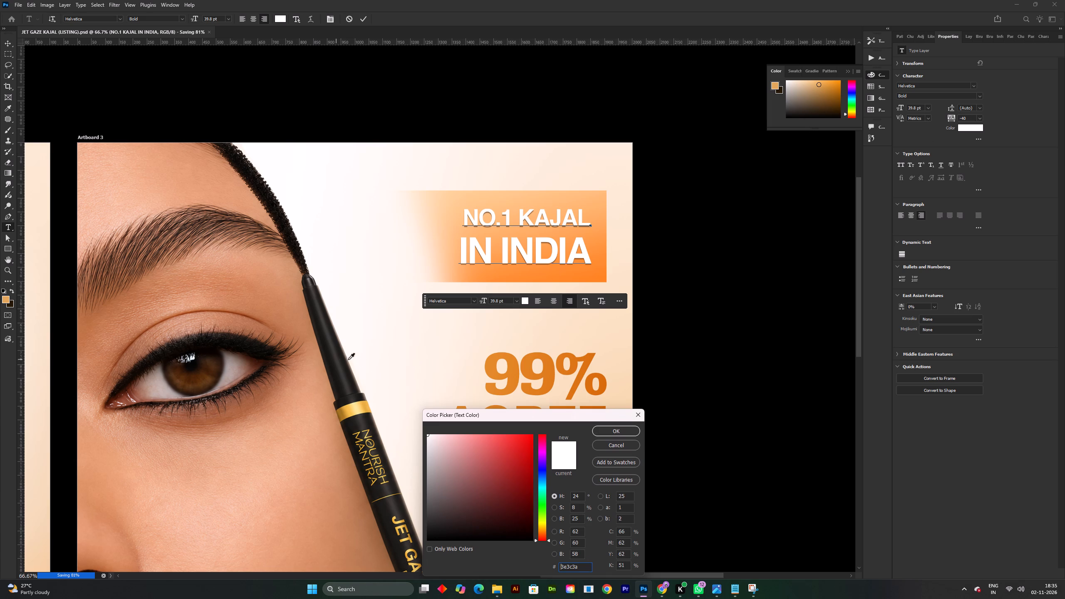
click(345, 364)
click(617, 428)
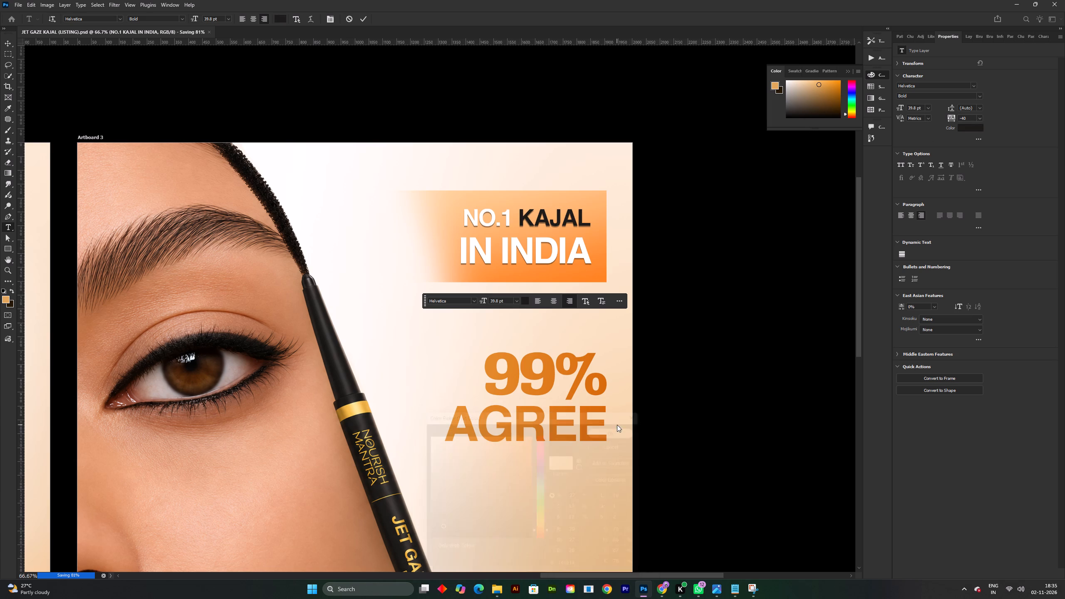
Set the selected word KAJAL to pure black, #000000, and save the document.
click(964, 129)
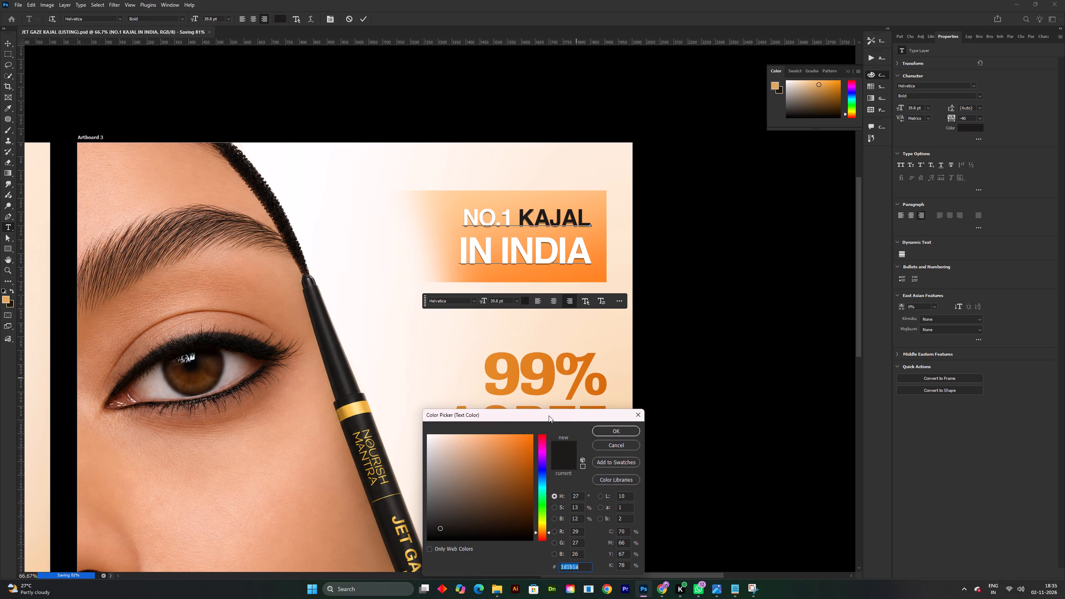
drag(468, 523, 402, 591)
drag(476, 514, 380, 570)
click(604, 433)
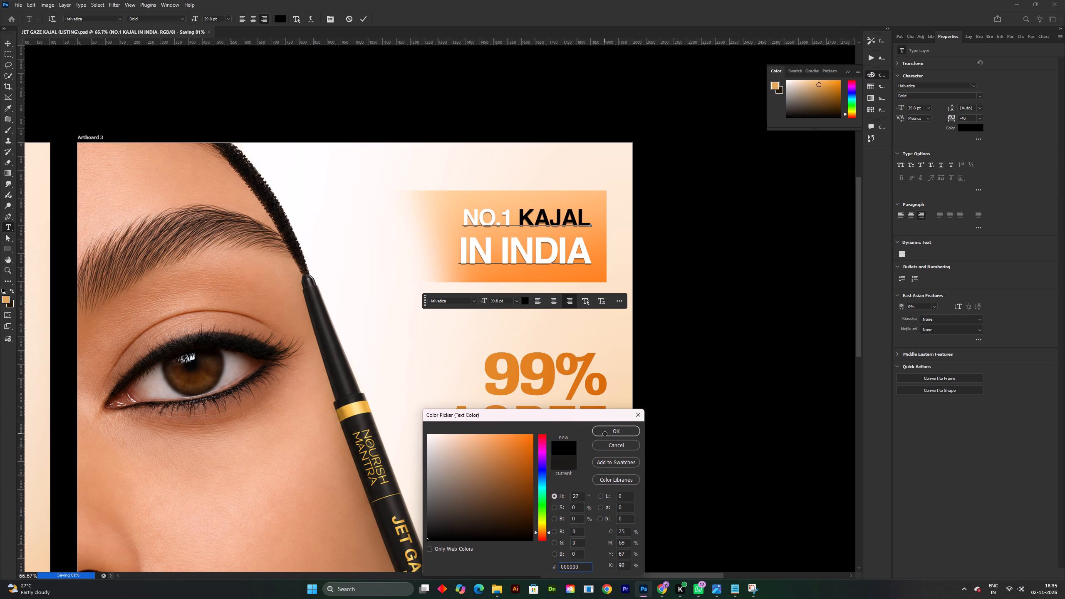
click(365, 20)
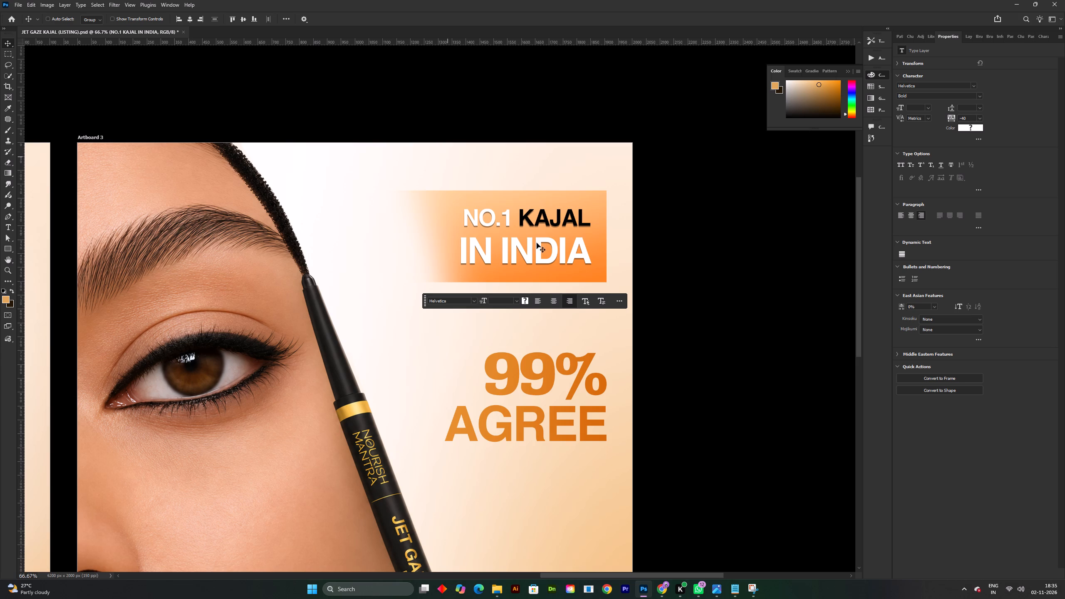
key(ctrl+s)
Examine Artboard 3's headline bar and overall layout at different zoom levels, keeping the document saved.
scroll(575, 280, down, 2)
click(674, 243)
key(space)
key(space)
key(space)
key(space)
key(space)
drag(617, 326, 617, 356)
click(617, 367)
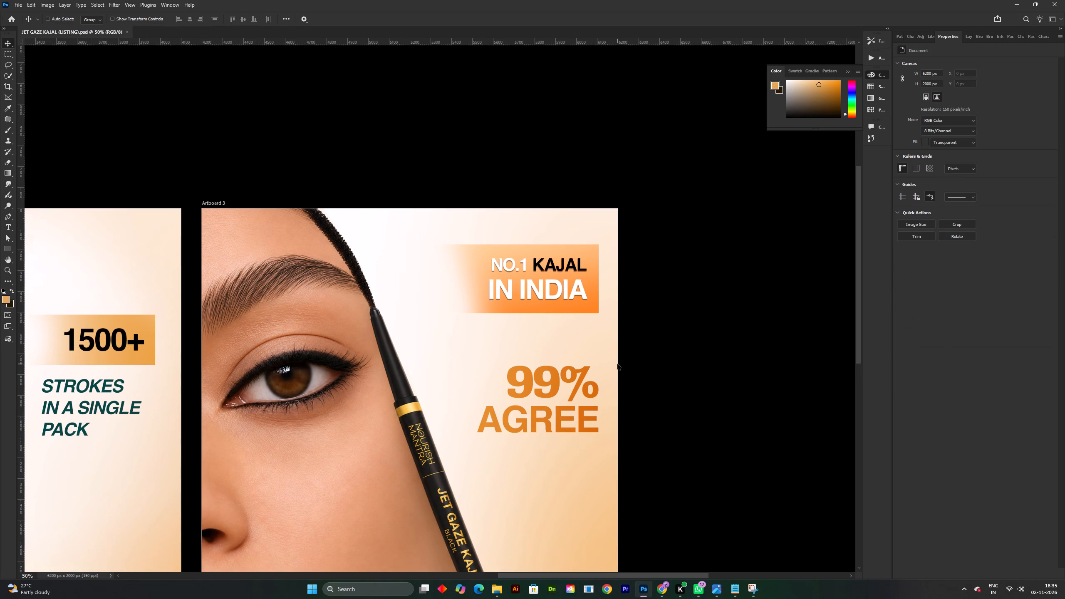
key(ctrl+s)
scroll(617, 360, down, 2)
key(space)
drag(598, 356, 599, 303)
key(ctrl+s)
Move Artboard 3's 99% AGREE text up about 20 px toward the headline bar and save the document.
shift+scroll(544, 371, up, 1)
key(space)
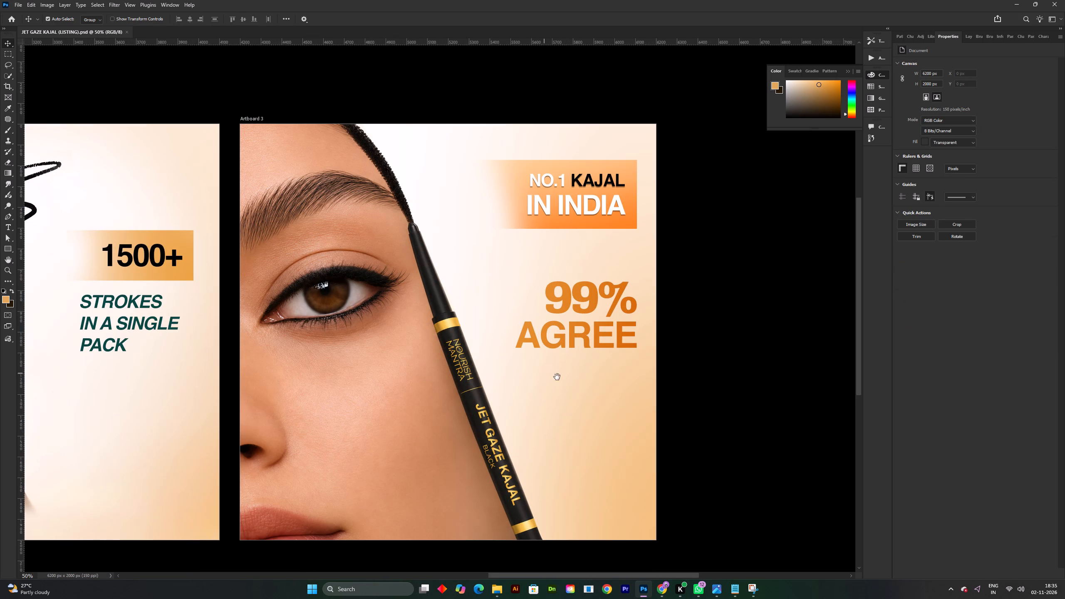
drag(563, 372, 570, 329)
click(570, 329)
key(ctrl+s)
drag(597, 288, 597, 278)
key(ctrl+s)
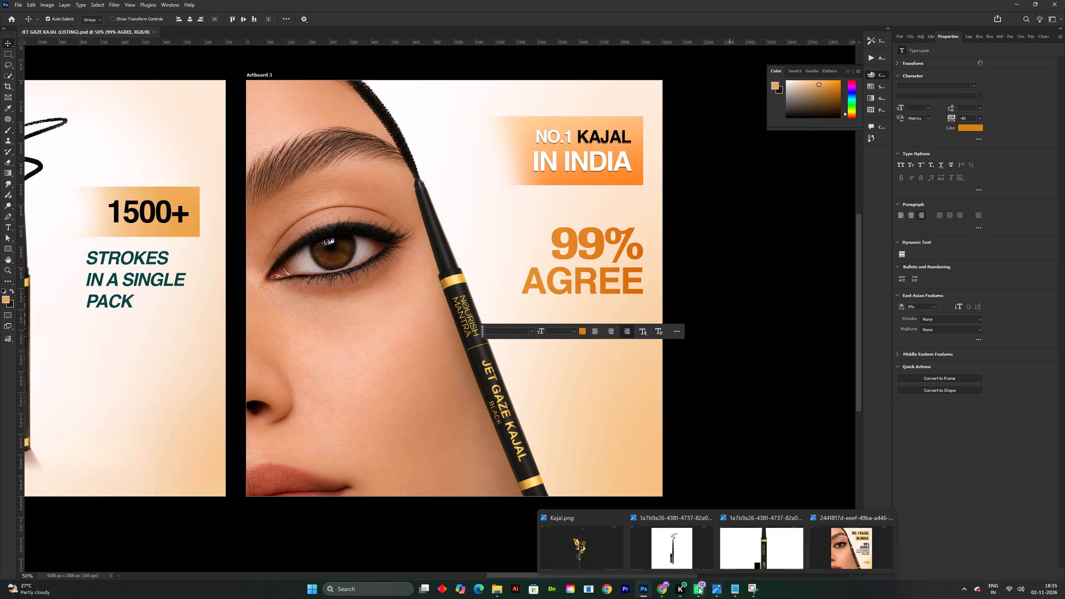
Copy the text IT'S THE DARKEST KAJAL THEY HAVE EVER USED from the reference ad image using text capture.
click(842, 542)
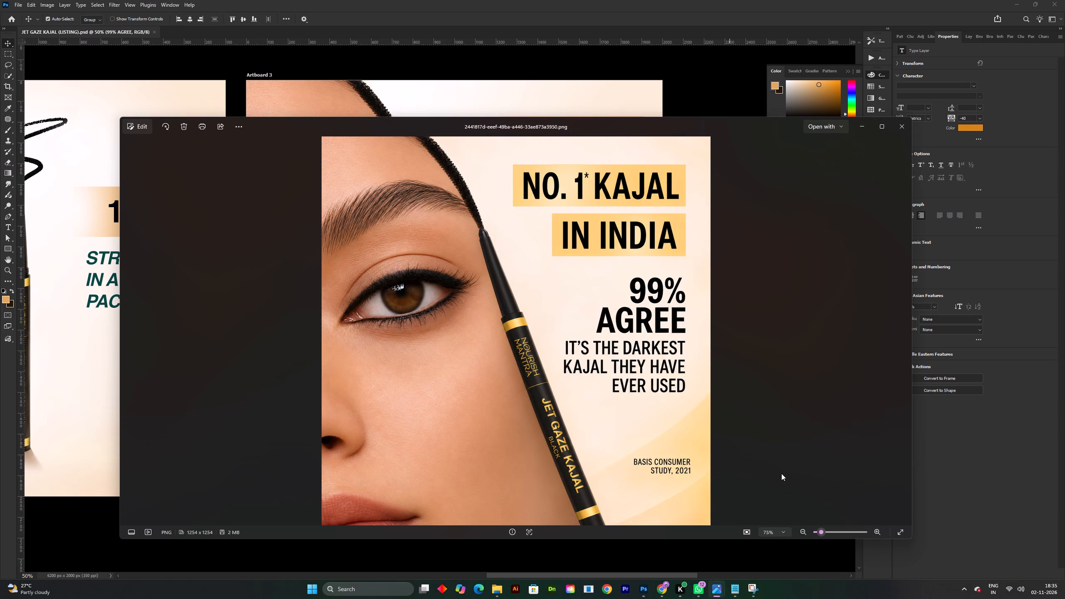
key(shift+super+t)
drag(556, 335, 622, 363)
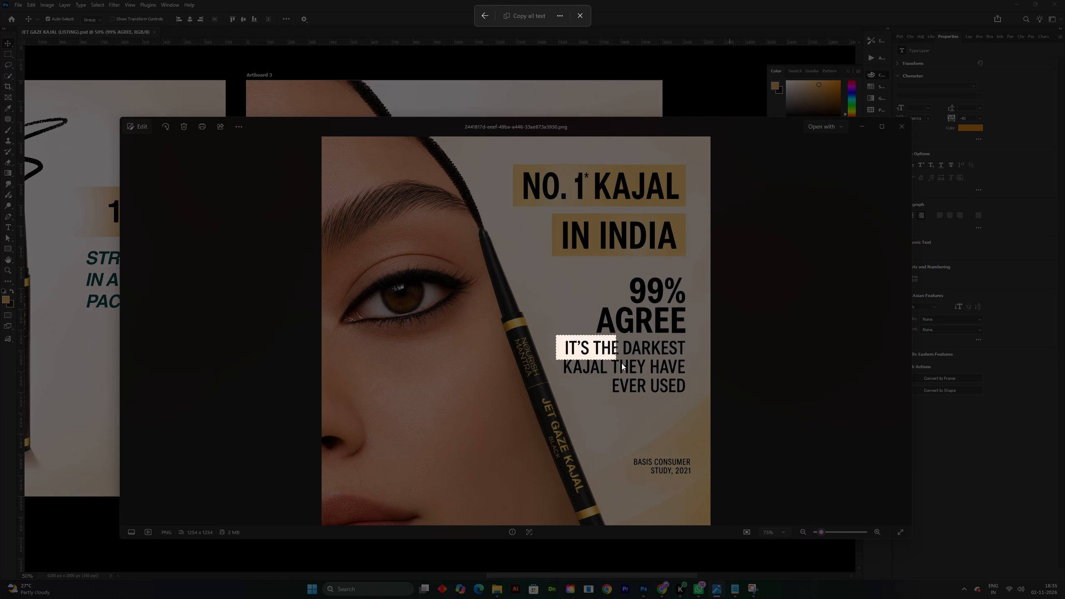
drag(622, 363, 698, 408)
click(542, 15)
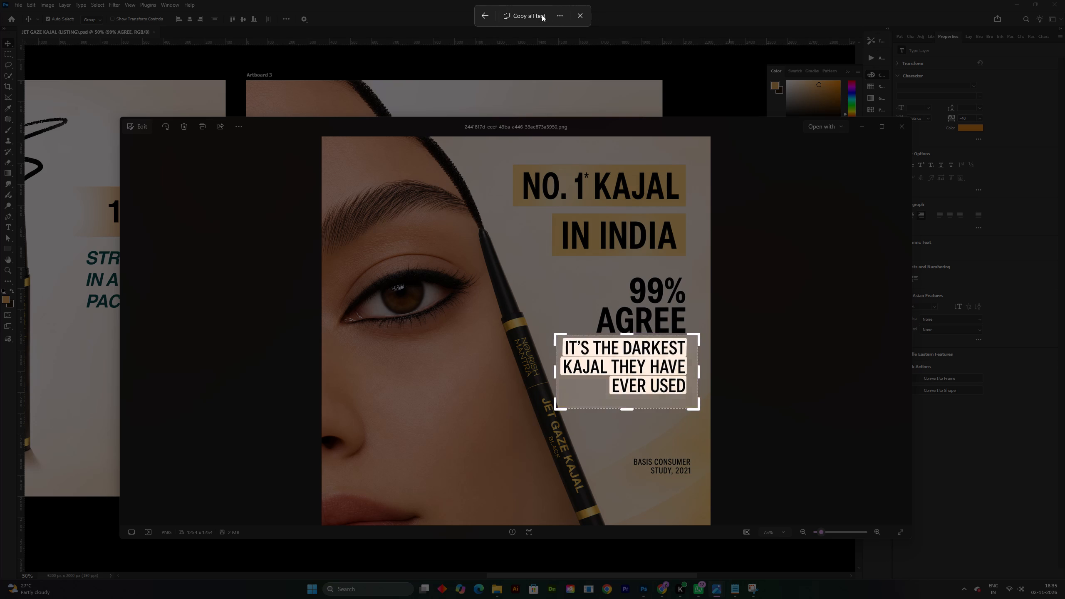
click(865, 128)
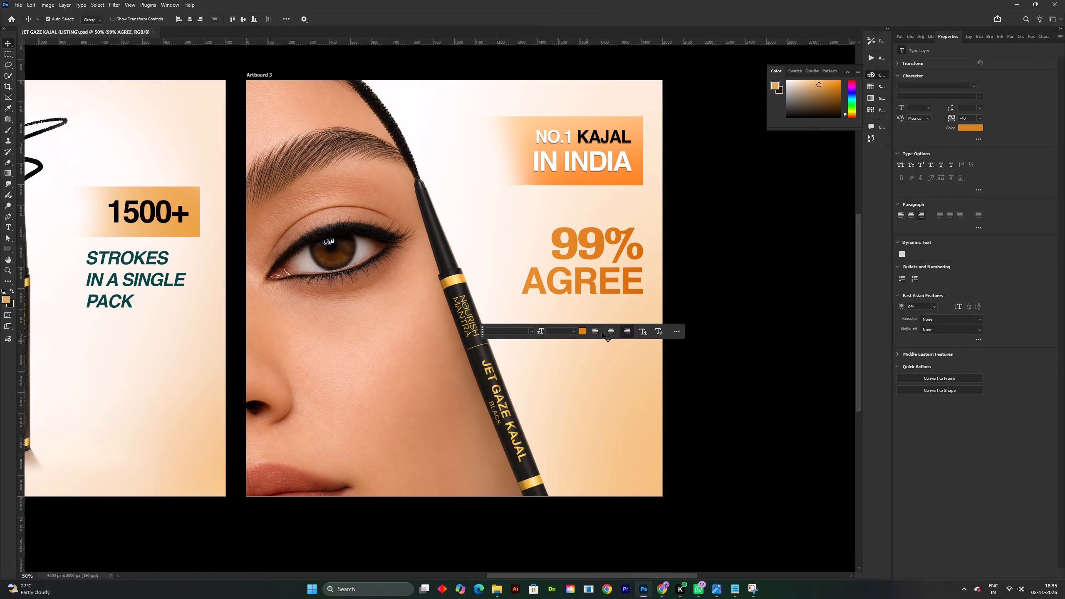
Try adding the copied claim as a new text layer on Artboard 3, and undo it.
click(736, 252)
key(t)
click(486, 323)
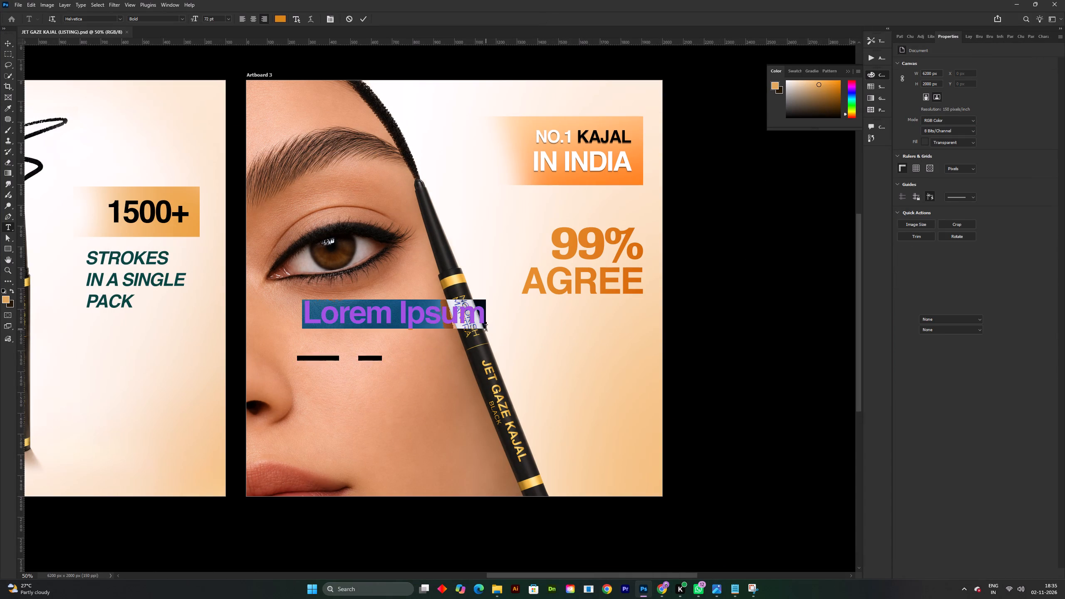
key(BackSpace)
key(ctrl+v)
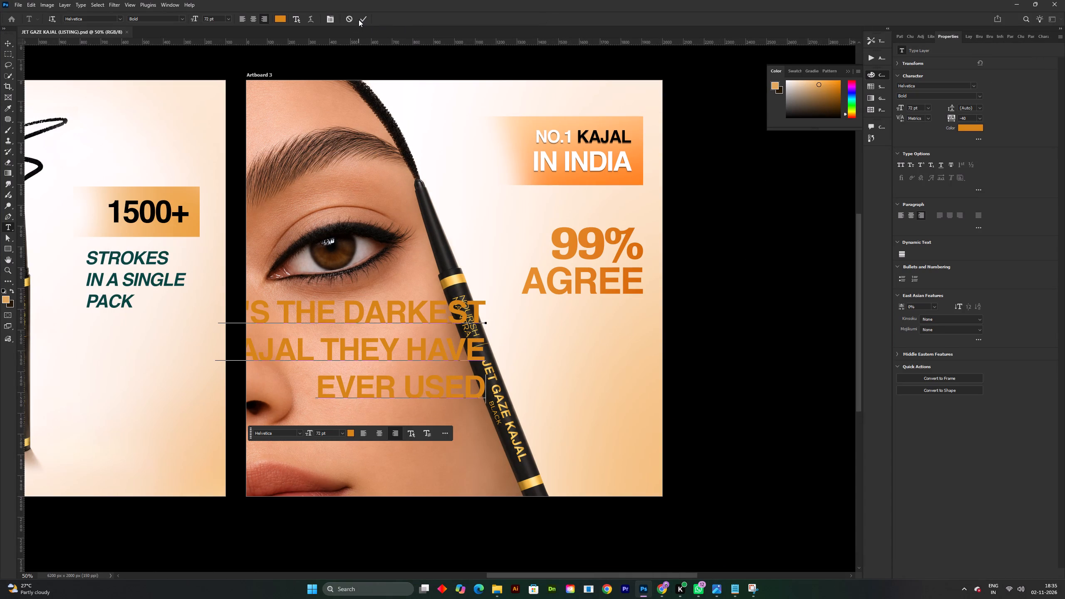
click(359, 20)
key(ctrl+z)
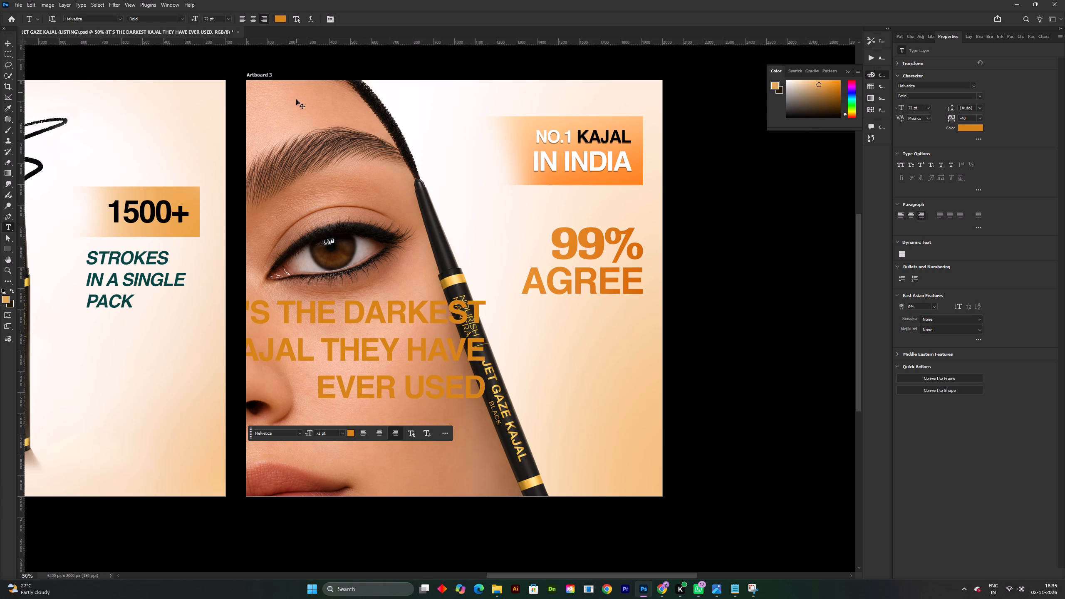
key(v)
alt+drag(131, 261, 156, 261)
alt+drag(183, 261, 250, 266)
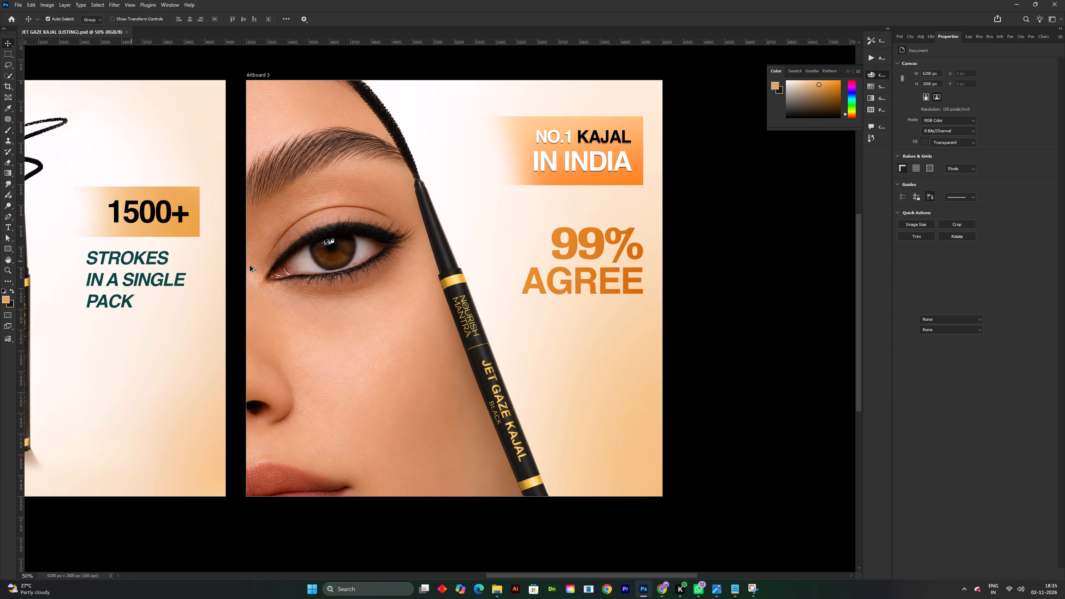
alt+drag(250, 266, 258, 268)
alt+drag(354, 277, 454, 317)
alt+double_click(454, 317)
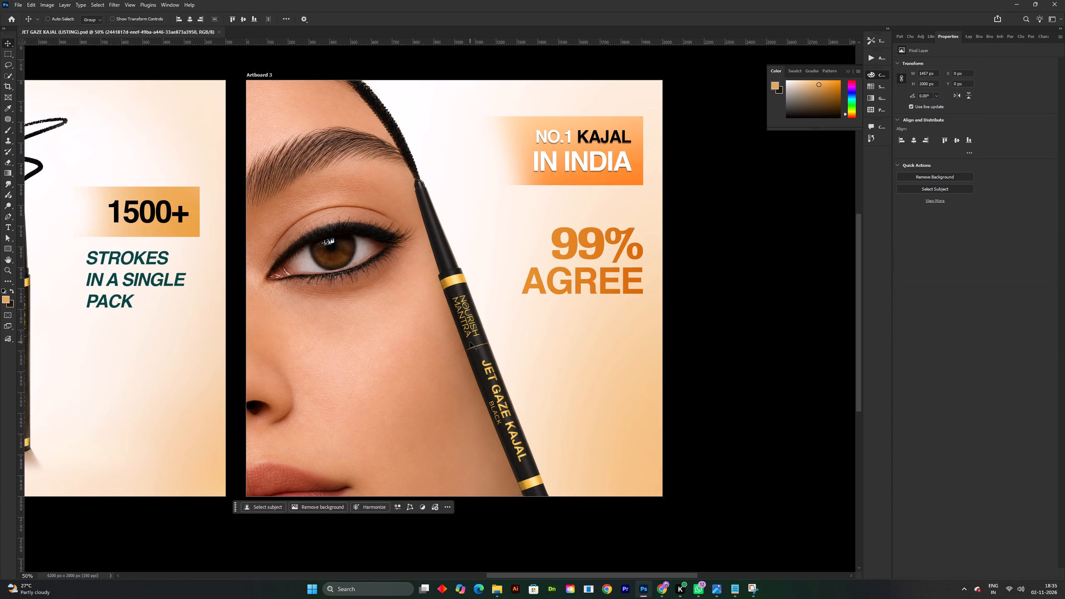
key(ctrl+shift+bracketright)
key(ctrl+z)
Save the document.
ctrl+click(731, 262)
key(ctrl+z)
key(ctrl+shift+z)
key(ctrl+s)
Copy the adjoining artboard's STROKES IN A SINGLE PACK text into Artboard 3, right-align its paragraph and place it beneath 99% AGREE.
drag(161, 278, 161, 288)
key(ctrl+z)
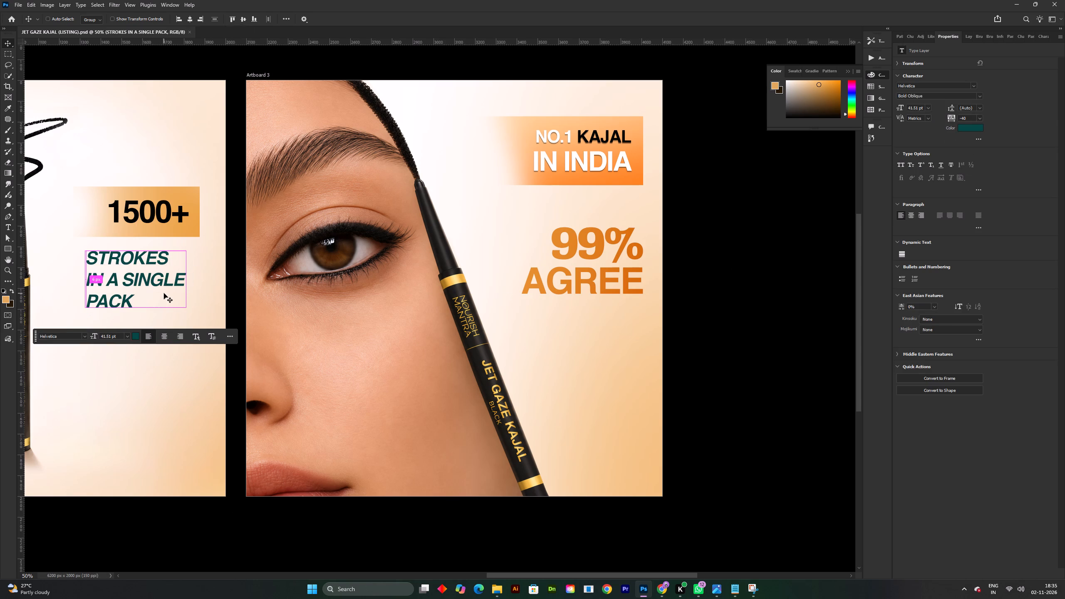
key(ctrl+c)
click(457, 344)
key(ctrl+v)
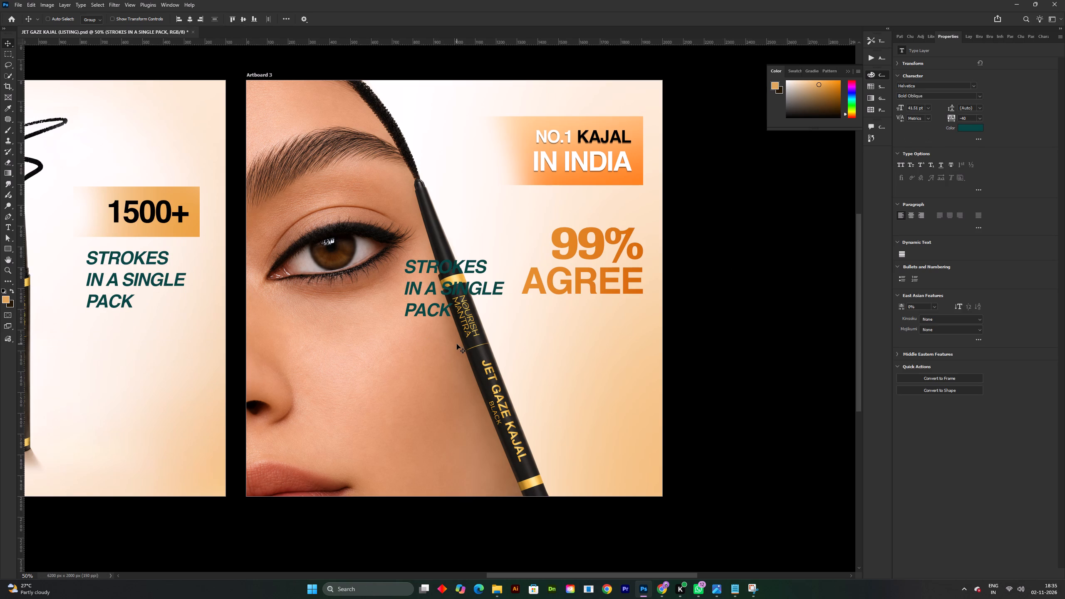
click(922, 214)
drag(350, 267, 379, 280)
drag(386, 282, 489, 310)
drag(492, 311, 577, 326)
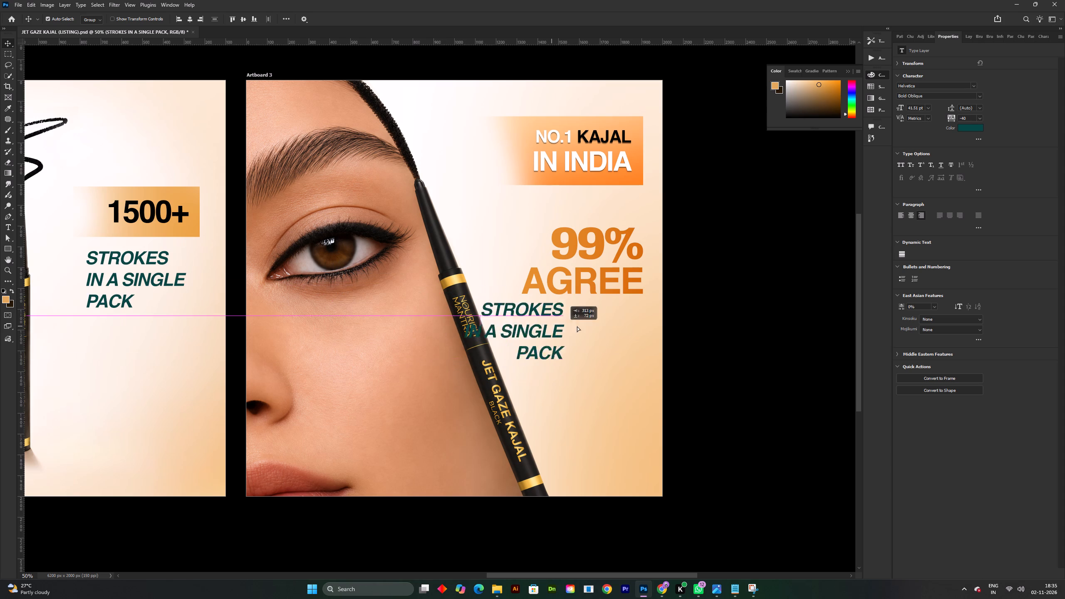
drag(577, 326, 629, 334)
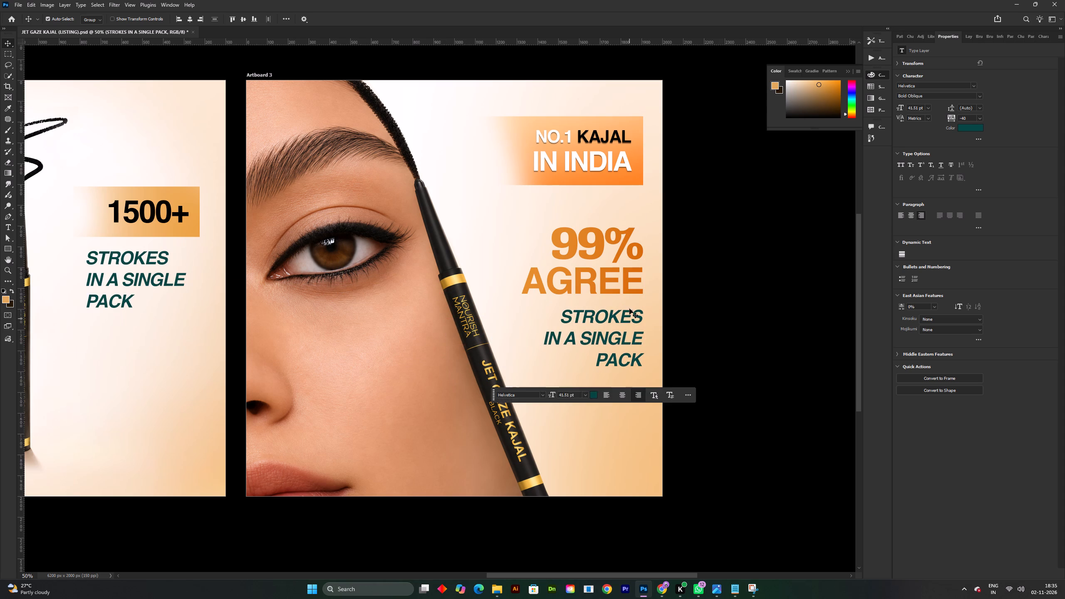
Align the right edges of Artboard 3's headline bar, 99% AGREE and STROKES IN A SINGLE PACK text, and save the document.
shift+click(629, 291)
click(198, 16)
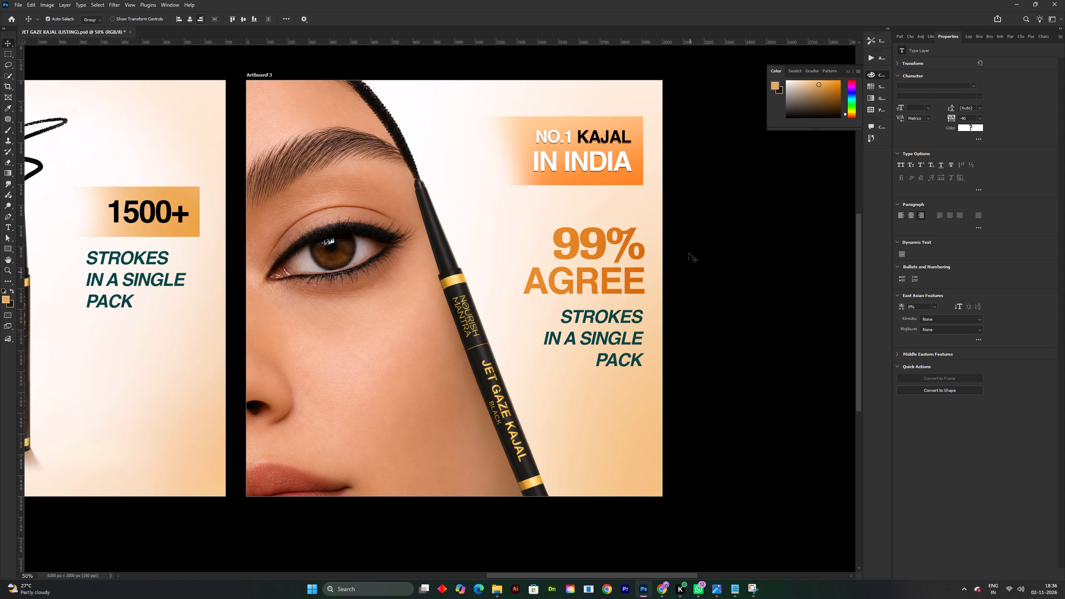
click(691, 236)
shift+click(638, 181)
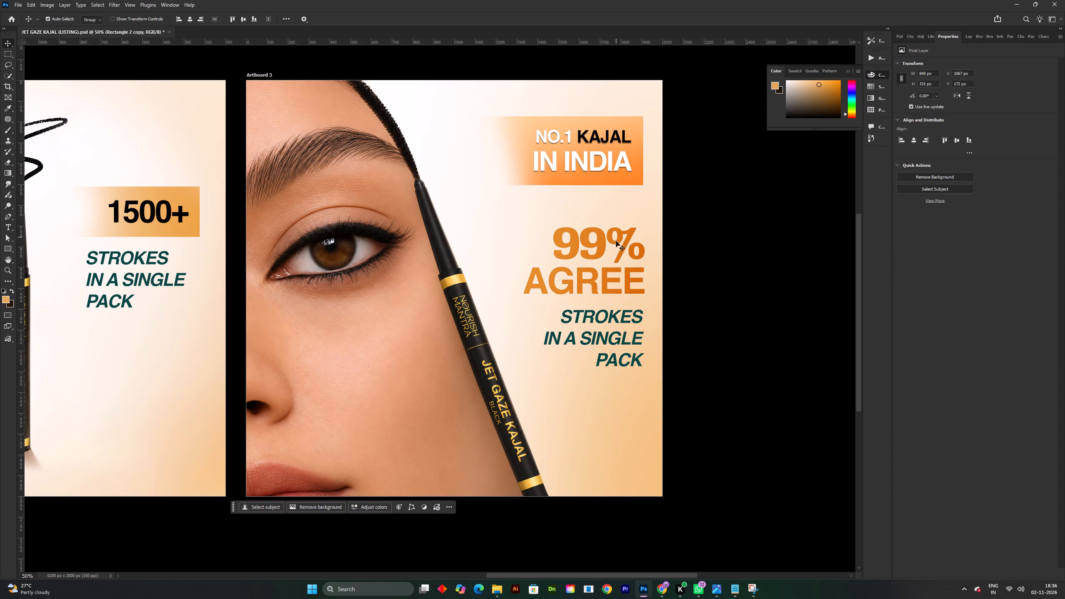
shift+click(627, 278)
shift+click(625, 317)
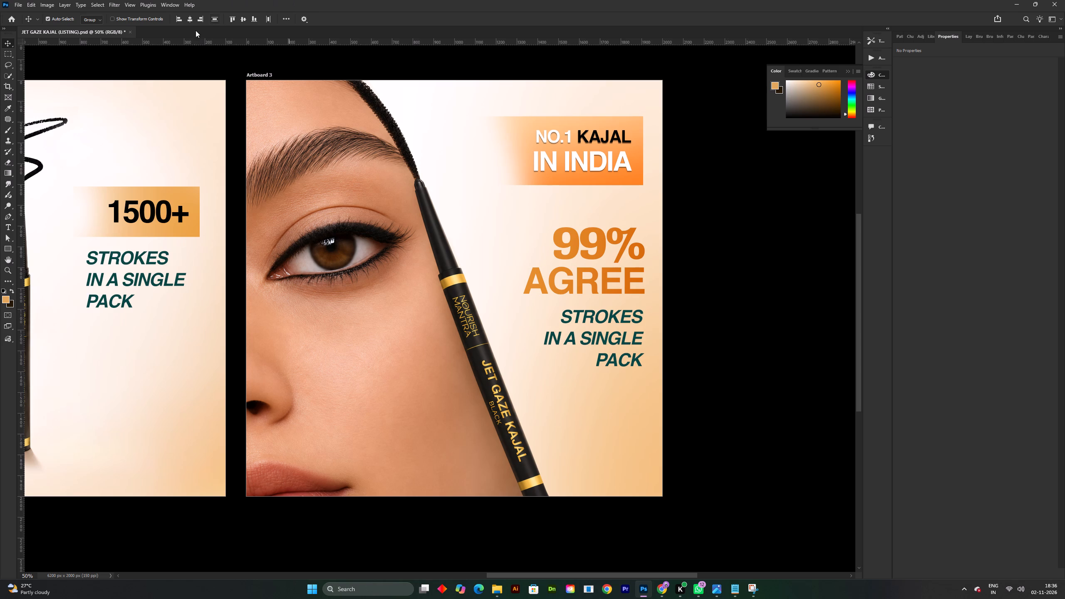
click(196, 21)
click(681, 273)
key(ctrl+s)
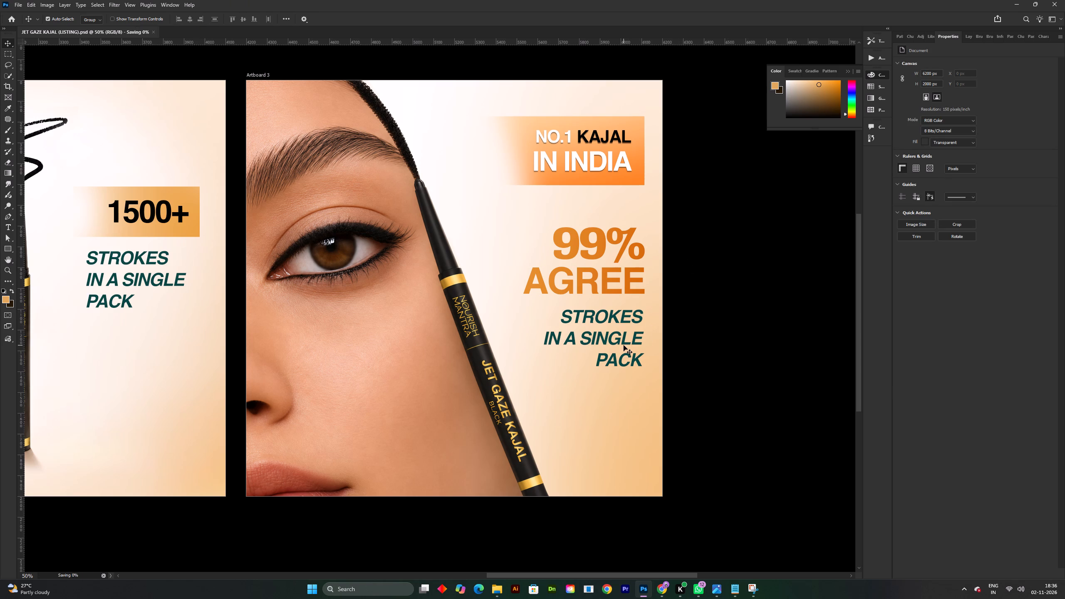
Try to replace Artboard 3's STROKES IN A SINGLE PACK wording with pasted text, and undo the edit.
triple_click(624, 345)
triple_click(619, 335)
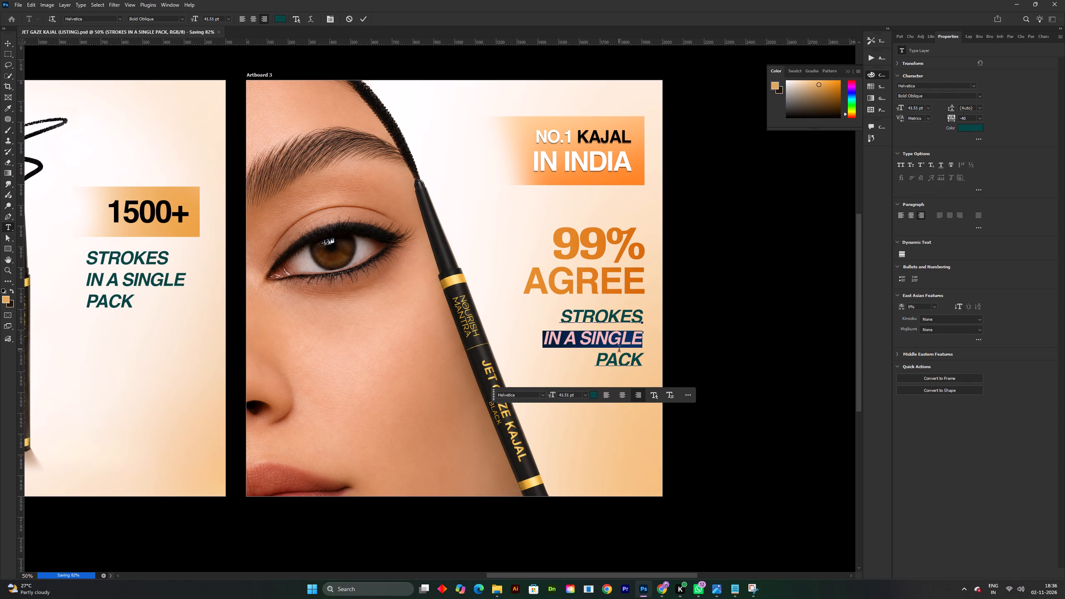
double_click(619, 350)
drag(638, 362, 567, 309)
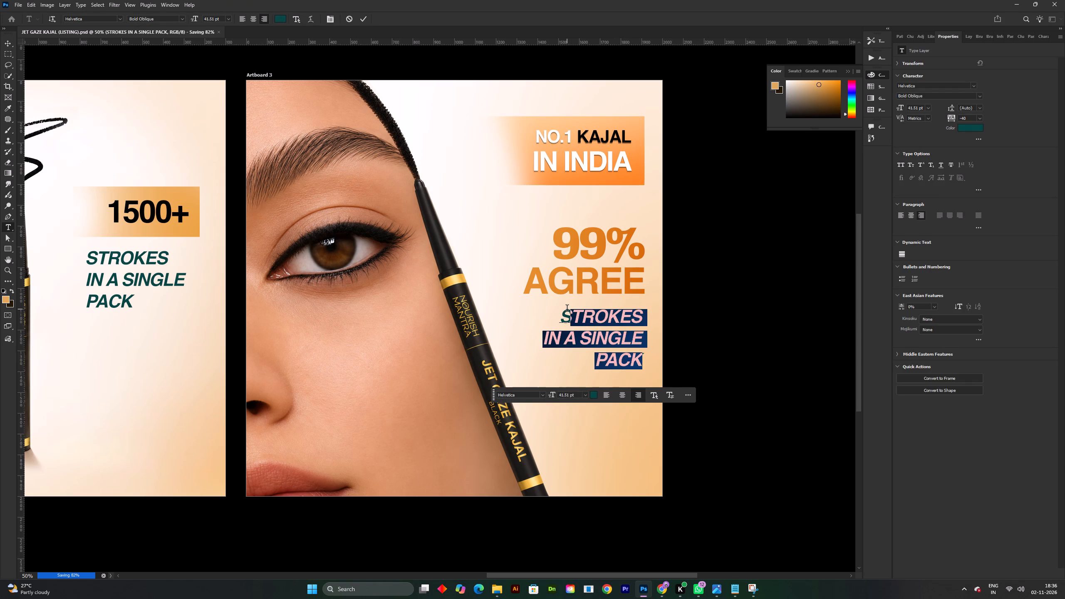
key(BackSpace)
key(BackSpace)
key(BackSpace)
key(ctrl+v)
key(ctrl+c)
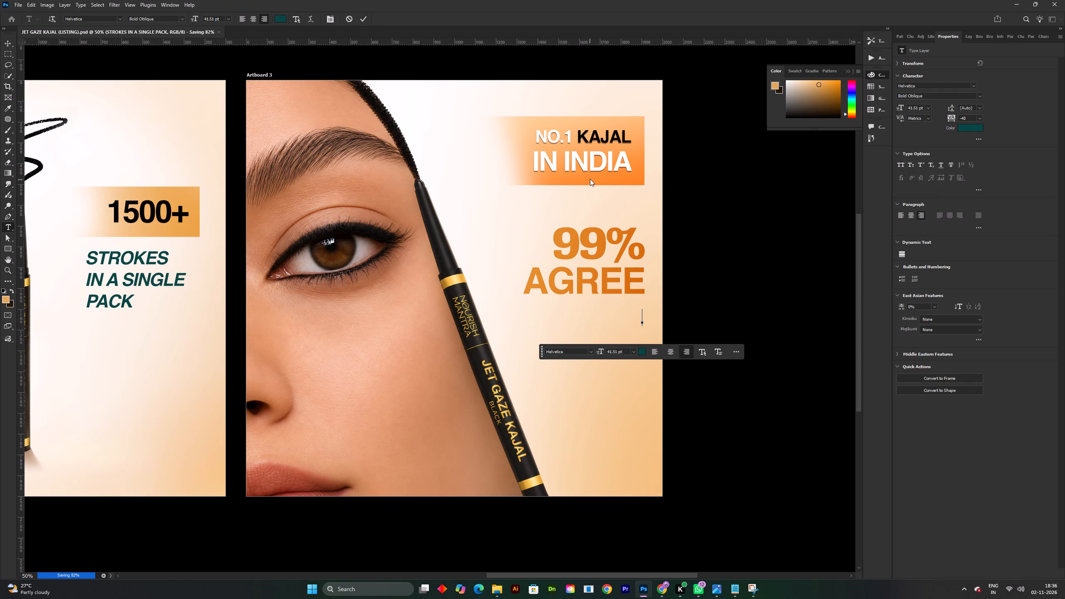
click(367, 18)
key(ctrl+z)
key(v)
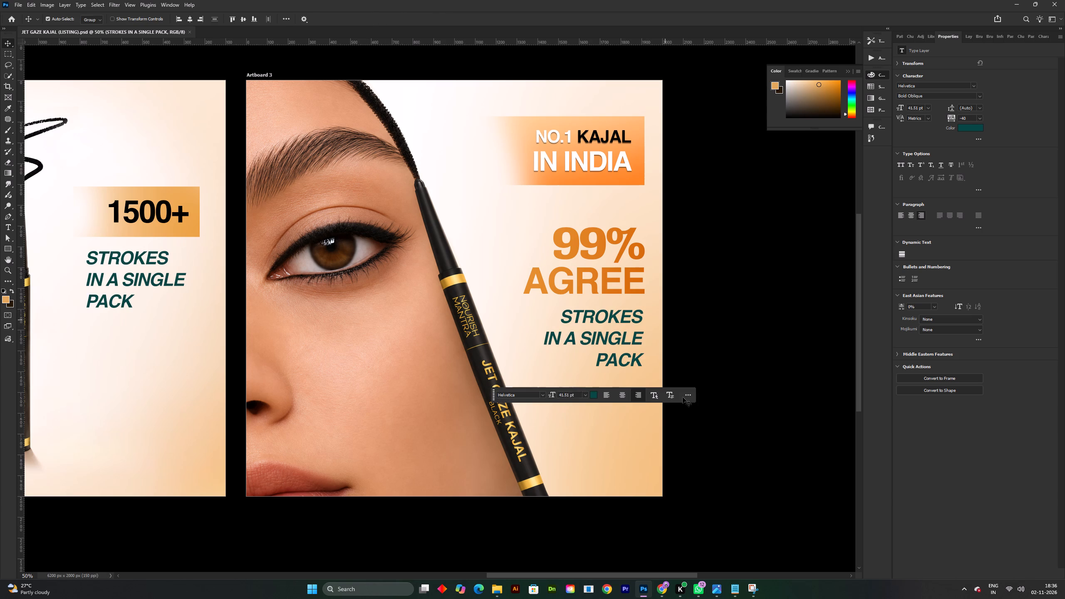
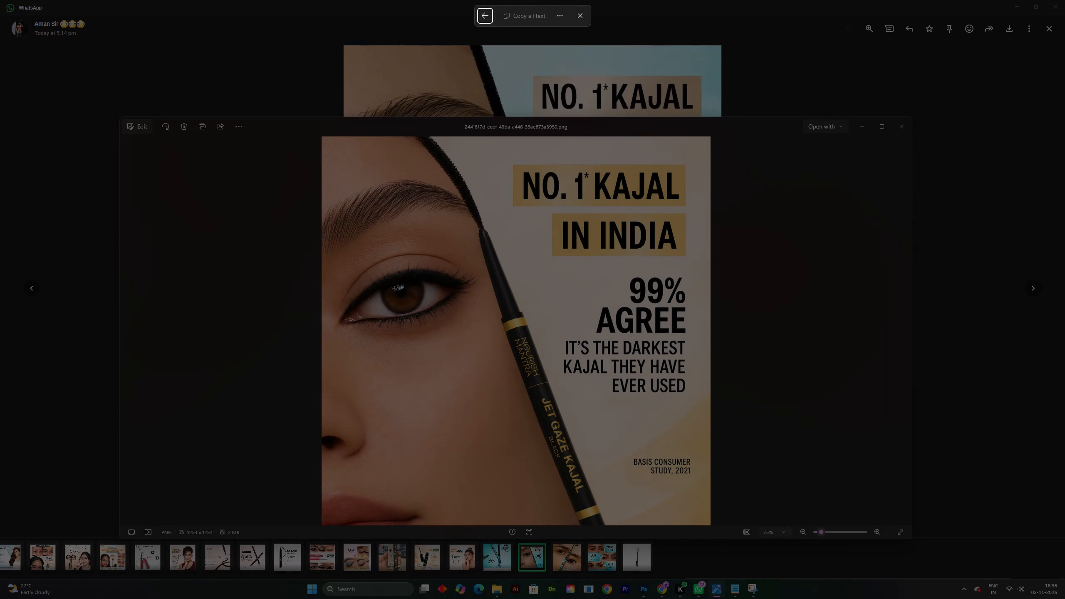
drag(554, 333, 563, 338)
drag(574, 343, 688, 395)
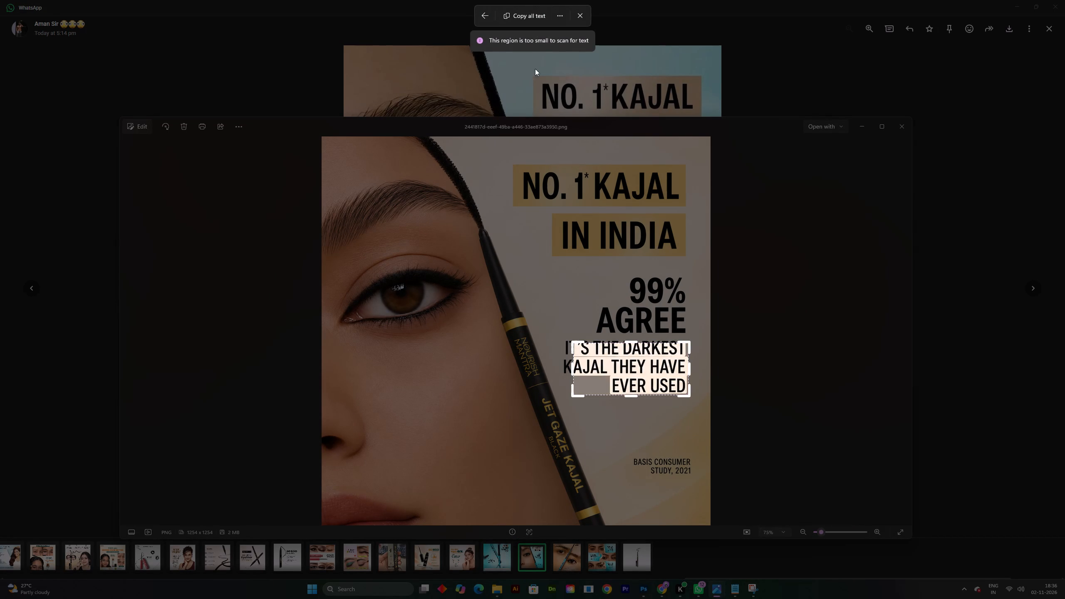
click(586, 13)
Capture the IT'S THE DARKEST KAJAL THEY HAVE EVER USED claim from the reference ad with text extraction and copy its text.
key(shift+super+t)
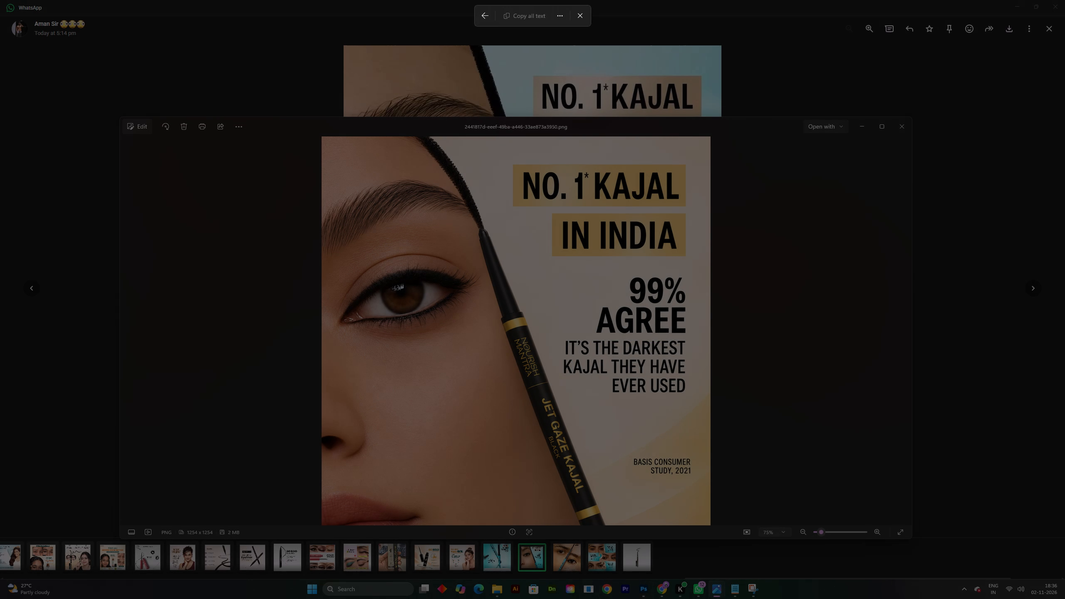
drag(542, 327, 745, 409)
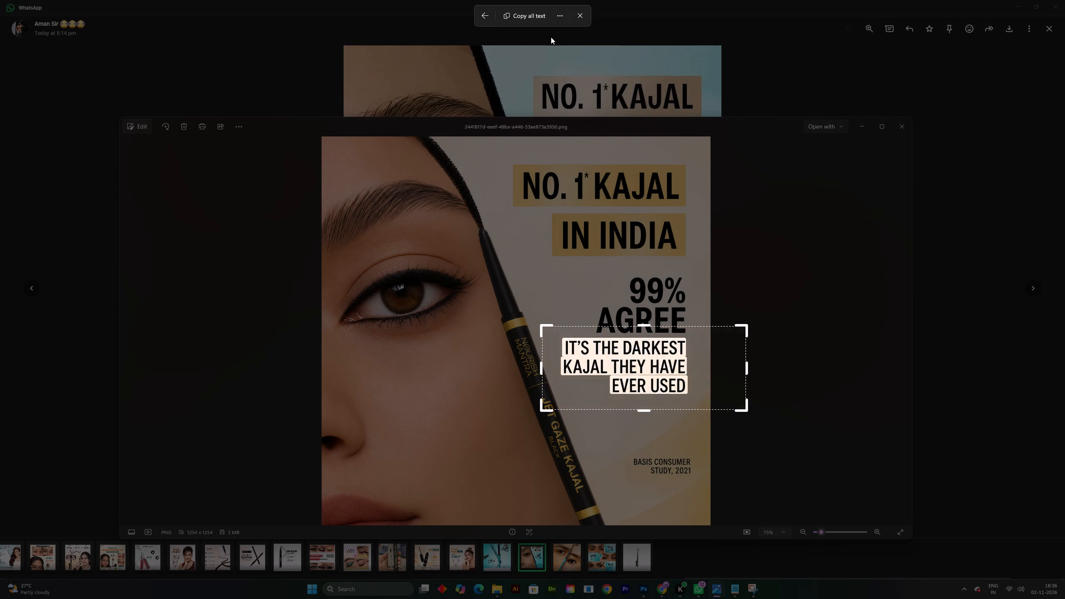
click(530, 15)
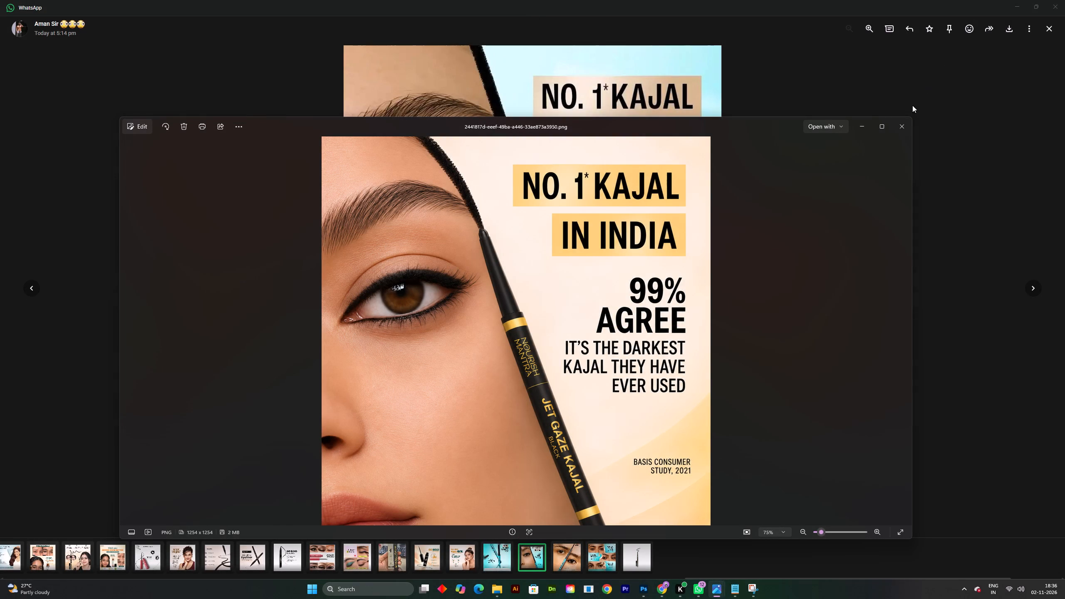
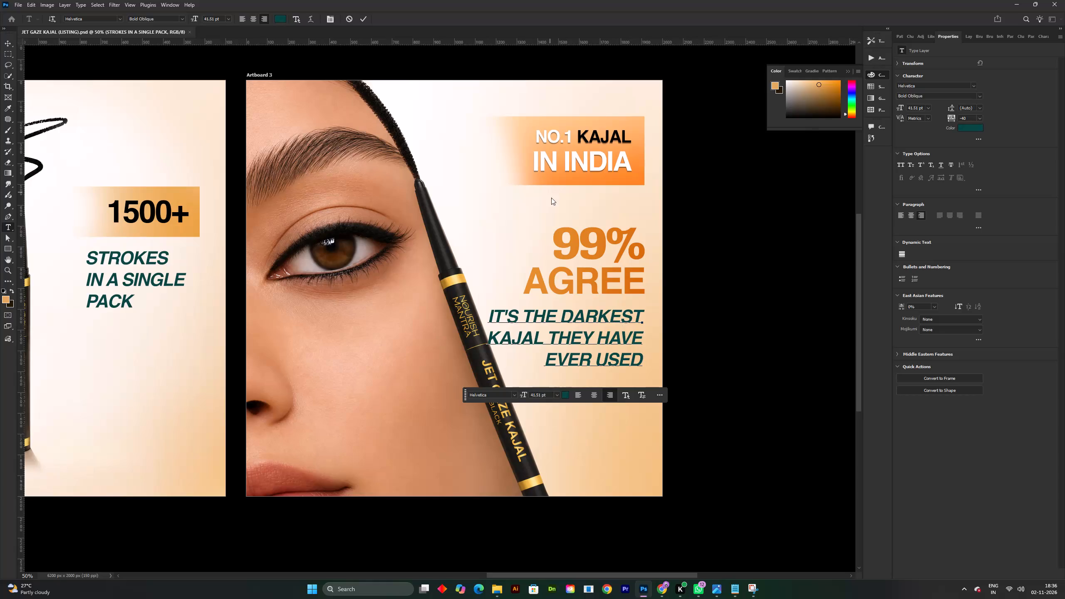
Commit the claim text IT'S THE DARKEST KAJAL THEY HAVE EVER USED below 99% AGREE on Artboard 3.
click(366, 19)
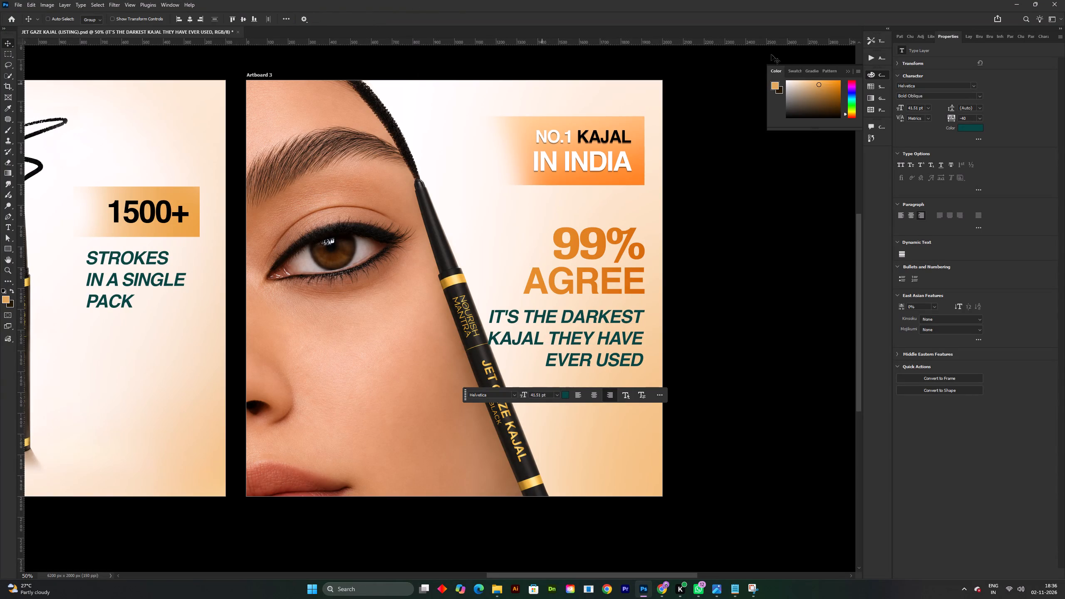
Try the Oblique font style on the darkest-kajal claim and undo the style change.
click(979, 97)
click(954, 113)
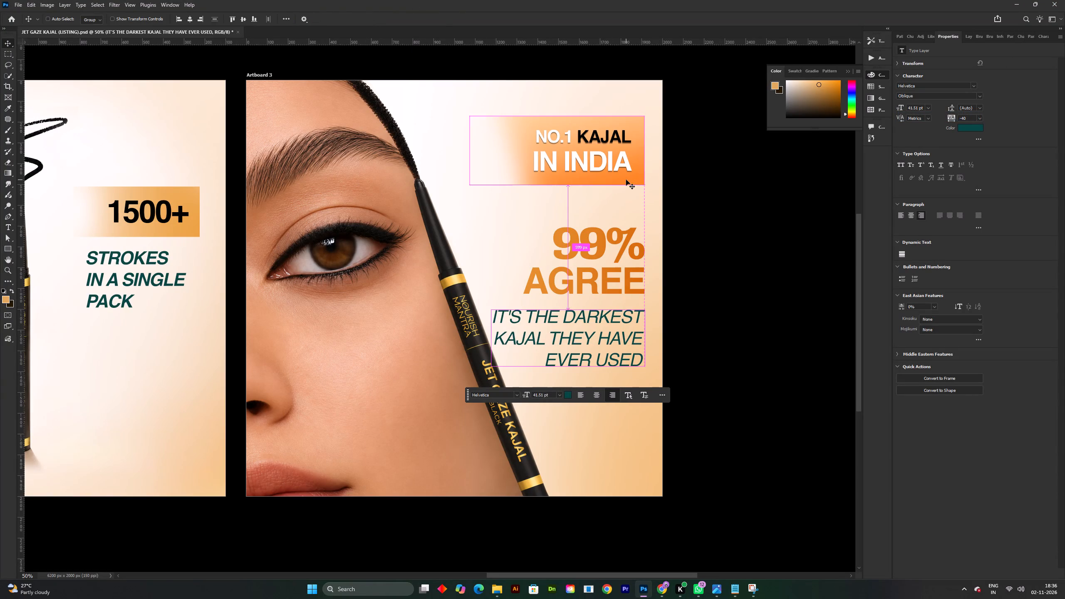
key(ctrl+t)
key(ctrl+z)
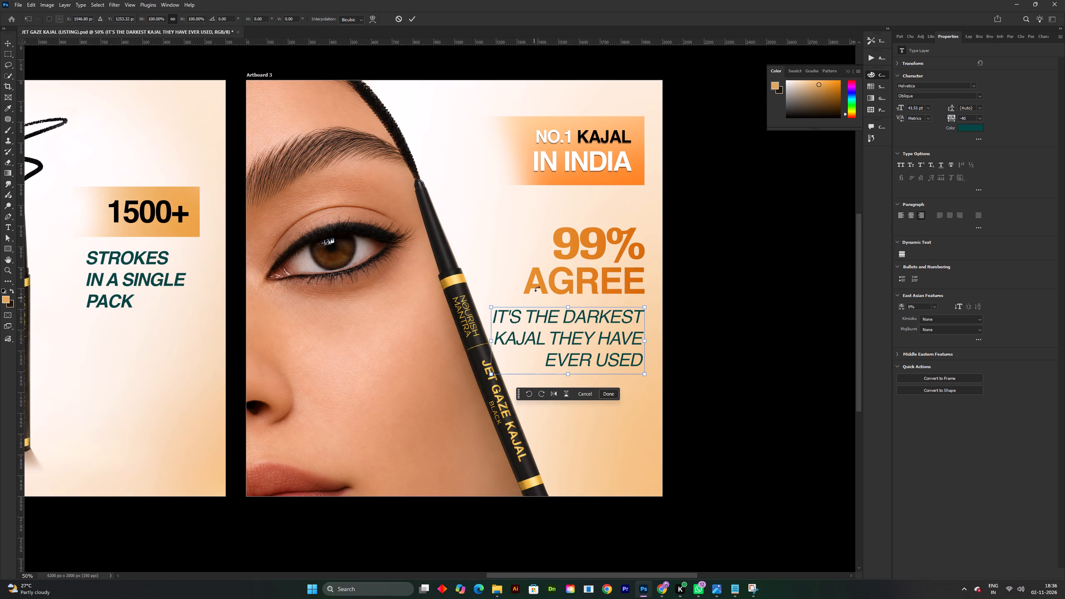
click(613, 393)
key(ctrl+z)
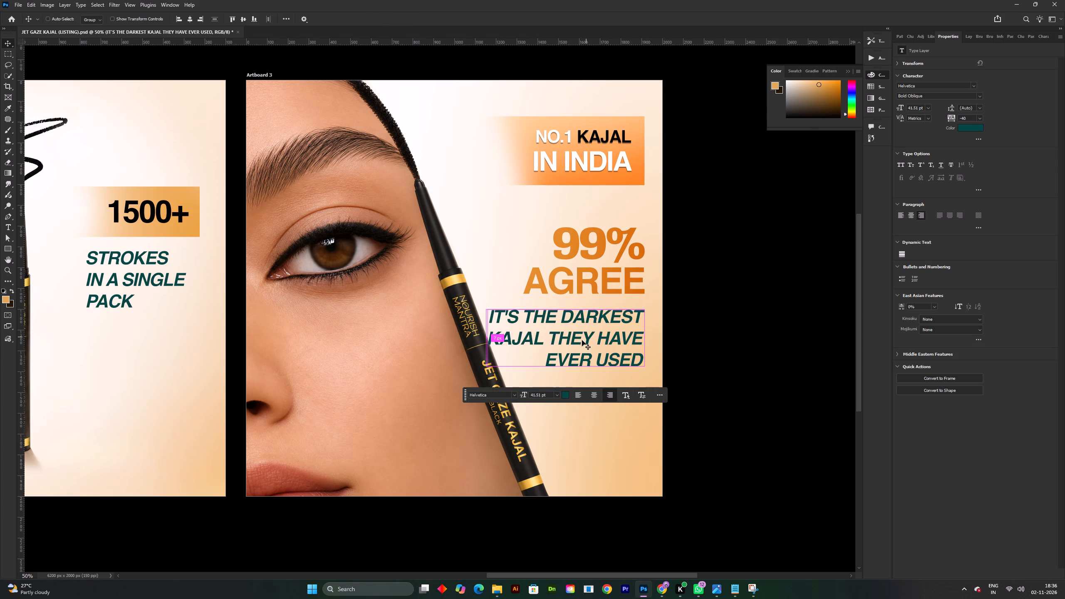
Scale the darkest-kajal claim down to about 80%, keeping its right edge aligned with the 99% AGREE text.
key(ctrl+t)
click(484, 339)
drag(490, 339, 516, 339)
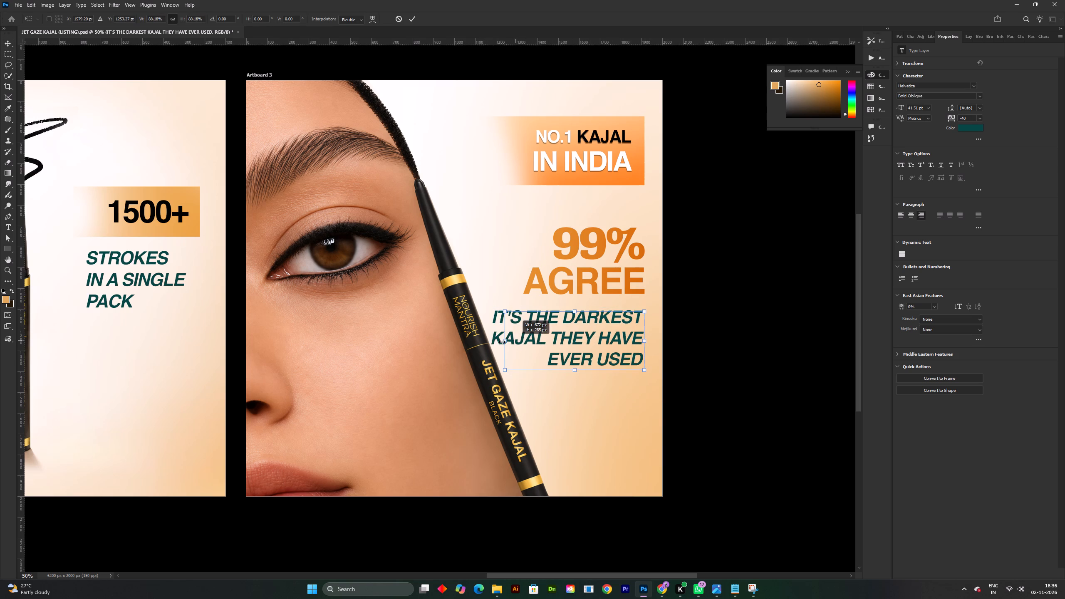
drag(515, 342, 520, 341)
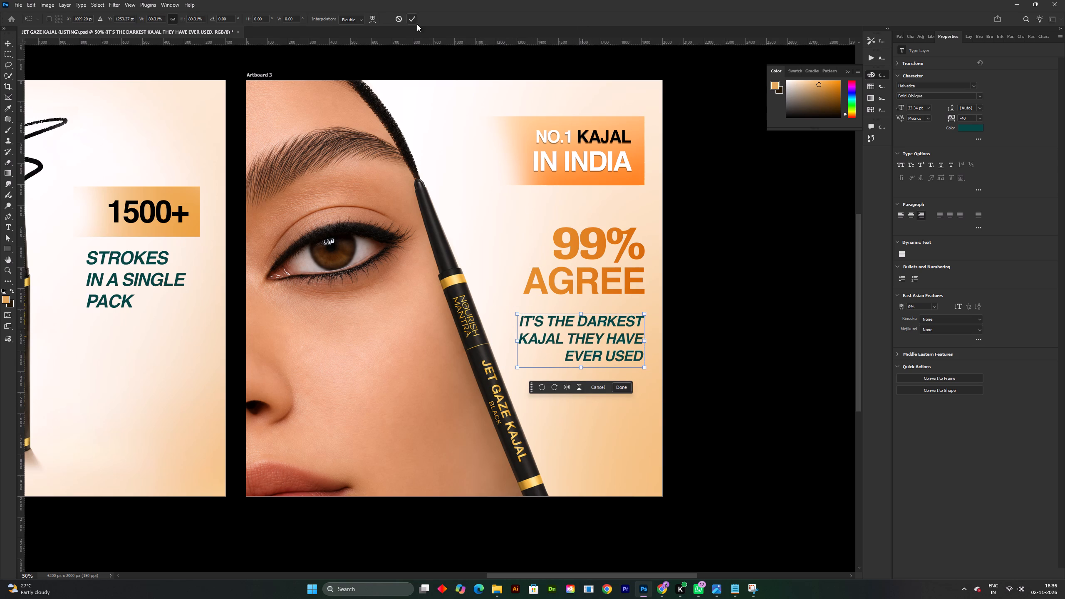
click(417, 24)
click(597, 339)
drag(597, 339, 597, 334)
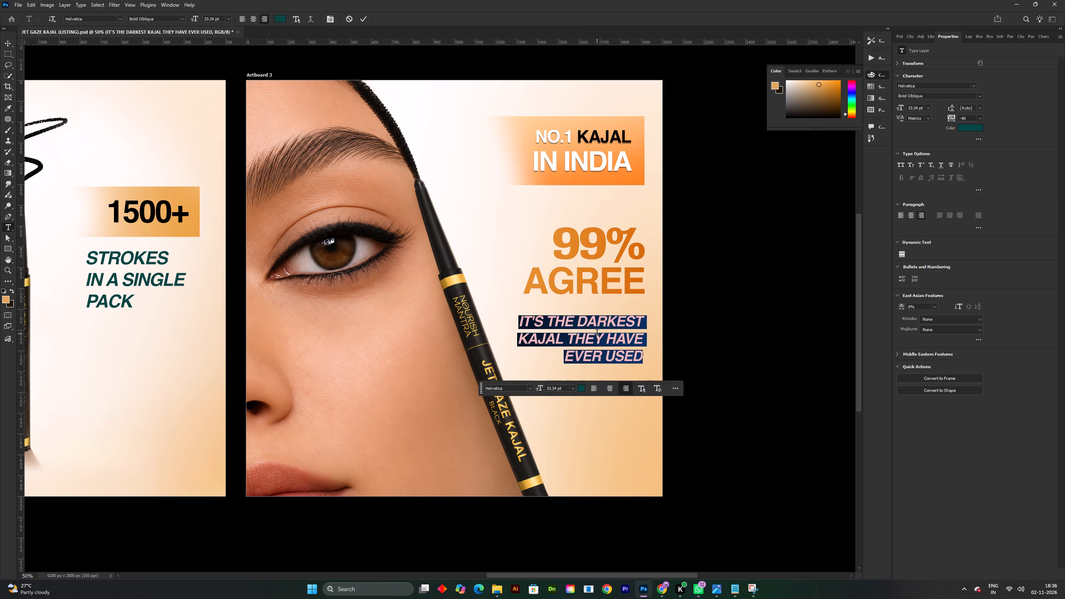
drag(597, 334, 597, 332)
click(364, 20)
Move the darkest-kajal claim straight up so it sits closer beneath the word AGREE.
drag(598, 320, 598, 320)
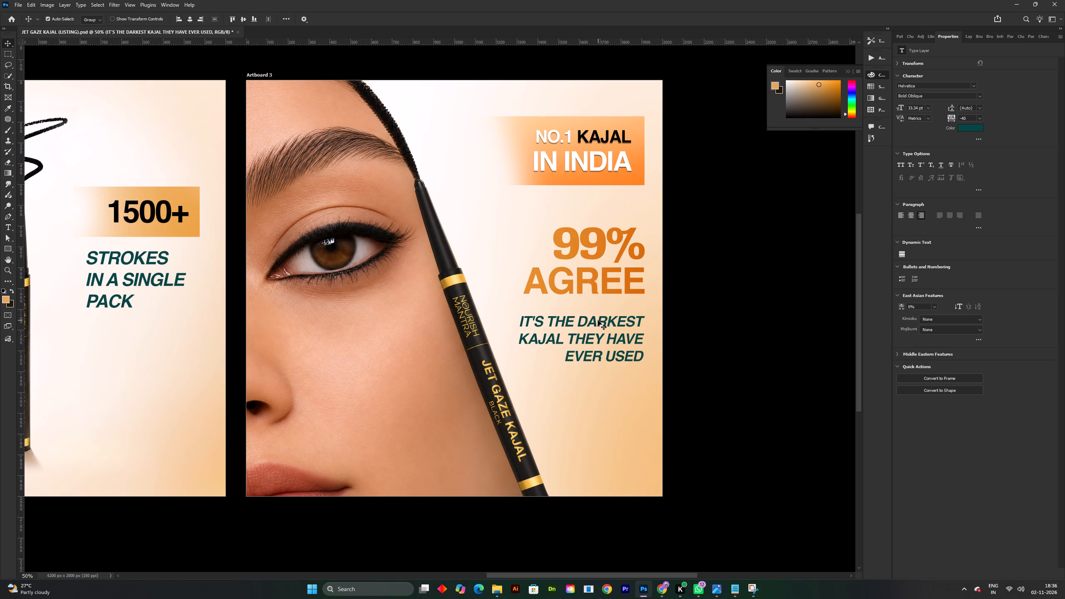
drag(598, 320, 598, 309)
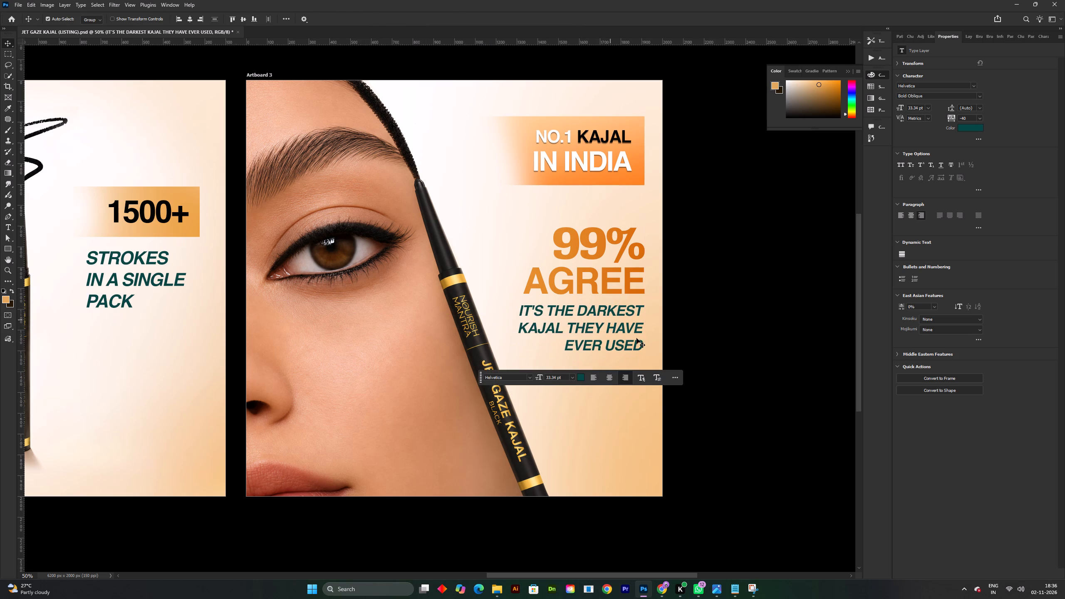
Save the Jet Gaze Kajal listing document.
key(ctrl+s)
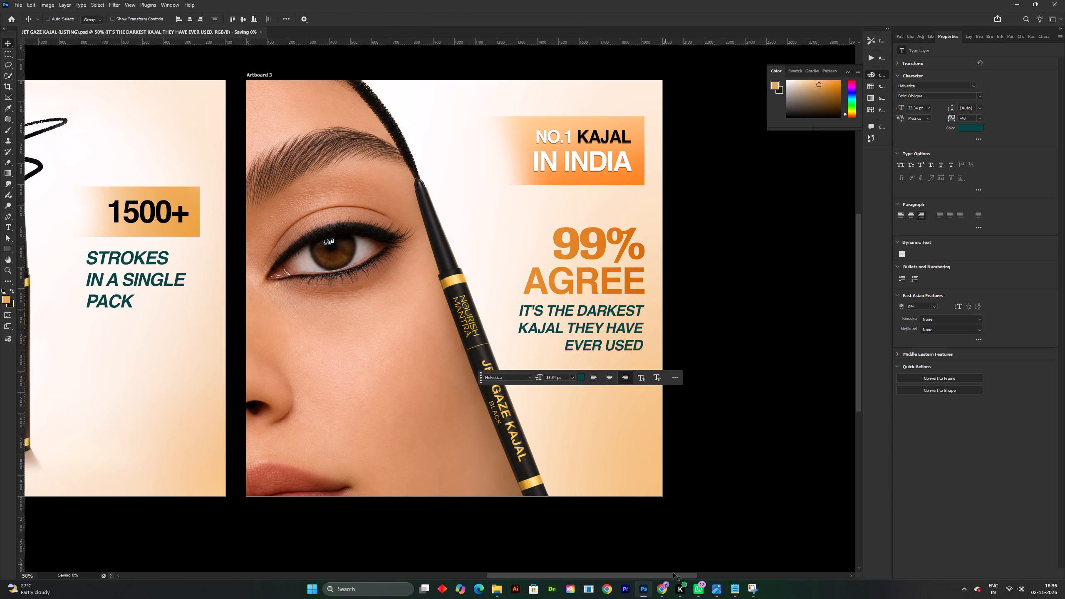
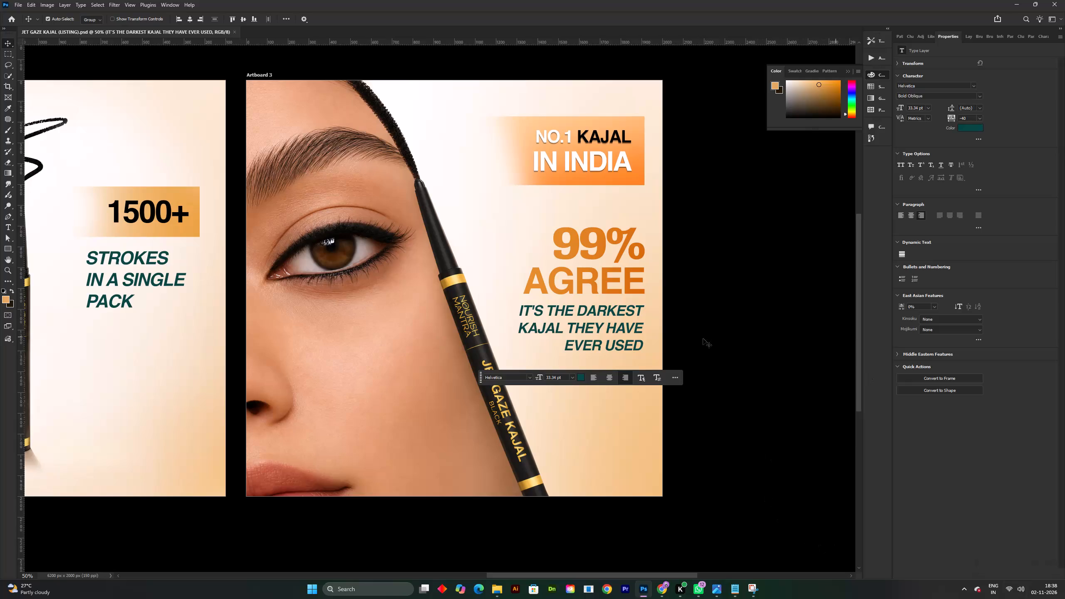
Deselect the darkest-kajal claim and save the listing document.
click(738, 257)
key(v)
key(ctrl+s)
Examine Artboard 3's text layout up close and alongside Artboard 2, saving the document between checks.
shift+scroll(655, 382, down, 1)
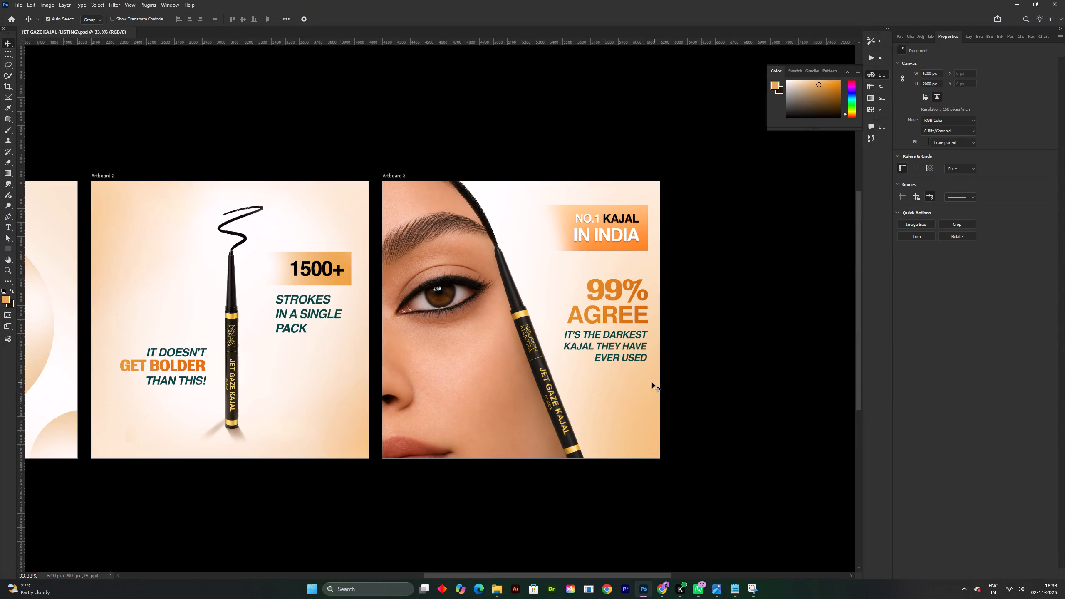
key(space)
drag(618, 376, 589, 367)
key(ctrl+s)
shift+scroll(588, 307, up, 1)
key(space)
drag(589, 290, 586, 313)
shift+scroll(586, 319, down, 1)
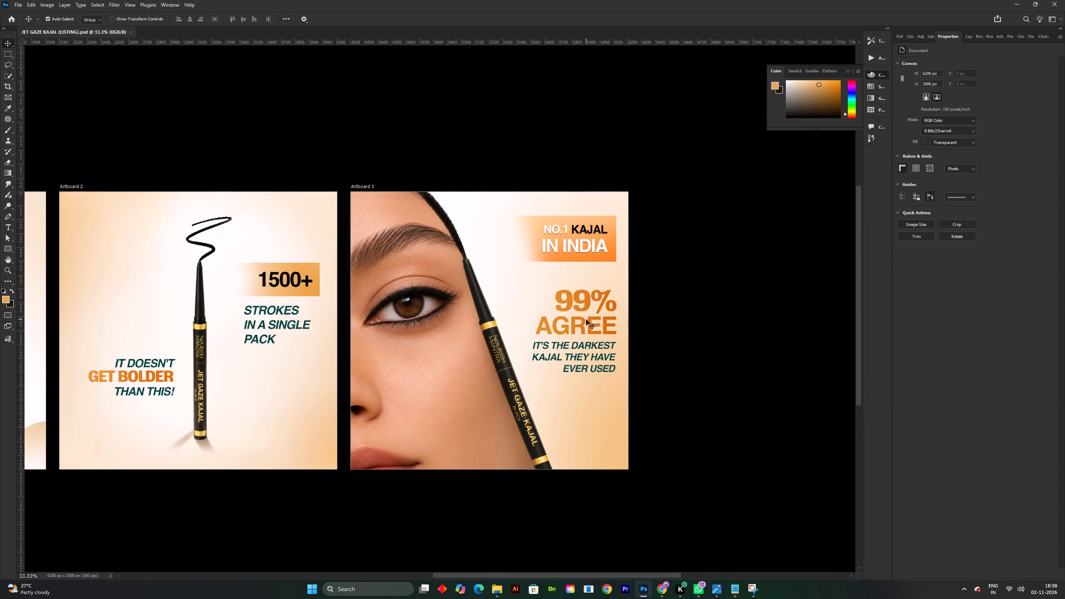
key(space)
drag(586, 323, 570, 350)
shift+scroll(570, 345, up, 1)
key(space)
drag(570, 345, 570, 349)
key(ctrl+s)
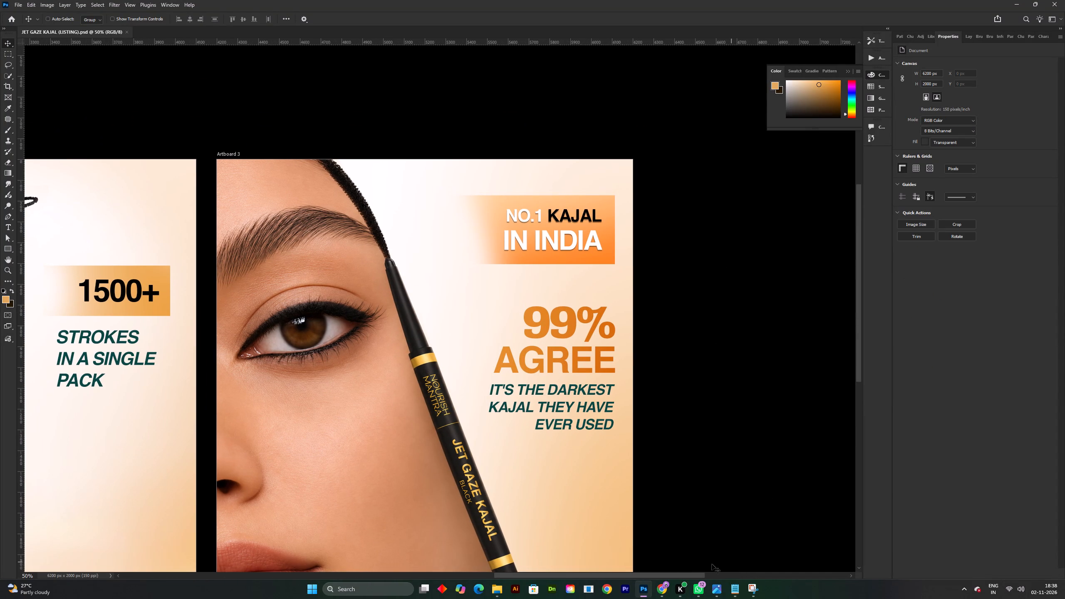
shift+scroll(654, 429, down, 2)
key(space)
key(space)
key(space)
key(space)
drag(641, 409, 675, 411)
shift+scroll(612, 396, up, 1)
key(space)
key(space)
drag(631, 404, 688, 392)
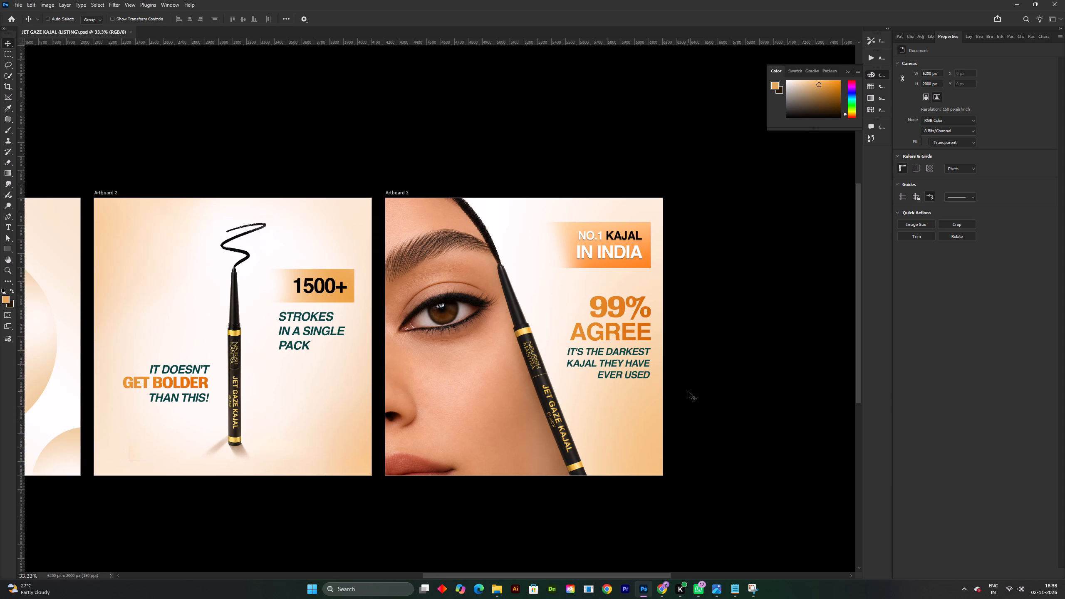
key(ctrl+s)
shift+scroll(655, 431, up, 1)
key(space)
key(space)
key(space)
key(space)
drag(655, 411, 655, 420)
drag(658, 428, 660, 436)
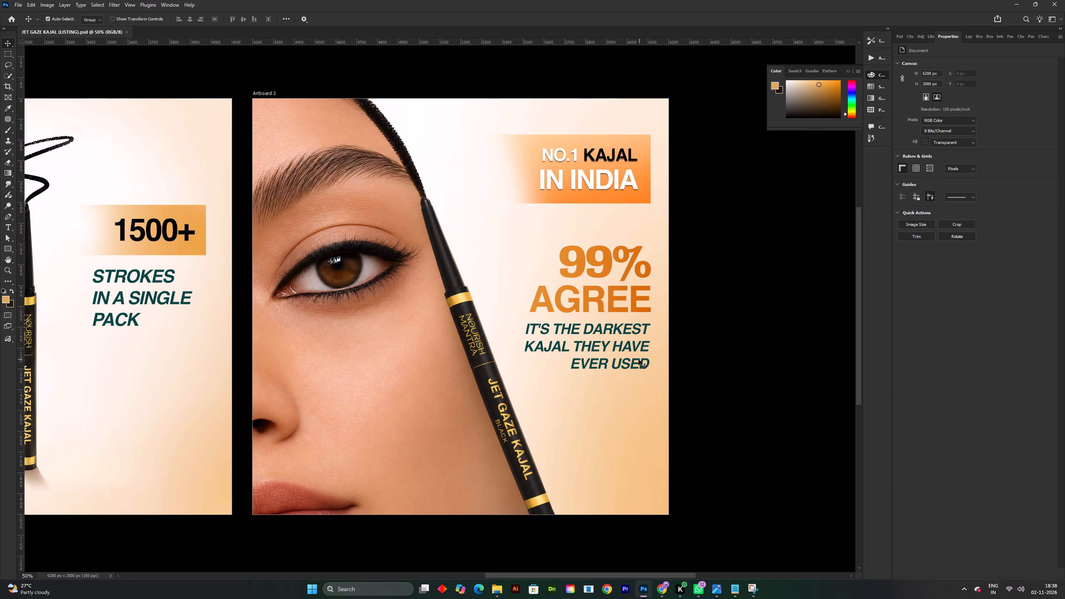
Bring the darkest-kajal claim text on Artboard 3 to the front of the layer stack.
click(637, 367)
key(ctrl+shift+bracketright)
key(ctrl+shift+bracketright)
key(ctrl+shift+bracketright)
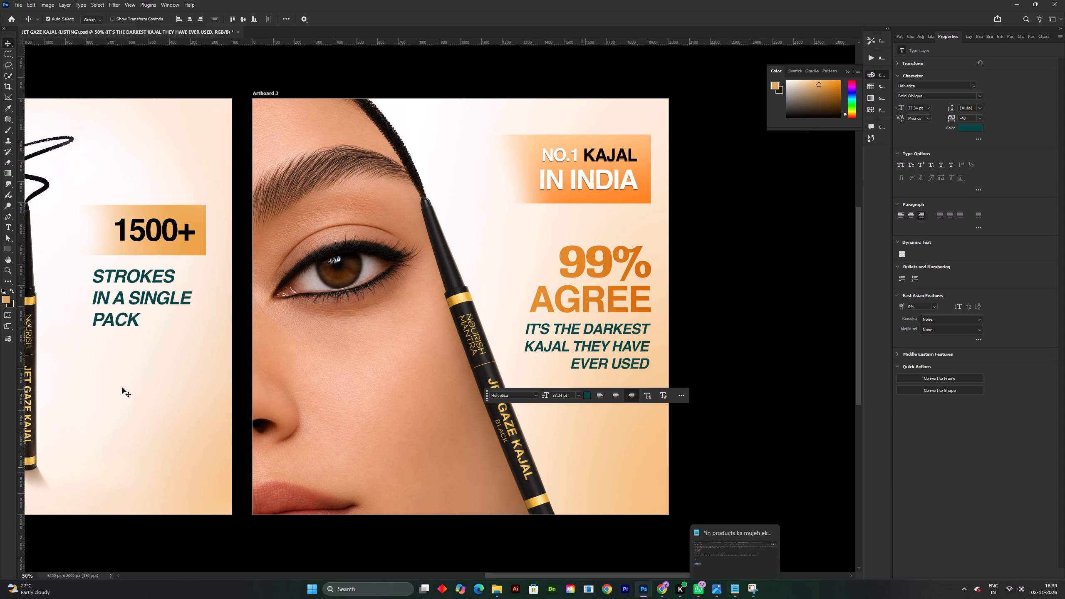
Switch to the Notepad colour notes and copy the GREEN hex code 074745.
click(735, 592)
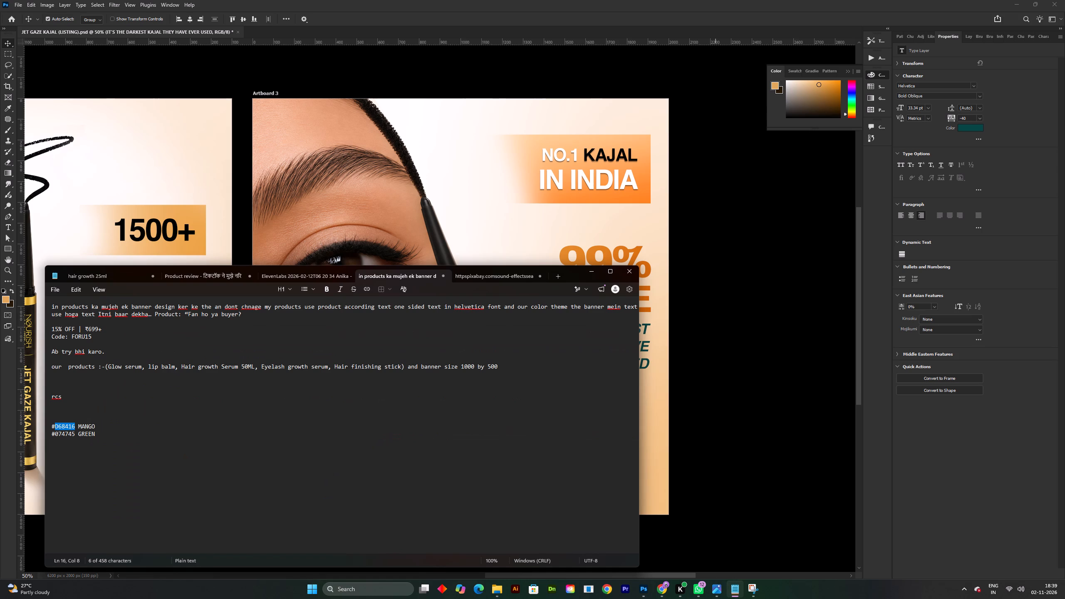
double_click(72, 433)
key(ctrl+c)
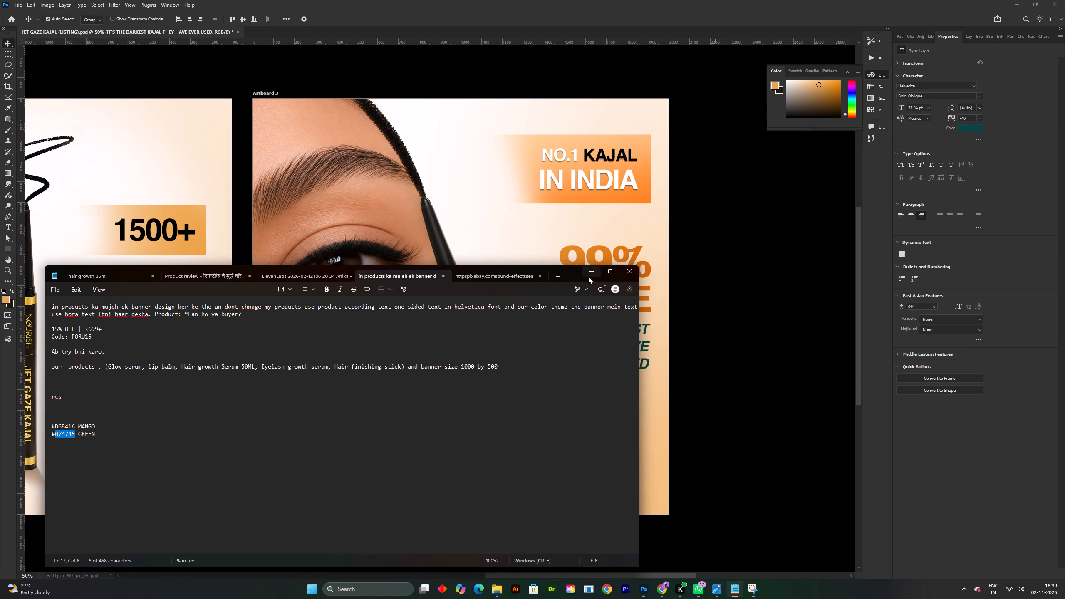
double_click(588, 277)
Set the darkest-kajal claim's text colour on Artboard 3 to #074745 and save the document.
click(624, 369)
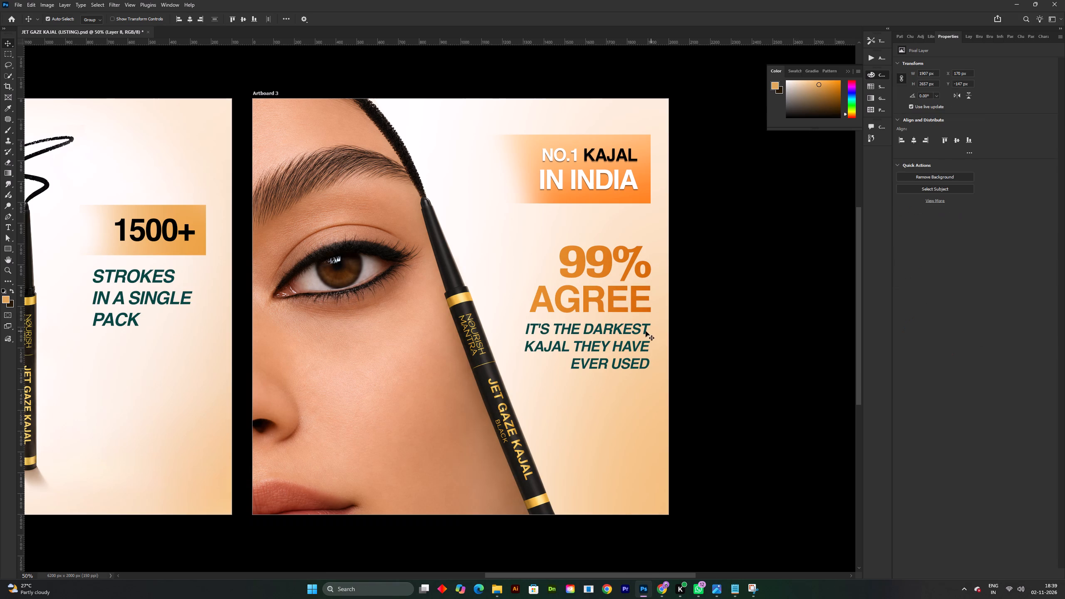
click(619, 336)
click(971, 128)
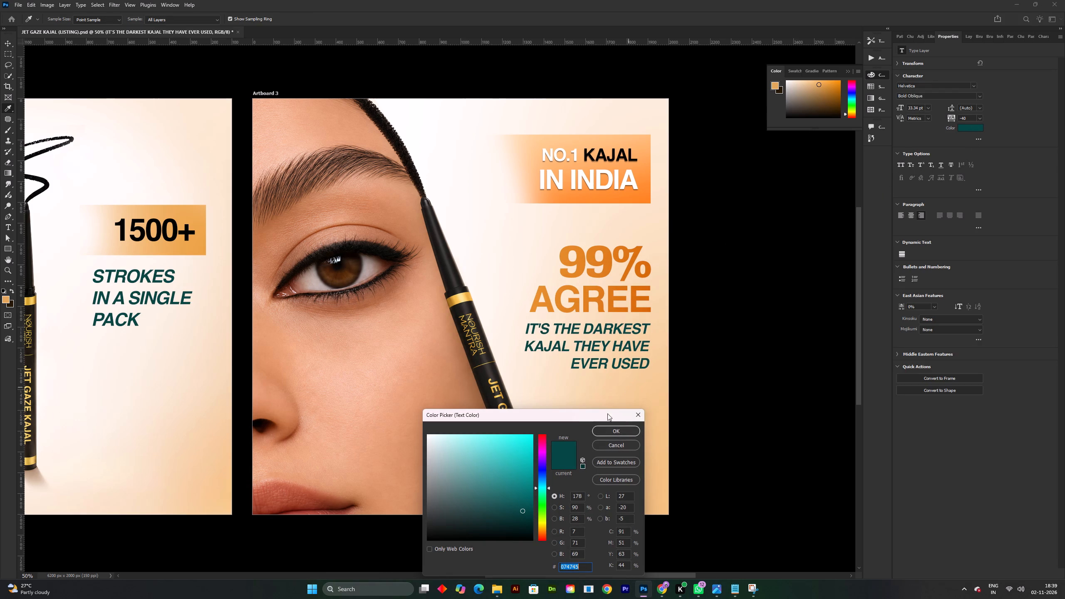
key(ctrl+v)
click(622, 429)
key(ctrl+s)
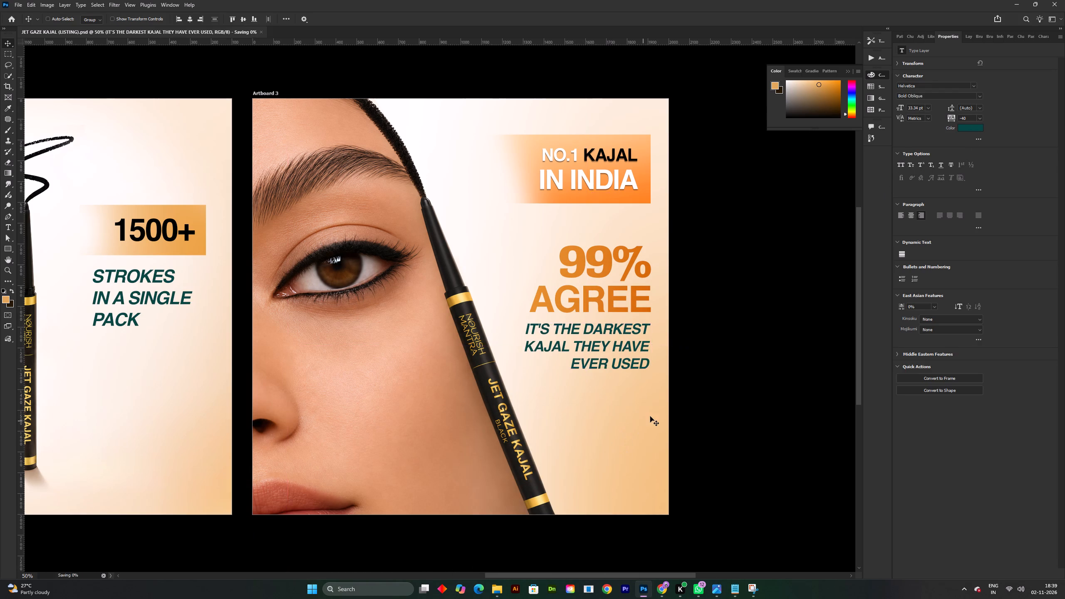
Review all three kajal artboards side by side for overall consistency.
shift+scroll(650, 416, down, 2)
key(space)
key(space)
key(space)
key(space)
drag(611, 379, 659, 311)
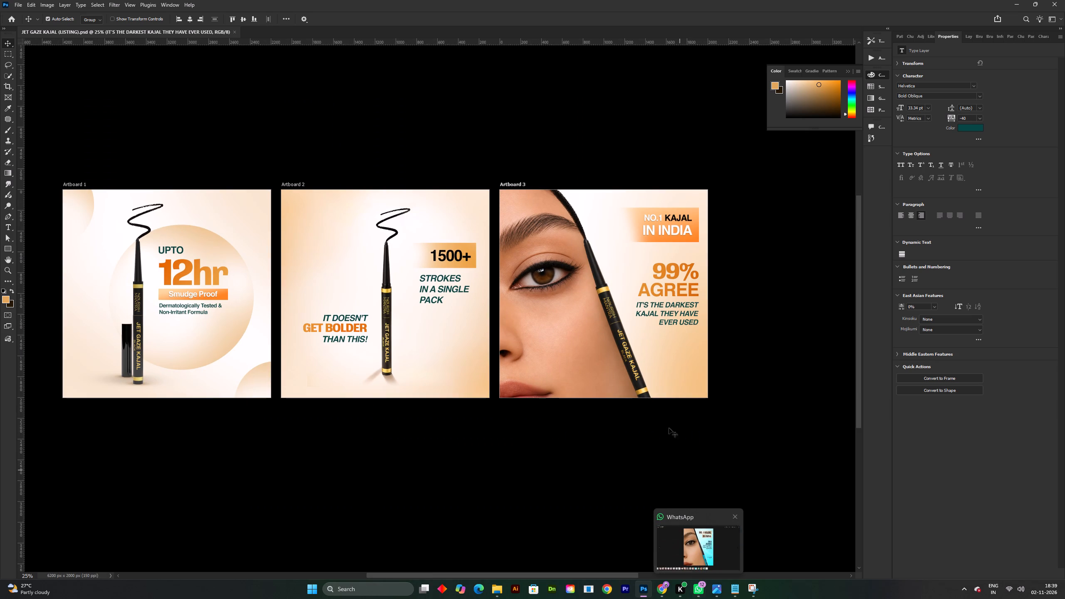
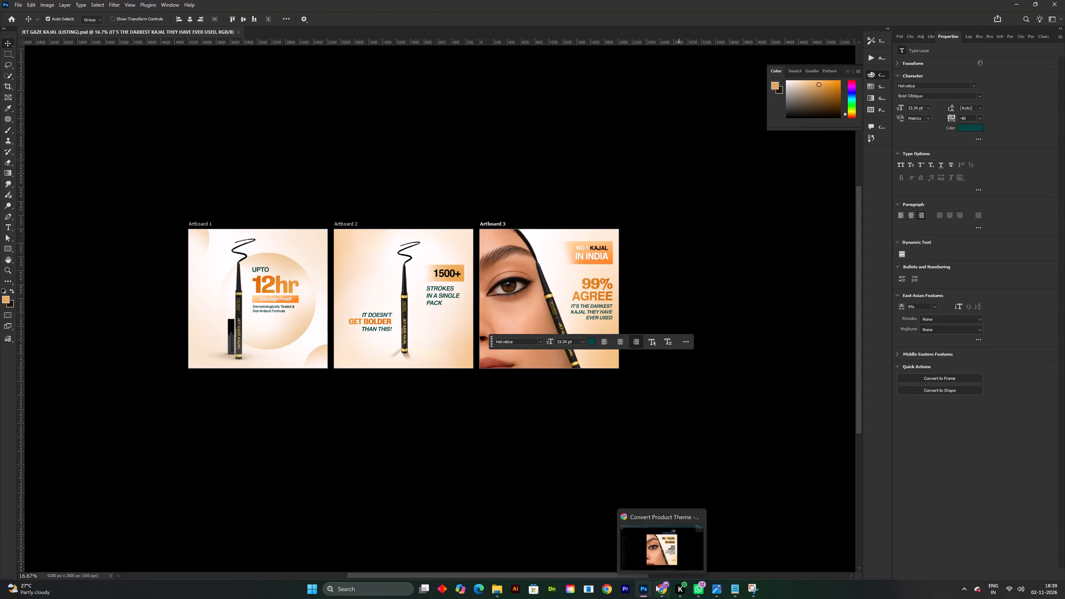
click(657, 587)
click(132, 1)
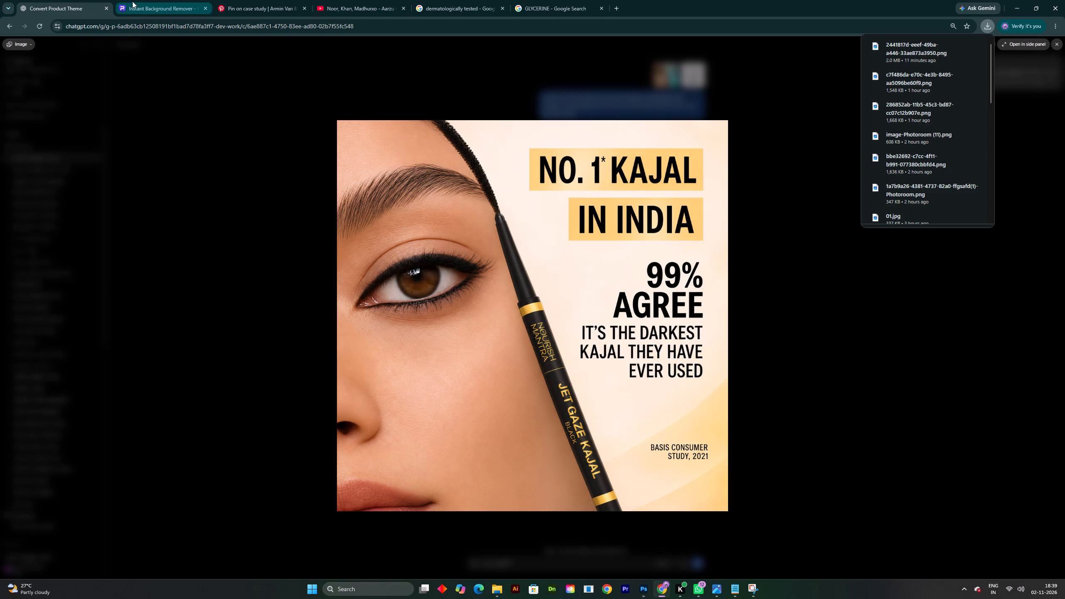
click(498, 0)
click(51, 3)
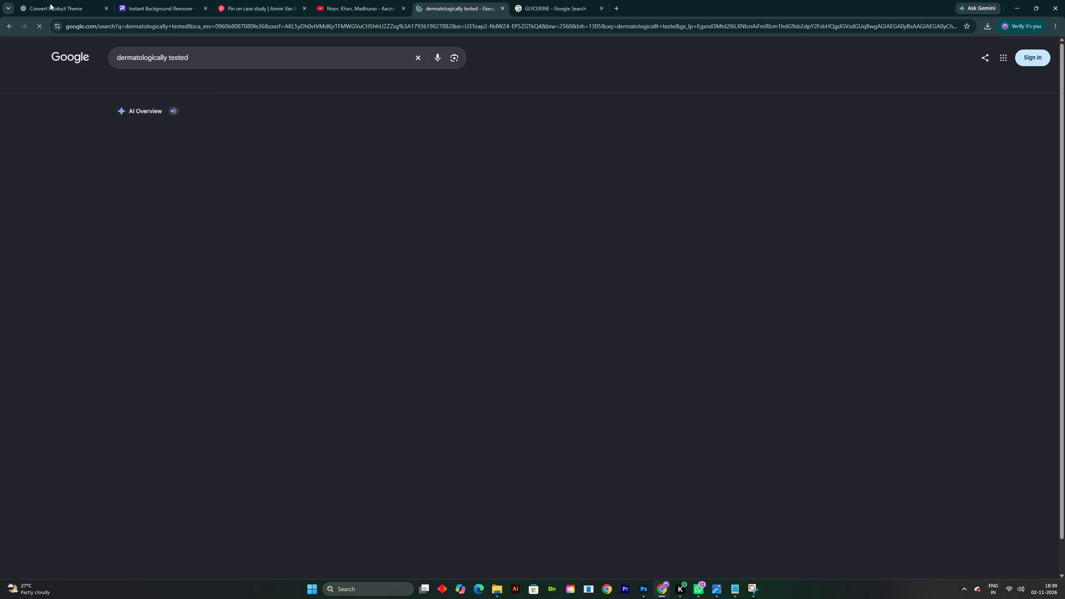
click(1055, 44)
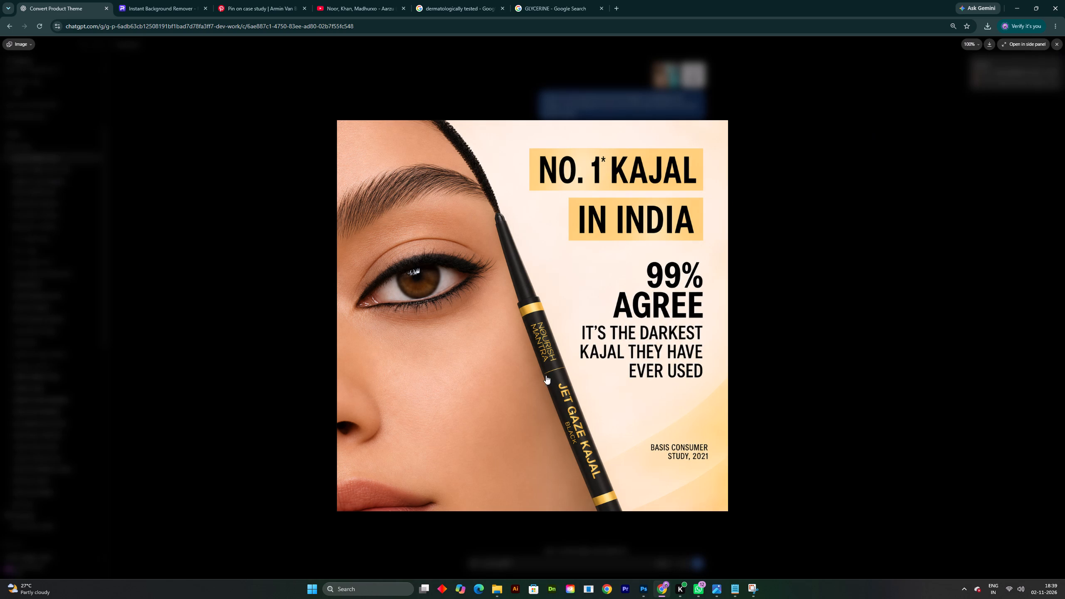
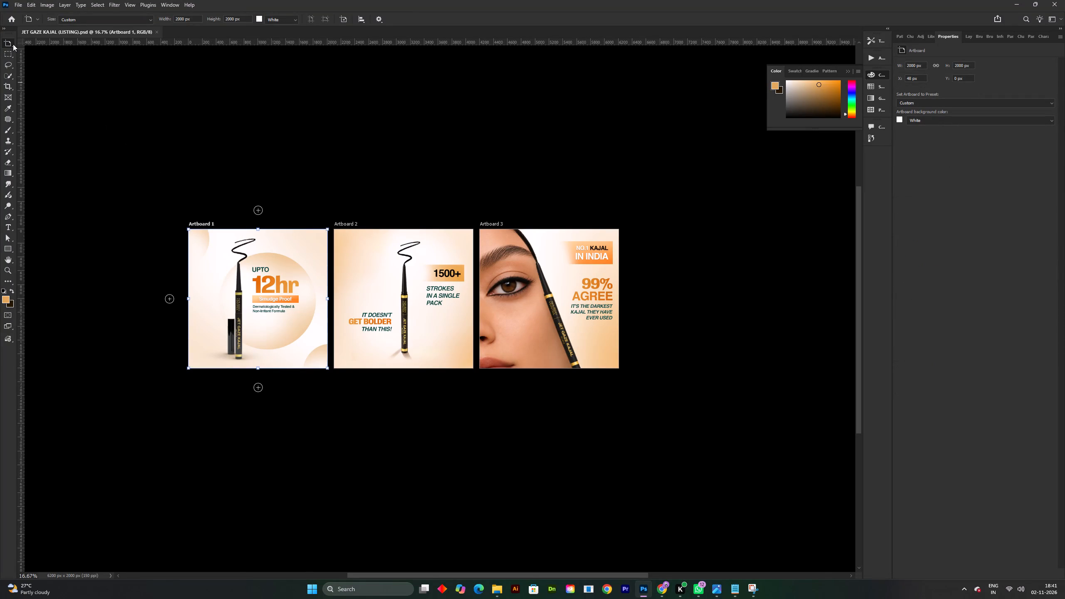
Add a new blank artboard directly below Artboard 1.
click(255, 387)
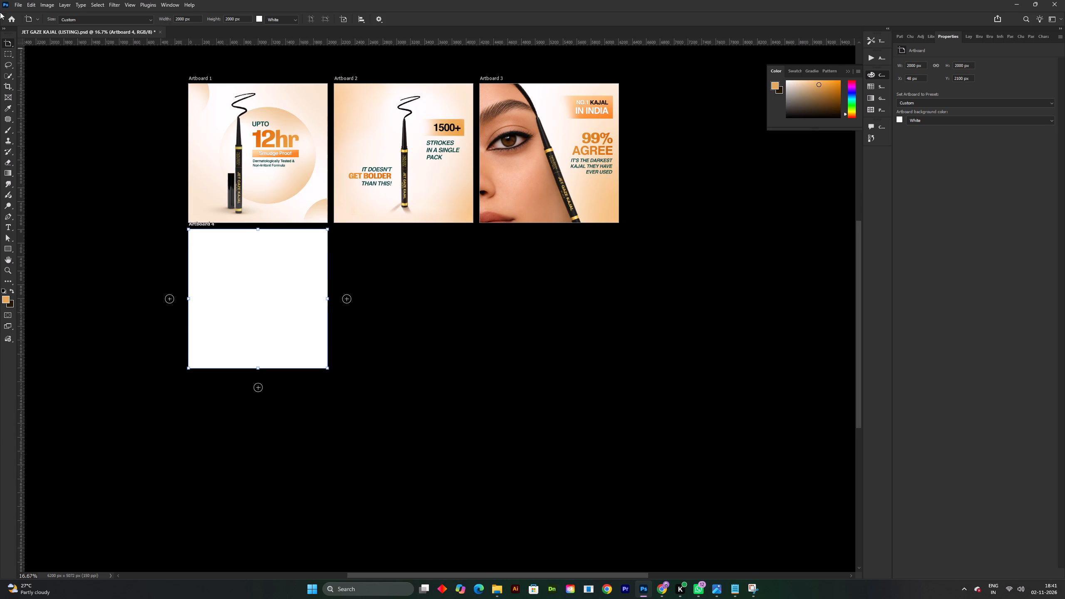
Paste the copied BEFORE/AFTER two-eye reference image onto the blank Artboard 4.
right_click(11, 45)
click(28, 45)
key(space)
key(space)
key(space)
key(space)
key(space)
key(space)
key(space)
key(space)
key(space)
key(space)
key(space)
key(space)
key(space)
key(space)
key(space)
drag(329, 285, 443, 275)
drag(383, 291, 426, 292)
shift+scroll(426, 292, up, 1)
key(space)
drag(419, 322, 413, 364)
click(570, 343)
click(426, 339)
key(ctrl+v)
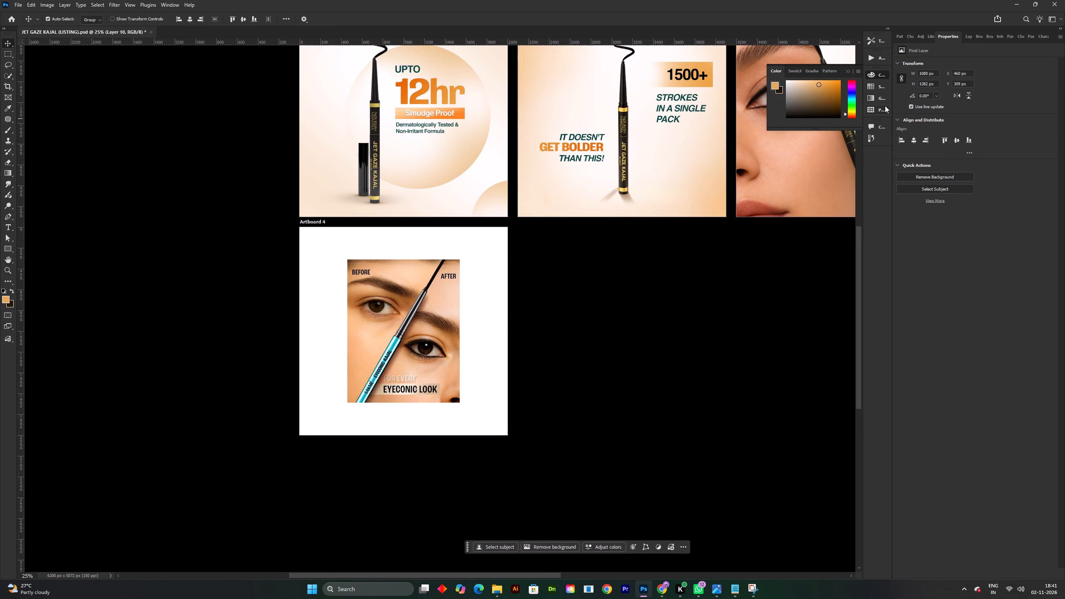
Convert the pasted reference image's layer, Layer 10, to a smart object.
key(F7)
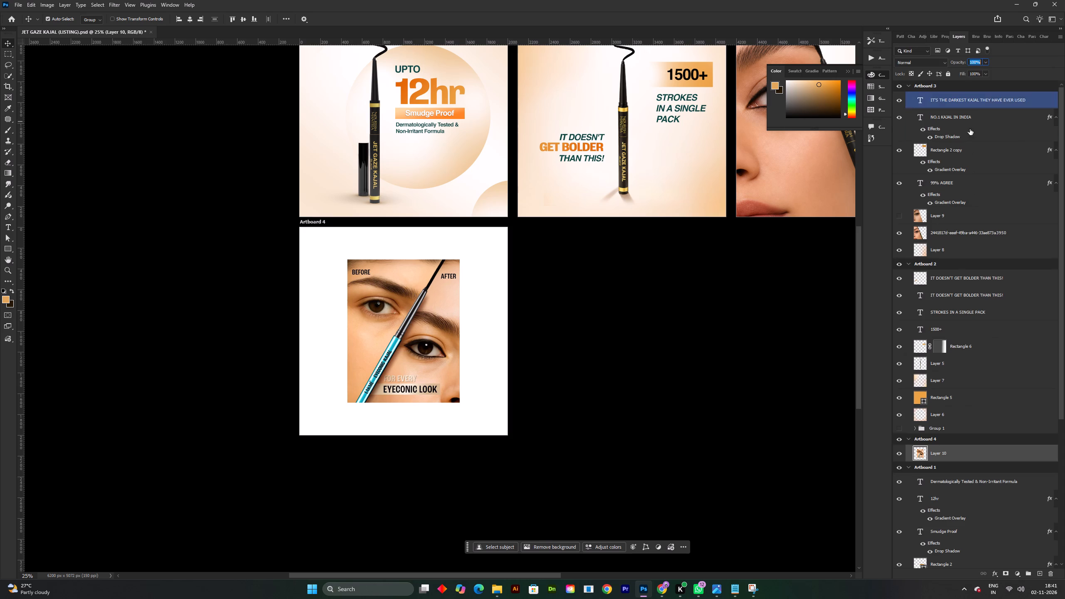
right_click(959, 462)
click(949, 458)
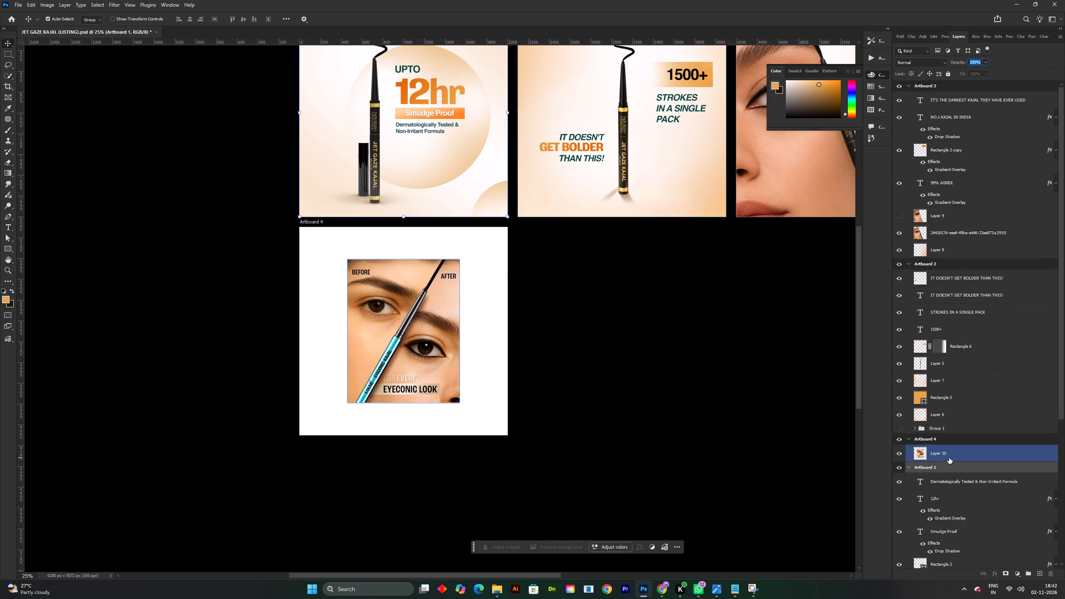
right_click(949, 458)
click(973, 409)
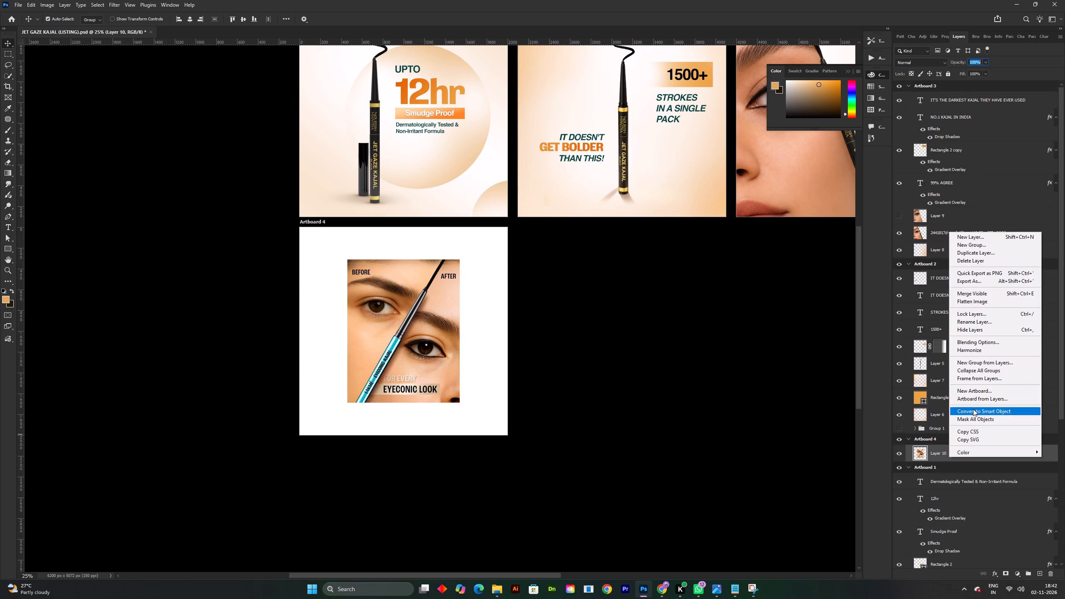
Scale the reference image to about 185% to span Artboard 4's width, positioned so the BEFORE and AFTER headings show at the top.
key(ctrl+t)
drag(461, 333, 492, 335)
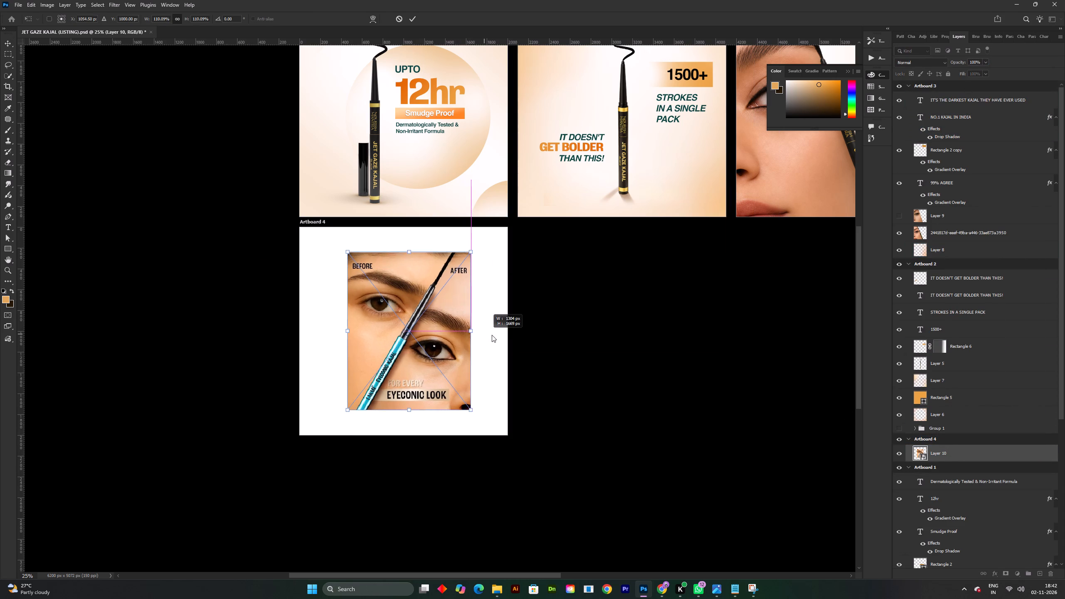
drag(492, 335, 510, 336)
drag(345, 332, 315, 334)
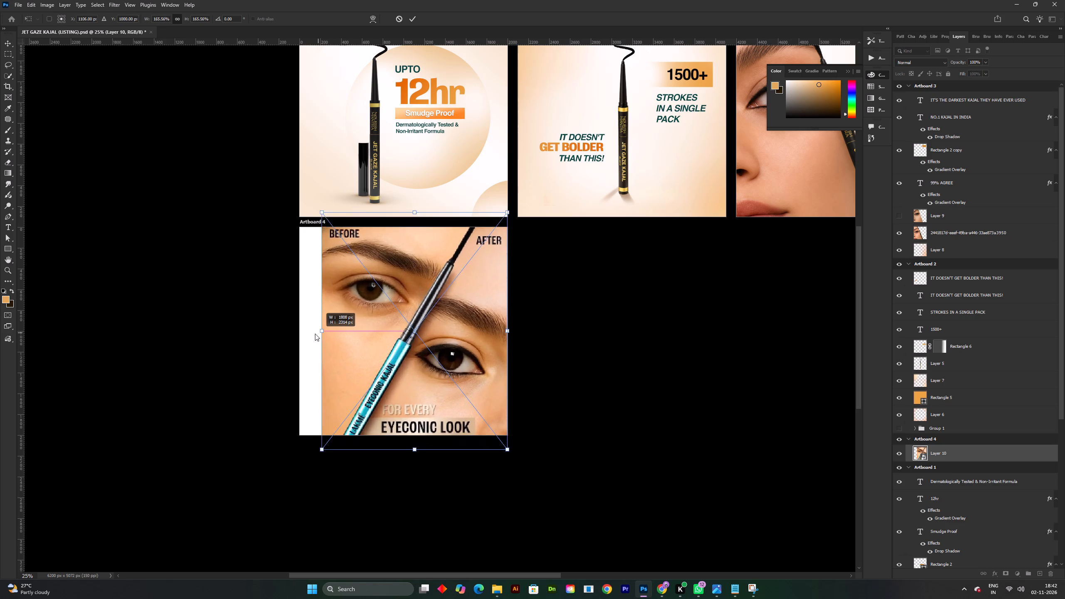
drag(315, 334, 287, 334)
triple_click(287, 334)
click(290, 334)
drag(292, 334, 299, 336)
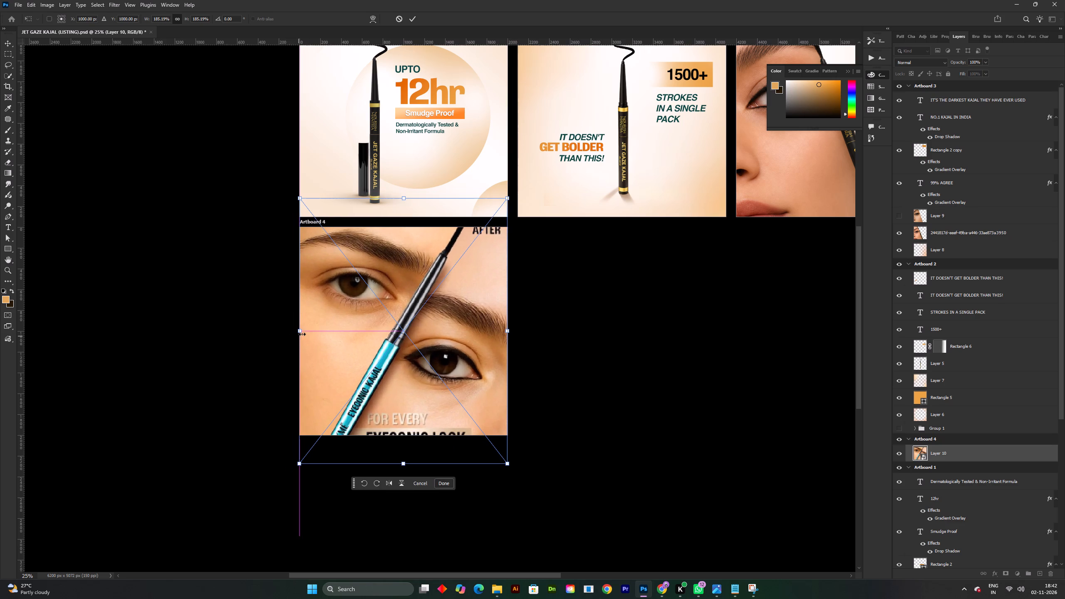
drag(396, 303, 405, 256)
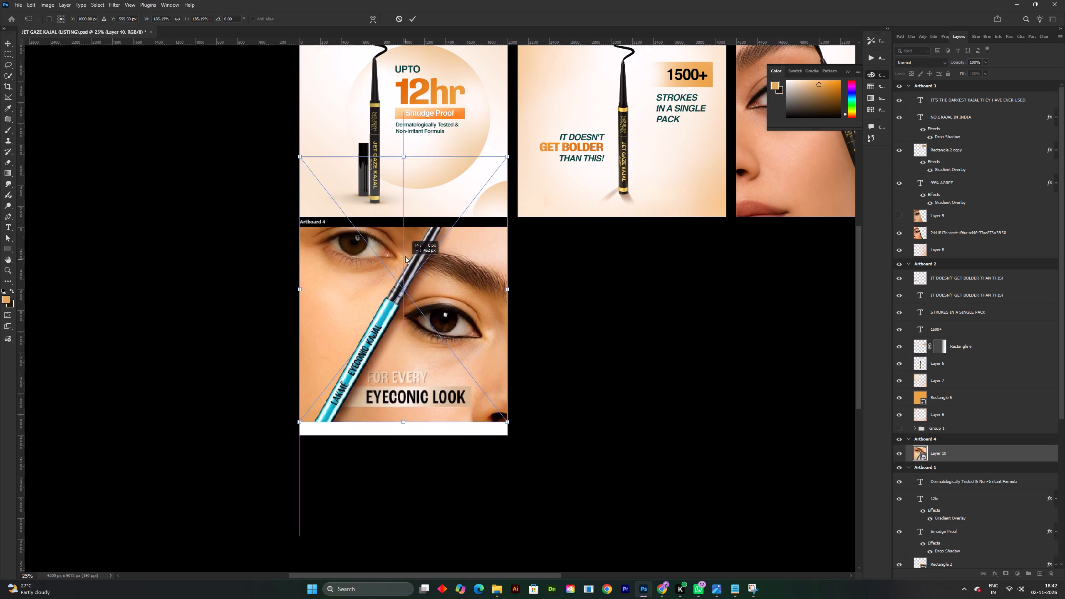
drag(405, 256, 405, 260)
key(ctrl+z)
drag(419, 325, 419, 332)
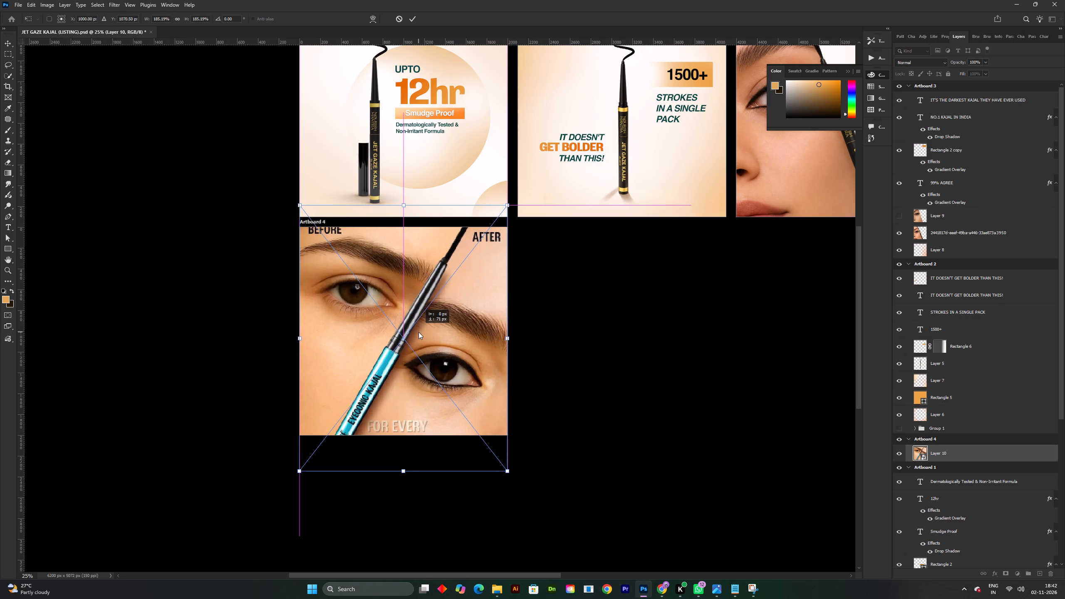
drag(419, 332, 419, 335)
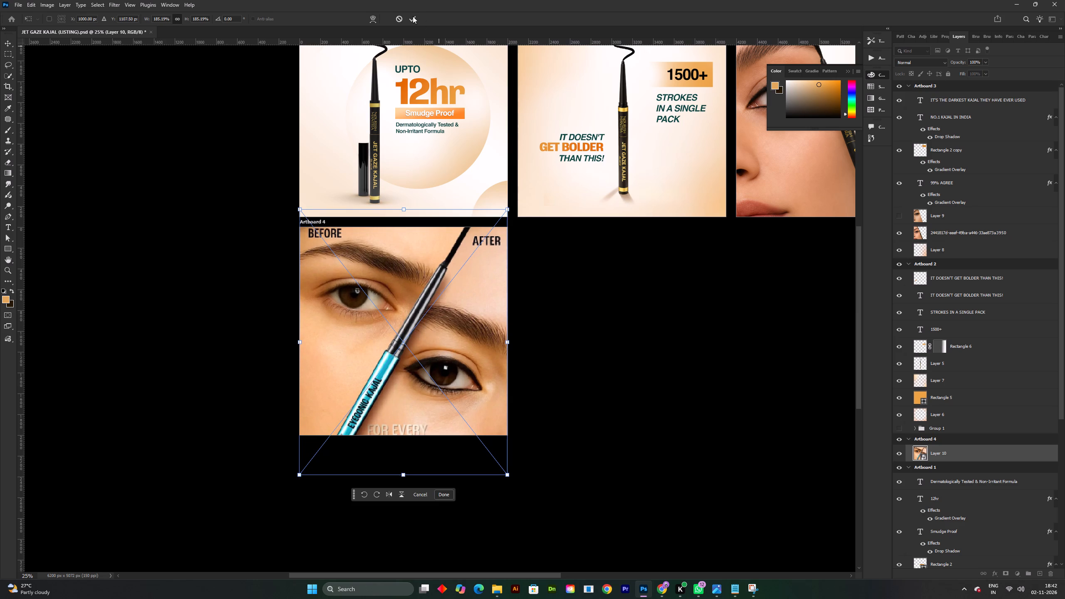
click(406, 20)
click(414, 20)
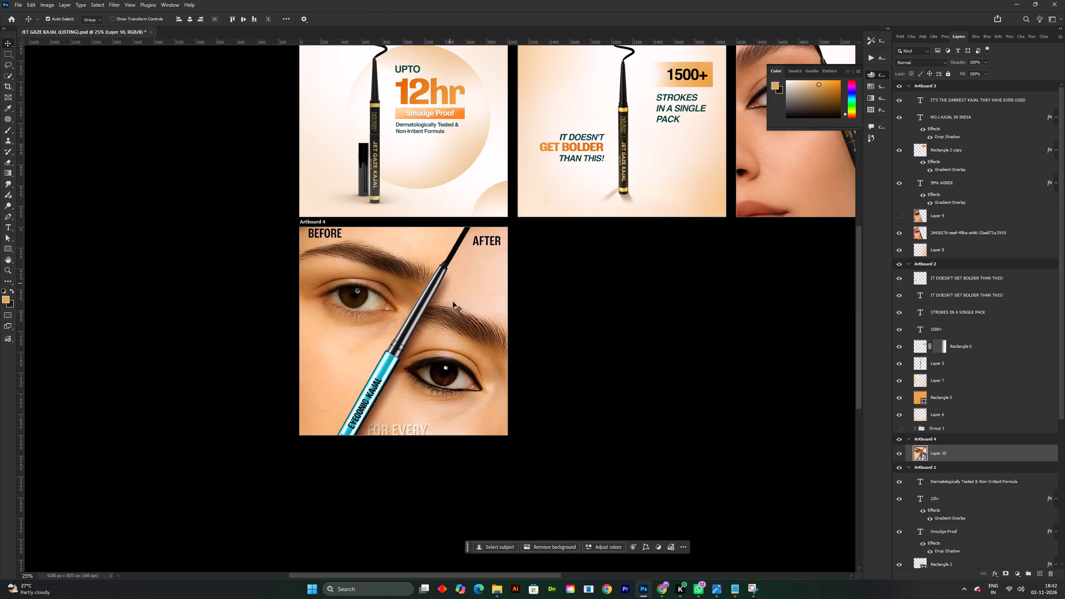
Save the listing document with the new Artboard 4.
shift+scroll(460, 269, down, 2)
key(space)
drag(504, 251, 499, 269)
shift+scroll(550, 271, up, 1)
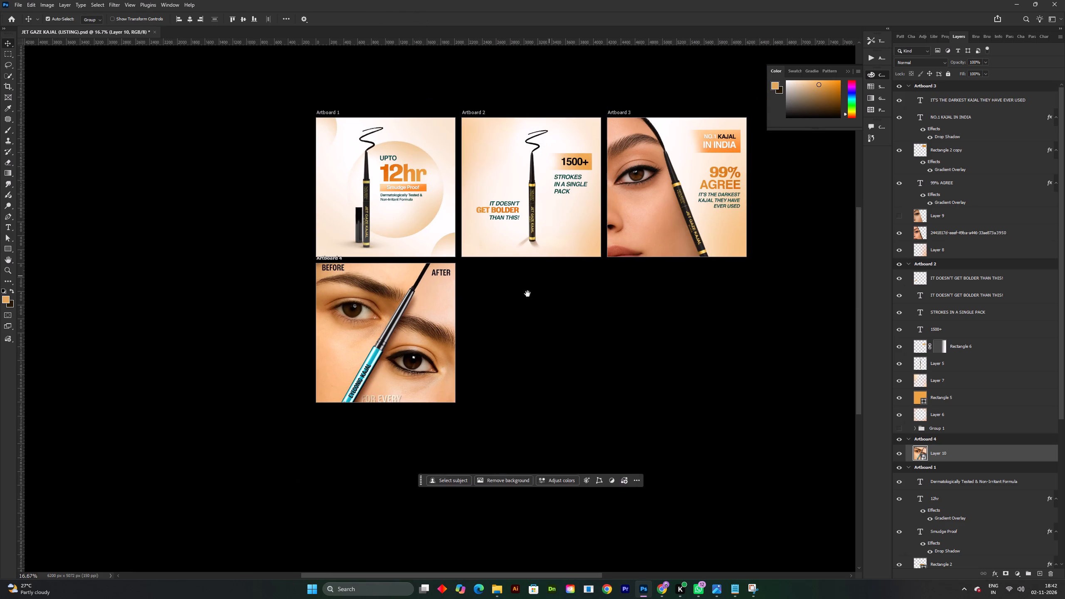
key(space)
drag(526, 305, 533, 310)
key(ctrl+s)
alt+click(691, 203)
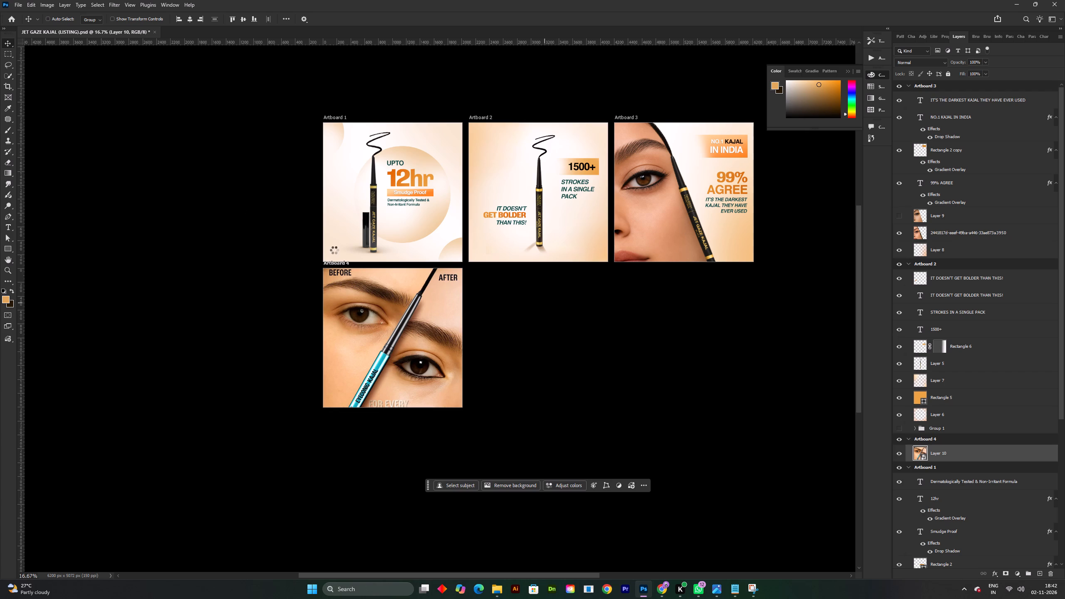
key(Escape)
key(Return)
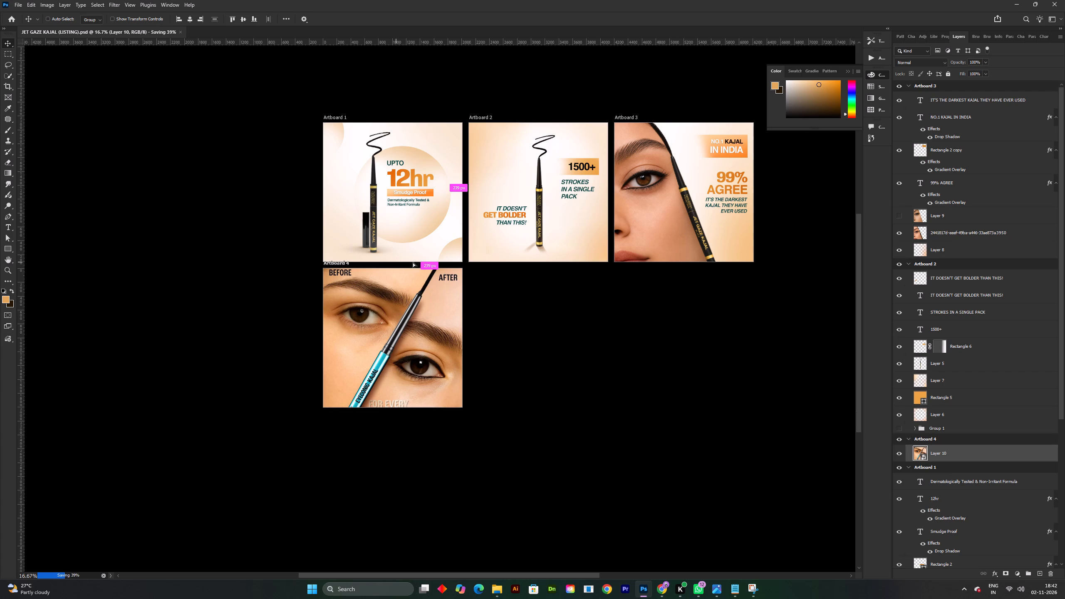
key(ctrl+s)
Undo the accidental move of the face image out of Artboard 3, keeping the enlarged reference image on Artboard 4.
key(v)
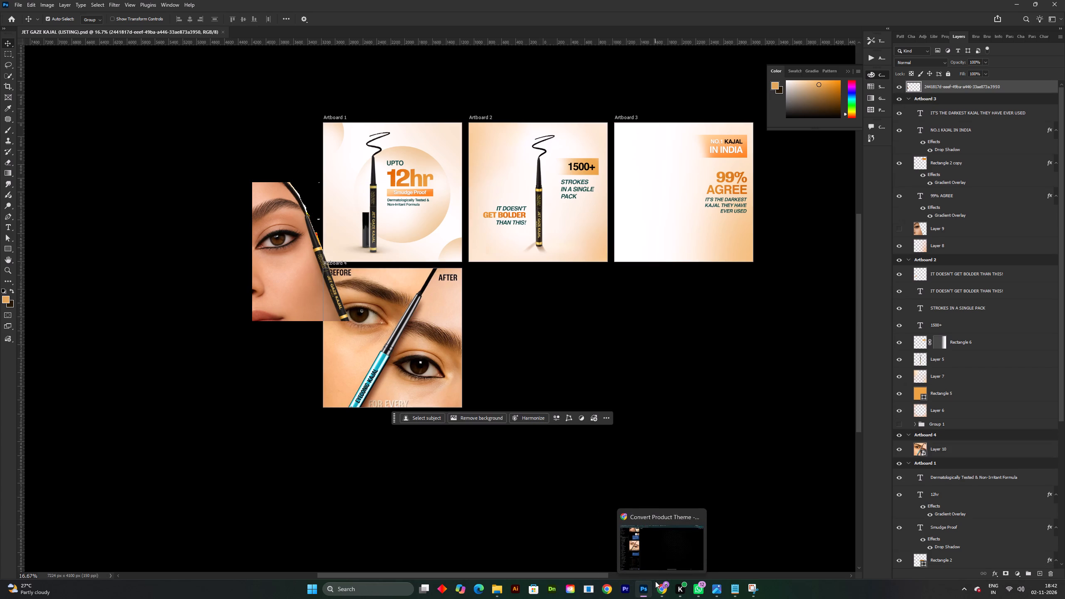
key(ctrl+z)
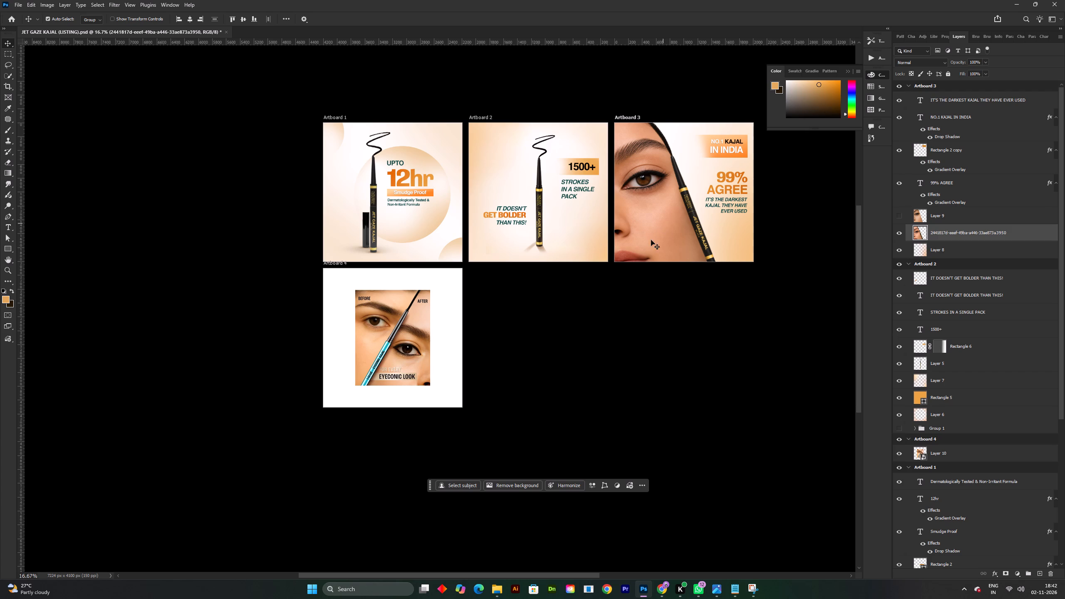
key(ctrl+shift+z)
Copy the face-and-kajal image from Artboard 3 and paste it above the reference image on Artboard 4.
click(693, 214)
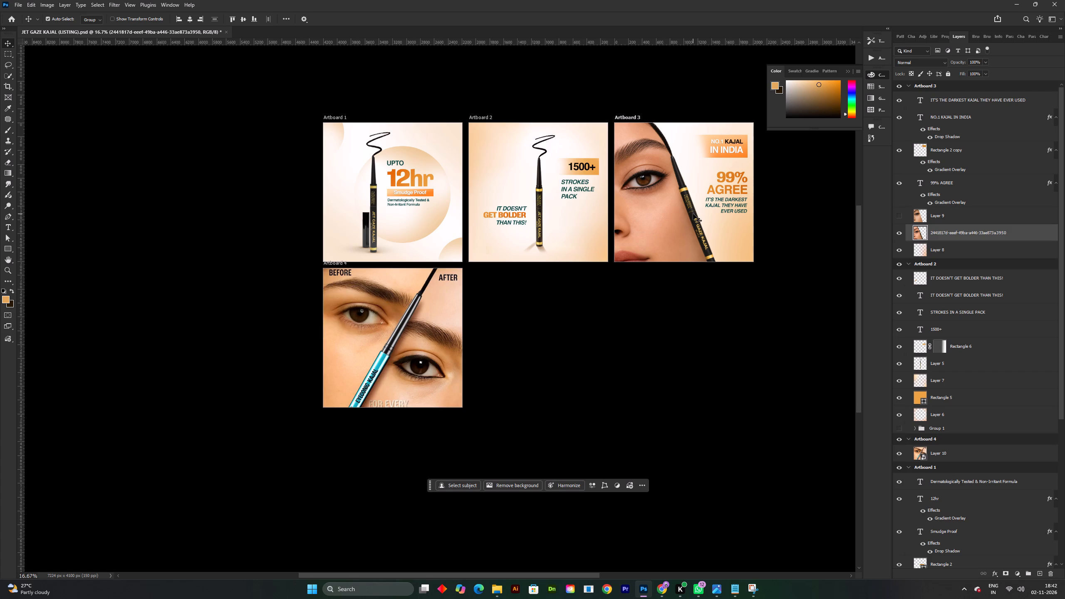
key(ctrl+c)
click(642, 357)
click(415, 342)
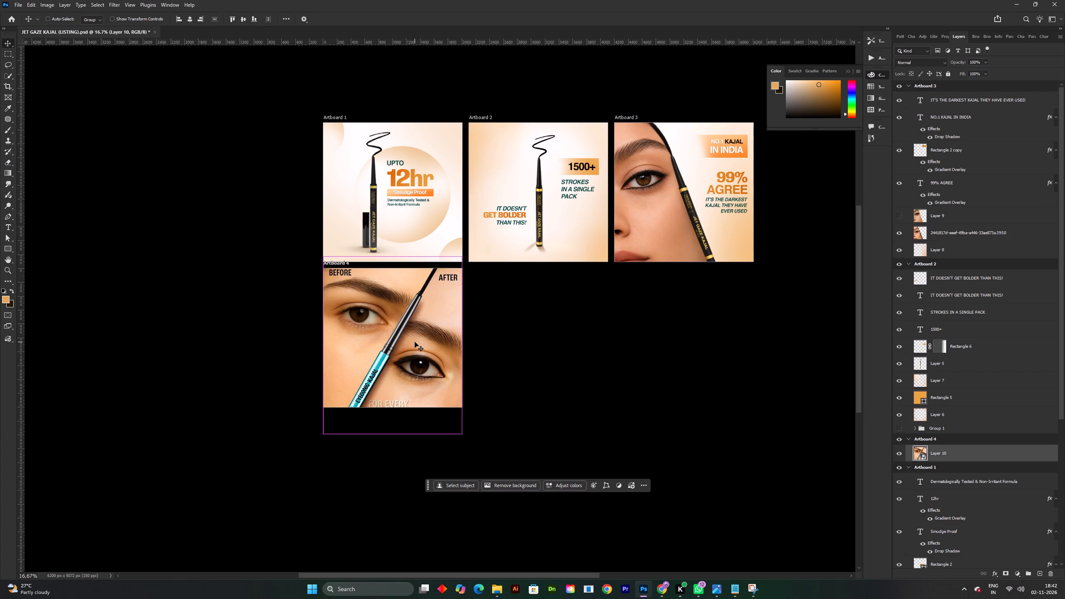
key(ctrl+v)
Erase the pasted face's eye and eyebrow with a large Eraser to expose the BEFORE eye underneath.
shift+scroll(404, 347, up, 2)
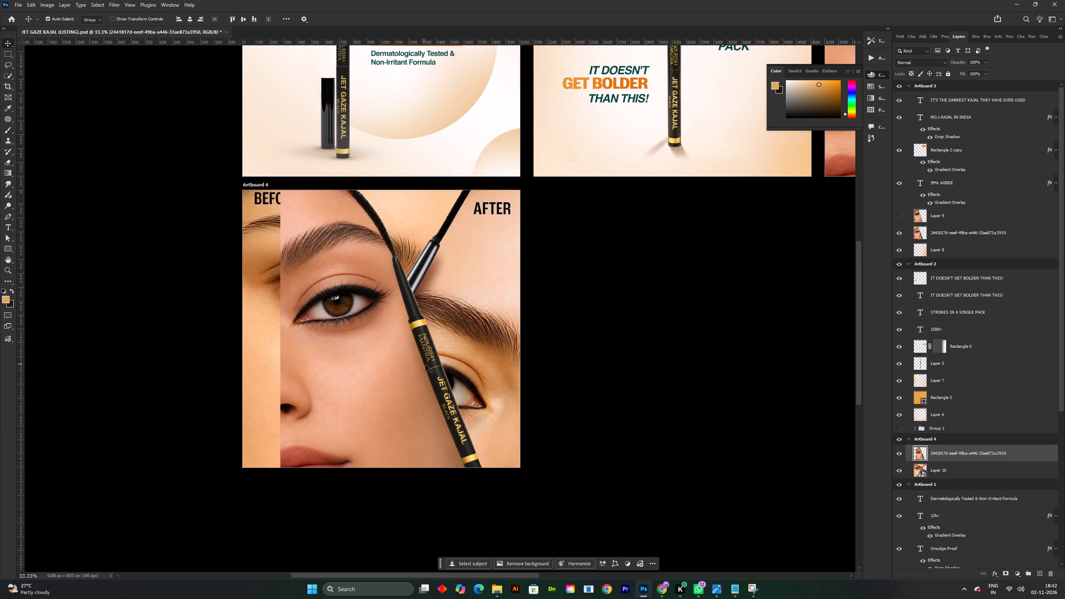
key(e)
drag(329, 256, 288, 232)
drag(288, 232, 278, 260)
drag(287, 307, 287, 311)
drag(301, 205, 308, 218)
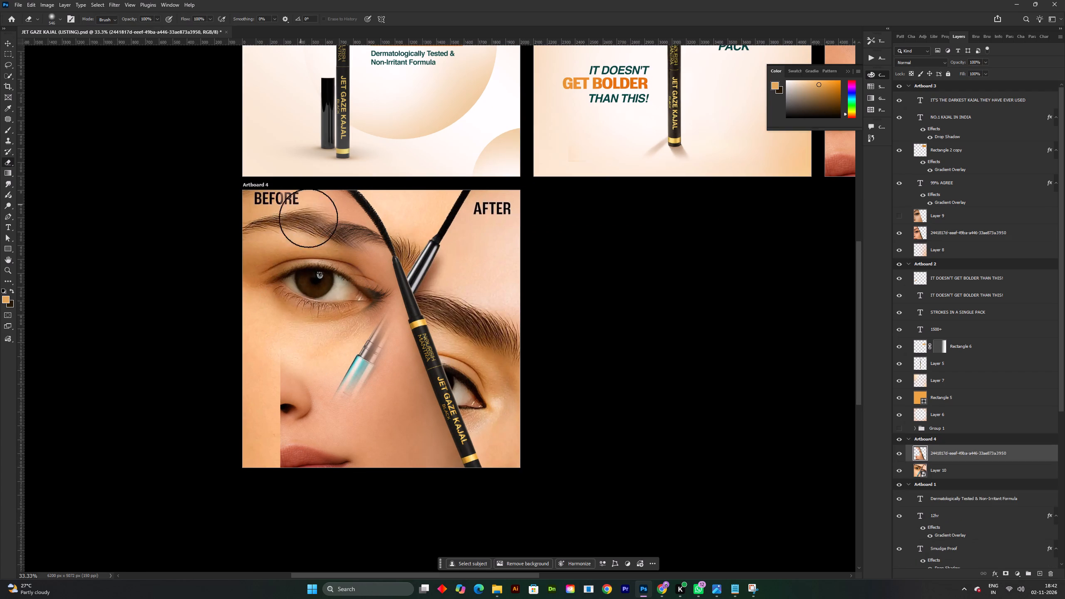
drag(308, 218, 326, 219)
Shrink the Eraser and clear the forehead skin between the BEFORE heading and the kajal stroke, undoing the last pass along the stroke.
alt+right_drag(326, 219, 304, 218)
drag(314, 198, 319, 198)
drag(340, 209, 350, 216)
click(354, 223)
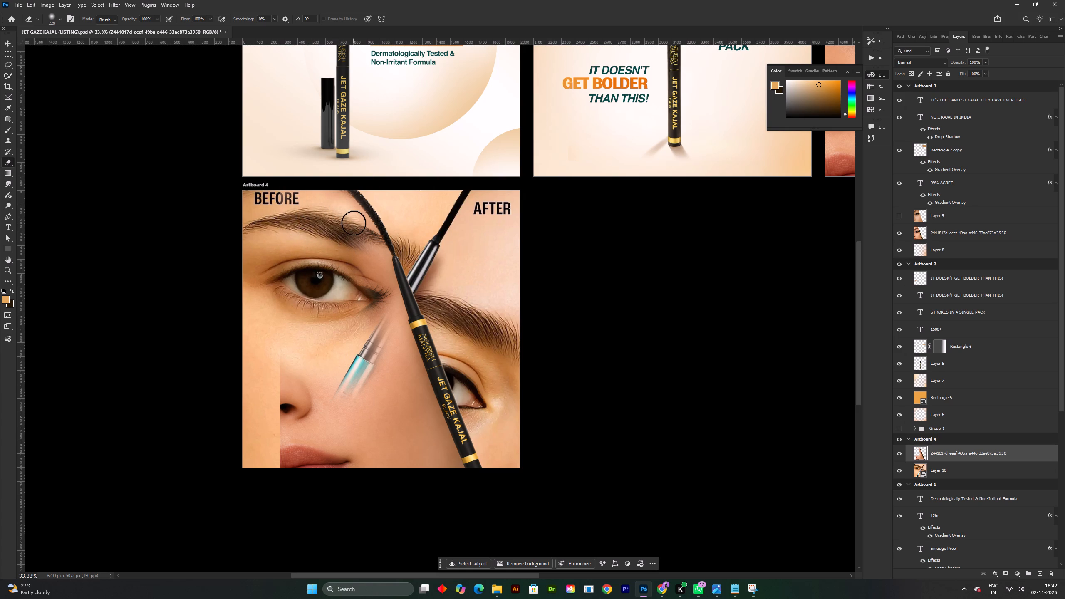
alt+right_drag(354, 223, 342, 222)
alt+right_drag(334, 190, 337, 199)
click(319, 187)
drag(338, 196, 350, 208)
drag(351, 209, 349, 199)
drag(347, 193, 361, 211)
drag(361, 211, 390, 251)
key(ctrl+z)
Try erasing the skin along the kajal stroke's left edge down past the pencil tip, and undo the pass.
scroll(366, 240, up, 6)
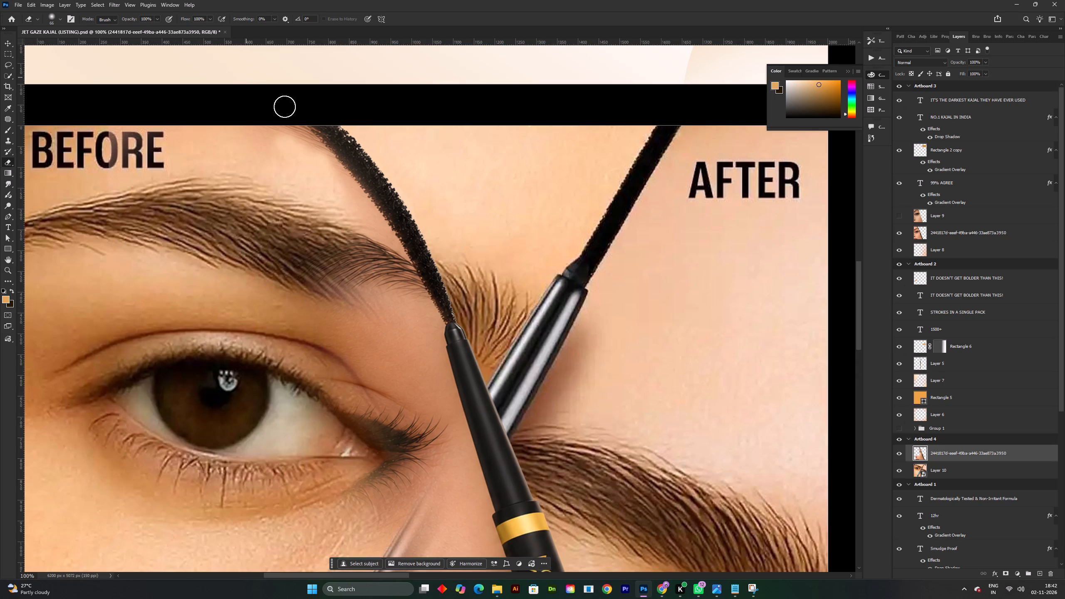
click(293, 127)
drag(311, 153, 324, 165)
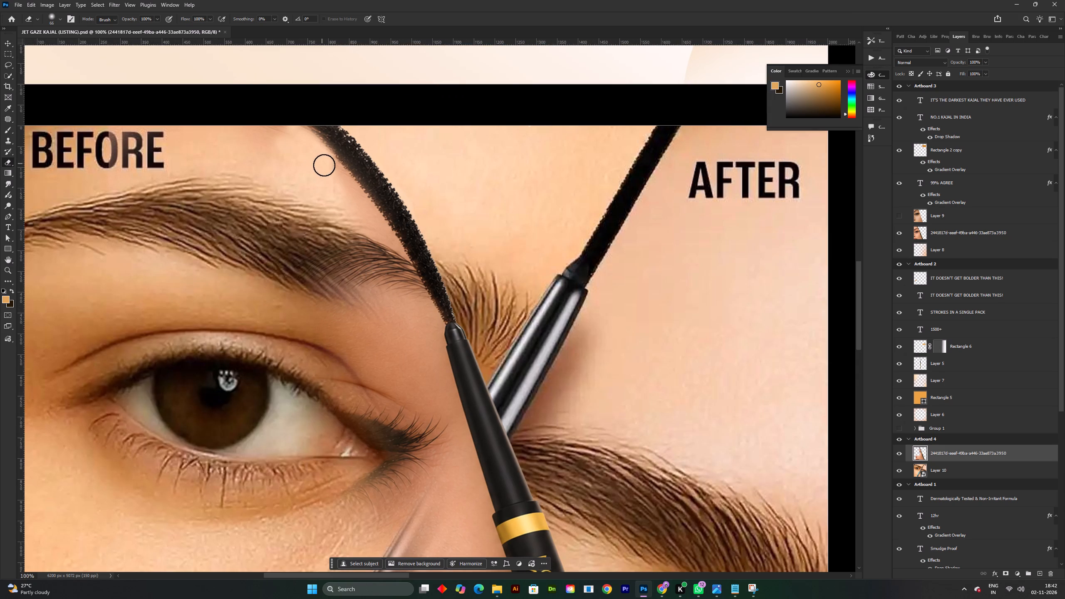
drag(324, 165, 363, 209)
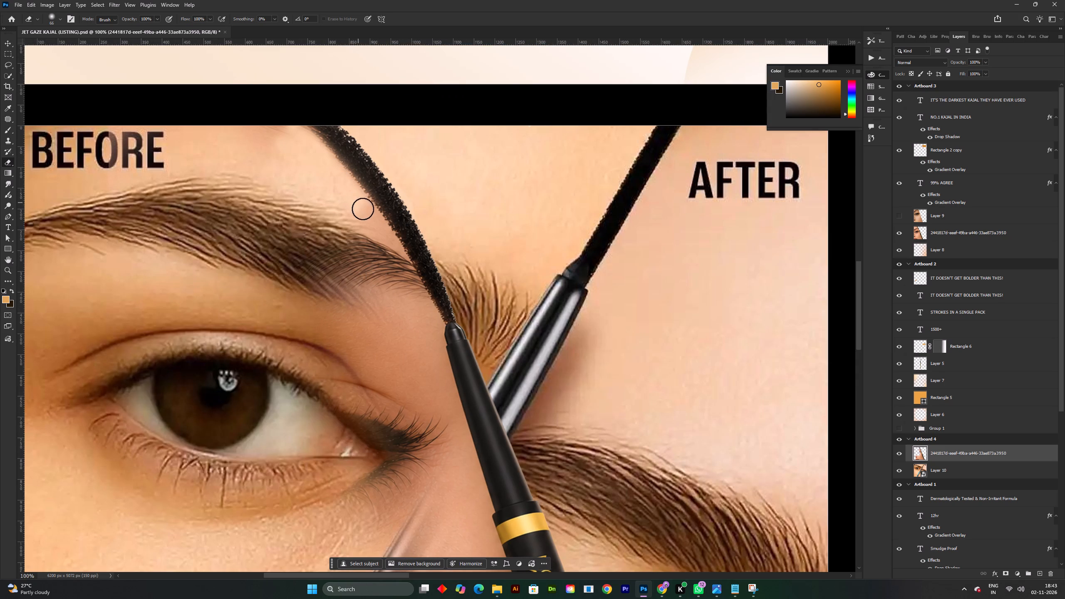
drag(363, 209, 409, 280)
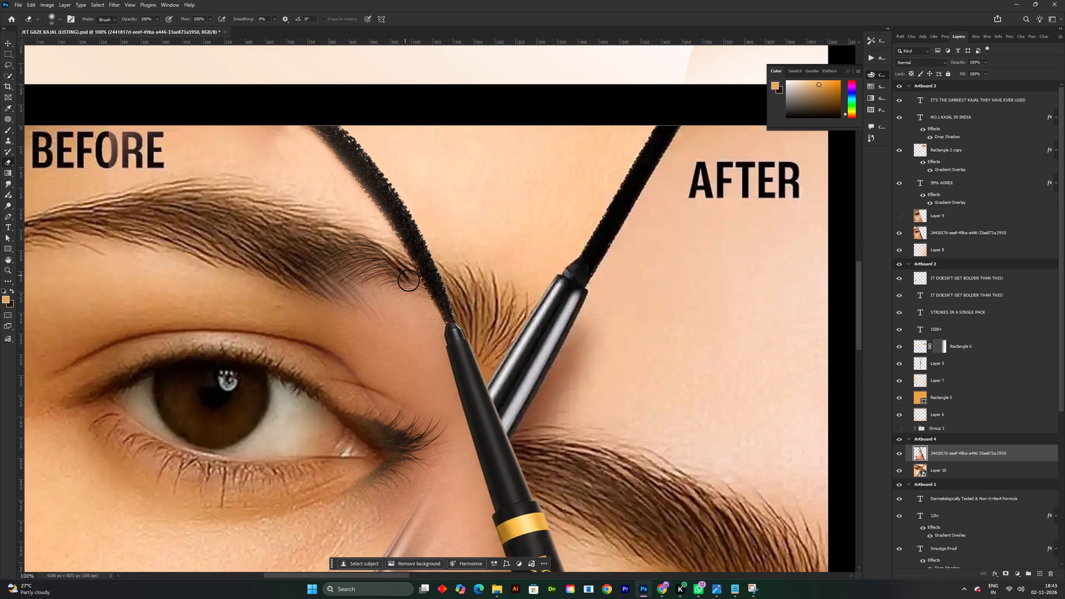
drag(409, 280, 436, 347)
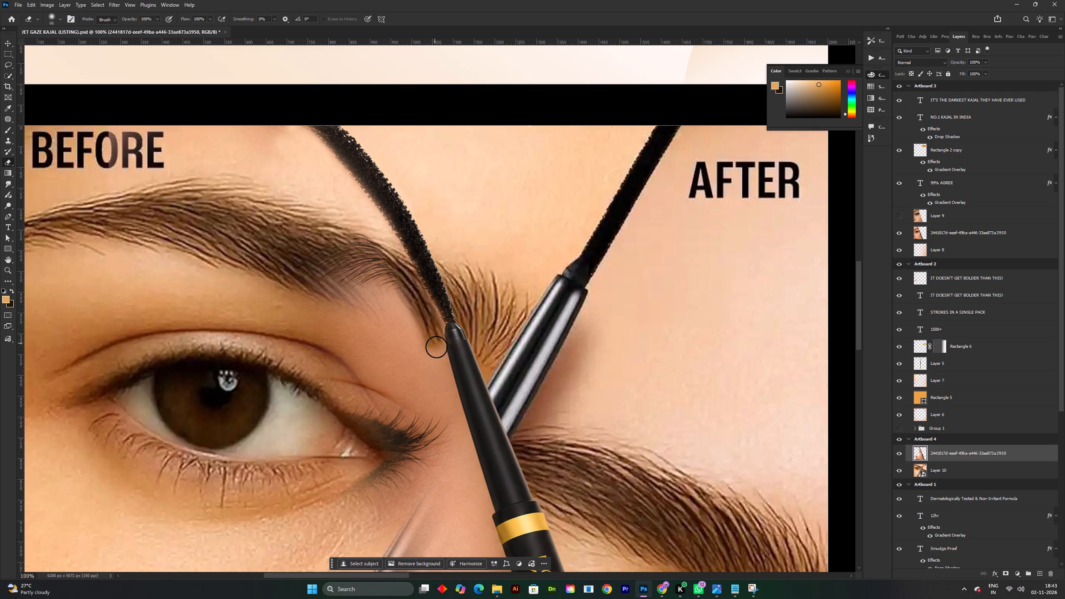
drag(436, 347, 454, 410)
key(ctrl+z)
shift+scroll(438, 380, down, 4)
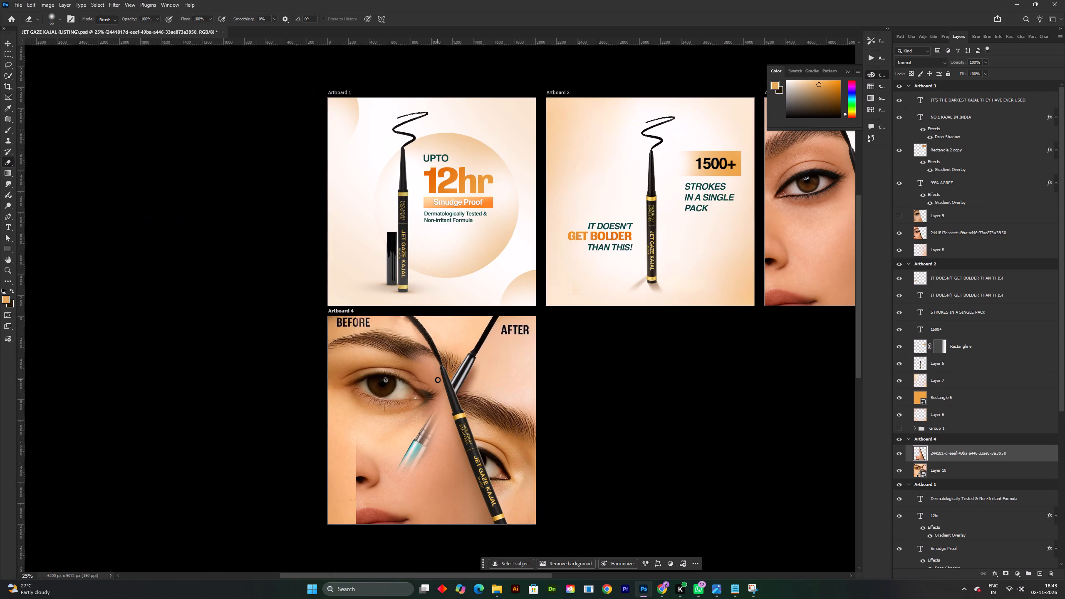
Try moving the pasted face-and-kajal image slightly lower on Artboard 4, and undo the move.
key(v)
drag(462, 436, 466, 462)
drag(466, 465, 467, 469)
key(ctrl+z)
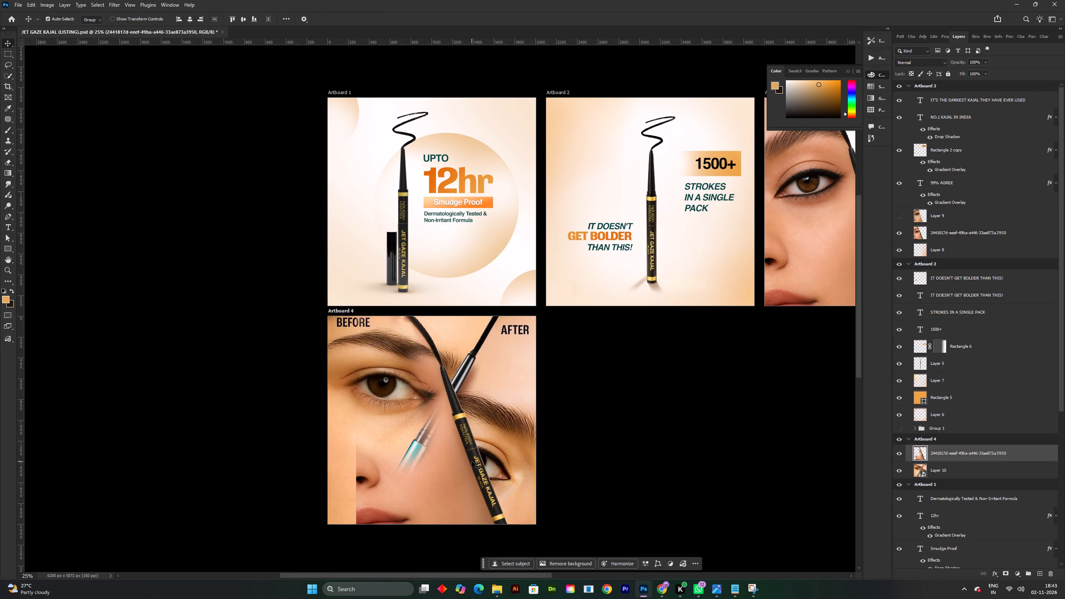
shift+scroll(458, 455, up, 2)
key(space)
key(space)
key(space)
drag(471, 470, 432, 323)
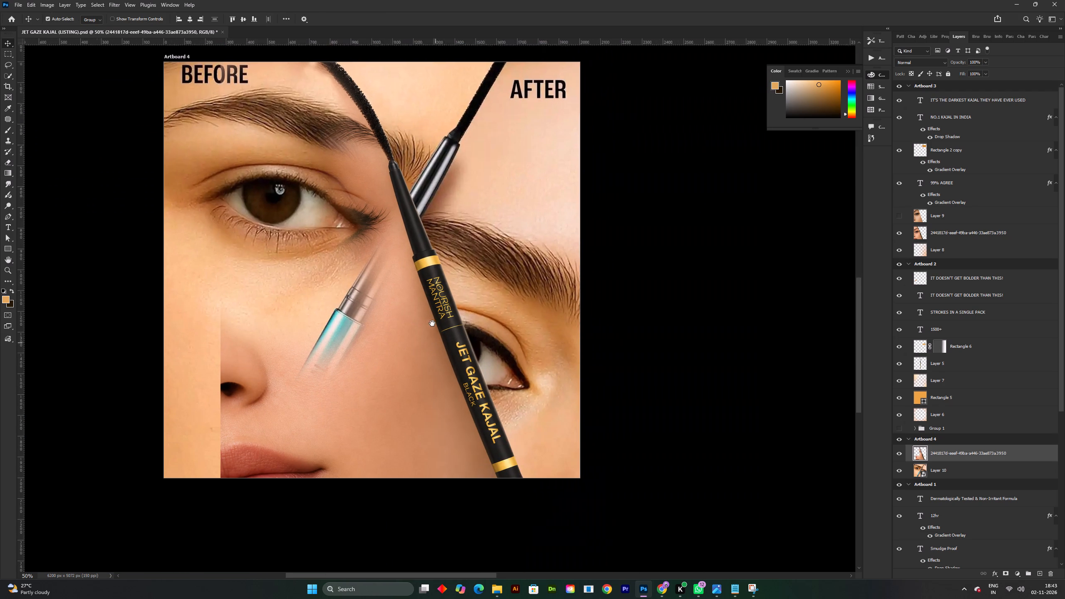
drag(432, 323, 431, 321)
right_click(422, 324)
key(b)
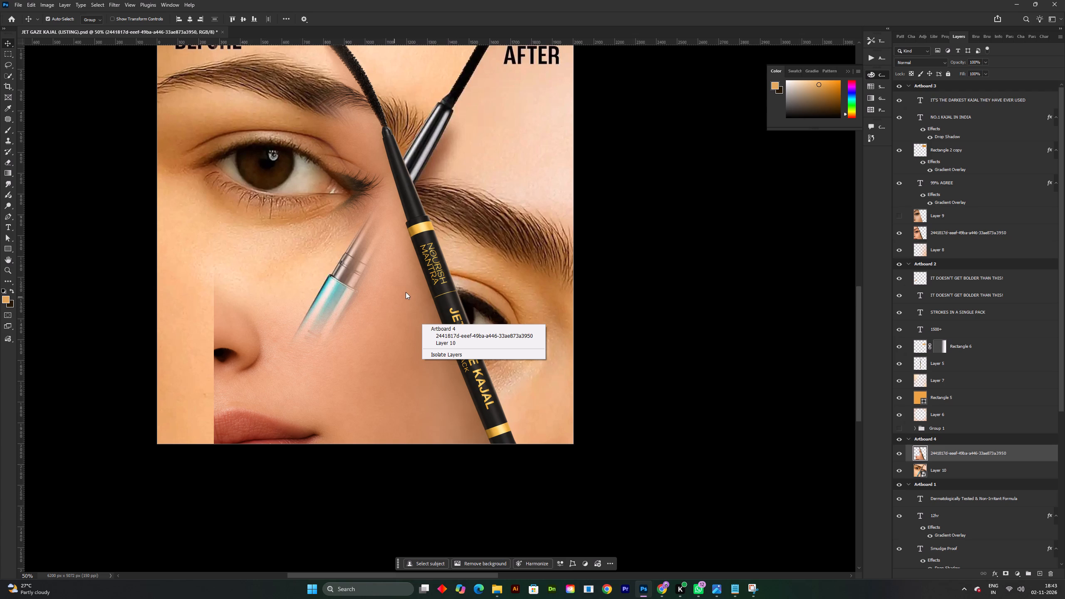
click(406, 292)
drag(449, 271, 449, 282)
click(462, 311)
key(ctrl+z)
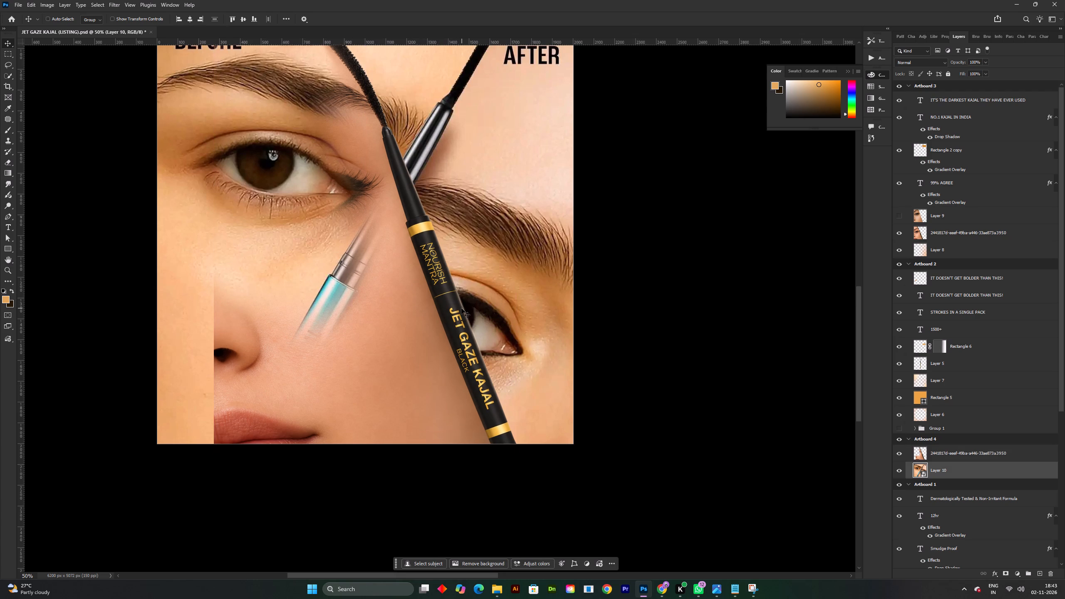
Rasterize Layer 10 on Artboard 4 and switch the Eraser to the Hard Round brush.
key(e)
double_click(433, 295)
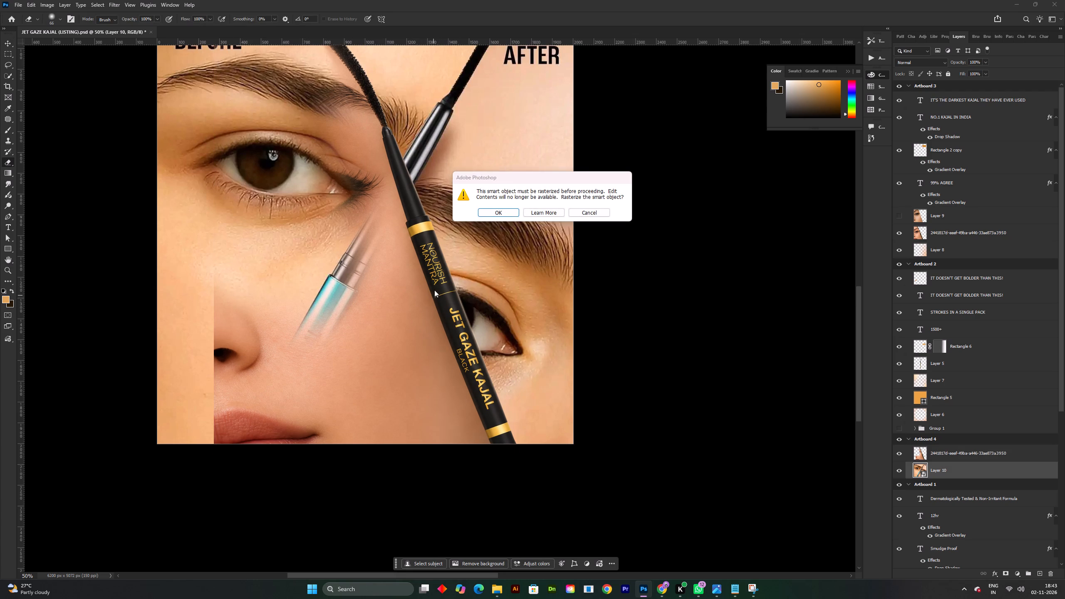
click(490, 213)
right_click(443, 278)
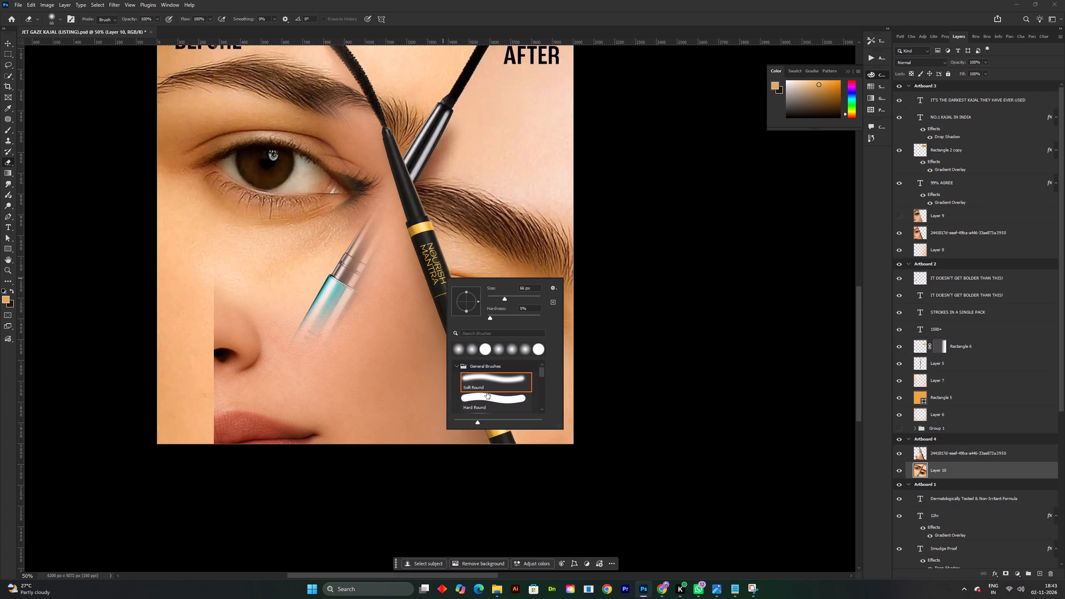
click(488, 397)
click(391, 300)
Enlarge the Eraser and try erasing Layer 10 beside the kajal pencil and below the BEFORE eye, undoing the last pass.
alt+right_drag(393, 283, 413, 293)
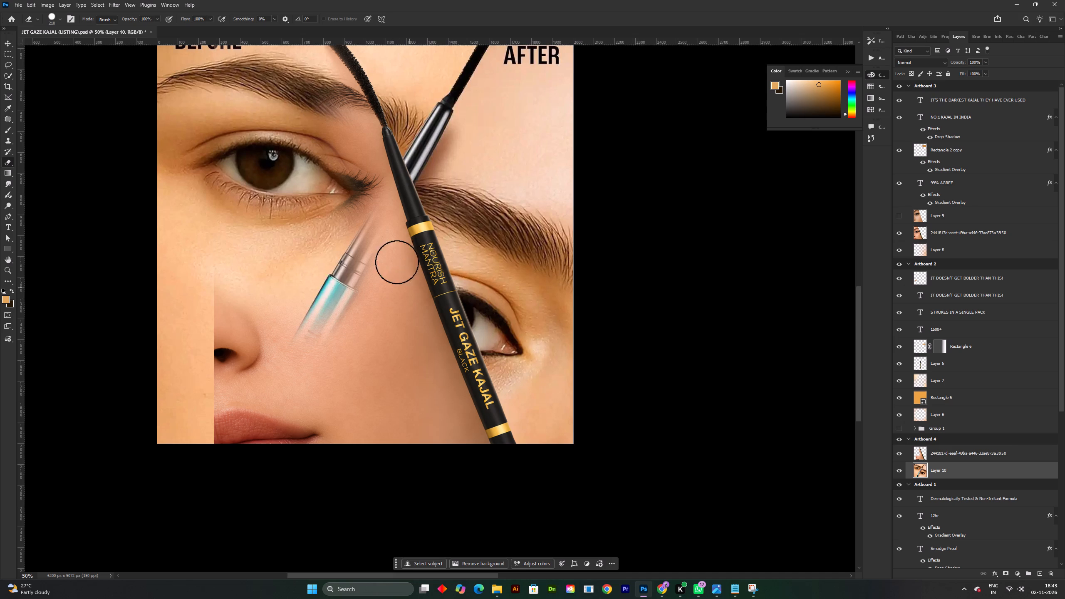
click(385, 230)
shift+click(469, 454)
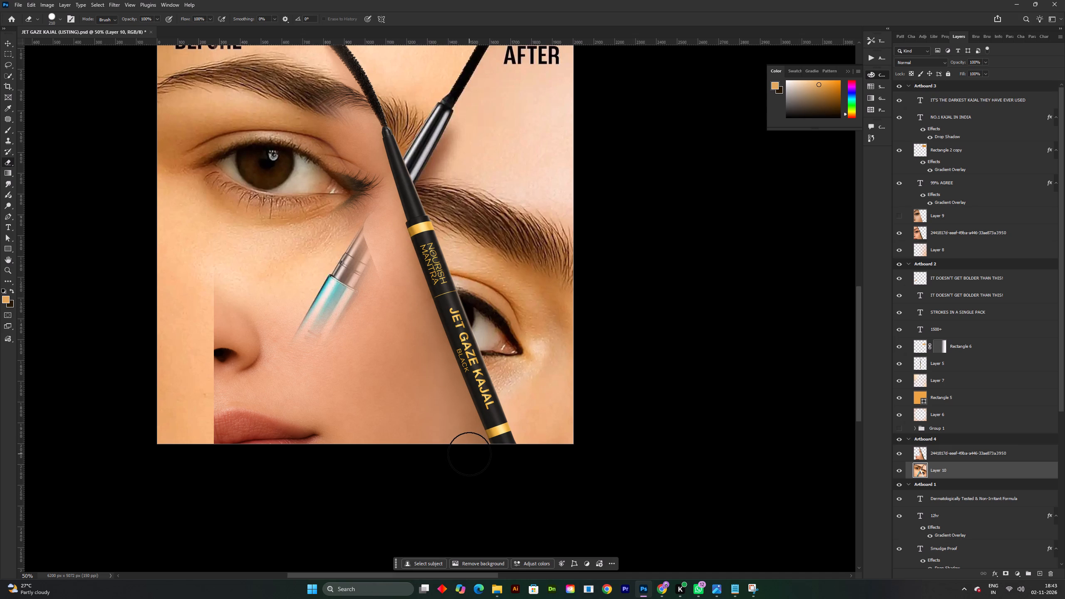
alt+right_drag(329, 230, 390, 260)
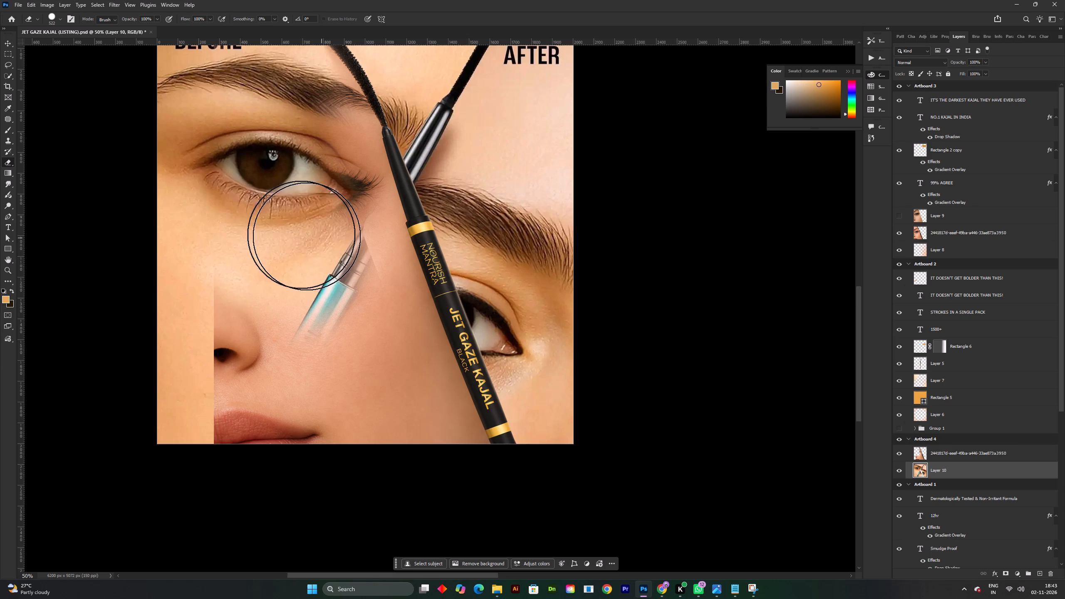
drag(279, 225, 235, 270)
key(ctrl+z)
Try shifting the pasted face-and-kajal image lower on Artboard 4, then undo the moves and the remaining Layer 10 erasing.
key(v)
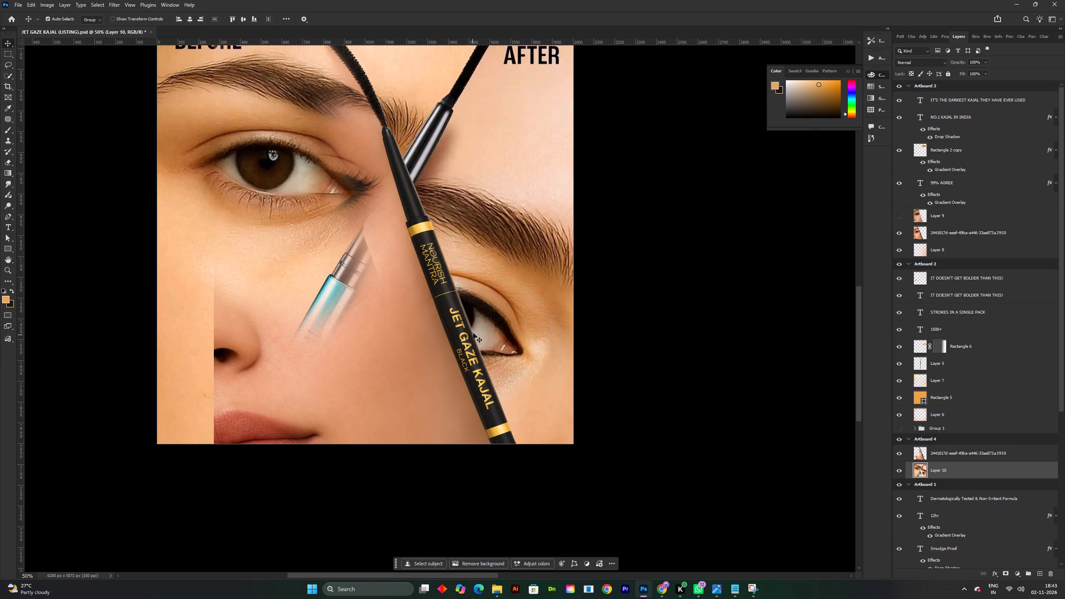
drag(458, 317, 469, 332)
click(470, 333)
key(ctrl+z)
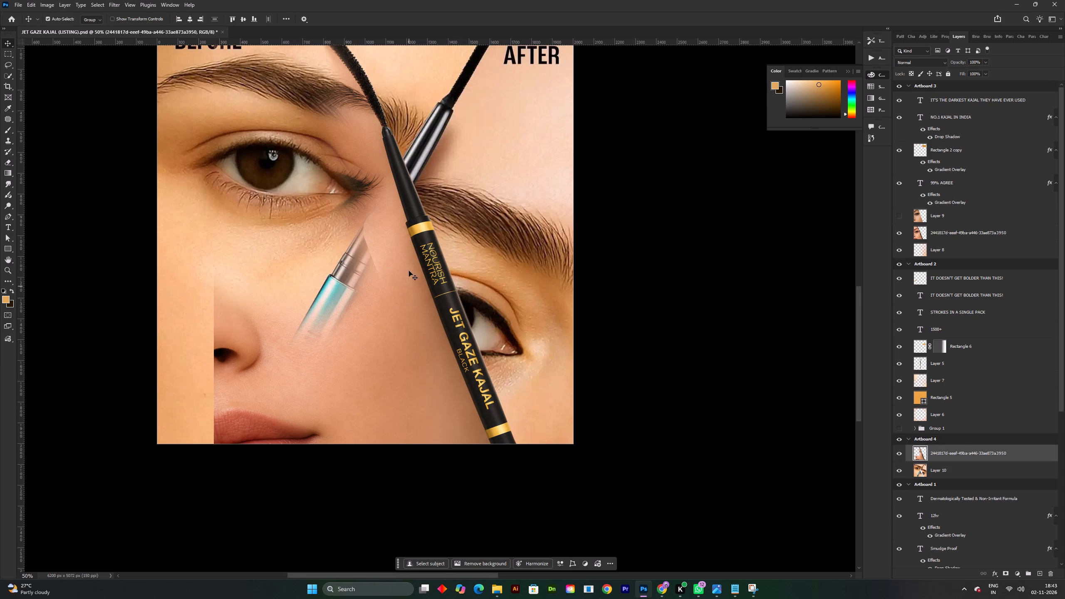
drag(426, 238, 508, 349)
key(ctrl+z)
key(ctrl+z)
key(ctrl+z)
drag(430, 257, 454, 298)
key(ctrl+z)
On the pasted face-and-kajal layer, erase the cheek, nose and lips up to the black pencil's left edge with a large Eraser.
key(e)
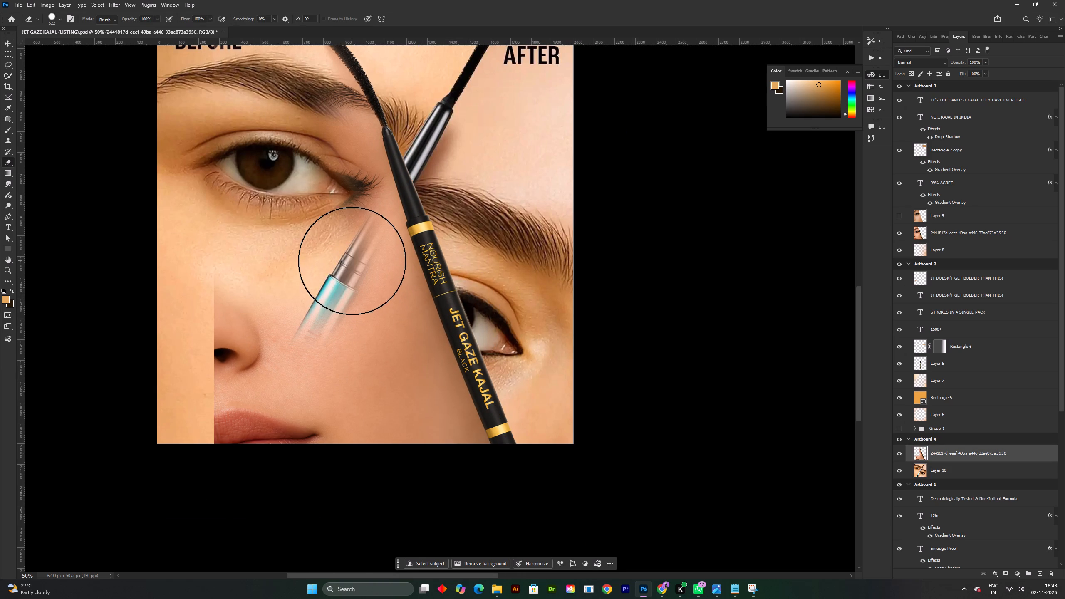
click(354, 243)
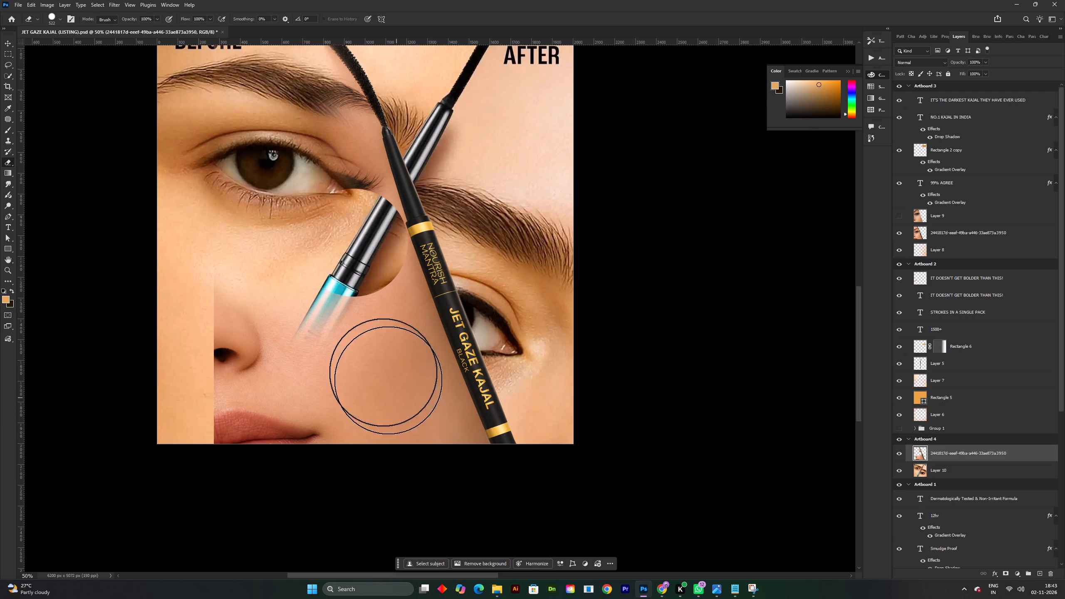
drag(359, 317, 213, 263)
drag(213, 317, 218, 469)
drag(221, 483, 241, 460)
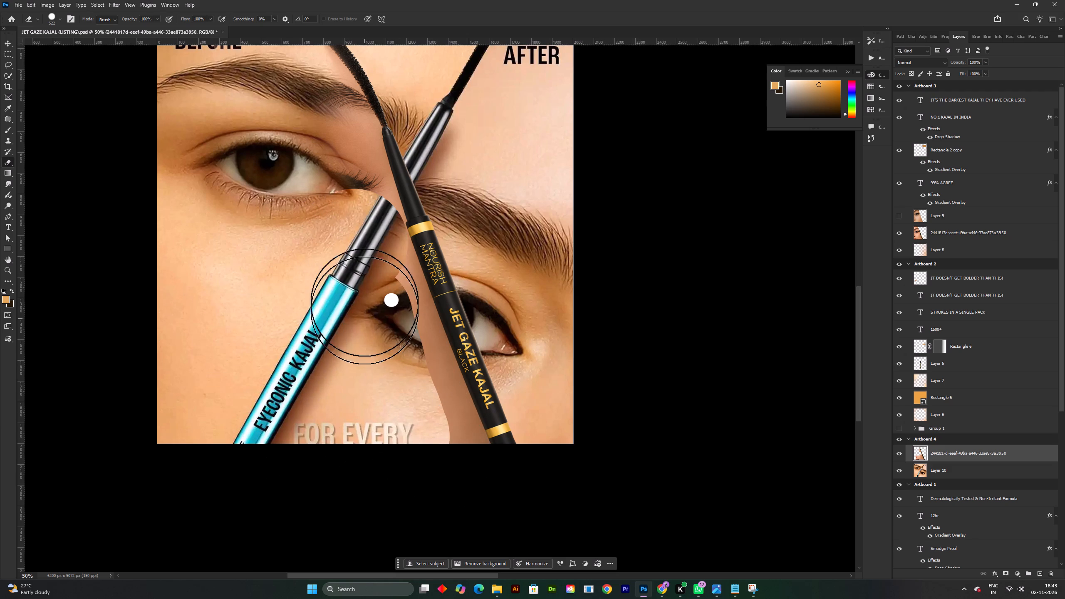
double_click(360, 260)
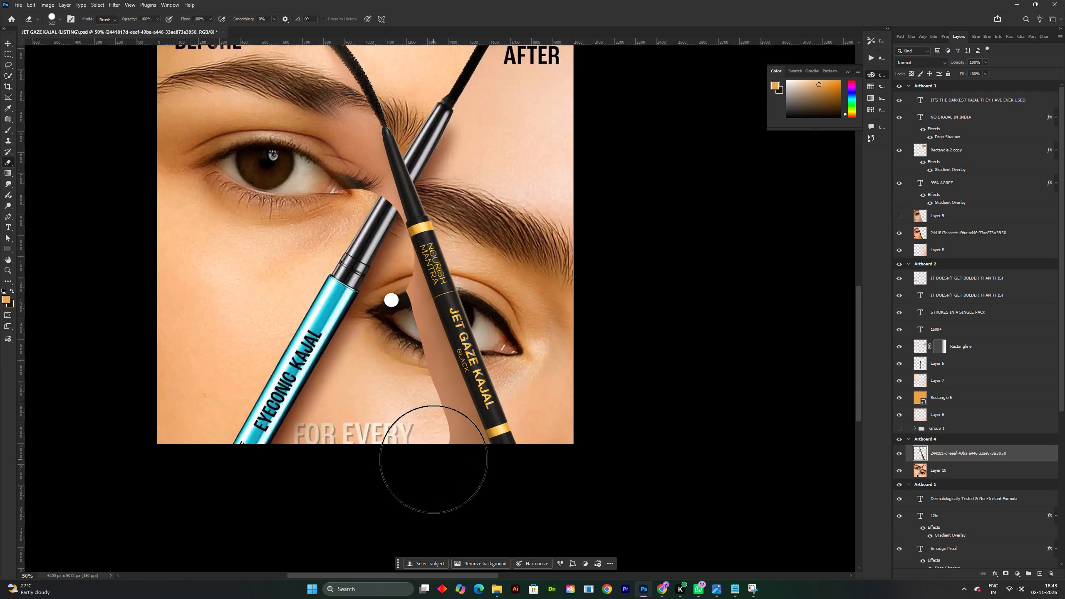
shift+click(438, 461)
key(space)
key(space)
key(space)
key(space)
key(space)
drag(441, 366, 441, 386)
drag(442, 398, 444, 408)
click(444, 408)
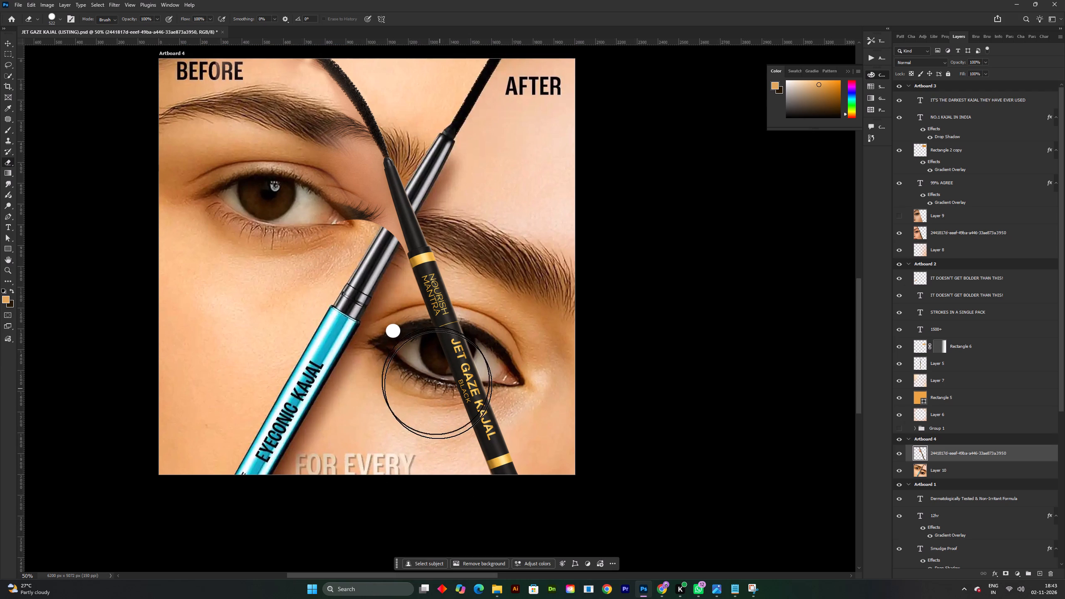
Erase the pasted skin over the BEFORE eye's eyelid, inner corner and eyebrow, up to the black kajal pencil.
drag(322, 204, 325, 235)
drag(312, 188, 294, 152)
key(space)
key(space)
key(space)
key(space)
key(space)
key(space)
key(space)
drag(347, 228, 367, 270)
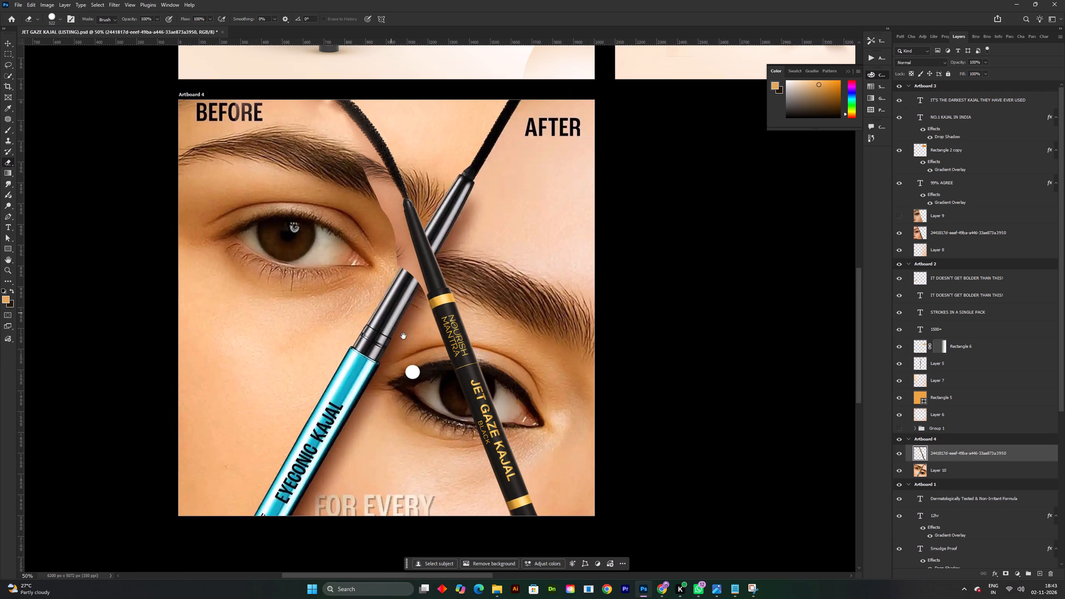
click(408, 346)
drag(294, 153, 330, 188)
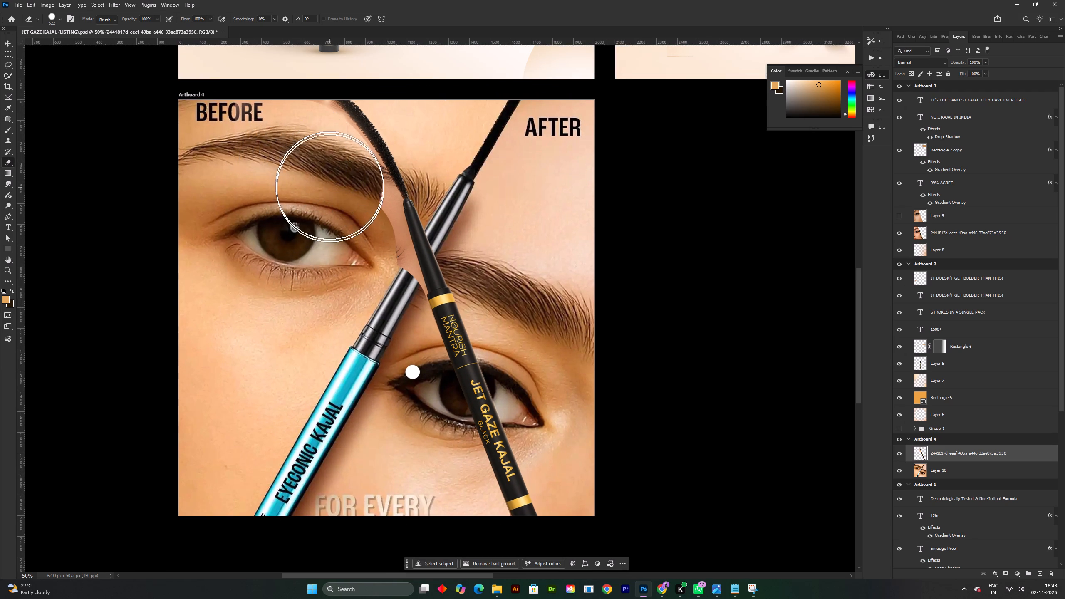
drag(330, 188, 357, 260)
Shrink the Eraser and clear the thin pasted skin edge along the black pencil's left side from the gold band down the barrel.
shift+scroll(357, 260, up, 2)
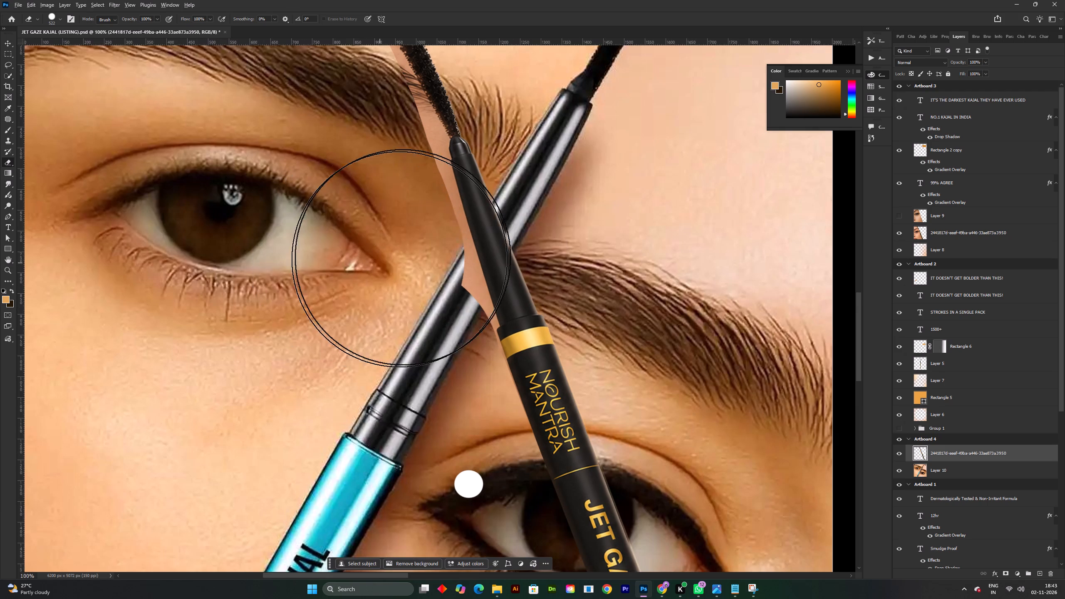
alt+right_drag(399, 256, 344, 255)
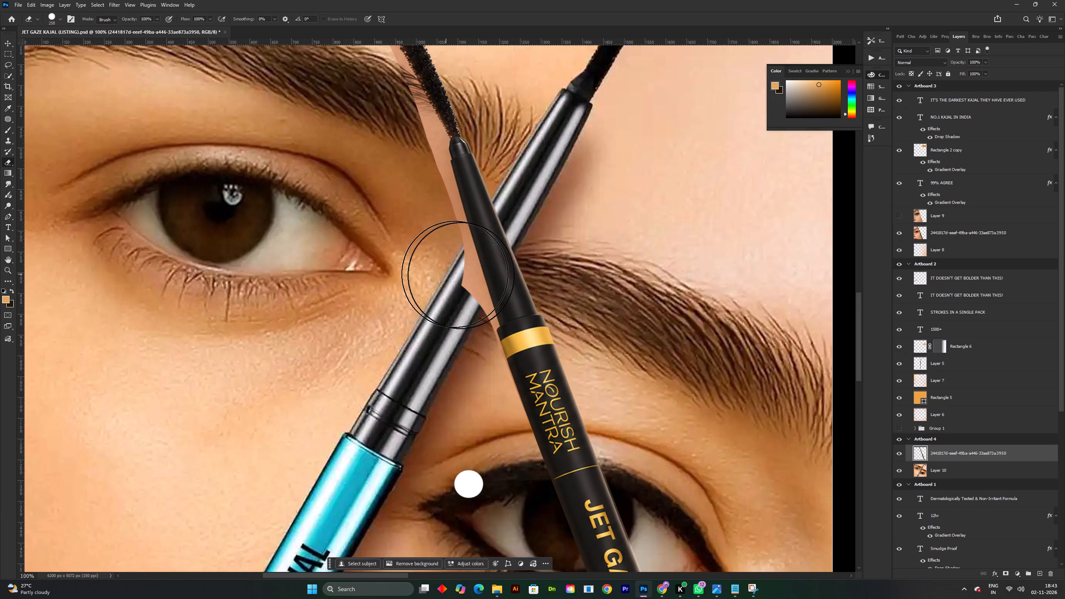
alt+right_drag(433, 282, 422, 282)
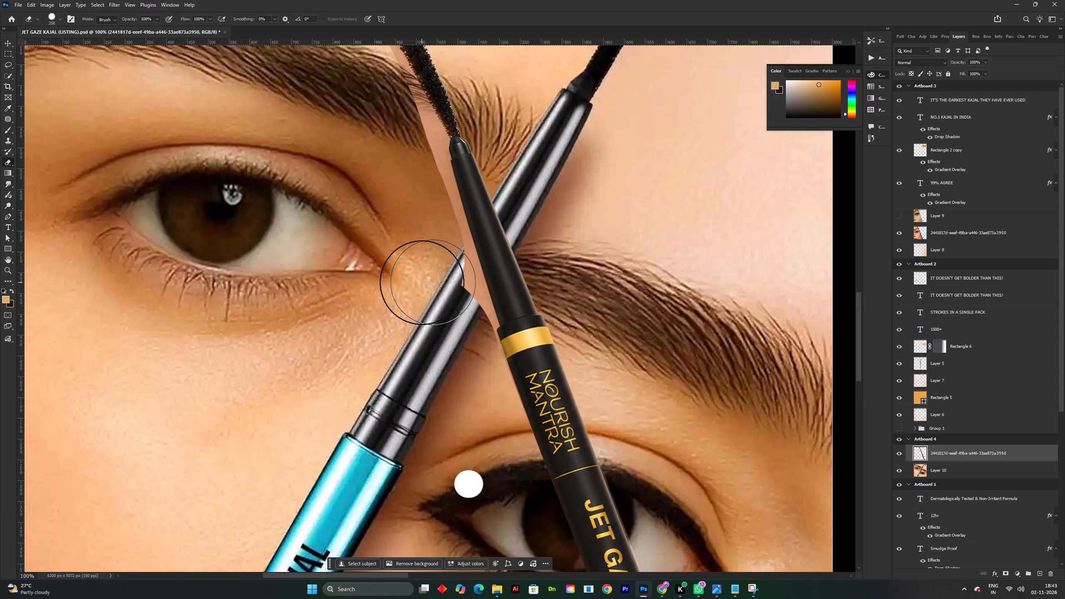
alt+right_drag(460, 319, 452, 319)
shift+scroll(471, 342, up, 1)
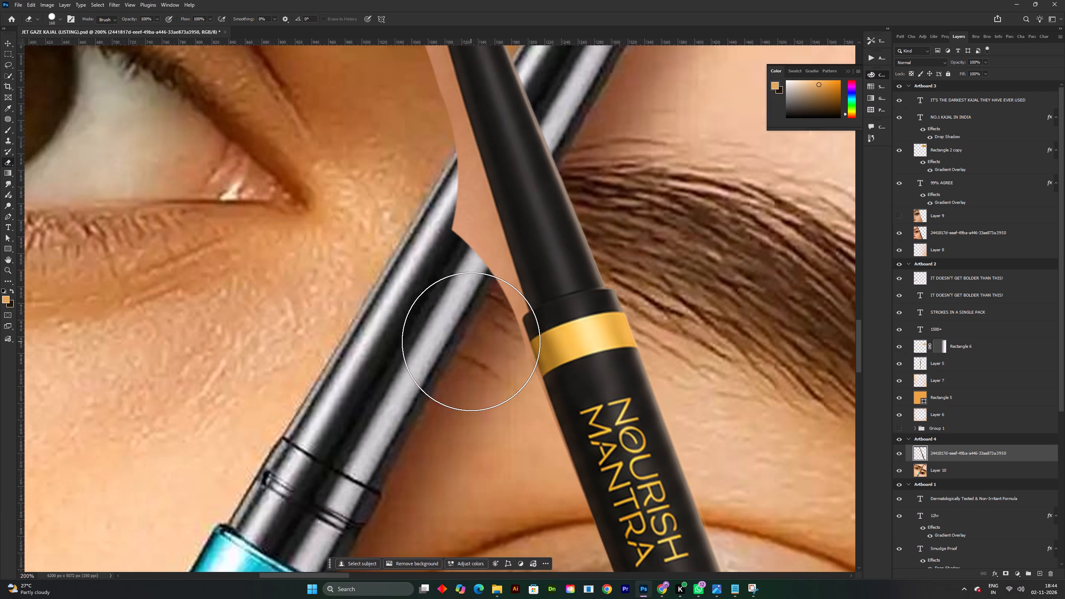
key(space)
key(space)
drag(501, 351, 478, 330)
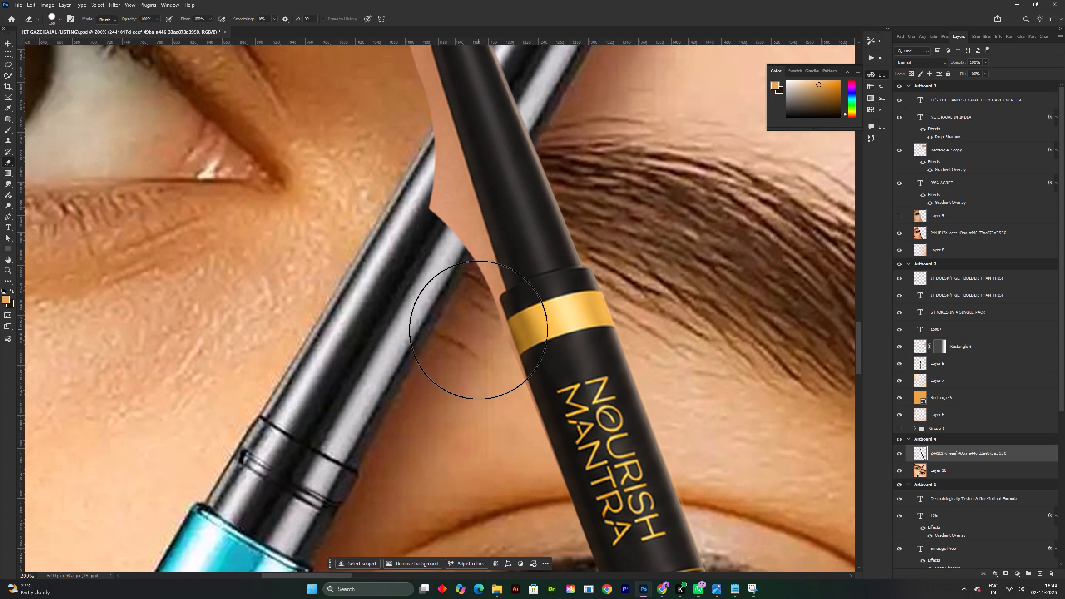
shift+scroll(488, 351, up, 1)
key(space)
drag(516, 393, 500, 380)
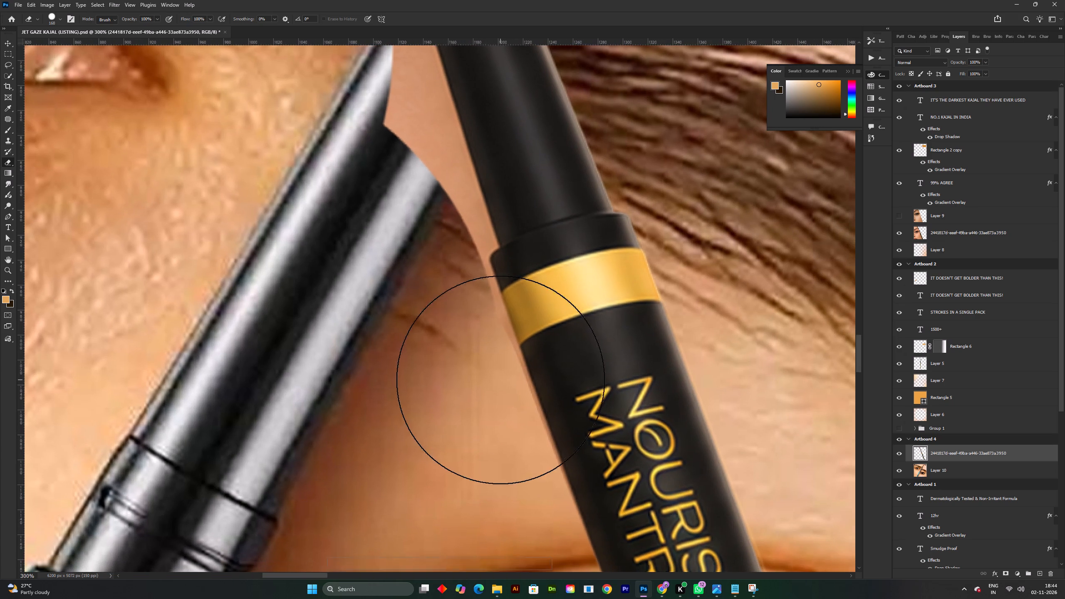
alt+right_drag(458, 355, 423, 357)
key(space)
key(space)
key(space)
key(space)
key(space)
key(space)
key(space)
key(space)
key(space)
key(space)
key(space)
key(space)
key(space)
key(space)
key(space)
key(space)
key(space)
key(space)
key(space)
key(space)
drag(490, 408, 450, 338)
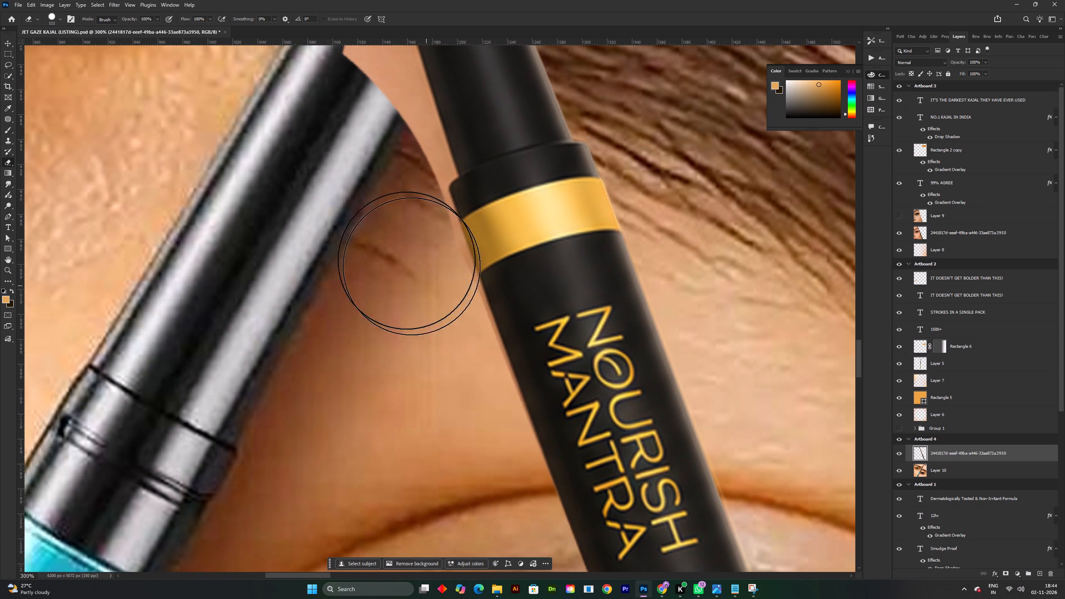
click(386, 221)
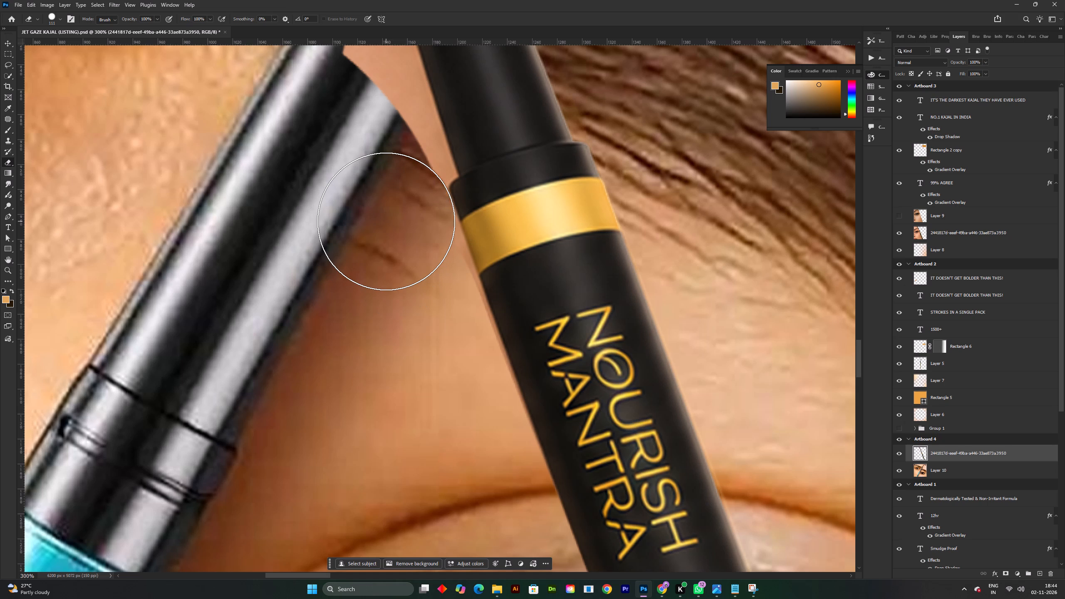
shift+click(468, 454)
key(space)
drag(431, 356, 445, 386)
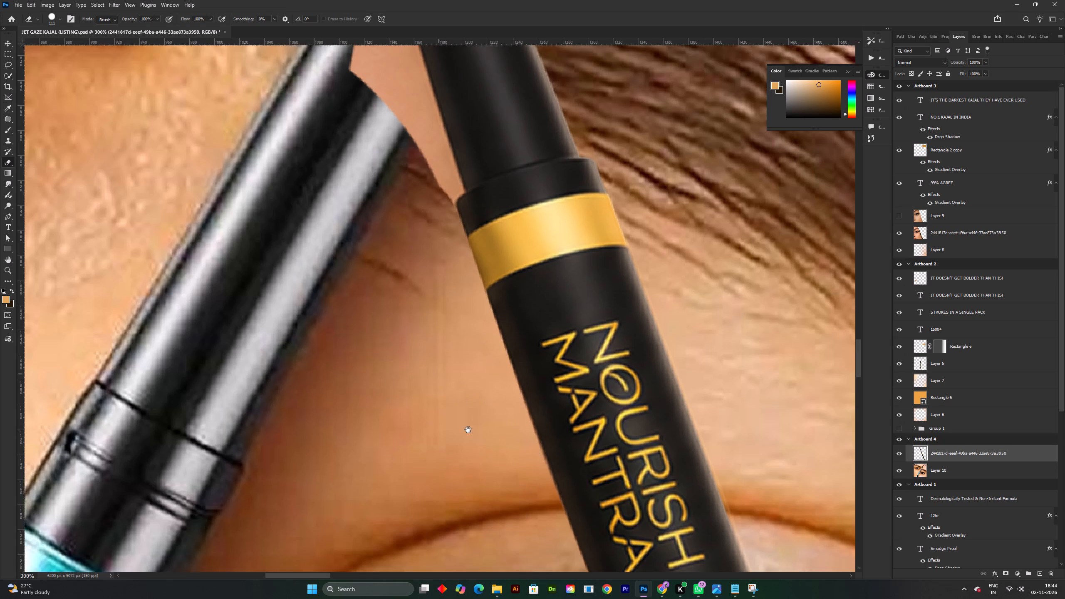
click(481, 462)
Reduce the Eraser to a very small size and clear the pasted skin at the left corner of the collar above the gold band.
key(space)
key(space)
drag(395, 215, 451, 357)
alt+right_drag(466, 305, 442, 305)
alt+right_drag(479, 332, 479, 332)
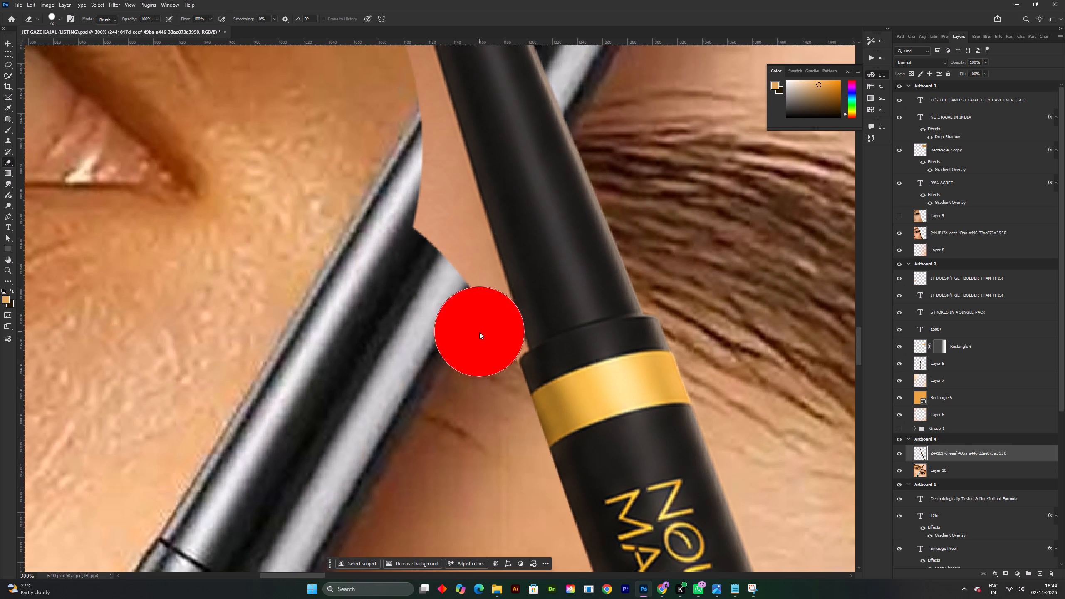
alt+right_drag(479, 332, 459, 332)
alt+right_drag(506, 352, 484, 350)
alt+right_drag(504, 350, 511, 354)
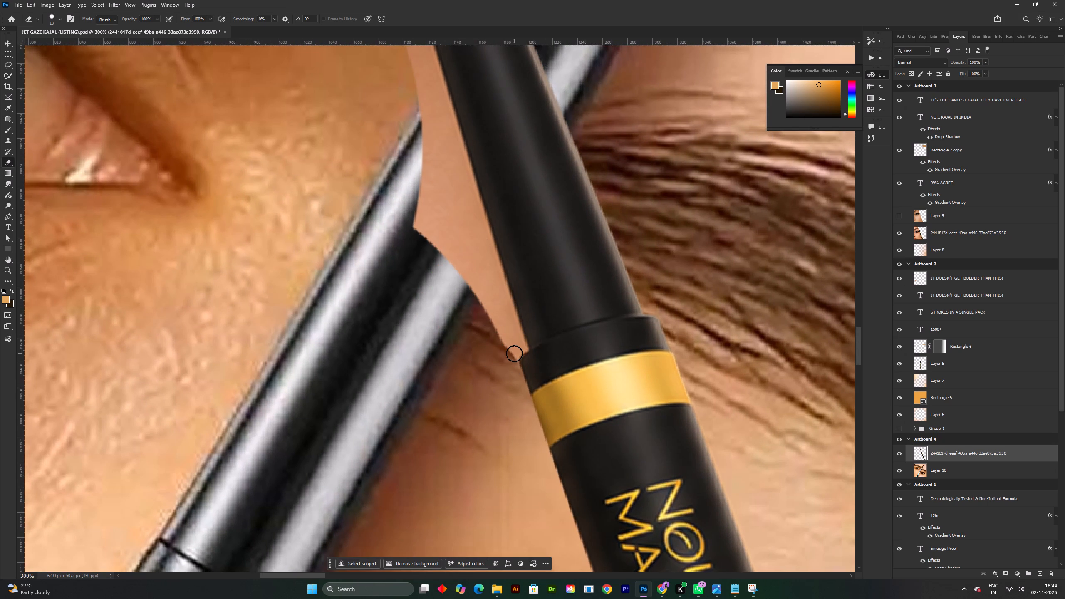
drag(512, 354, 511, 363)
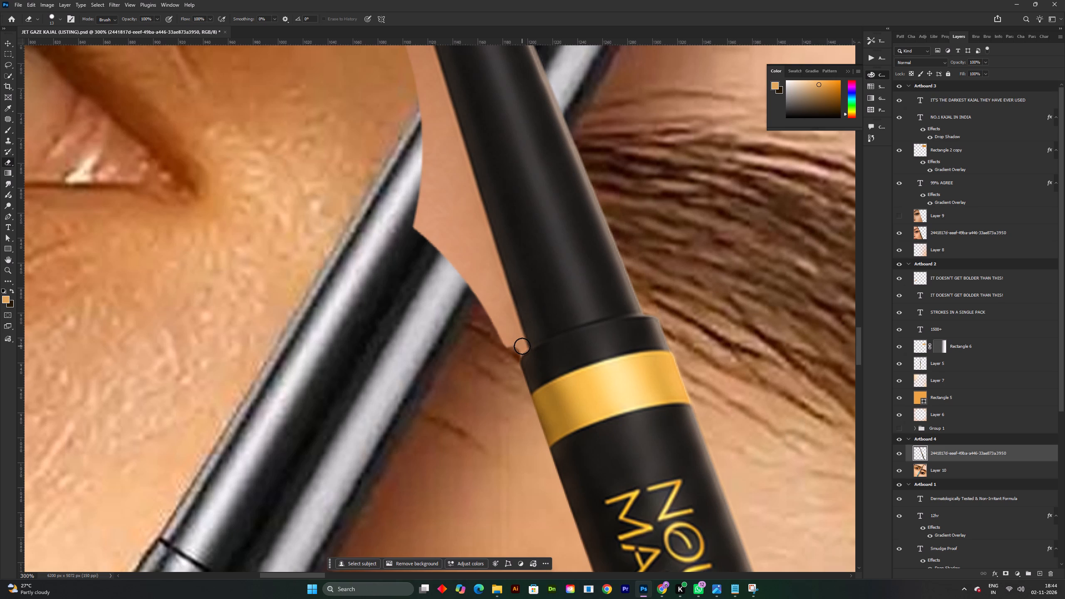
click(519, 345)
click(519, 347)
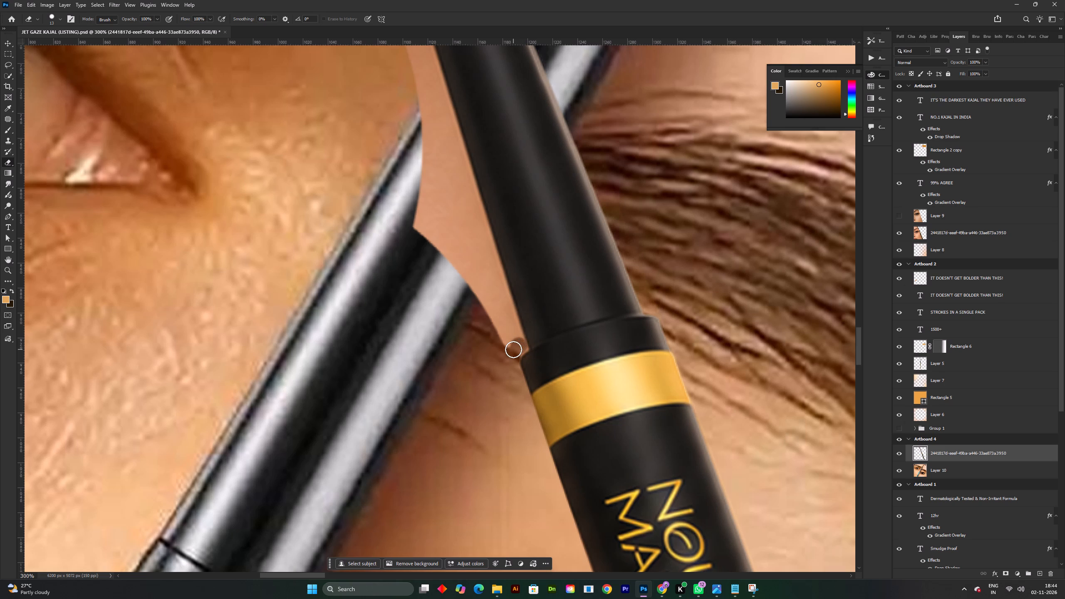
click(519, 349)
Enlarge the Eraser and clear the pasted skin strip along the left side of the black pencil's tapered tip, down to the collar.
shift+scroll(493, 356, down, 2)
key(space)
key(space)
key(space)
key(space)
key(space)
key(space)
drag(480, 321, 495, 374)
alt+right_drag(420, 213, 455, 225)
drag(420, 202, 432, 235)
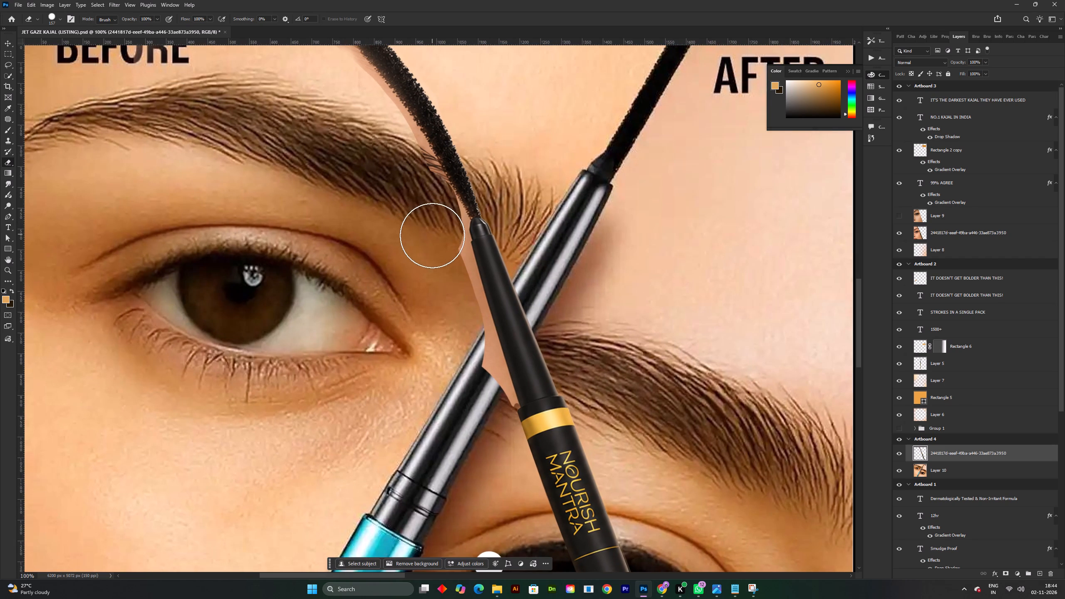
drag(432, 235, 453, 307)
drag(453, 310, 461, 332)
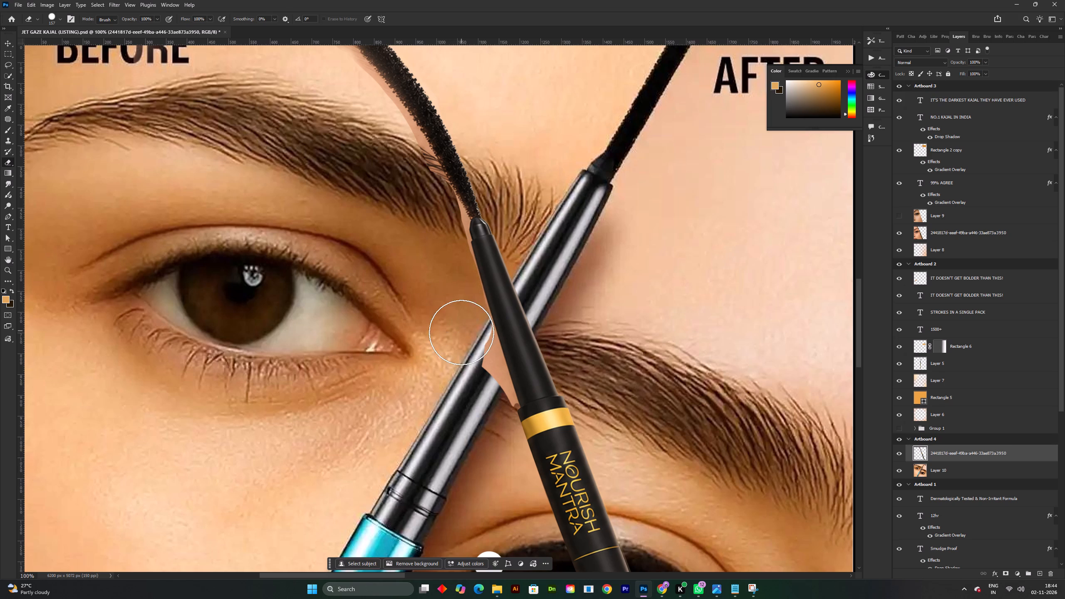
drag(461, 332, 482, 401)
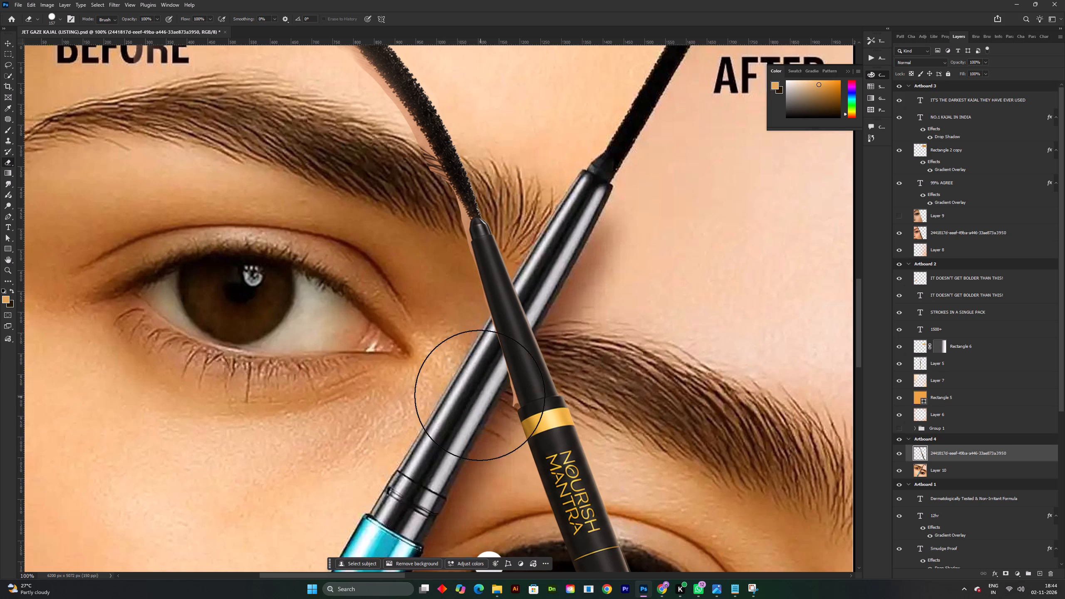
Shrink the Eraser and clear the leftover skin sliver between the tapered tip and the collar on the black pencil's left side.
shift+scroll(480, 395, up, 1)
alt+right_drag(524, 373, 490, 378)
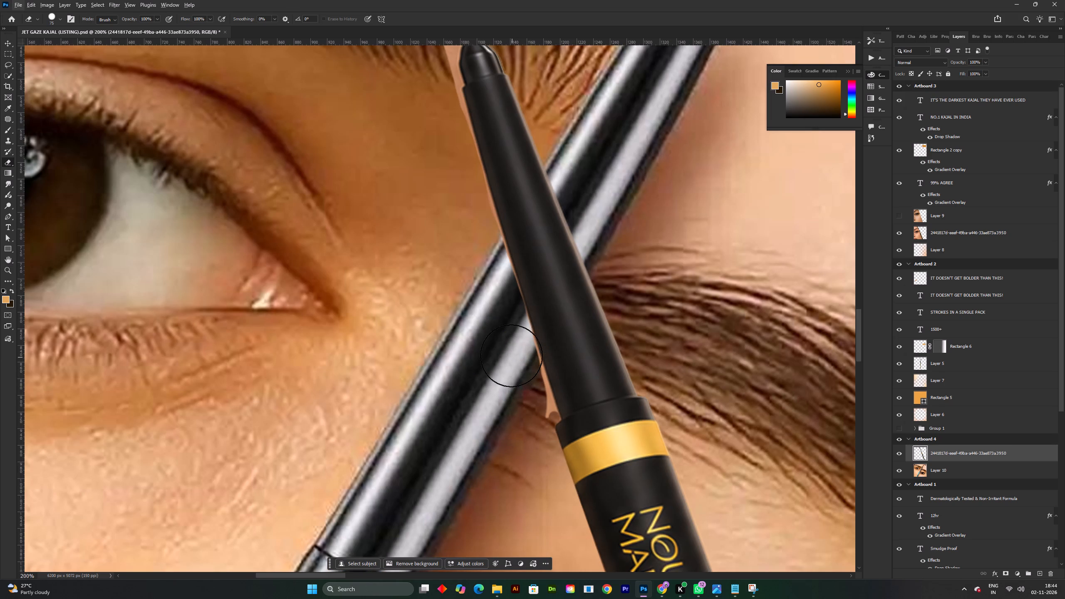
alt+right_drag(491, 329, 485, 327)
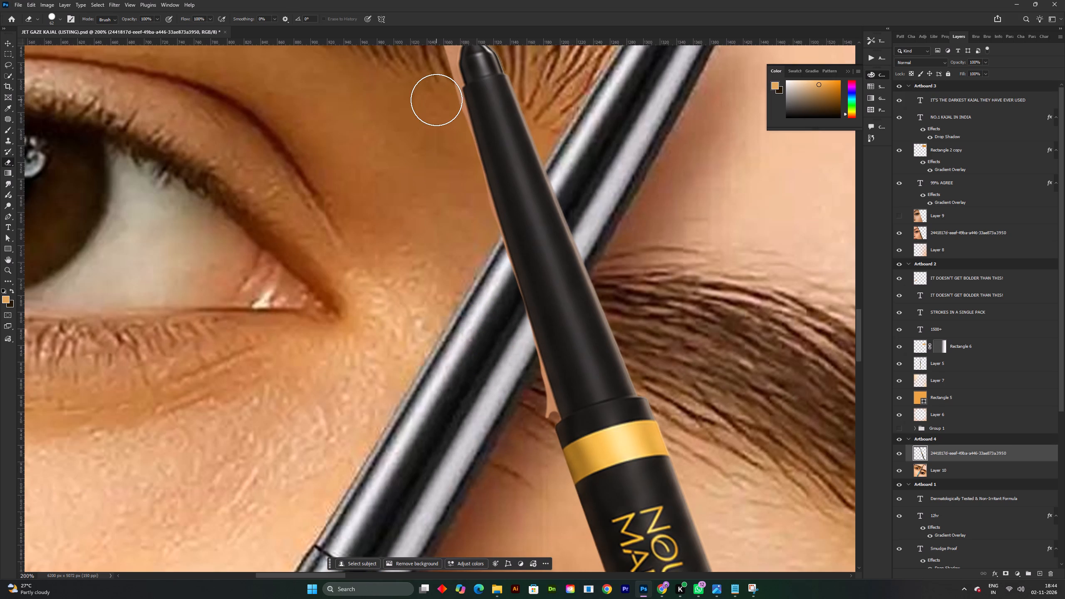
shift+click(532, 413)
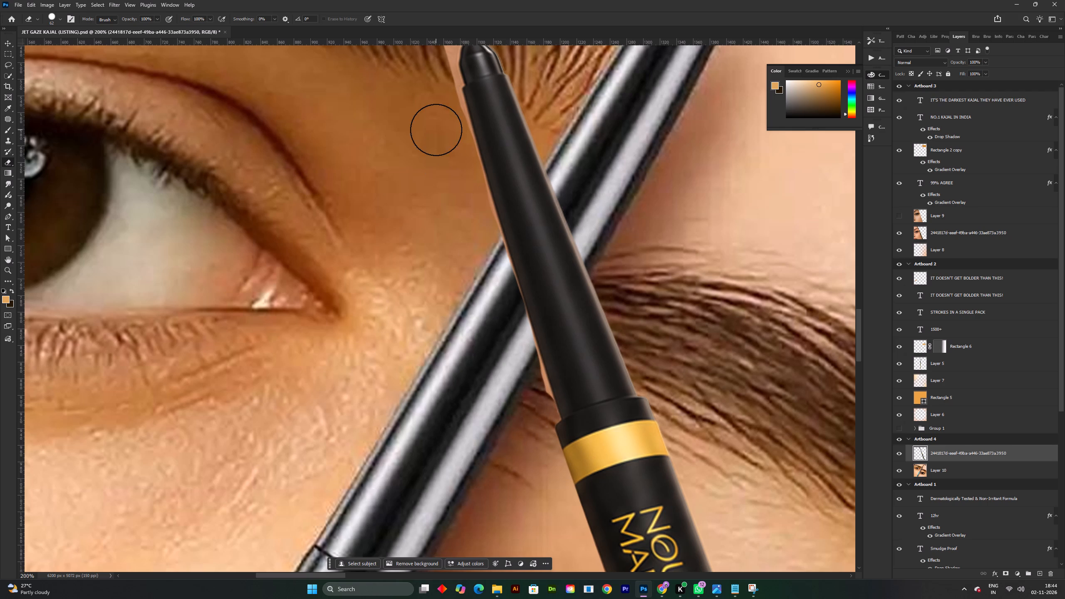
shift+click(441, 109)
shift+scroll(441, 109, down, 1)
key(space)
key(space)
key(space)
key(space)
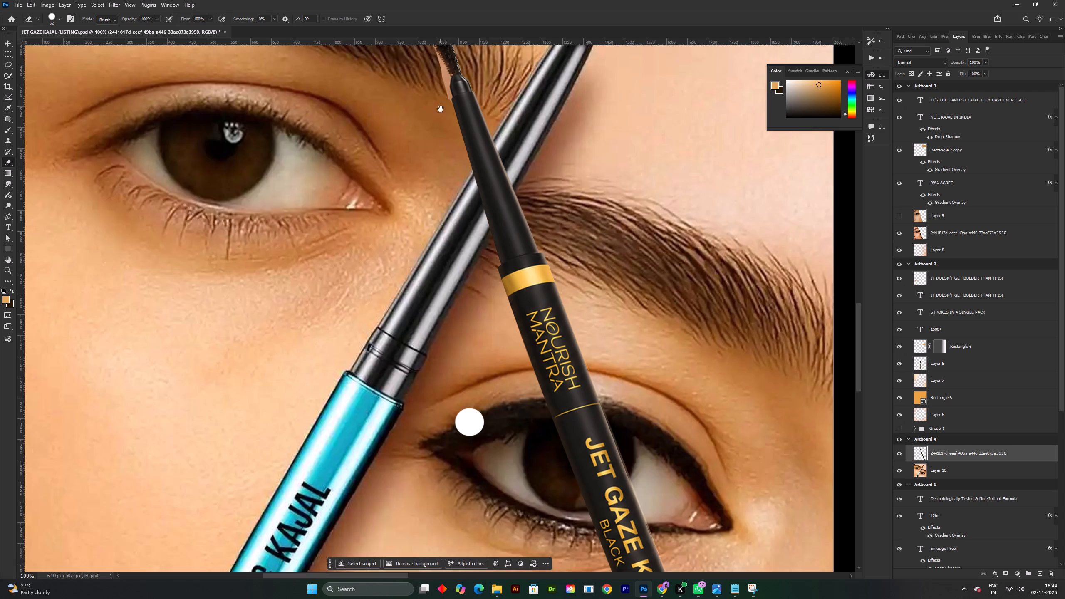
Erase the pasted skin strip on the left of the lower spoolie bristles, down to the black pencil's rounded tip cap.
drag(454, 149, 516, 327)
alt+scroll(484, 243, up, 4)
shift+scroll(497, 252, up, 2)
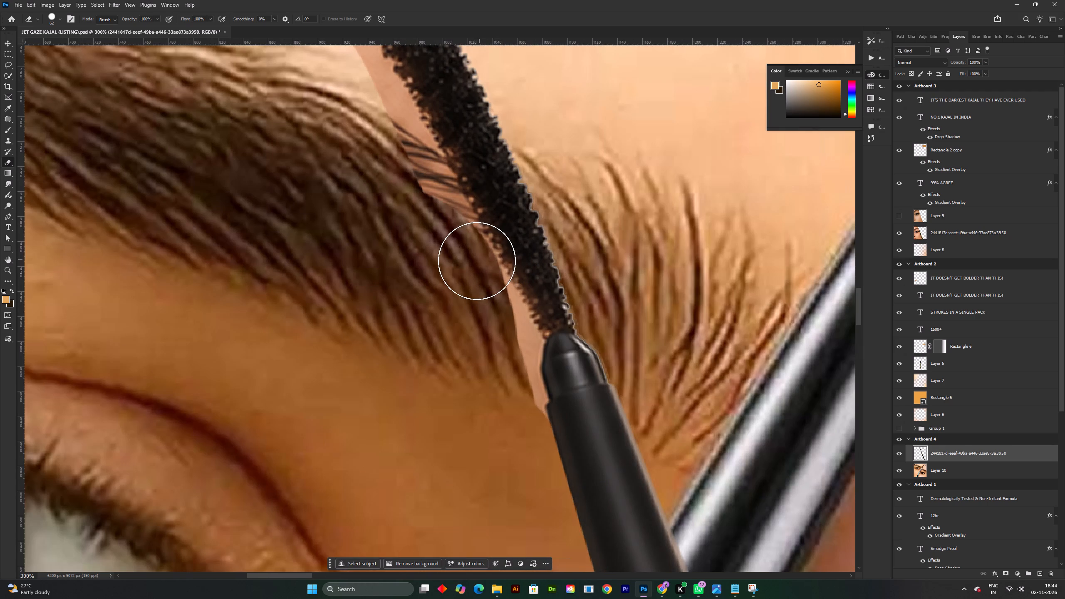
drag(480, 298, 507, 414)
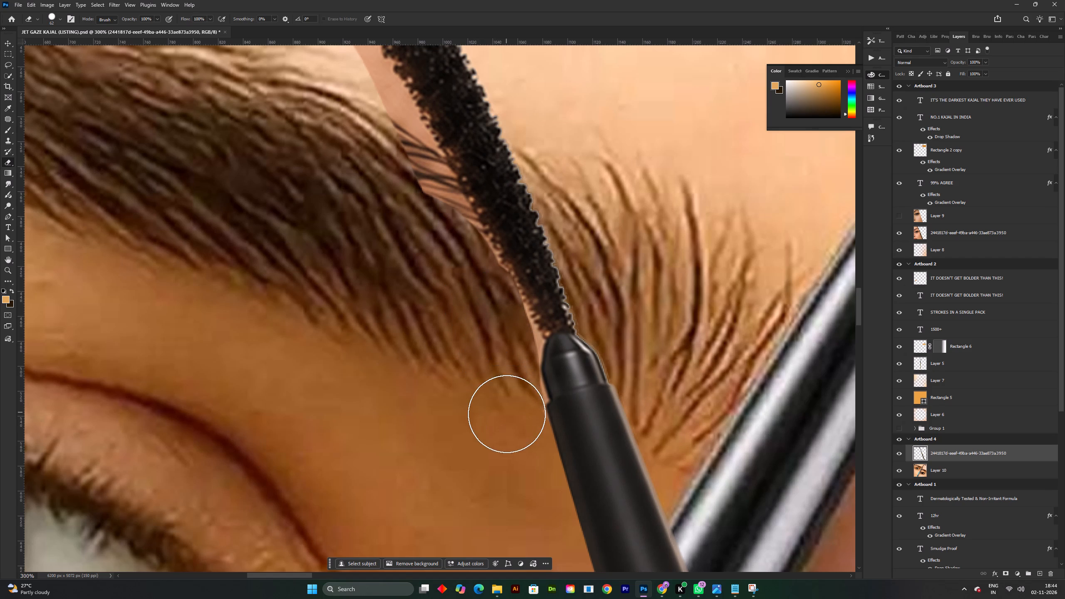
drag(507, 414, 511, 431)
Shrink the Eraser and clear the leftover skin sliver along the left edge of the rounded tip cap, up to the bristle base.
alt+right_drag(545, 388, 511, 389)
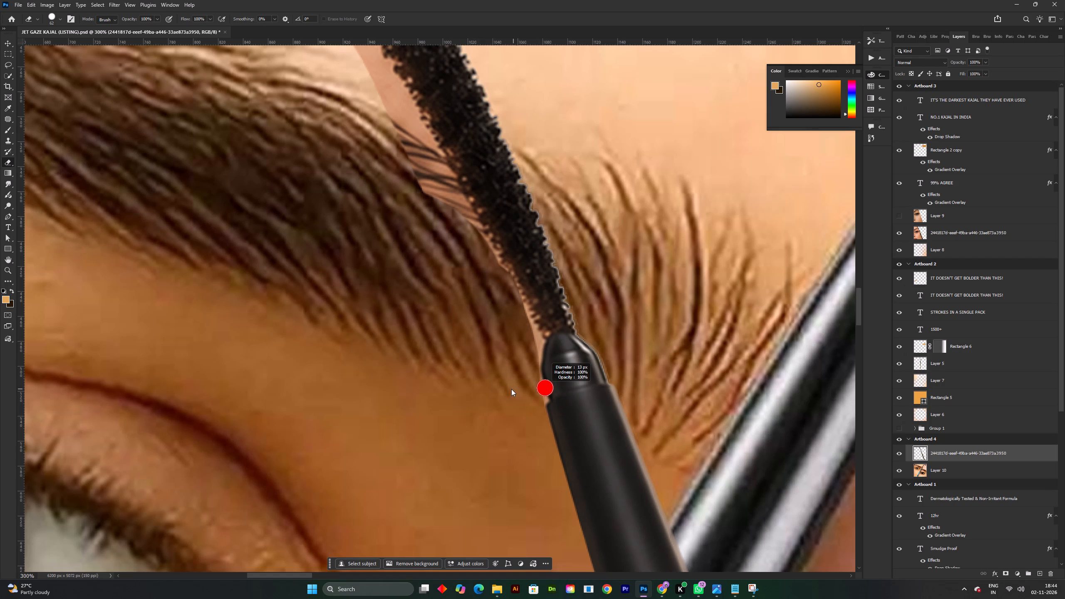
alt+right_drag(511, 389, 507, 389)
shift+scroll(519, 389, up, 2)
key(space)
drag(568, 390, 549, 408)
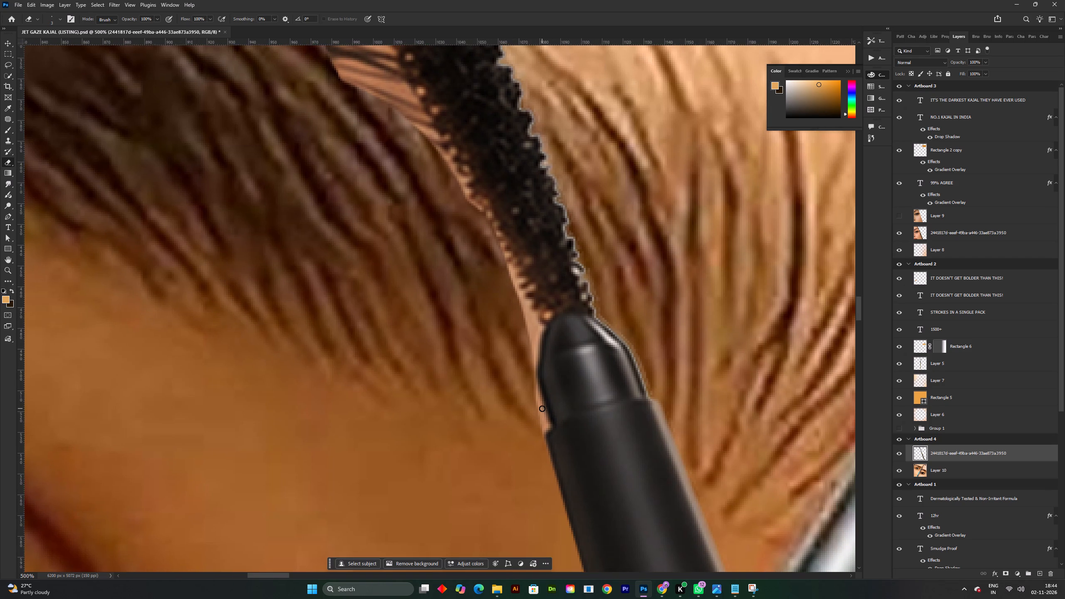
alt+scroll(542, 423, up, 1)
alt+right_drag(541, 417, 549, 420)
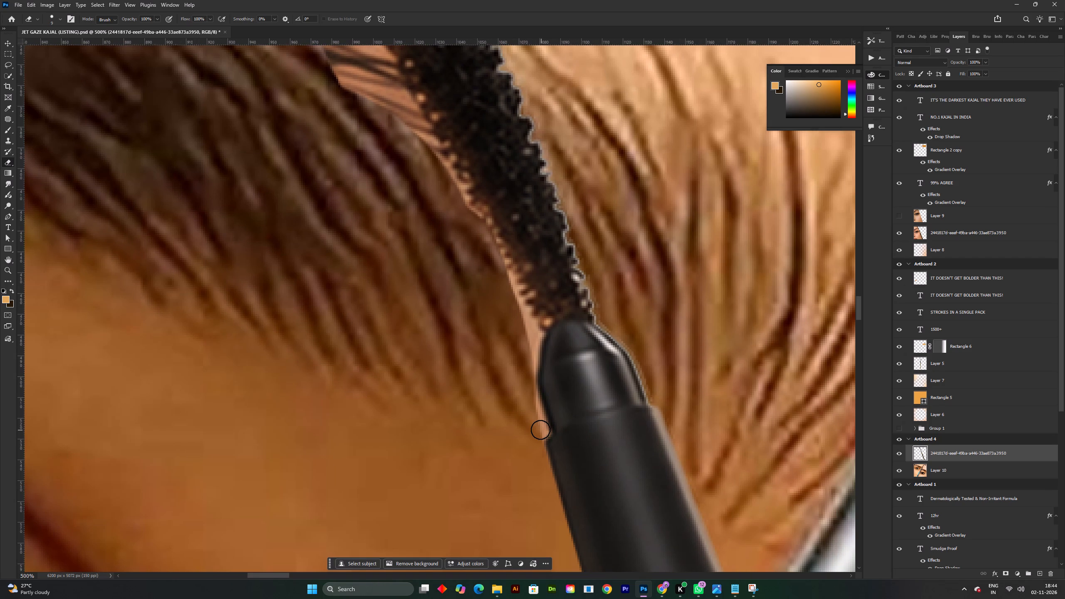
click(542, 433)
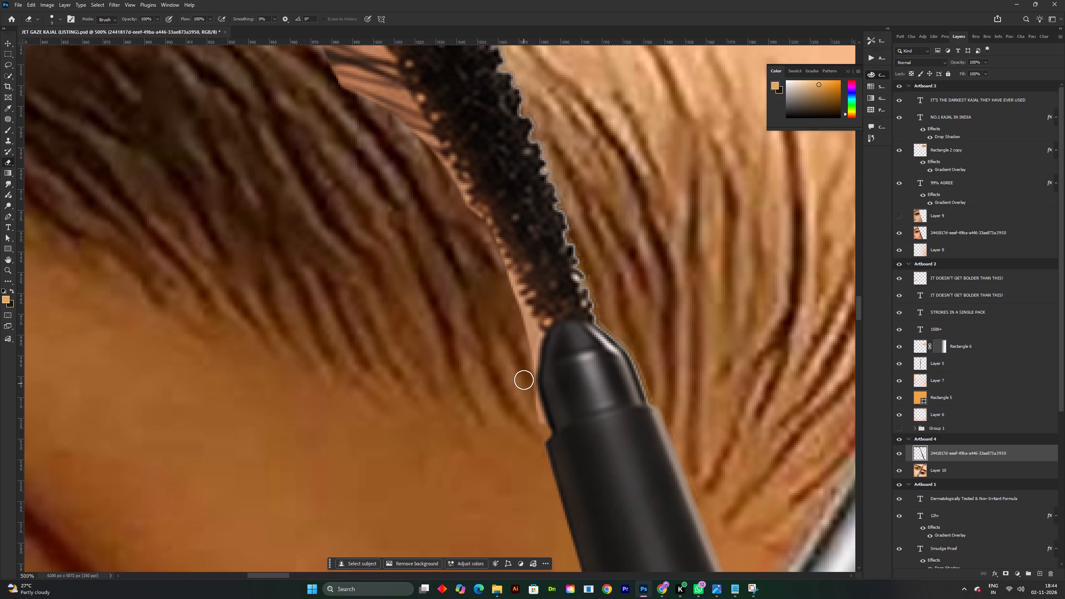
shift+click(524, 380)
drag(526, 384, 531, 334)
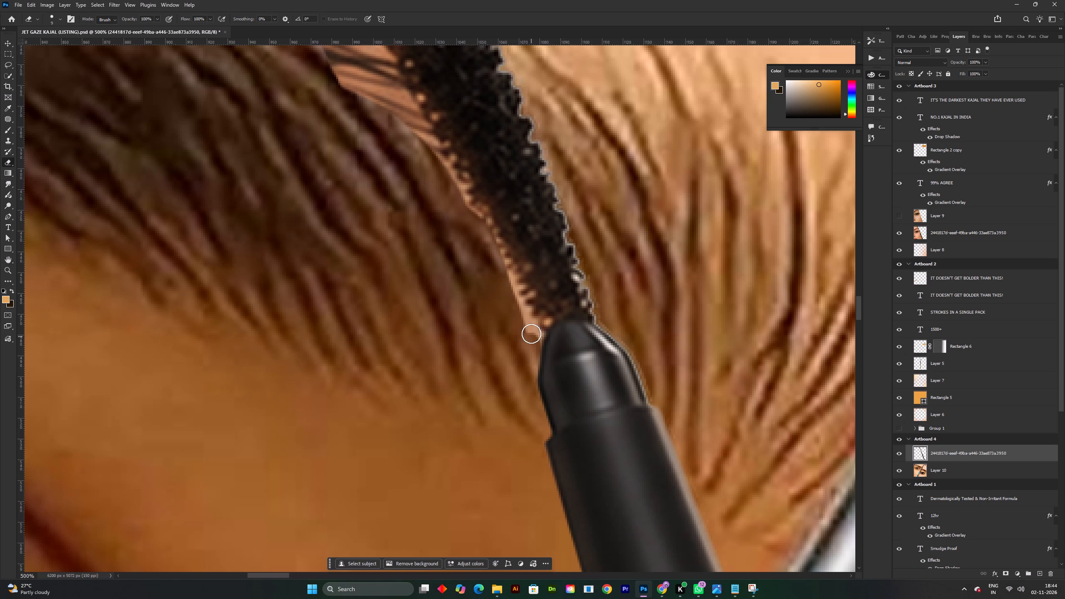
drag(531, 334, 510, 285)
Switch the Eraser to the Soft Round brush and clear the skin fringe along the left edge of the lower bristles.
right_click(510, 285)
click(546, 386)
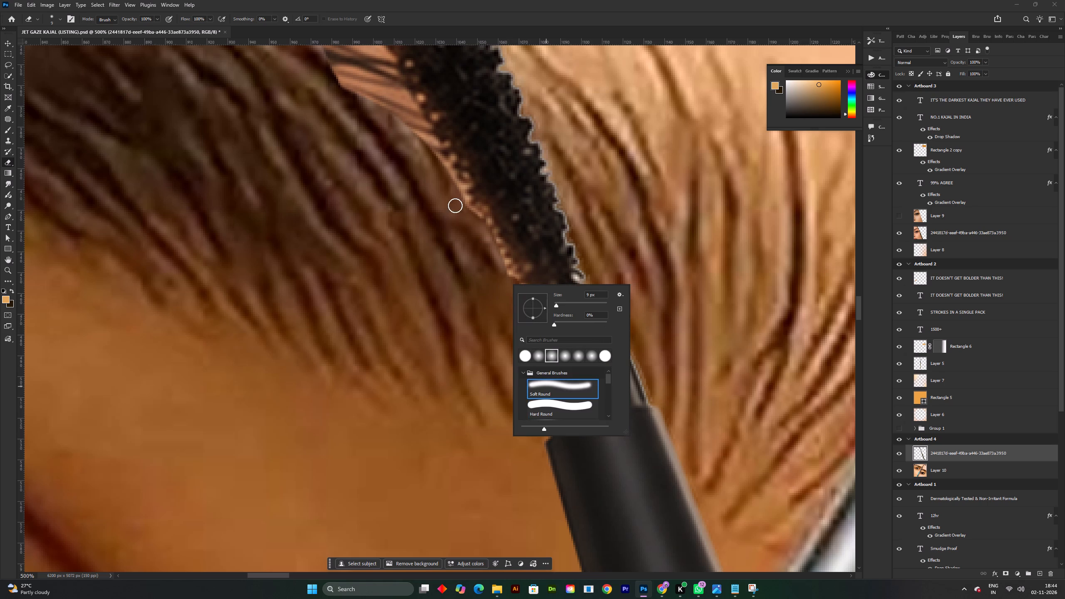
drag(431, 144, 458, 186)
drag(471, 202, 507, 266)
drag(513, 275, 515, 280)
drag(518, 284, 521, 287)
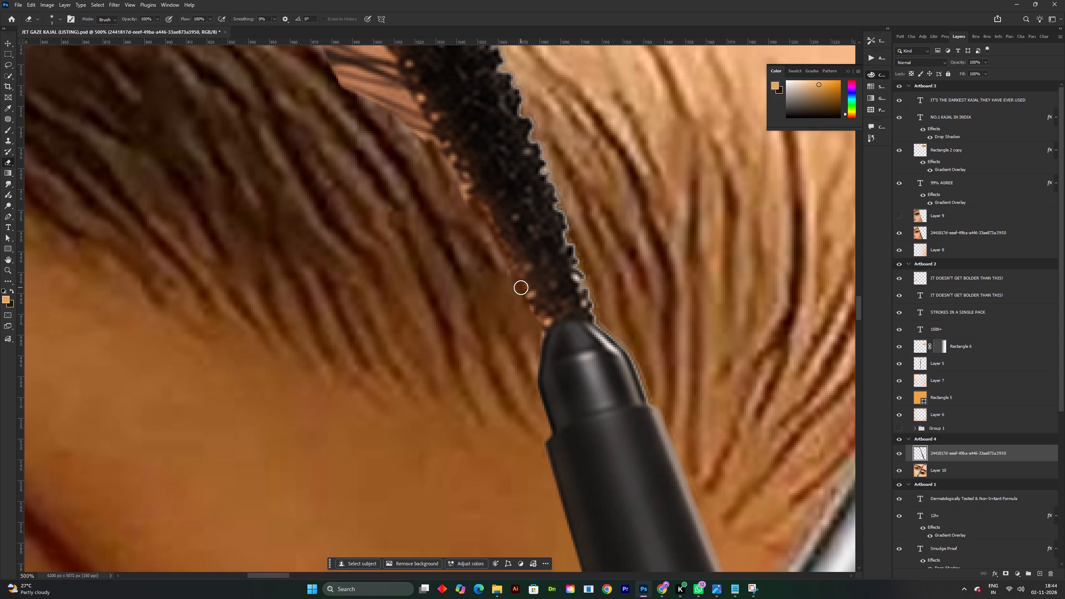
drag(521, 287, 542, 331)
Enlarge the soft Eraser and clear the pasted skin and eyebrow hairs along the left side of the bristles across the brow.
shift+scroll(519, 282, down, 3)
key(space)
key(space)
key(space)
key(space)
key(space)
drag(480, 225, 503, 295)
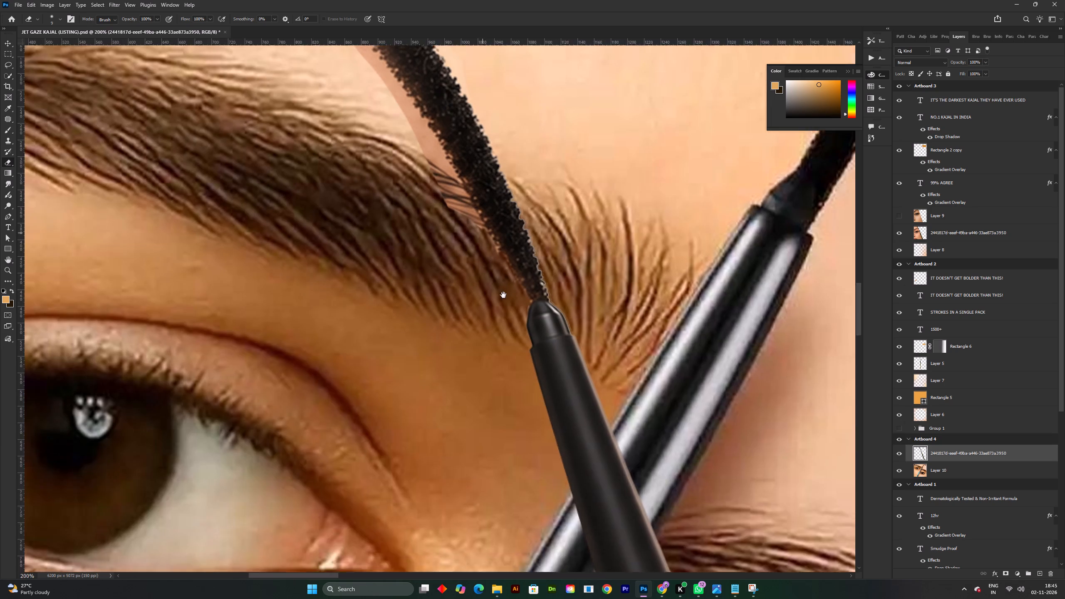
drag(503, 295, 536, 370)
alt+right_drag(403, 208, 414, 211)
drag(376, 141, 436, 213)
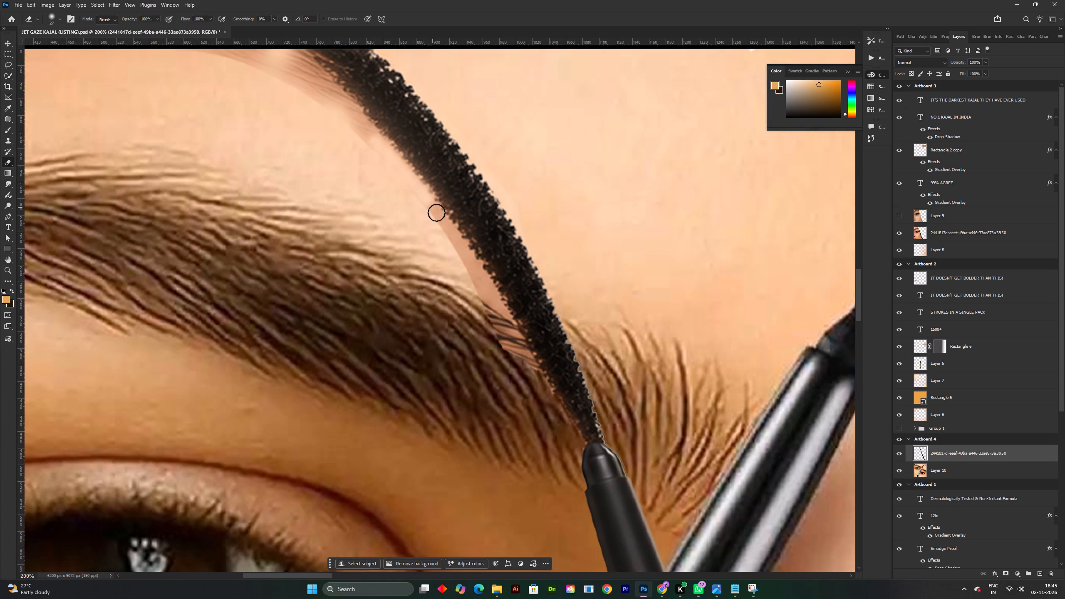
drag(436, 213, 560, 433)
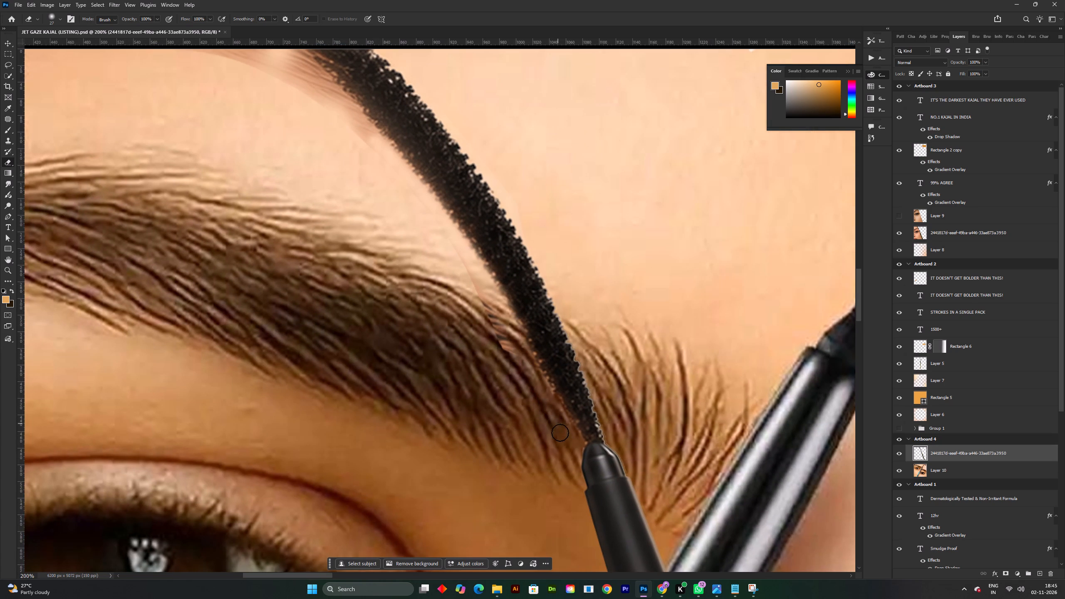
drag(560, 433, 446, 236)
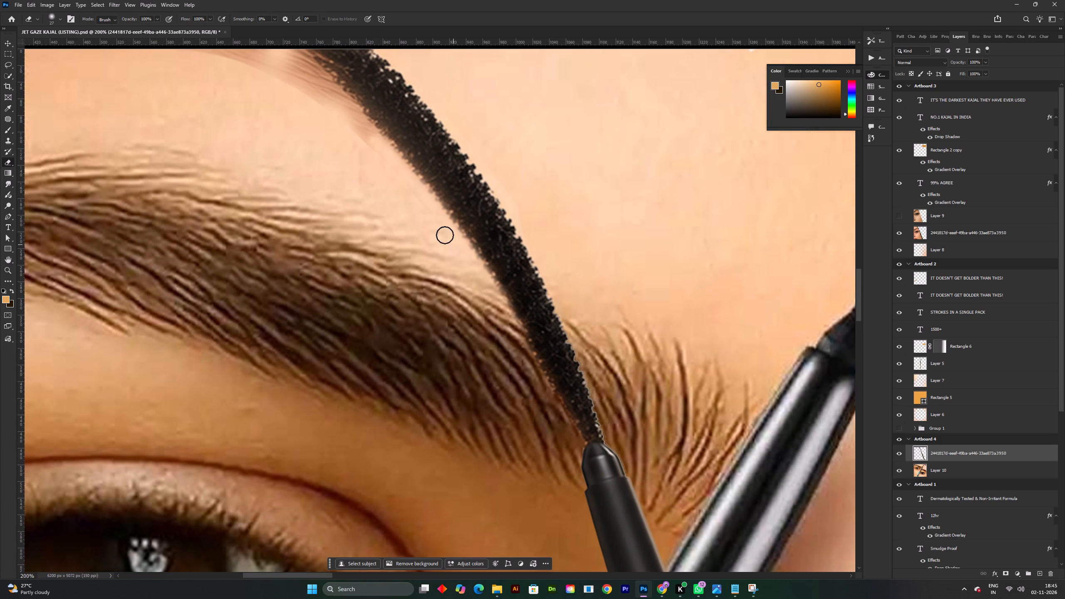
Enlarge the Eraser further and clear the remaining pasted skin left of the upper bristles near Artboard 4's top edge.
key(space)
key(space)
key(space)
key(space)
key(space)
key(space)
key(space)
drag(419, 252, 531, 375)
alt+right_drag(372, 191, 397, 203)
drag(332, 151, 463, 273)
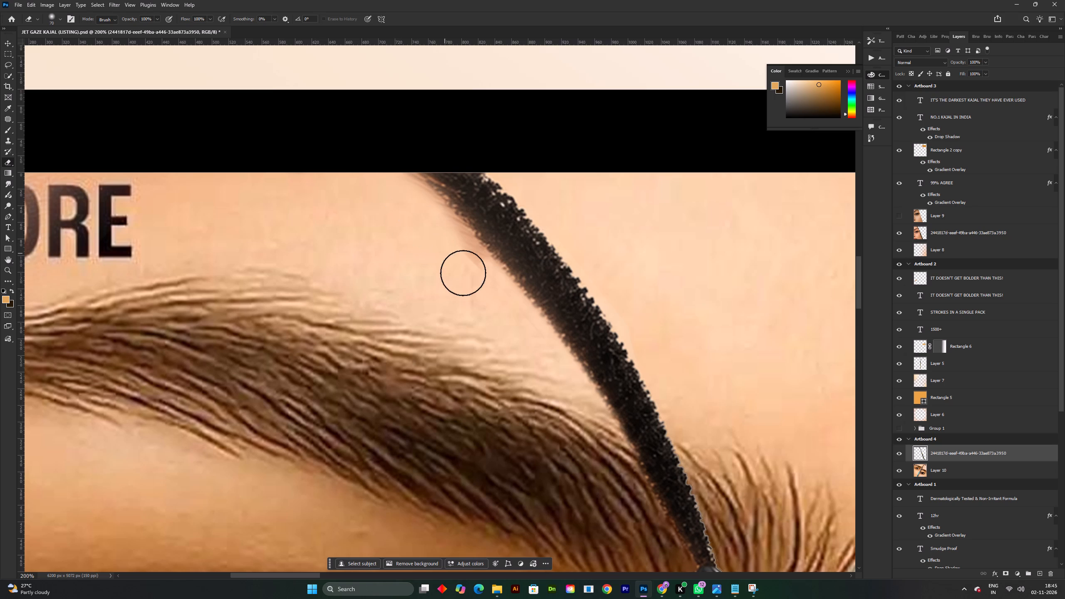
drag(463, 273, 526, 334)
Switch to the Move tool and save the Jet Gaze Kajal listing document.
shift+scroll(501, 315, down, 2)
shift+scroll(501, 314, up, 1)
shift+scroll(495, 305, down, 4)
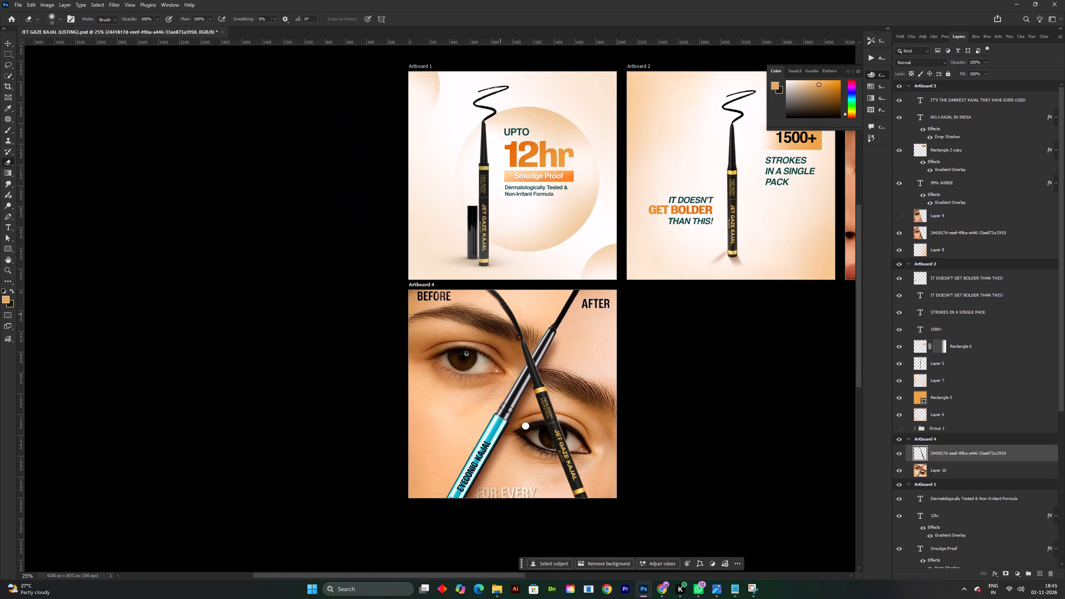
key(v)
key(ctrl+s)
drag(540, 391, 533, 403)
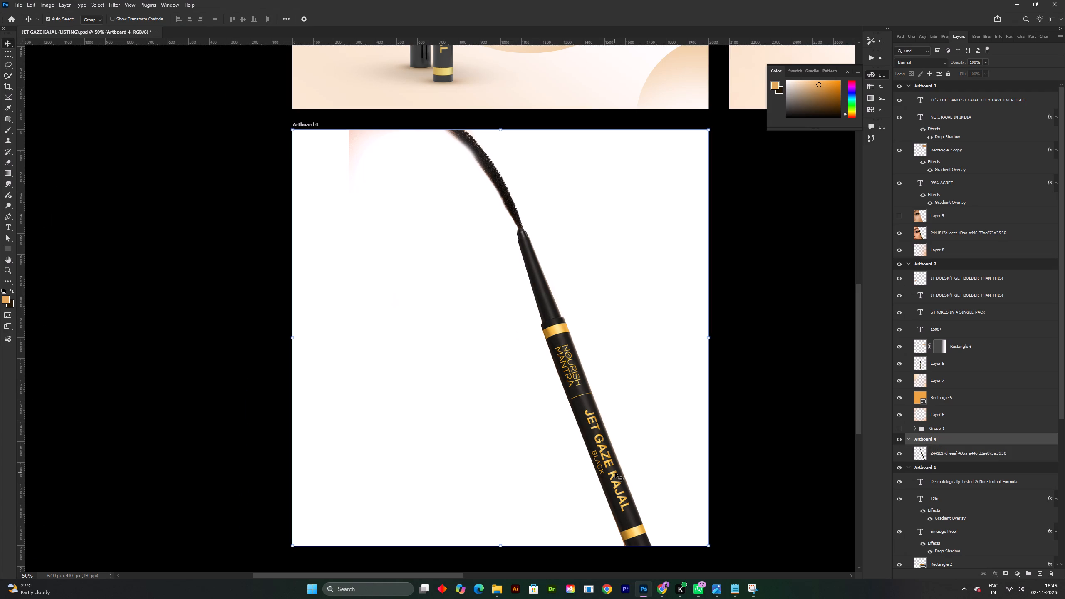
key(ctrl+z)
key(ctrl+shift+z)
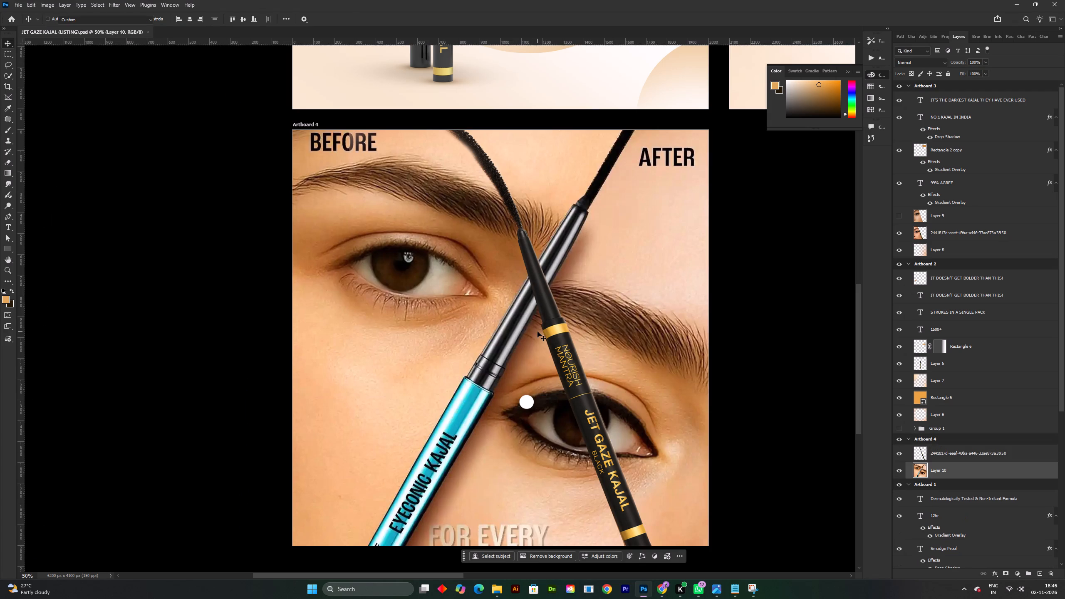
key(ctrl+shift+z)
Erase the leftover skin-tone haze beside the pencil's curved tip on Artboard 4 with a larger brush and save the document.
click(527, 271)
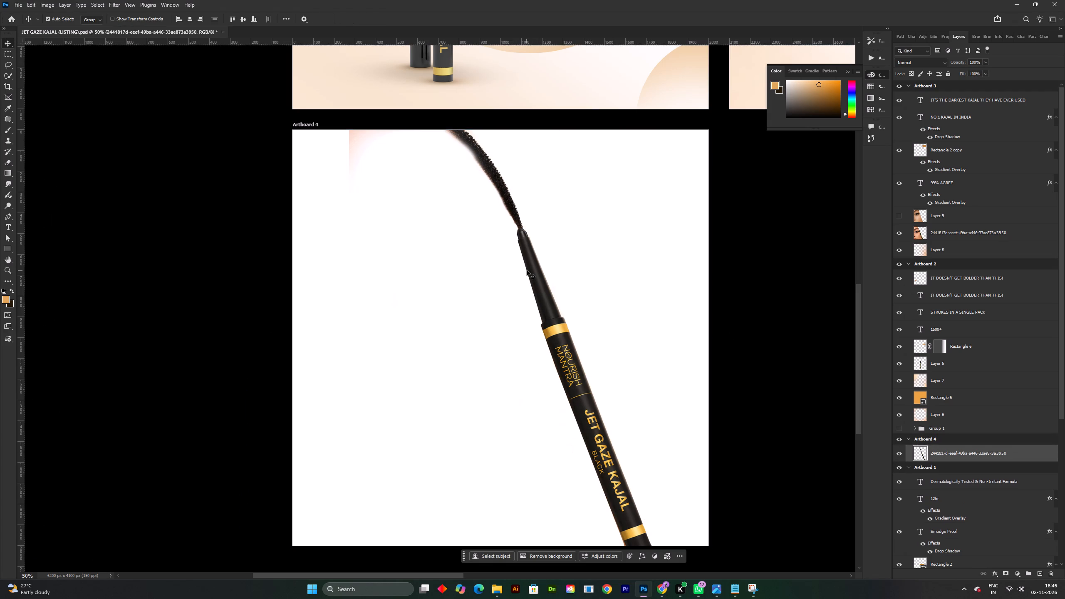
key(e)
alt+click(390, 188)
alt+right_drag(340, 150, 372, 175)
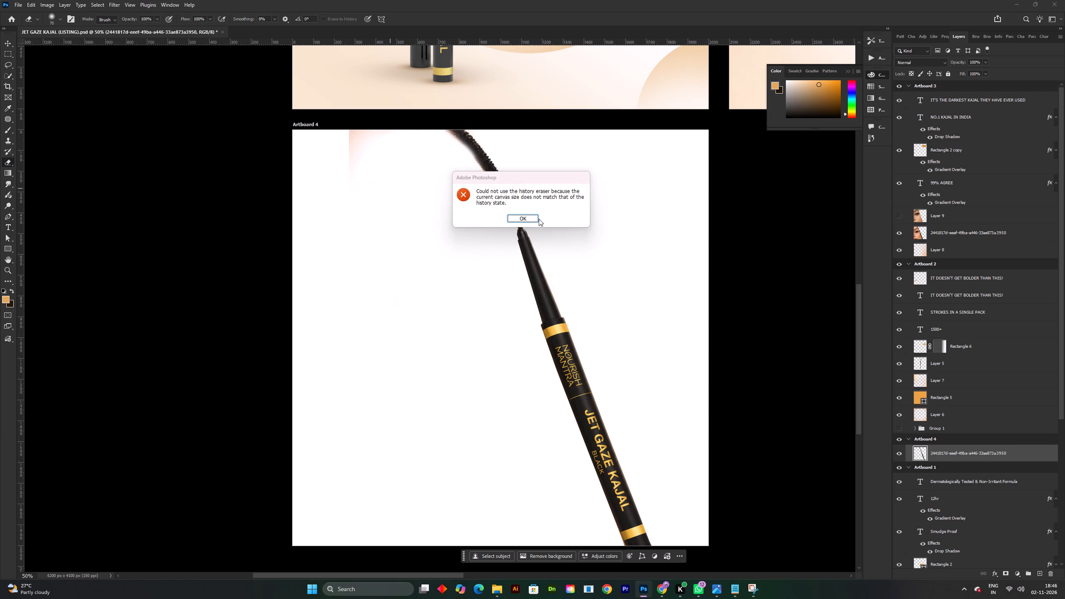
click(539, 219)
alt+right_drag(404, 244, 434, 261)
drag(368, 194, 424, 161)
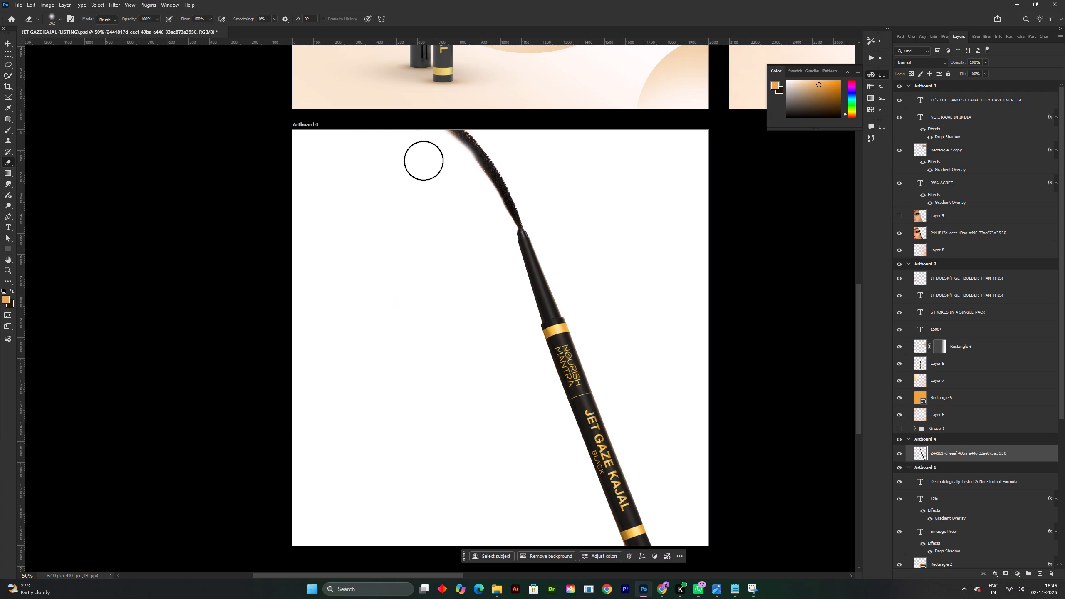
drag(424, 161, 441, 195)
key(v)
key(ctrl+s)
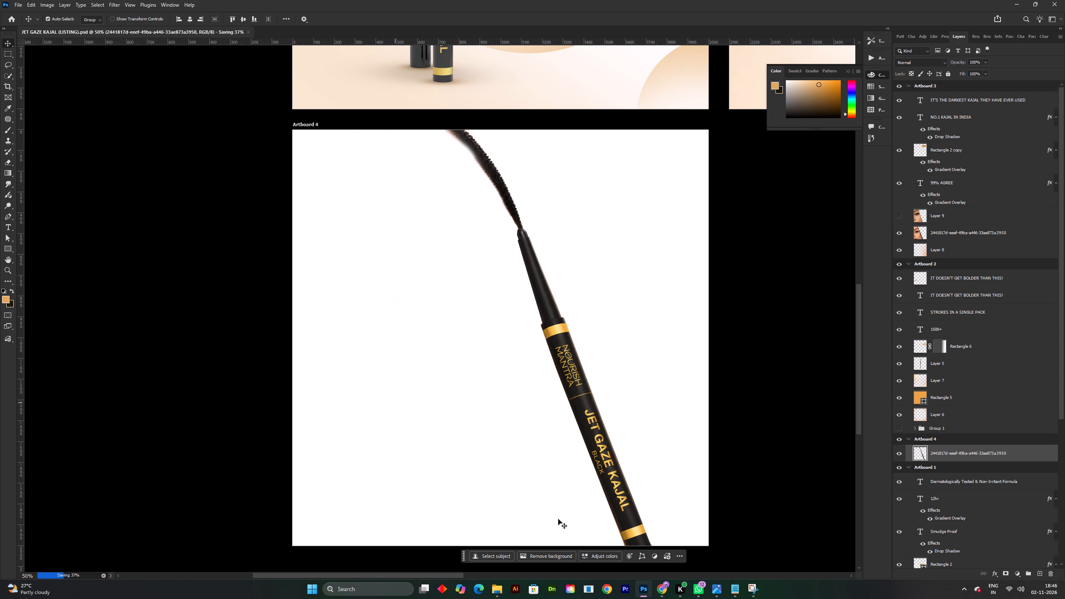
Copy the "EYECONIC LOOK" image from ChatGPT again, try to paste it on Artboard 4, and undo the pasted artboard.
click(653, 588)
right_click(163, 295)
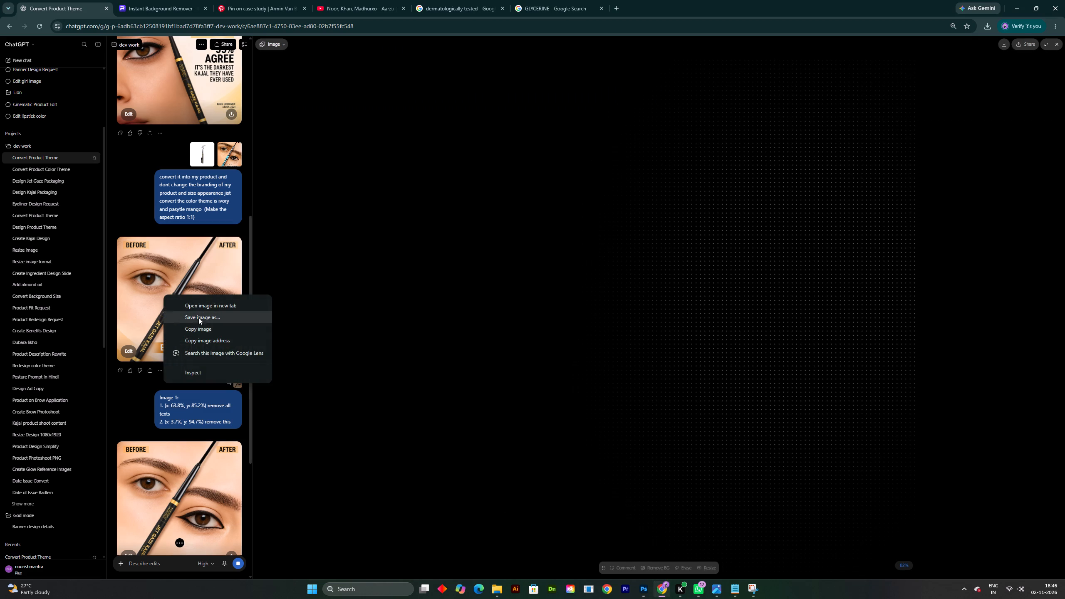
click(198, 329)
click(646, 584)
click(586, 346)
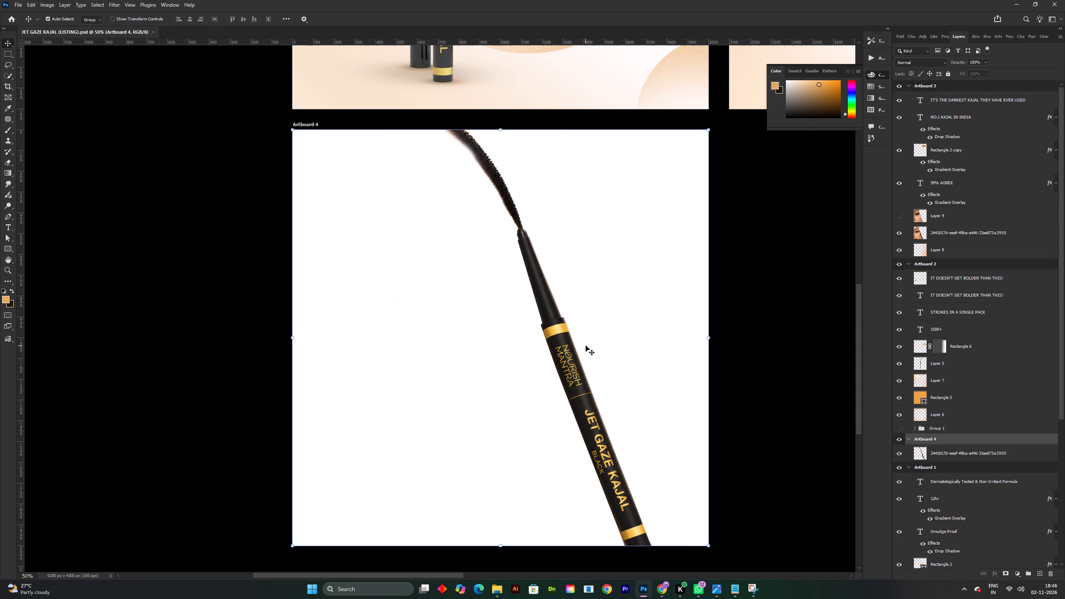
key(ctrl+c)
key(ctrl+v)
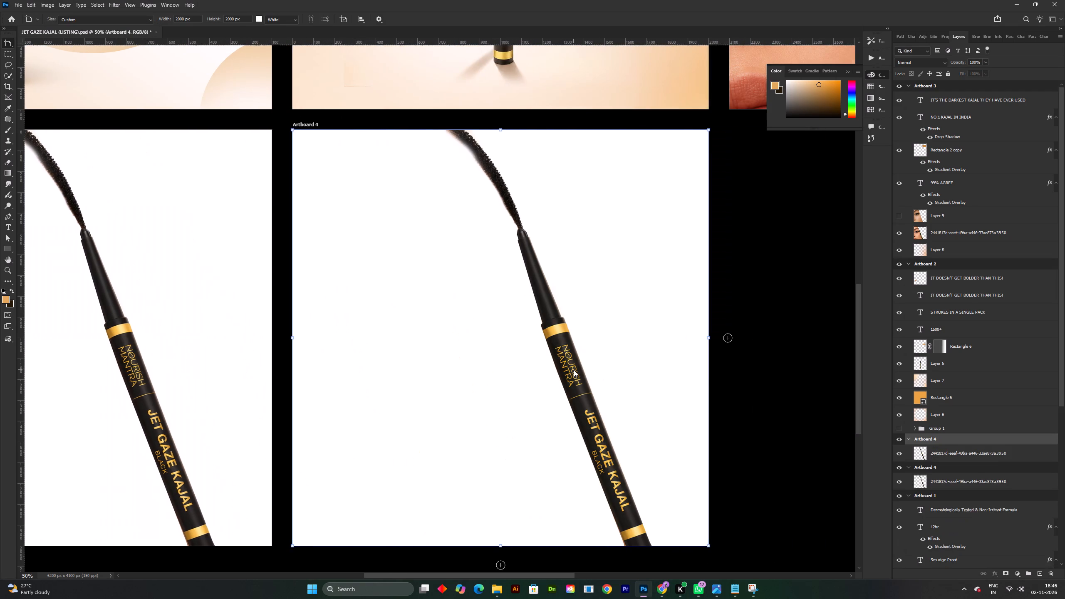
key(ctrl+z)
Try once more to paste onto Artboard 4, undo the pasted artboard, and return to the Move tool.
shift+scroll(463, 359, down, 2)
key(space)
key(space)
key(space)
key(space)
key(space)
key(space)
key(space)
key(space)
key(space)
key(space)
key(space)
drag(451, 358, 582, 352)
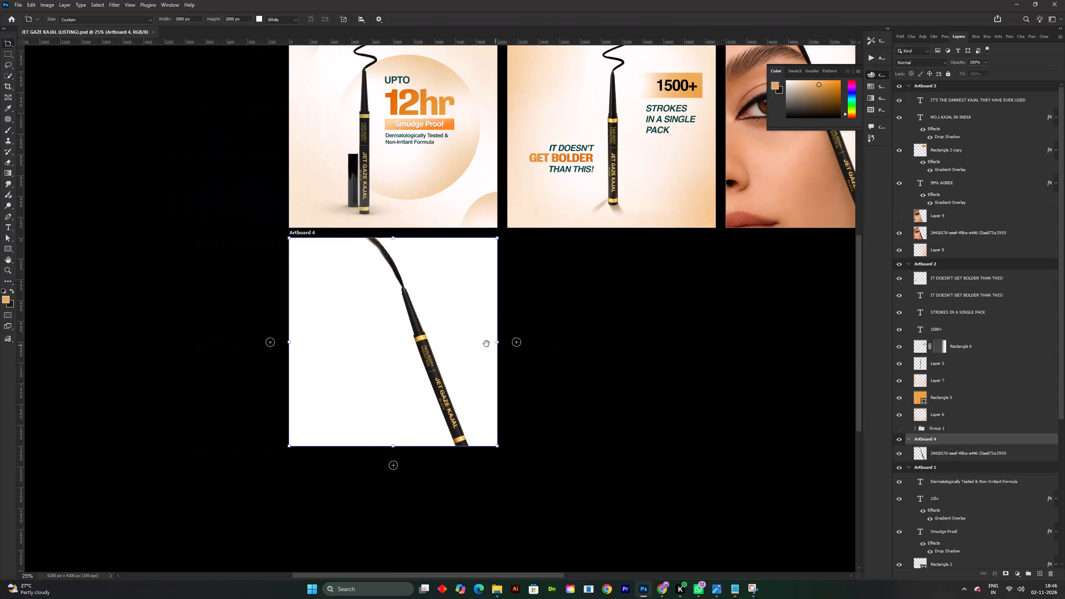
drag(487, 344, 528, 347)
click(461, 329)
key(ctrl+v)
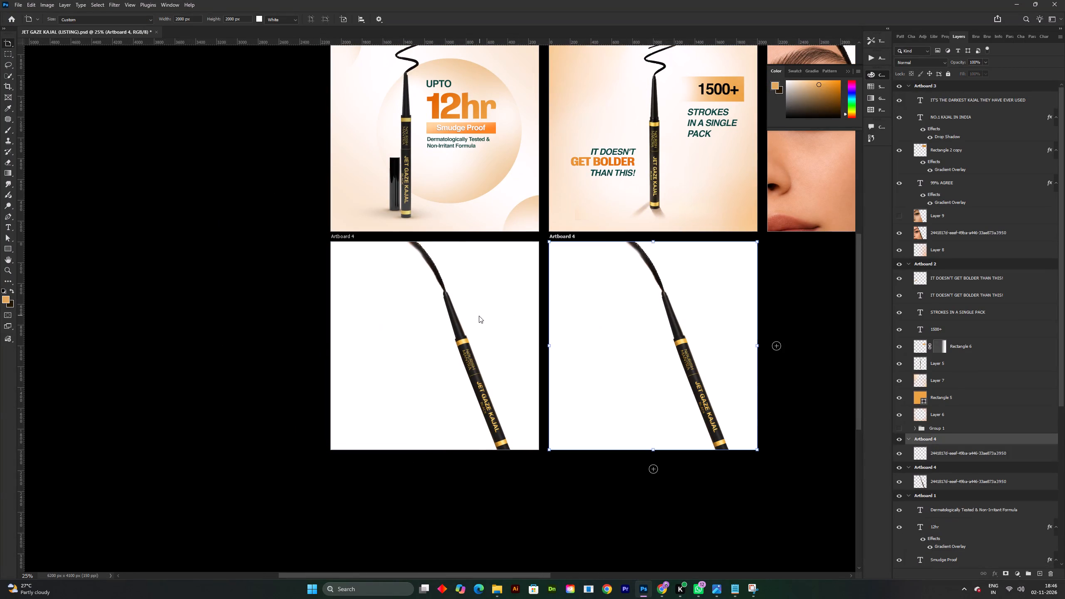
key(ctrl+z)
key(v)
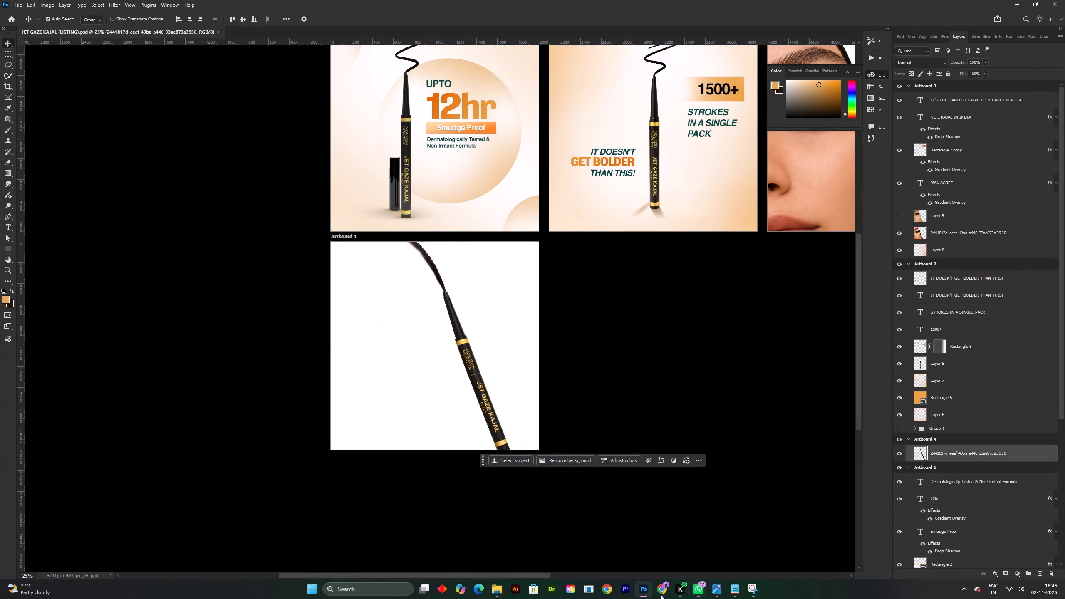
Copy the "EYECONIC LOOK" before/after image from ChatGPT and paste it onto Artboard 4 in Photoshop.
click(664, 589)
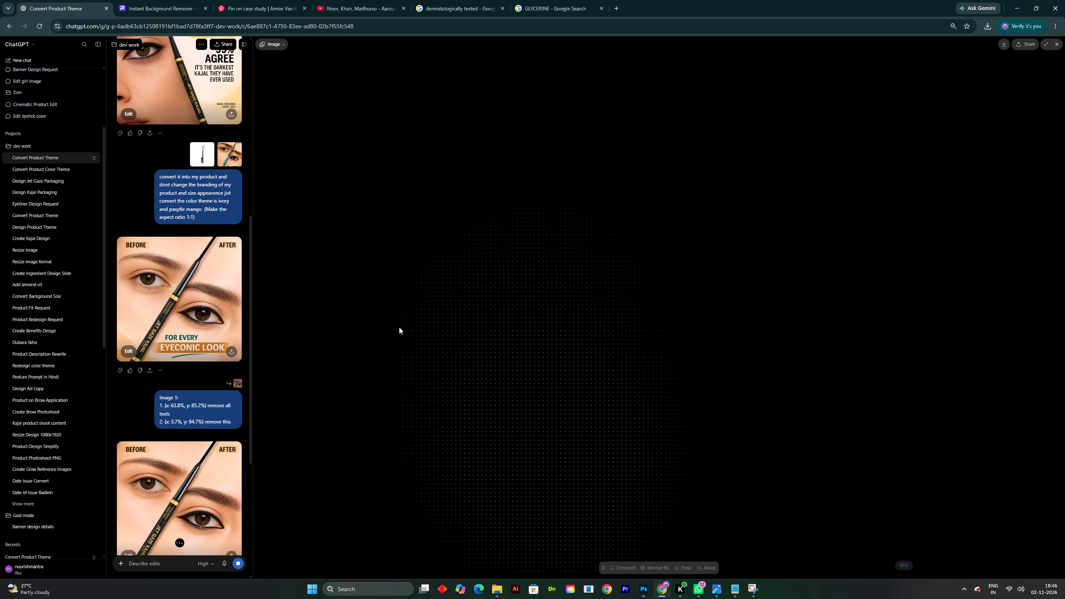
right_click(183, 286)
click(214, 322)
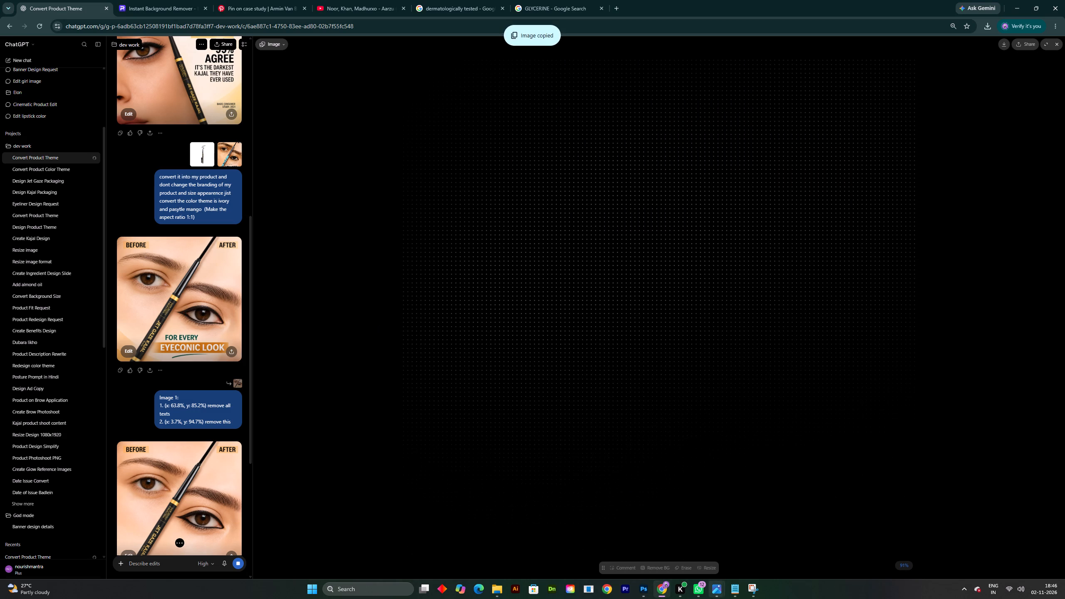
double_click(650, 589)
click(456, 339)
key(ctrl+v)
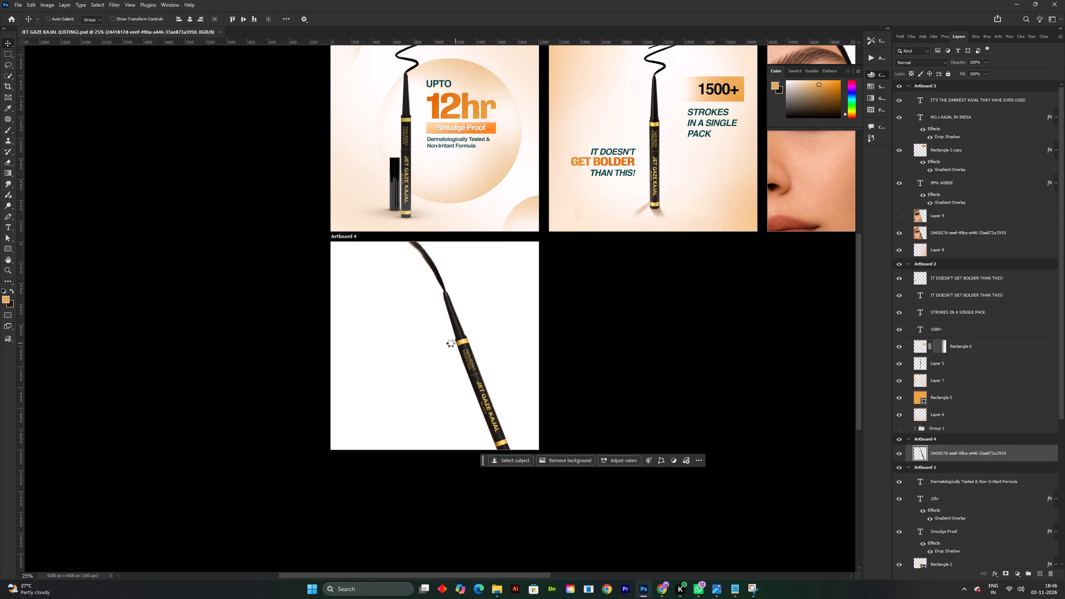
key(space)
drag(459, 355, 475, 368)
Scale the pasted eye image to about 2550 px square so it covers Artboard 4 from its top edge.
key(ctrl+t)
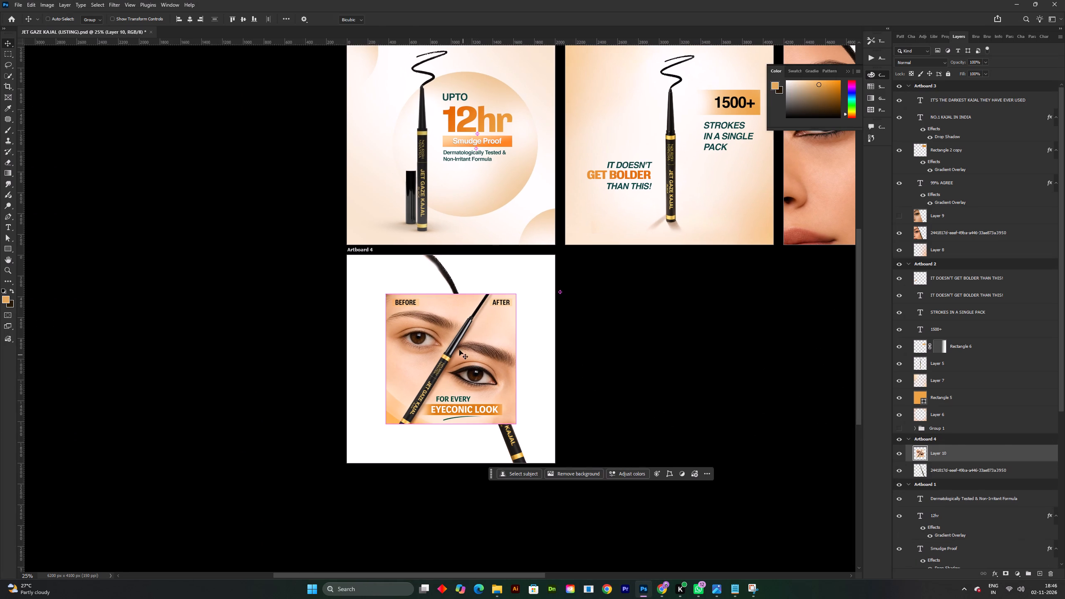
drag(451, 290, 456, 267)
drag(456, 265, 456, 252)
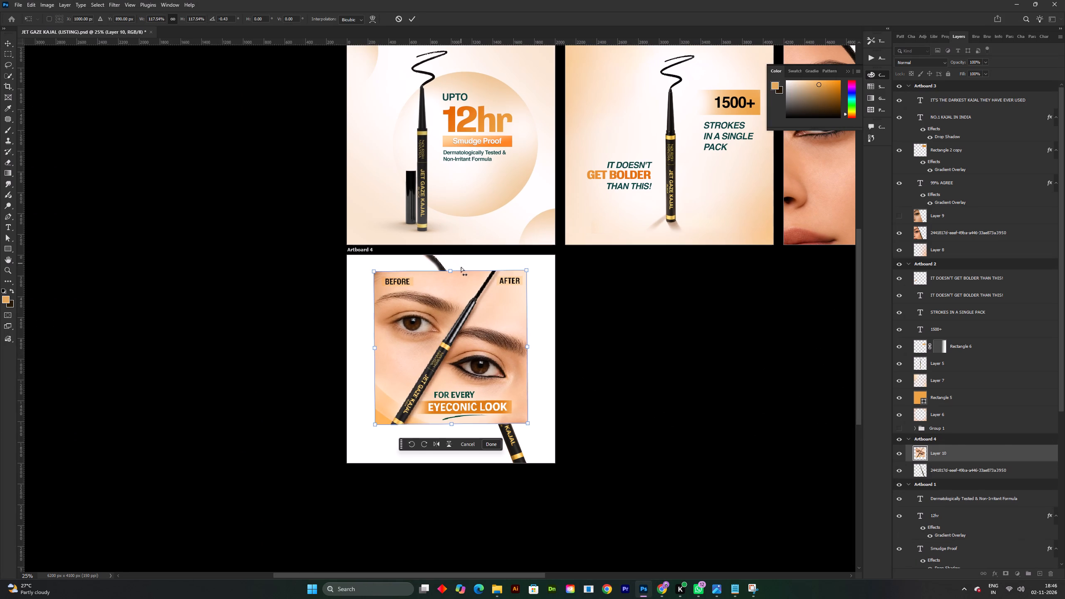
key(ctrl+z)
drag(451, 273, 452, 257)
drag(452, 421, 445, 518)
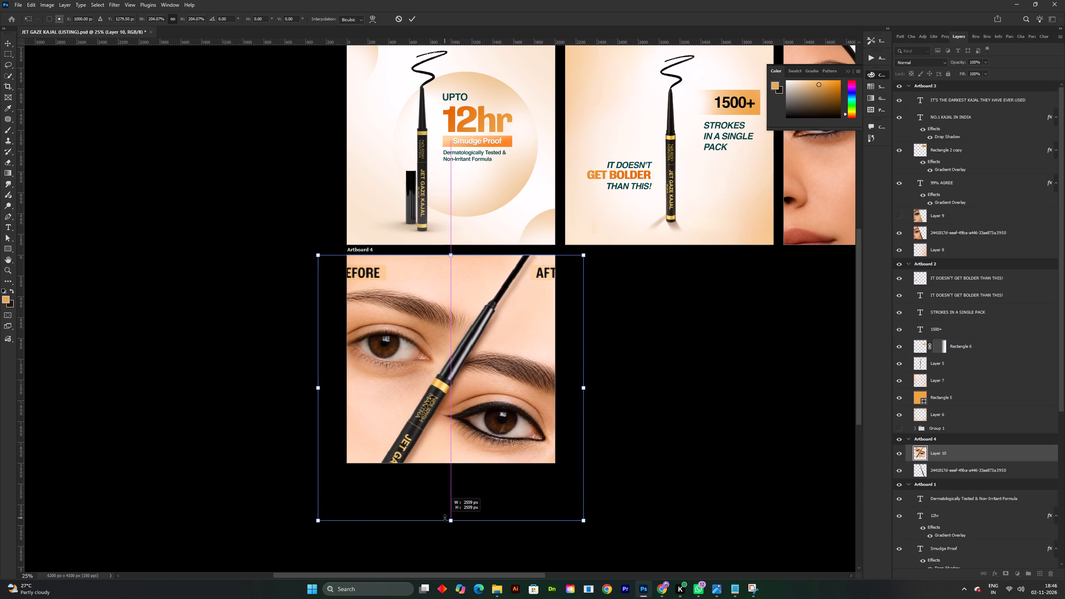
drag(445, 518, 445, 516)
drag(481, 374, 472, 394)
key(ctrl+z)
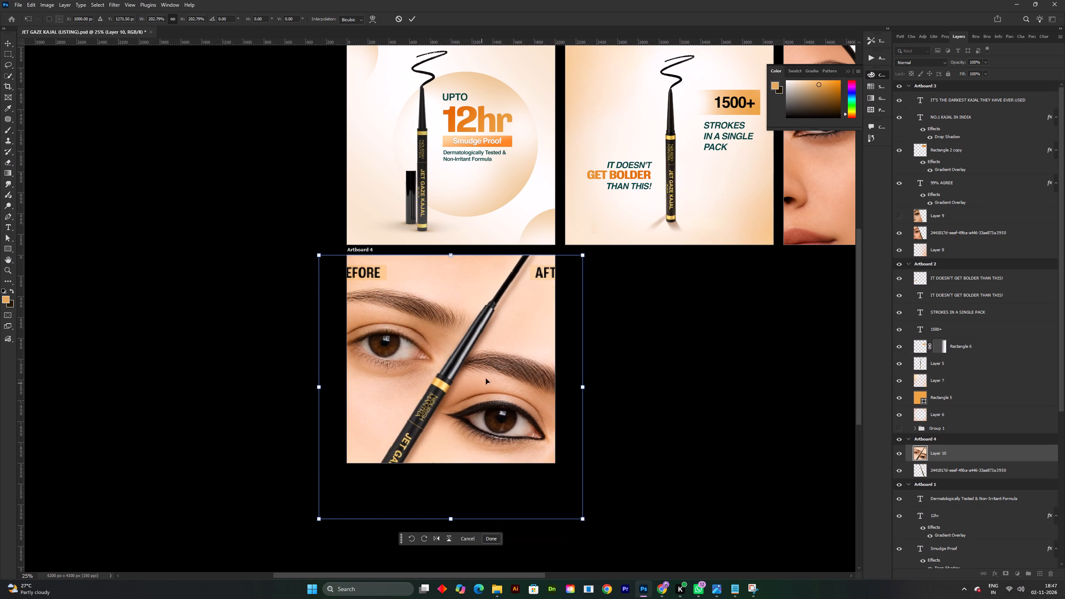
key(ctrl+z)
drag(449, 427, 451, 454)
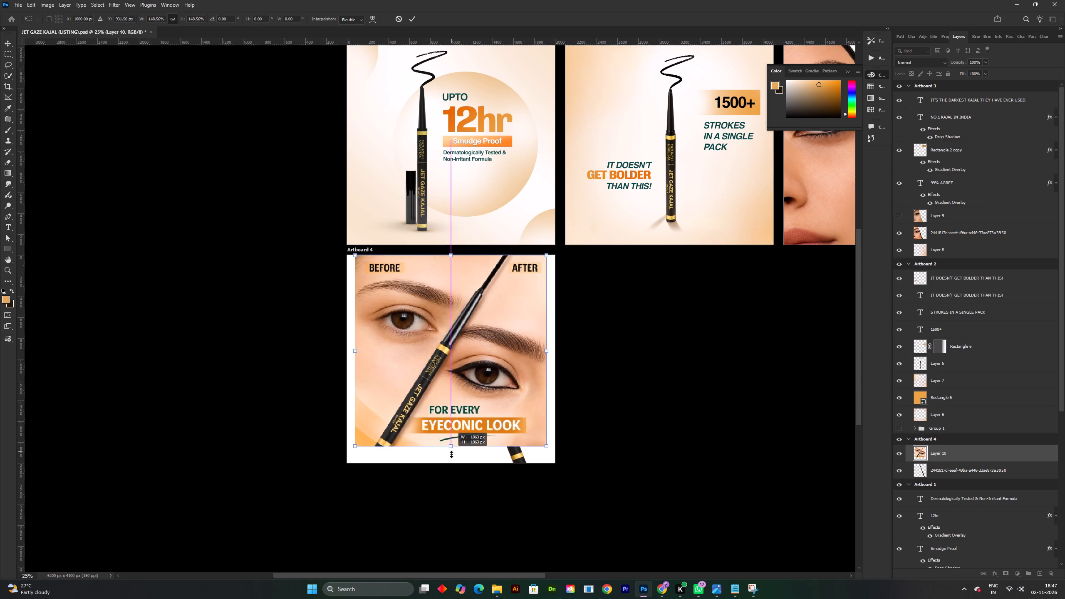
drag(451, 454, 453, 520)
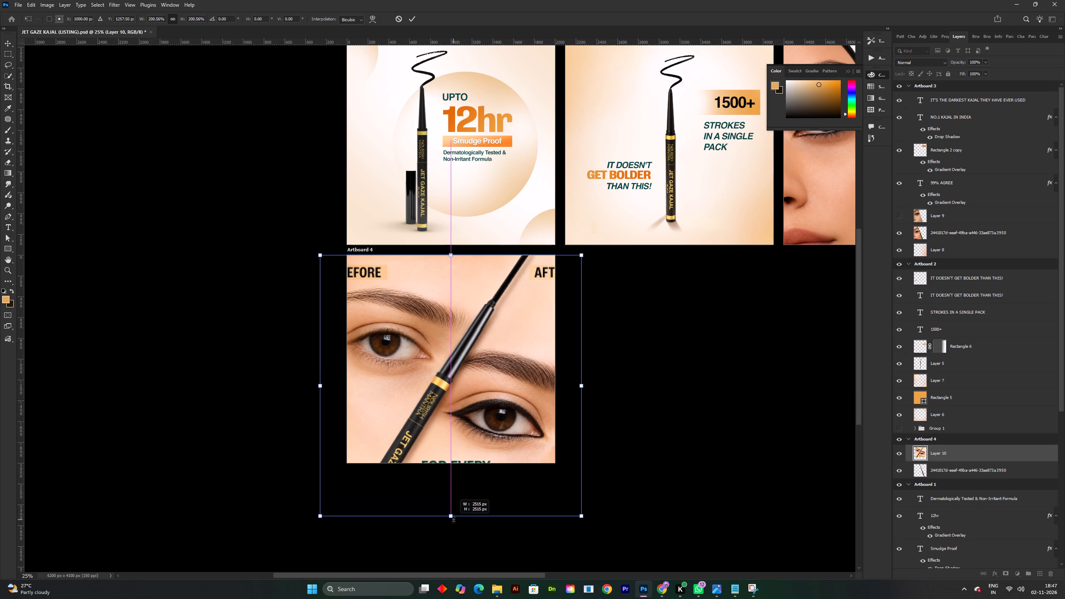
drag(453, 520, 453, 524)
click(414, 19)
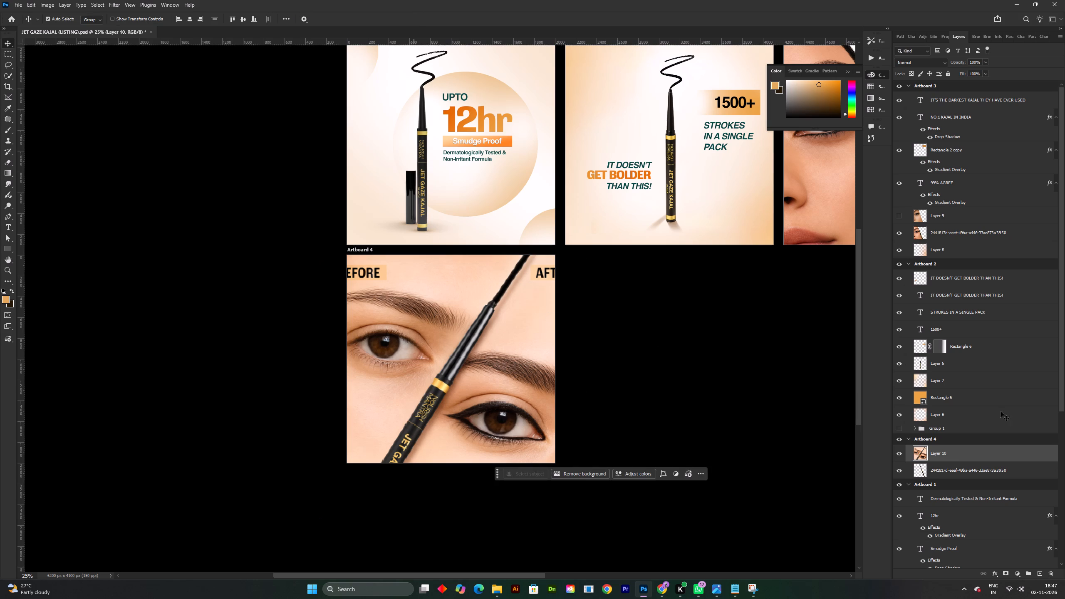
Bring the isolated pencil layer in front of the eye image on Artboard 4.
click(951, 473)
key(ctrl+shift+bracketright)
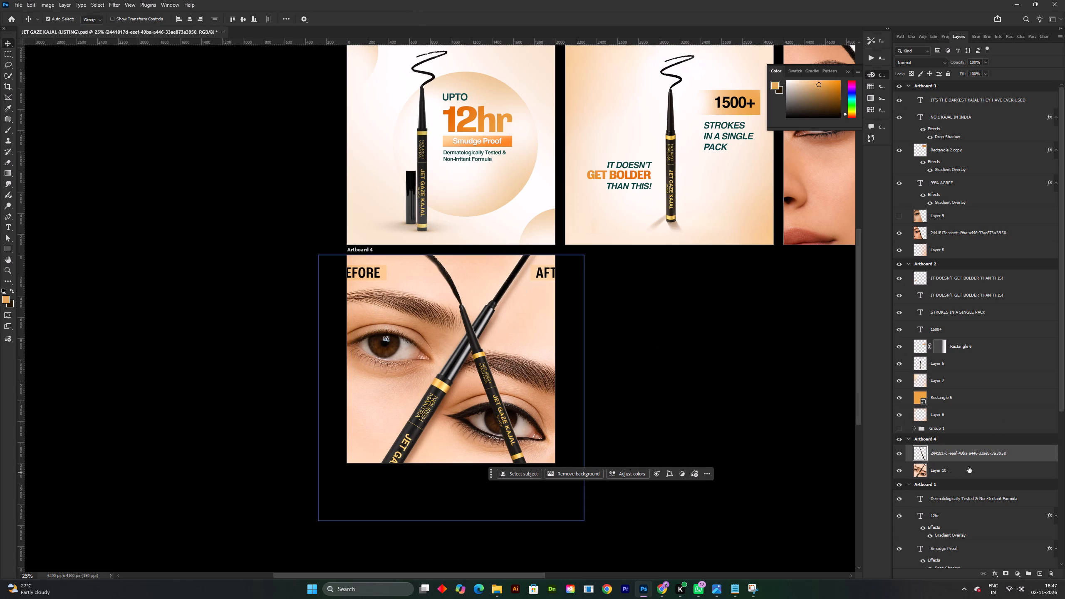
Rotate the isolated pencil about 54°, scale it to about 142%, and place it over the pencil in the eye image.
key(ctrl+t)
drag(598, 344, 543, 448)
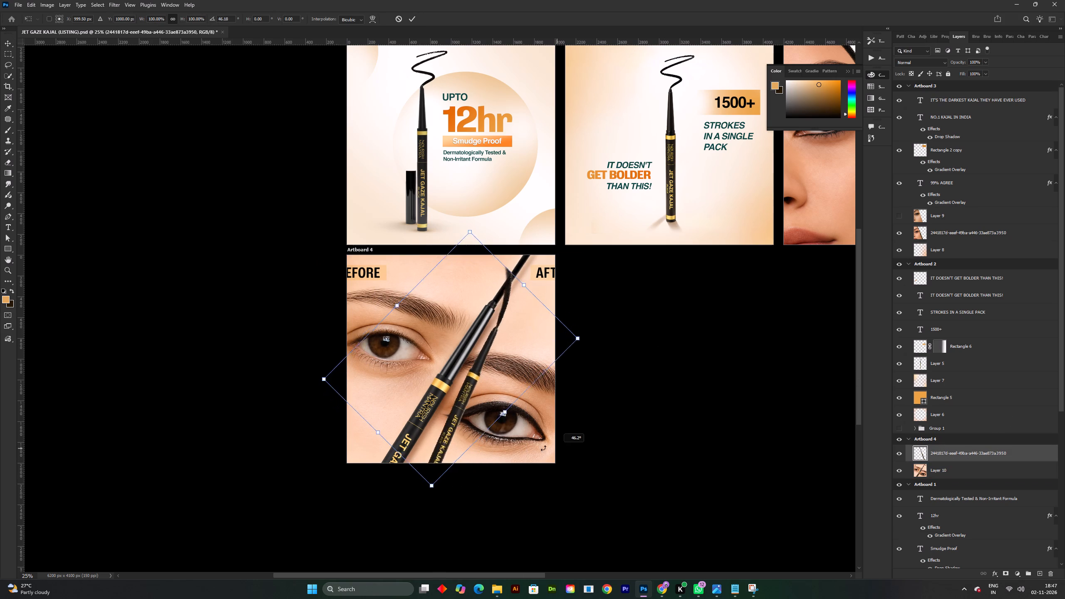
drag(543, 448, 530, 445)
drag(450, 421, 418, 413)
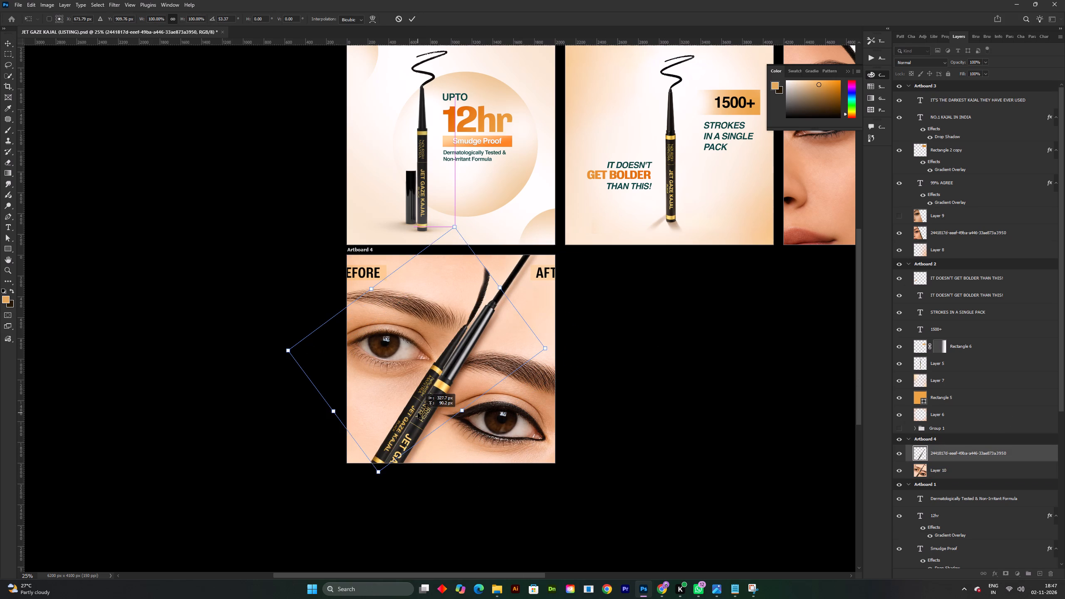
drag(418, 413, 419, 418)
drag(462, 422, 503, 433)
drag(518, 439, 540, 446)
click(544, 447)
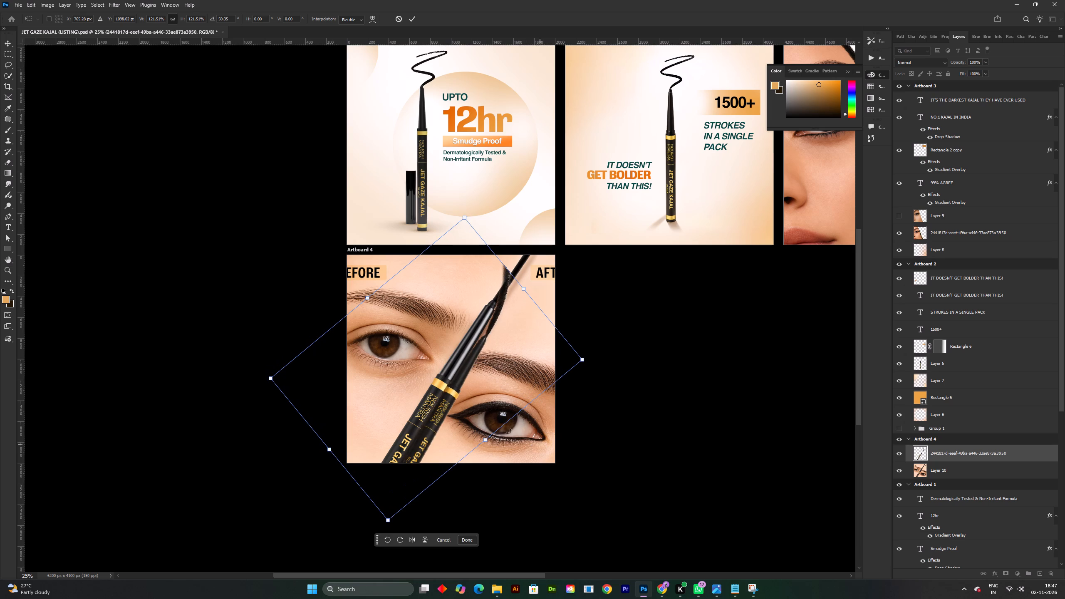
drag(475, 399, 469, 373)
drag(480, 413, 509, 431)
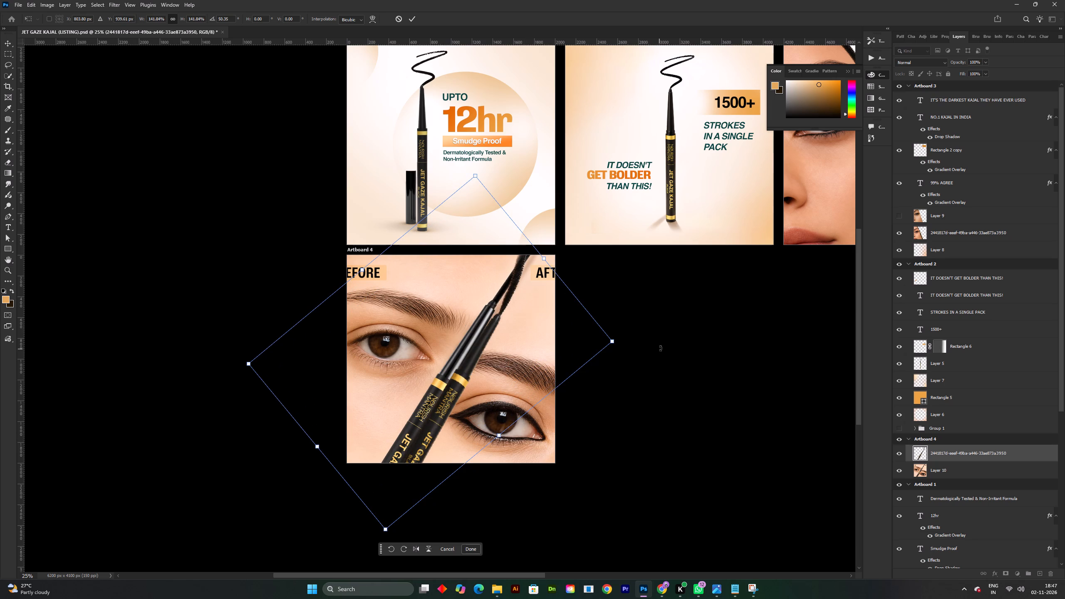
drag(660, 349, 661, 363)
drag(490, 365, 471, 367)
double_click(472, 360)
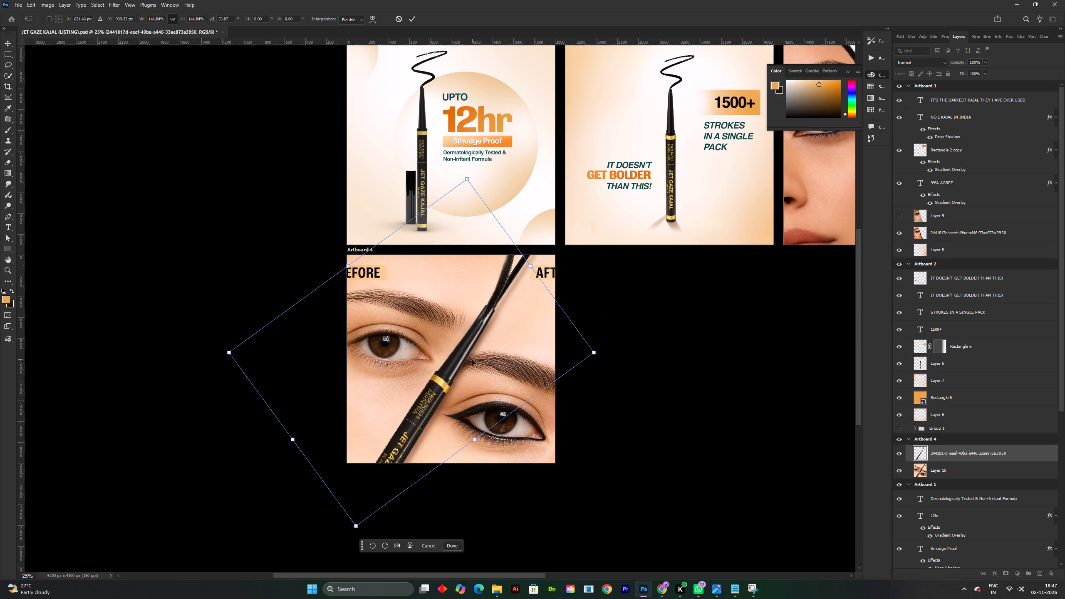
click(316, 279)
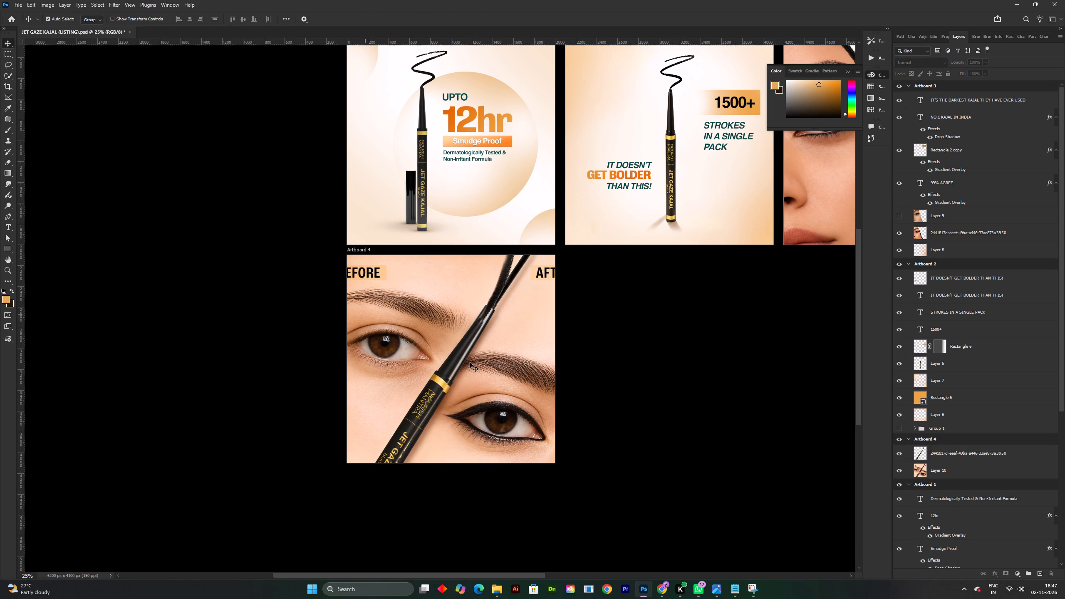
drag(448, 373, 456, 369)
Delete the isolated pencil layer and the pasted eye image from Artboard 4 and save the document.
triple_click(456, 369)
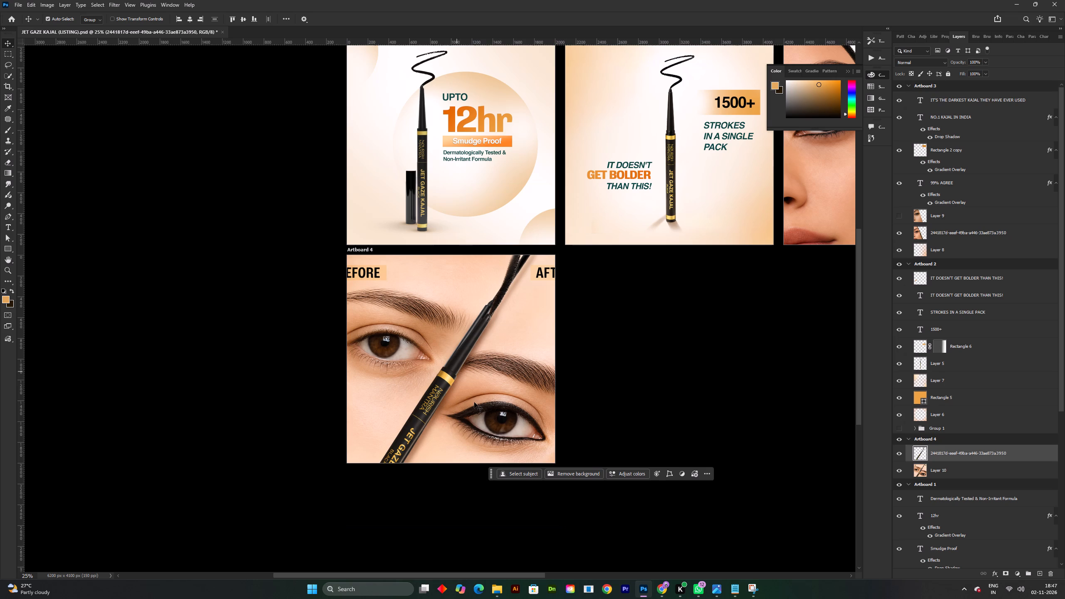
key(Delete)
drag(480, 330, 468, 347)
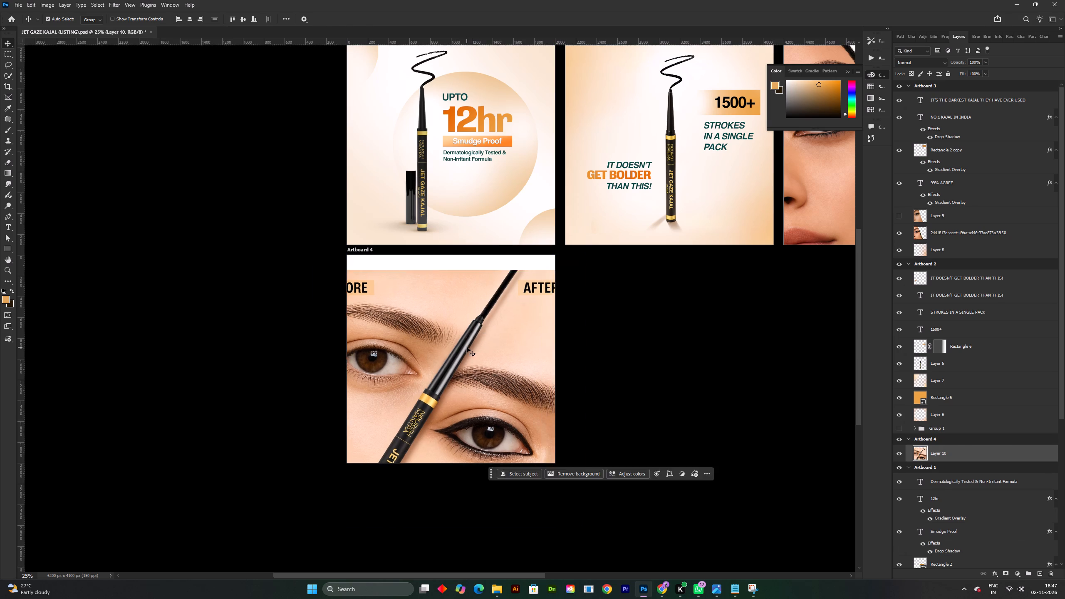
key(Delete)
key(ctrl+s)
key(v)
click(725, 374)
key(space)
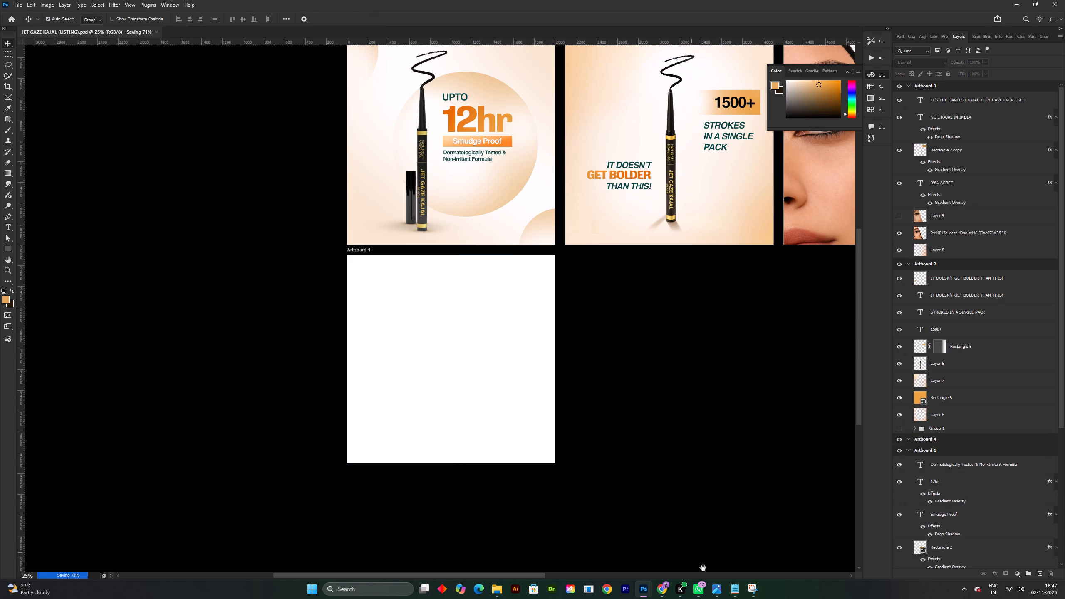
Return to ChatGPT and look over the newly generated before/after image and the earlier conversation.
click(668, 588)
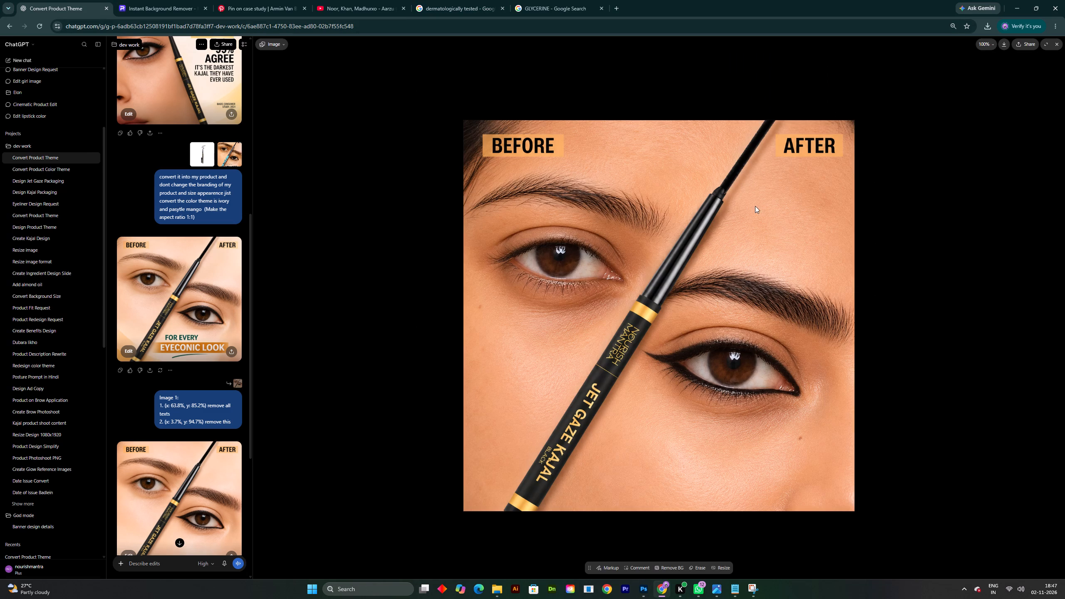
scroll(202, 309, up, 3)
scroll(201, 309, down, 1)
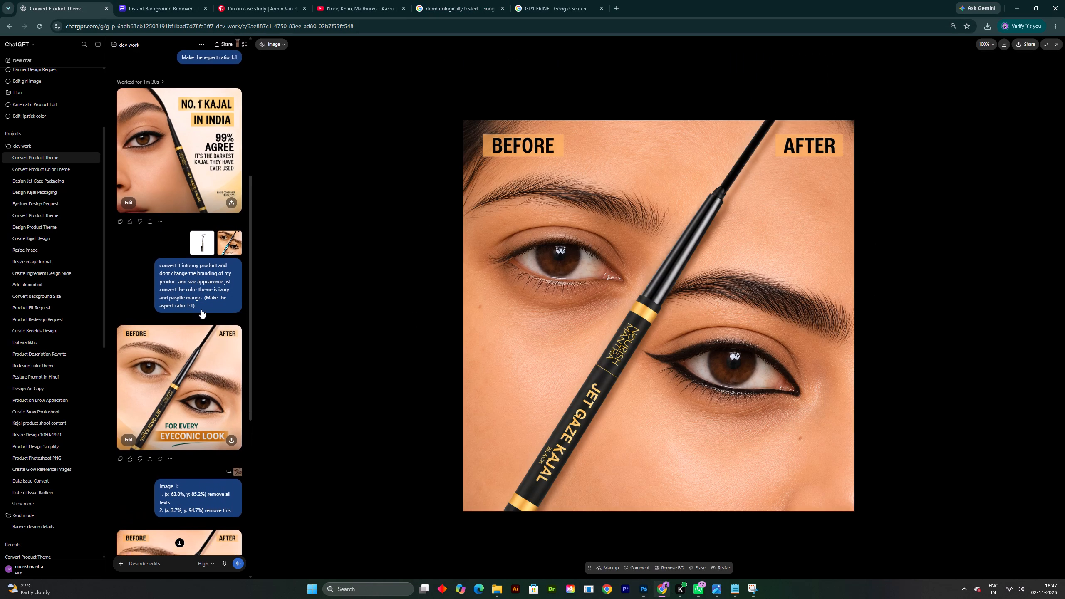
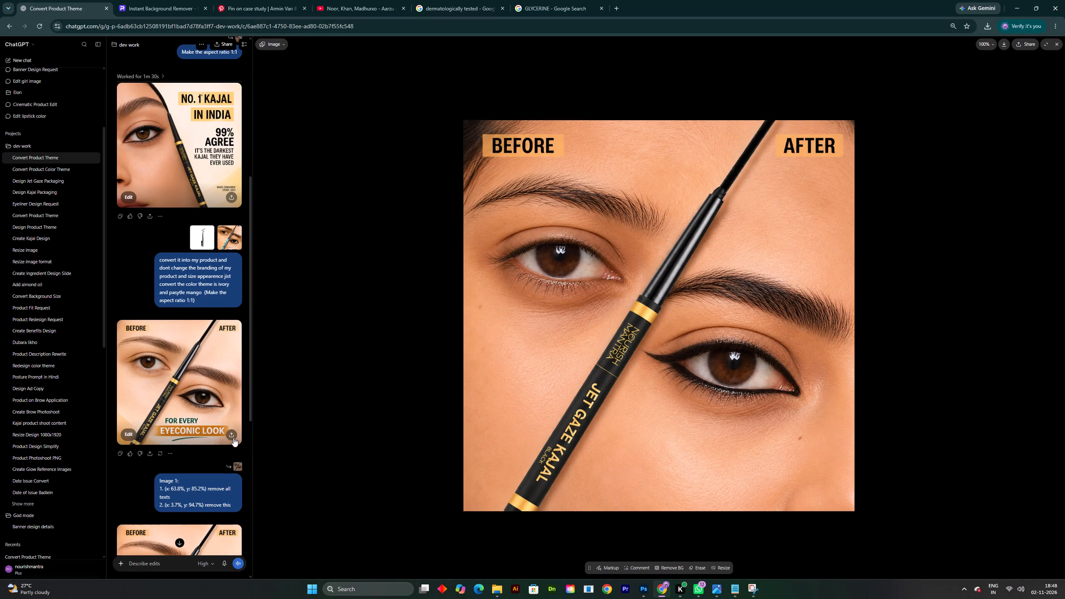
Copy the newly generated before/after eye image with the Jet Gaze Kajal pencil to the clipboard.
scroll(188, 393, up, 3)
scroll(187, 392, down, 4)
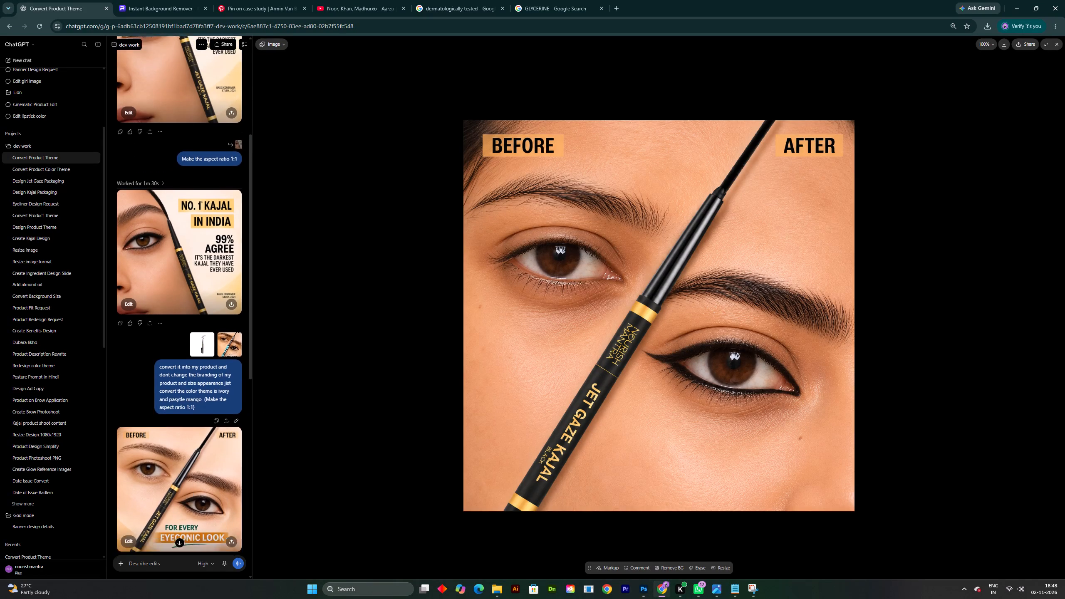
scroll(187, 392, down, 1)
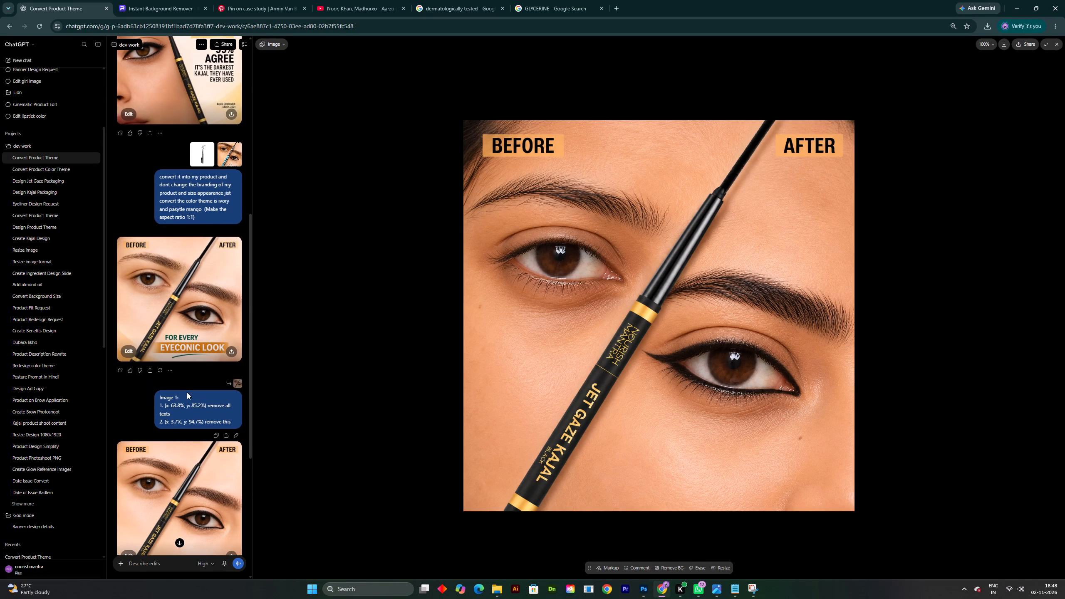
right_click(642, 324)
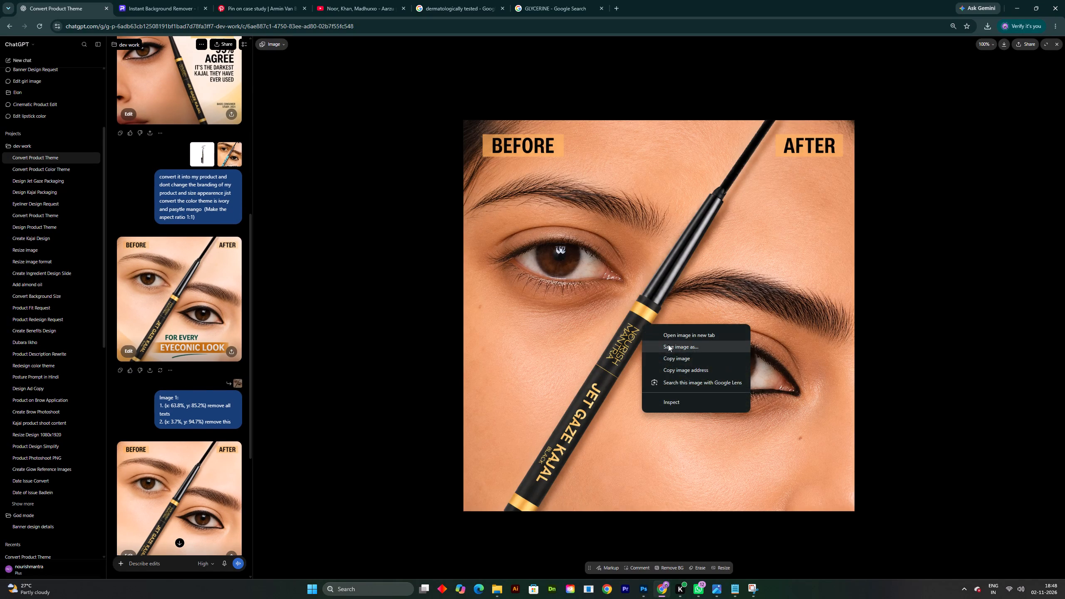
click(674, 358)
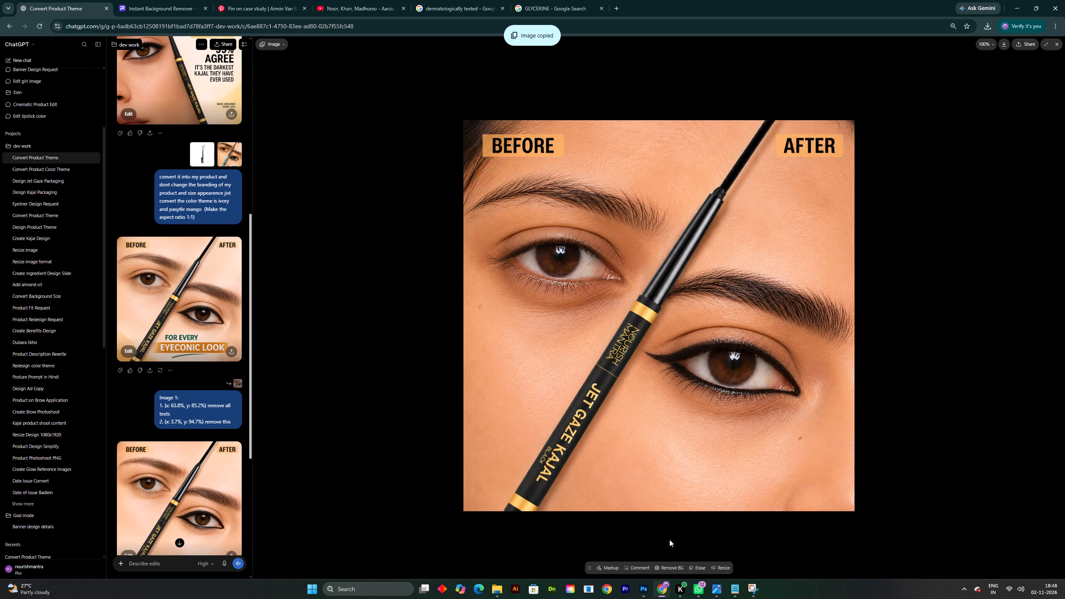
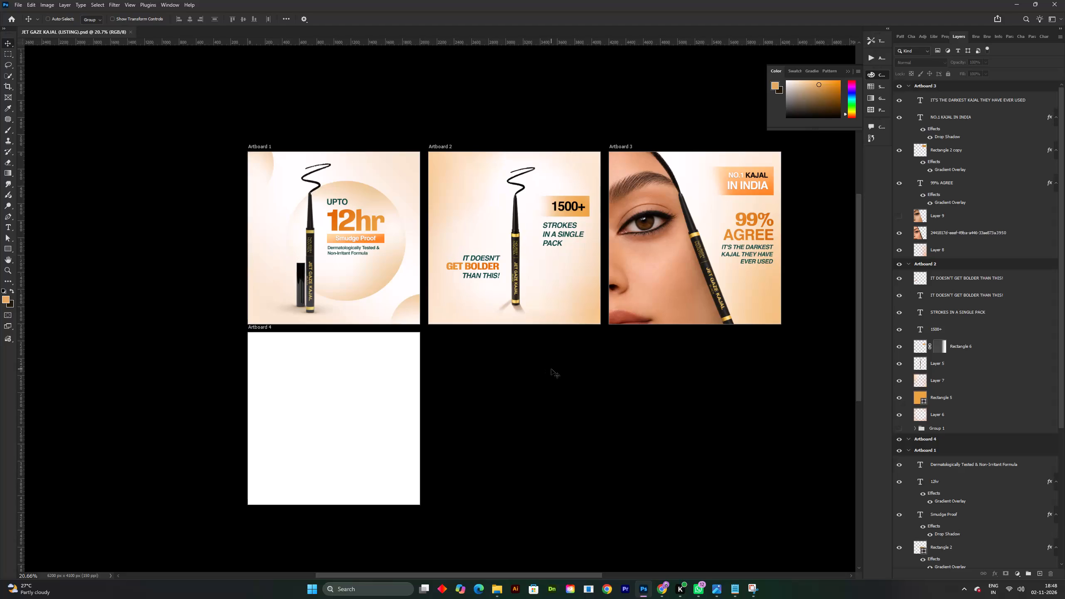
Save the JET GAZE KAJAL (LISTING) document.
key(ctrl+s)
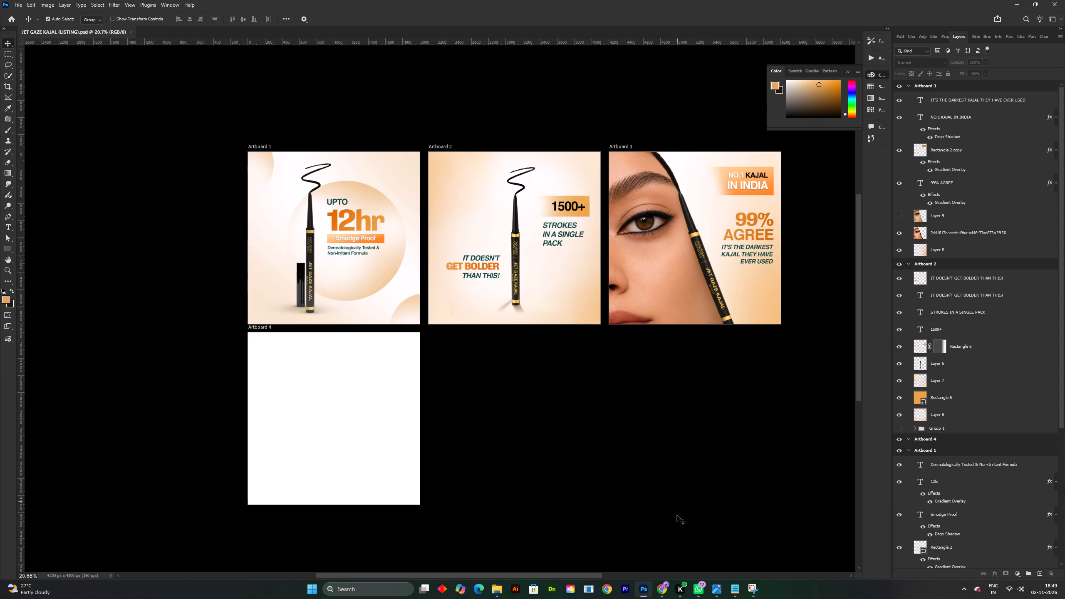
Copy the before/after eye image from ChatGPT in Chrome and paste it into the empty Artboard 4 in Photoshop.
click(654, 593)
right_drag(552, 362, 555, 354)
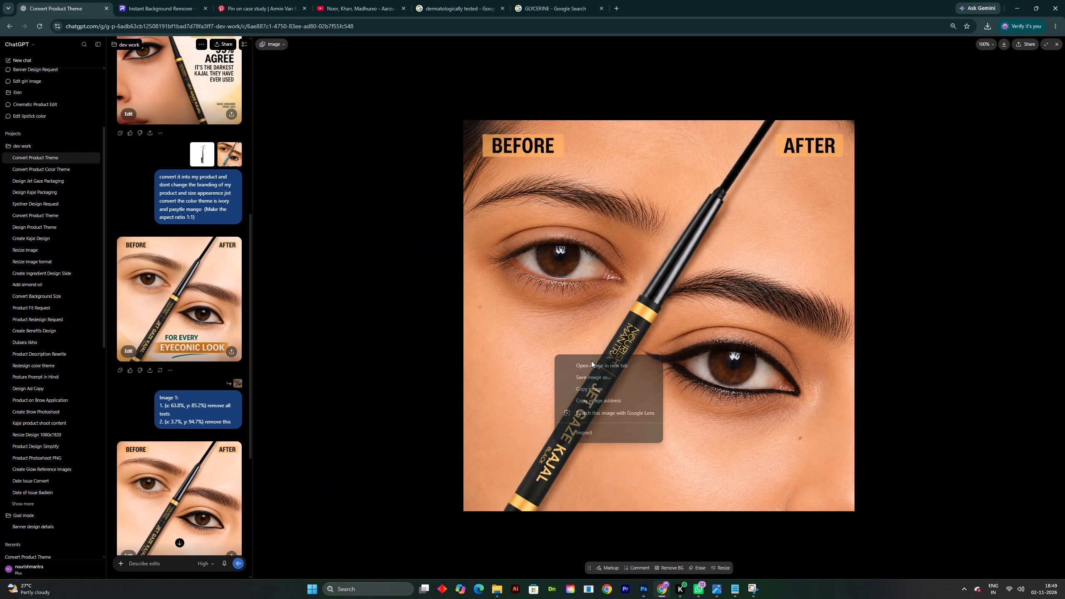
click(604, 386)
click(641, 578)
click(641, 582)
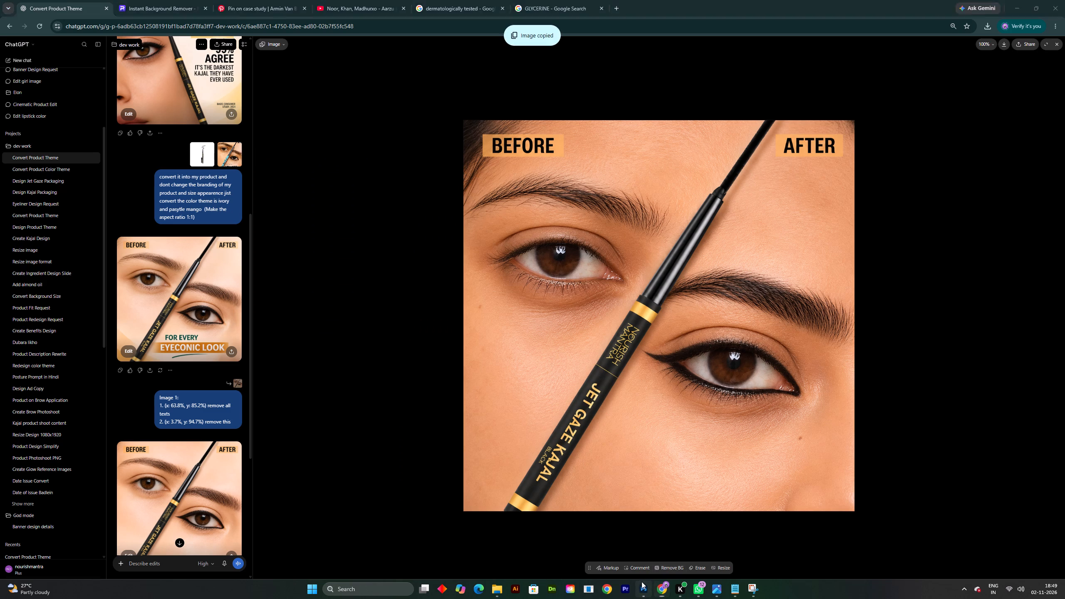
click(348, 452)
key(ctrl+v)
shift+scroll(362, 450, up, 2)
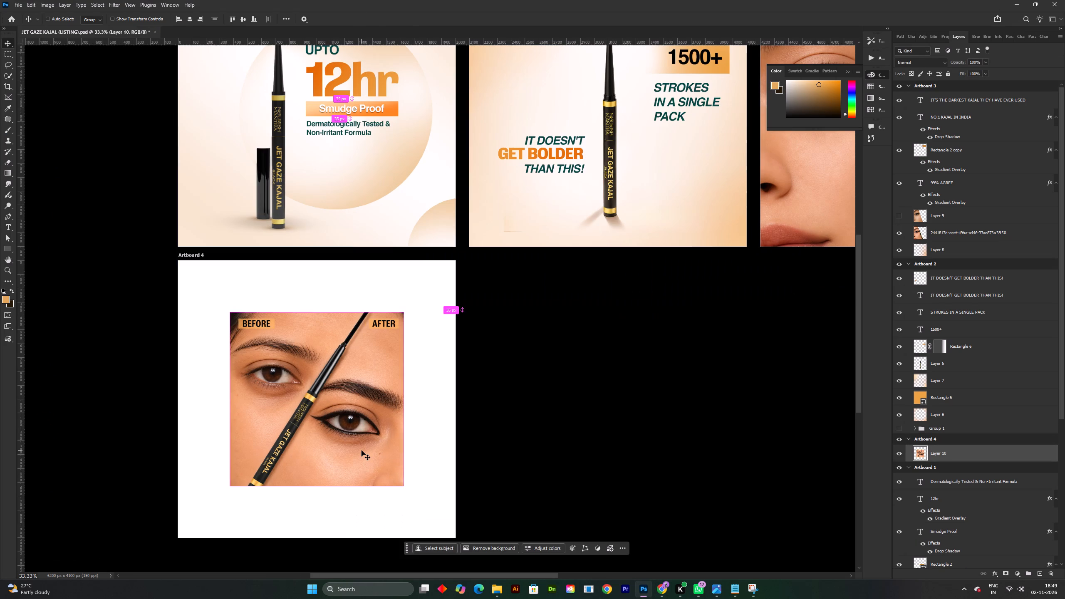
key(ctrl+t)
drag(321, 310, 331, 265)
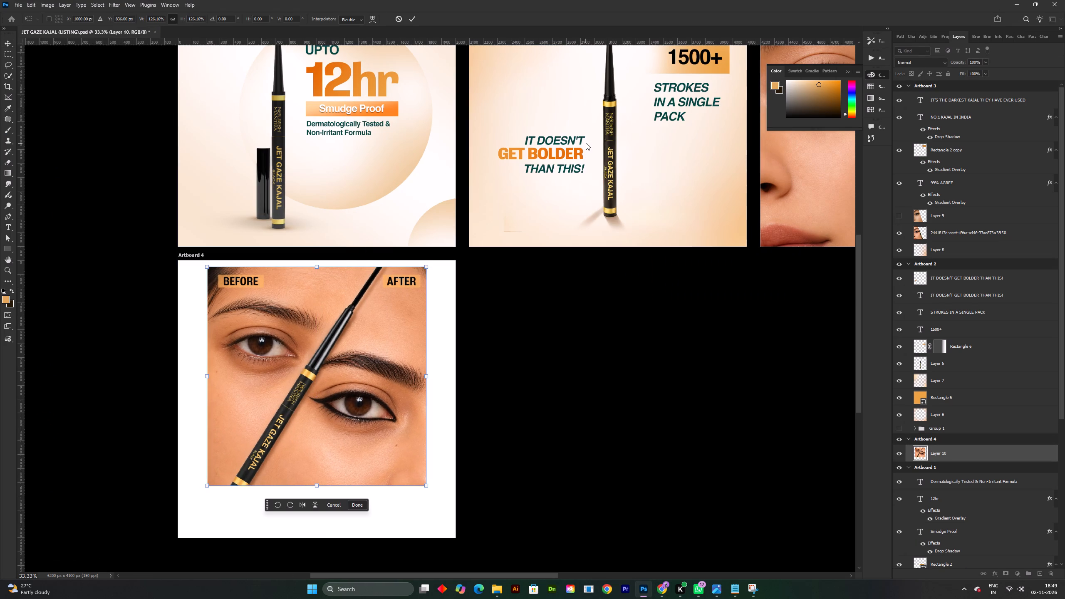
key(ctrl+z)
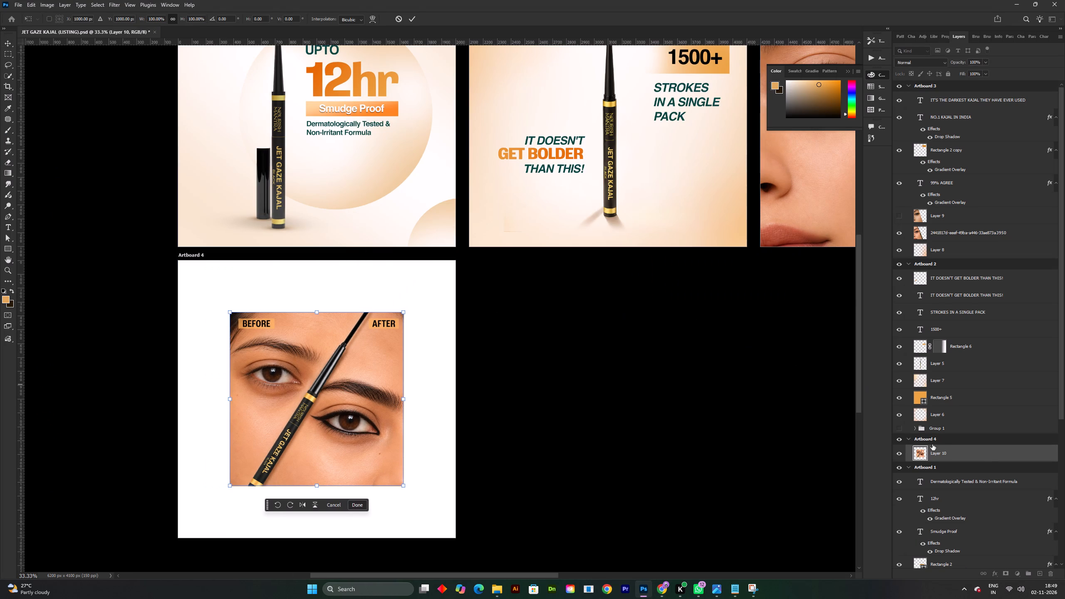
Convert the pasted eye image layer in Artboard 4 to a smart object.
right_click(981, 451)
right_click(981, 451)
right_click(980, 455)
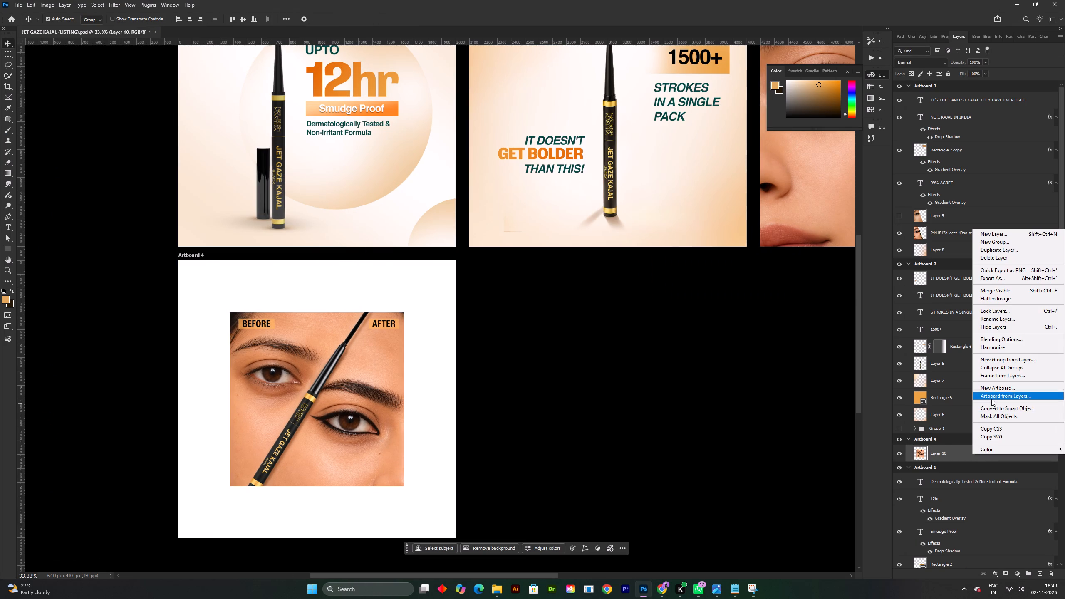
click(991, 408)
Scale the eye image to 2000 × 2000 px so it fills Artboard 4, and save the document.
key(ctrl+t)
drag(405, 404, 406, 404)
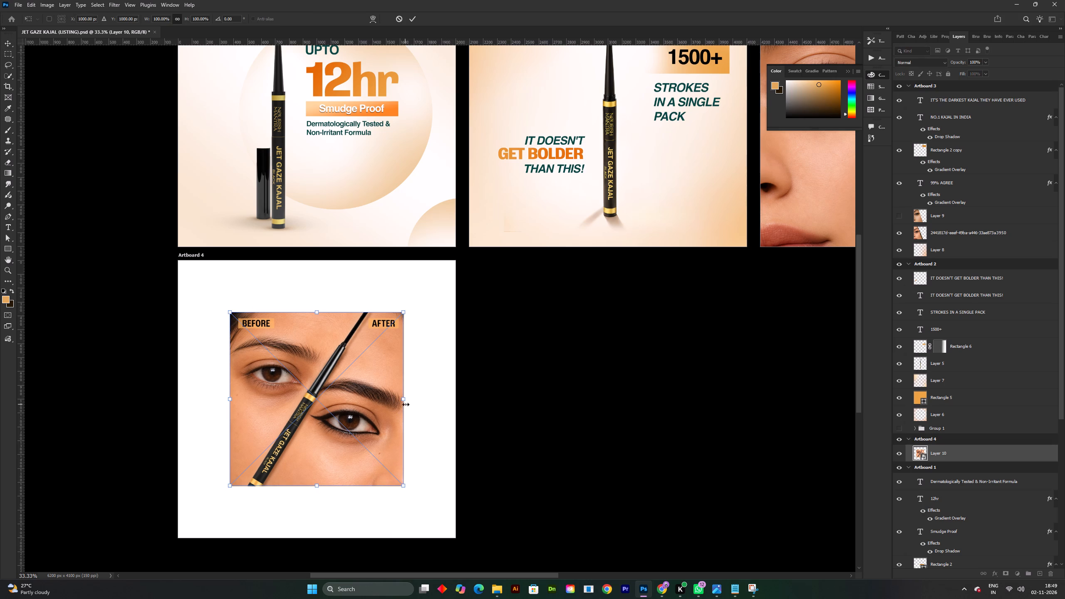
drag(406, 404, 456, 411)
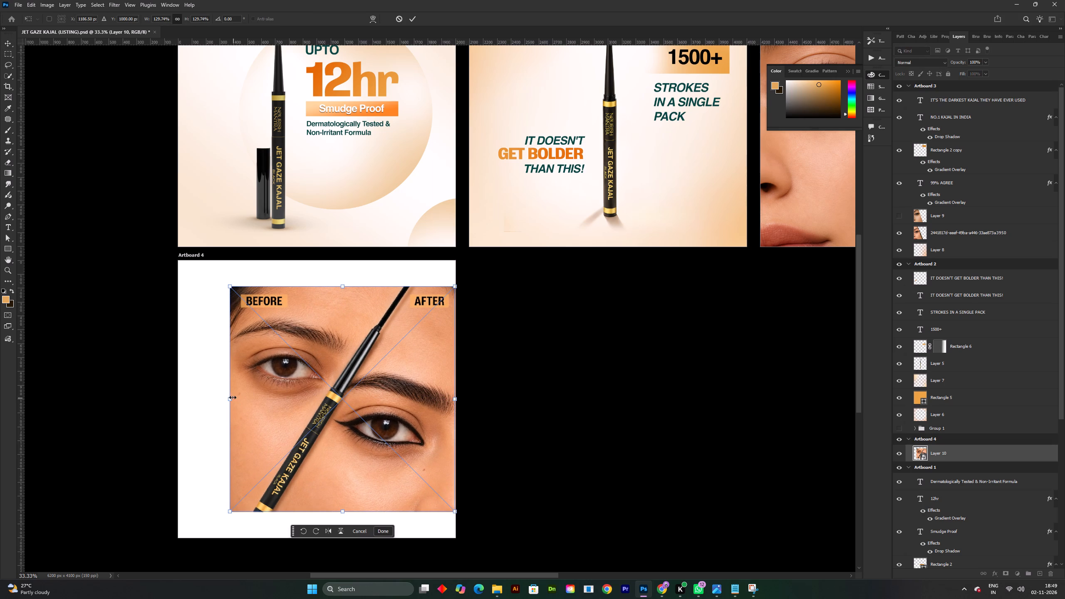
drag(231, 397, 175, 390)
drag(175, 390, 179, 390)
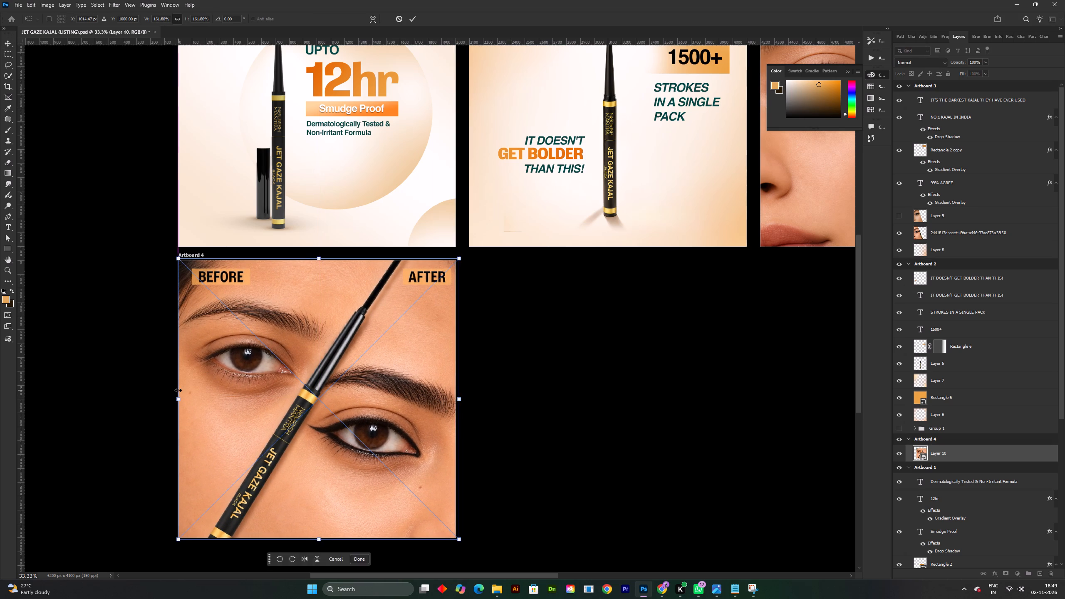
click(178, 390)
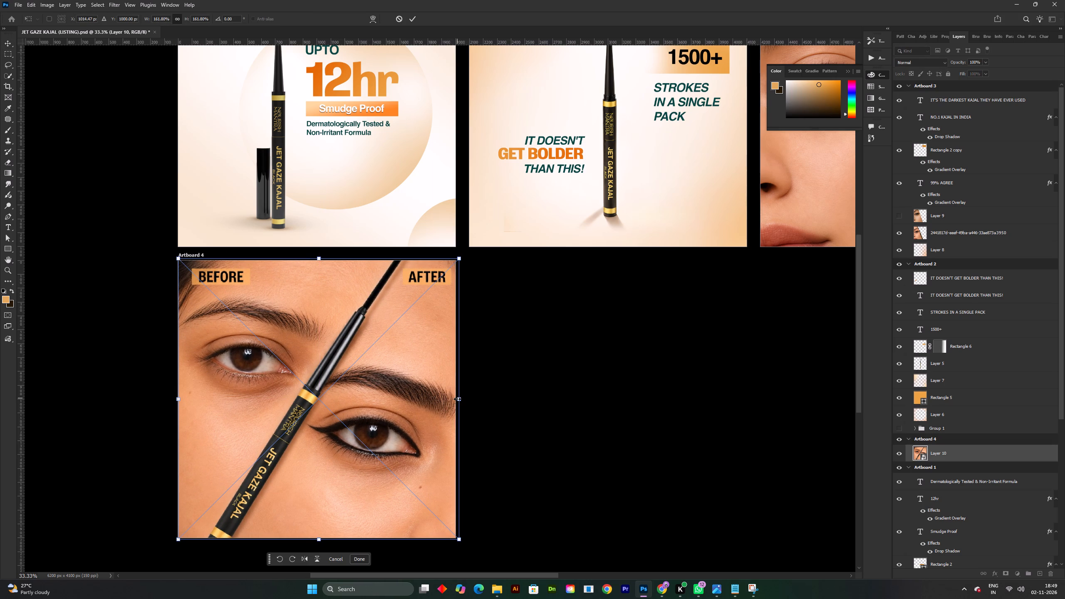
click(457, 399)
click(452, 399)
click(463, 399)
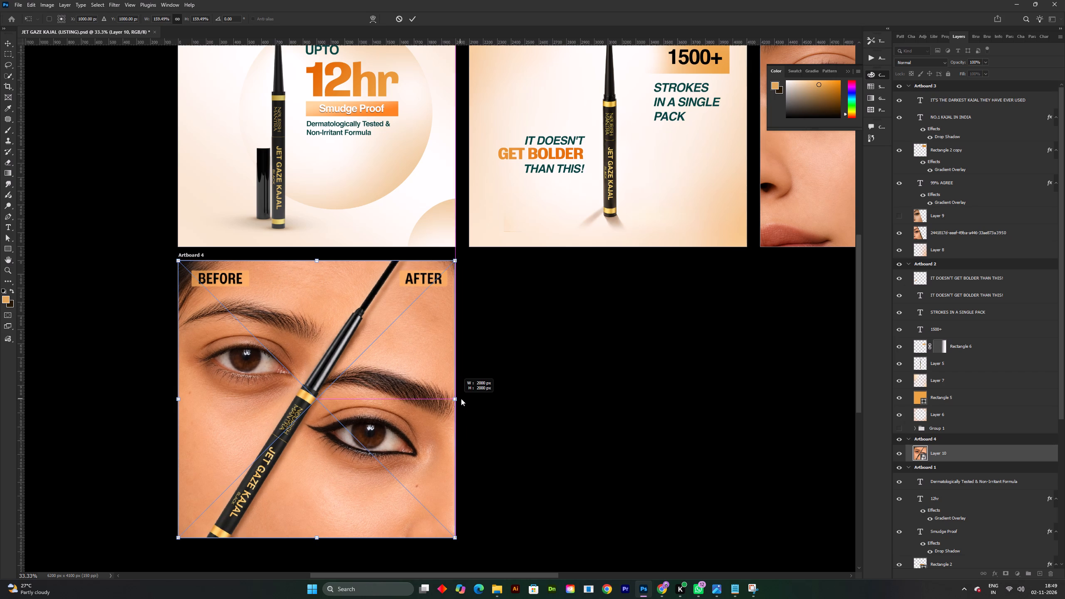
click(414, 20)
key(ctrl+s)
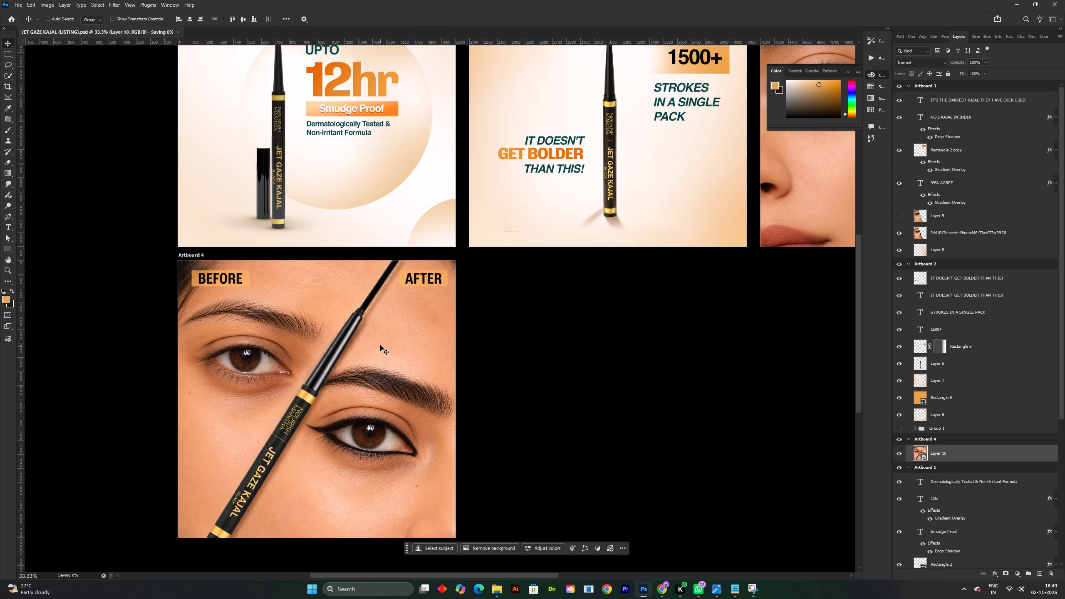
key(space)
key(ctrl+s)
Rasterize the eye image layer in Artboard 4.
shift+scroll(359, 356, up, 1)
key(space)
drag(371, 344, 476, 299)
shift+scroll(462, 310, down, 1)
click(504, 273)
right_click(970, 458)
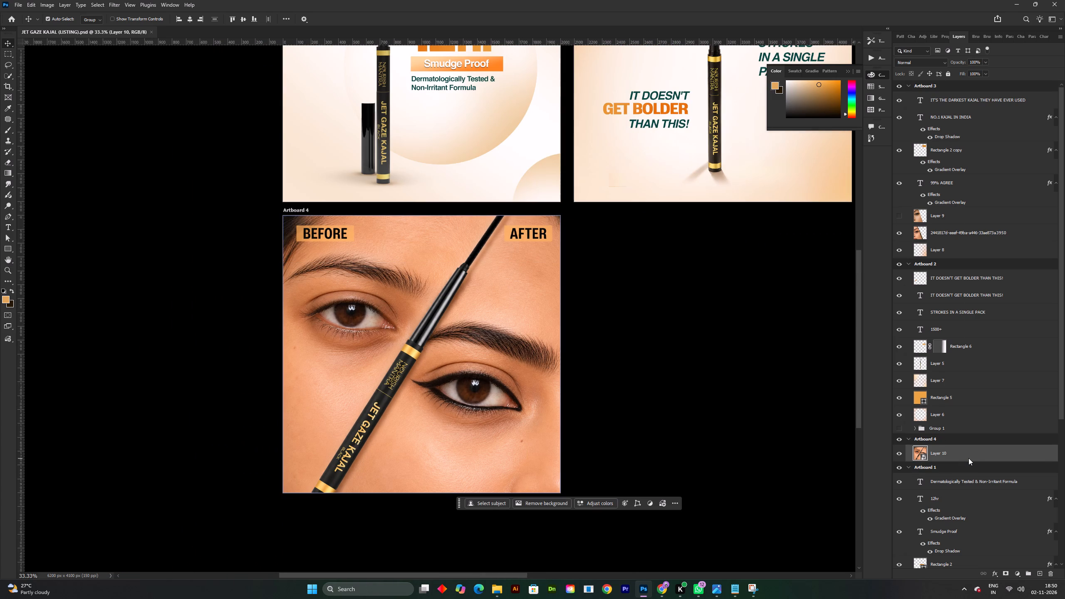
click(991, 440)
Remove the AFTER label from the eye image by filling a rectangular selection around it with matching skin.
shift+scroll(542, 275, up, 2)
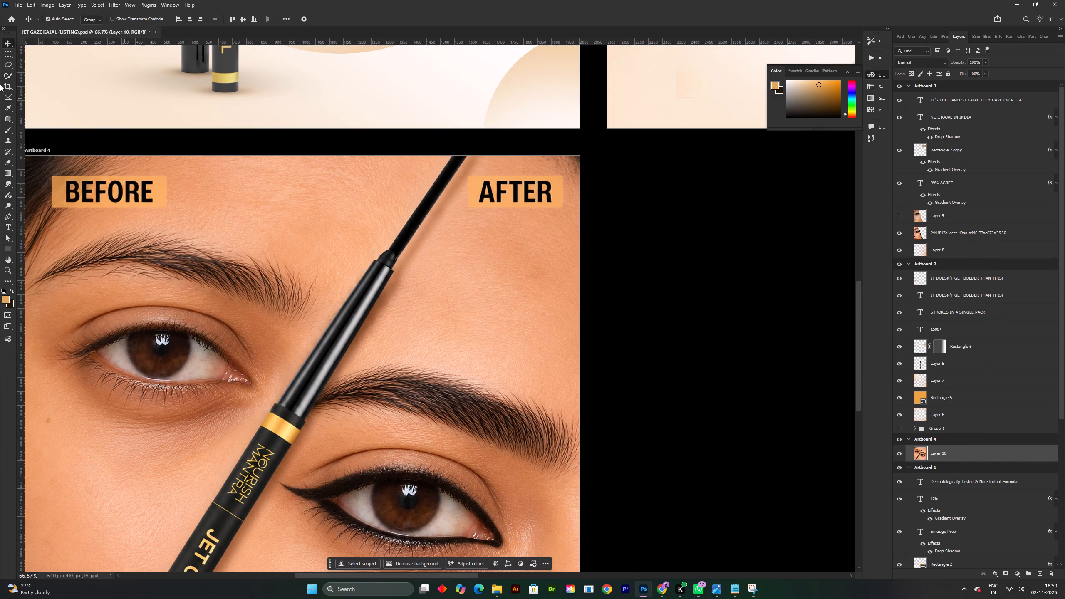
click(5, 57)
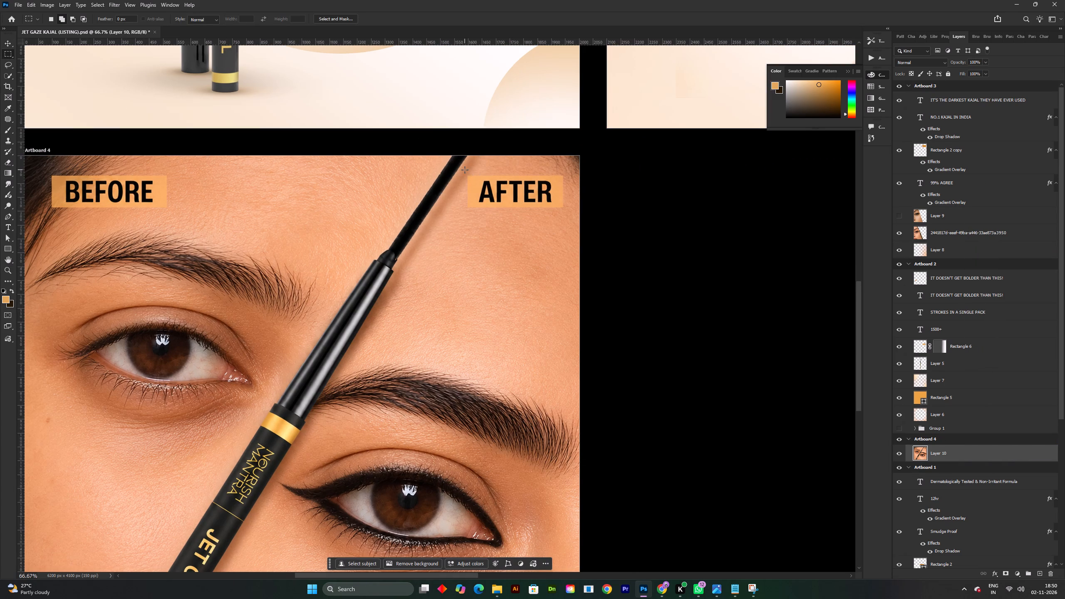
click(465, 170)
drag(465, 170, 564, 215)
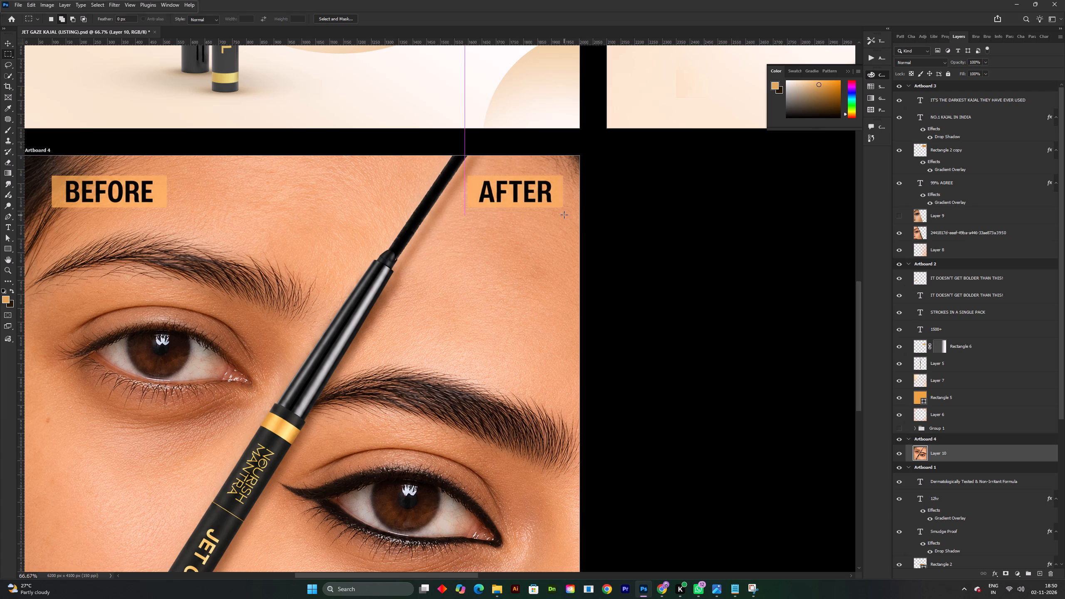
right_click(542, 198)
click(565, 303)
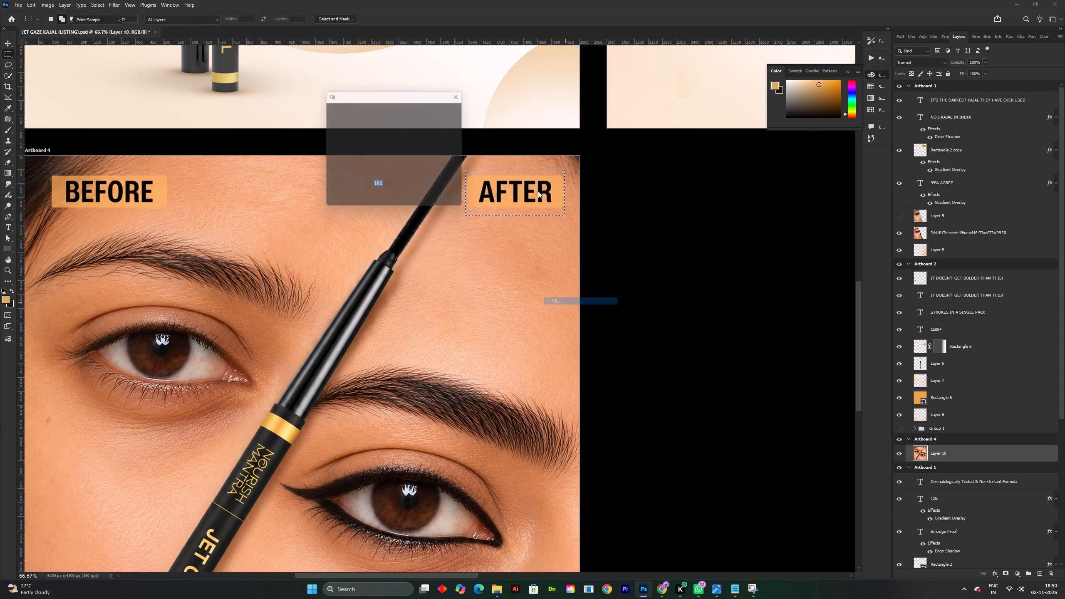
click(451, 112)
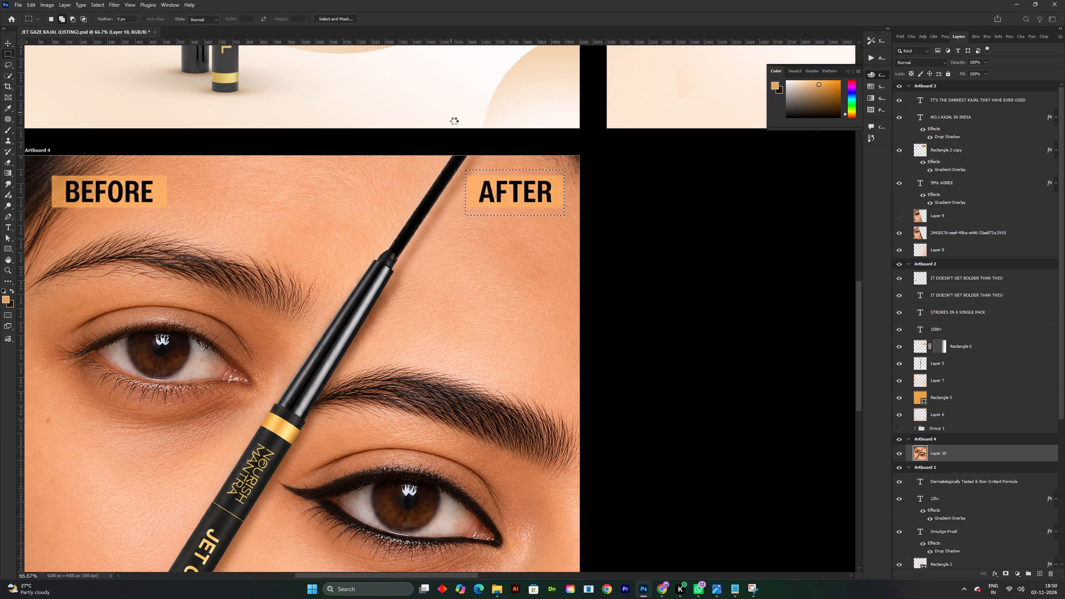
key(ctrl+d)
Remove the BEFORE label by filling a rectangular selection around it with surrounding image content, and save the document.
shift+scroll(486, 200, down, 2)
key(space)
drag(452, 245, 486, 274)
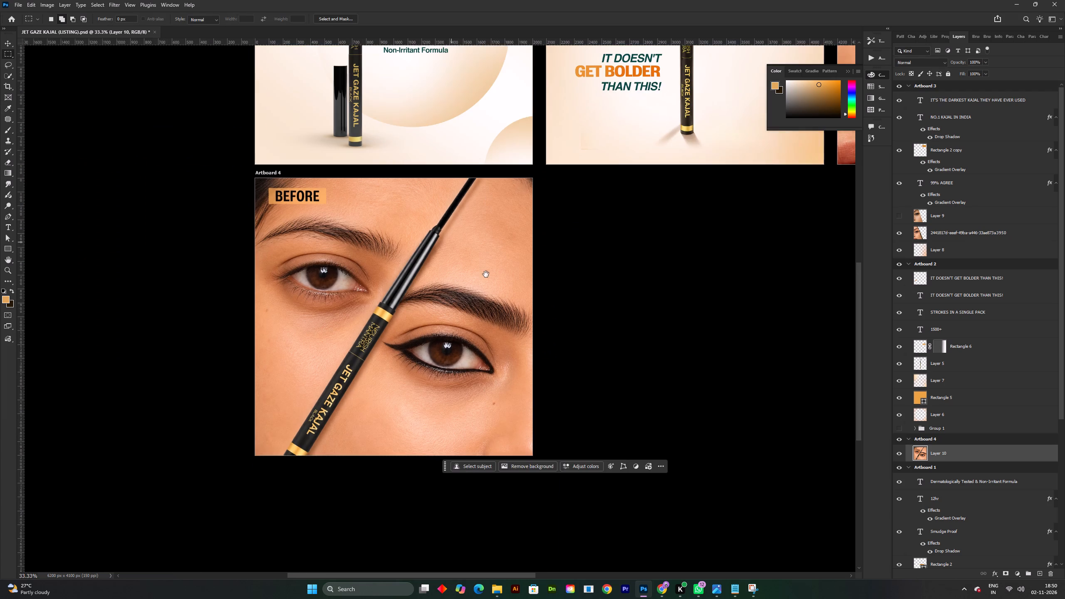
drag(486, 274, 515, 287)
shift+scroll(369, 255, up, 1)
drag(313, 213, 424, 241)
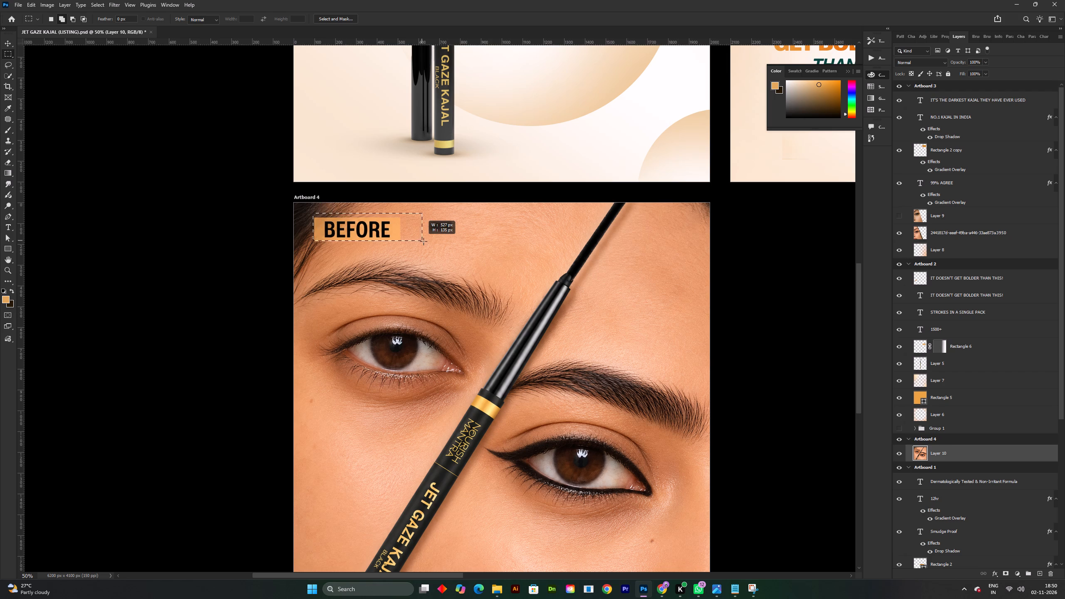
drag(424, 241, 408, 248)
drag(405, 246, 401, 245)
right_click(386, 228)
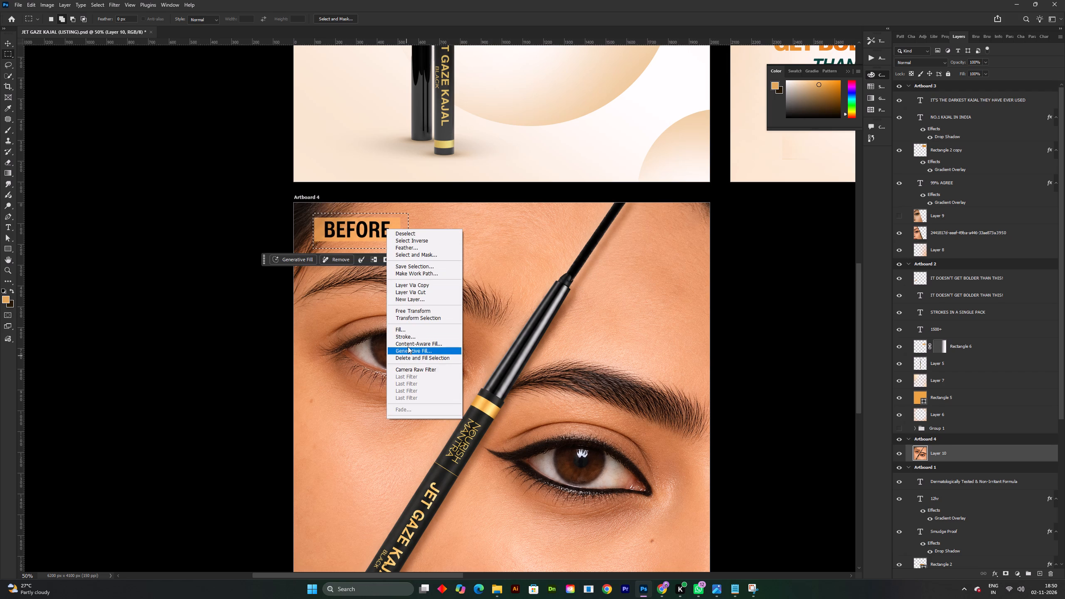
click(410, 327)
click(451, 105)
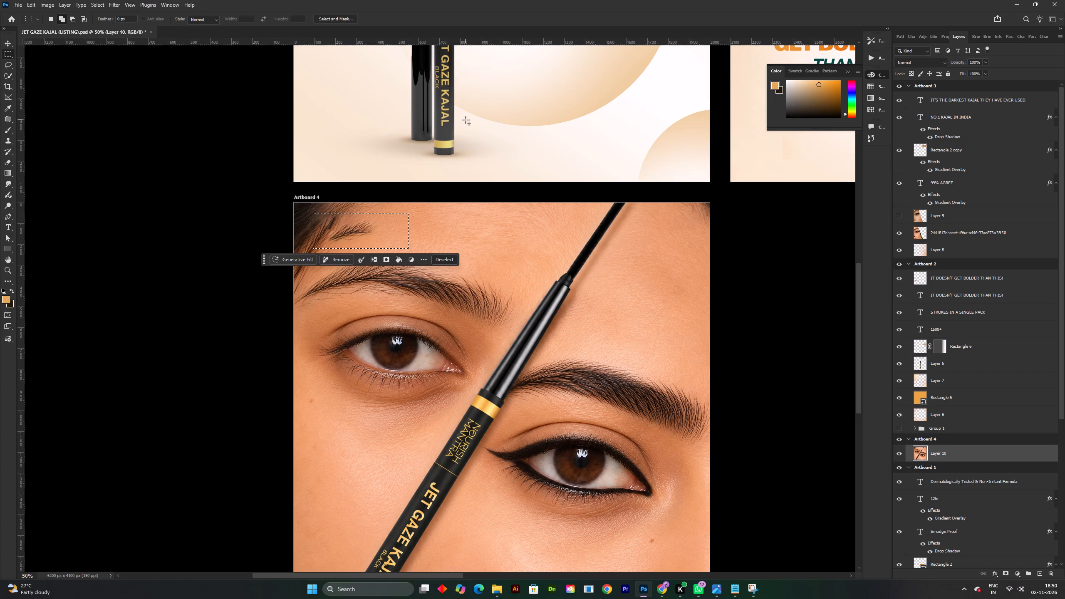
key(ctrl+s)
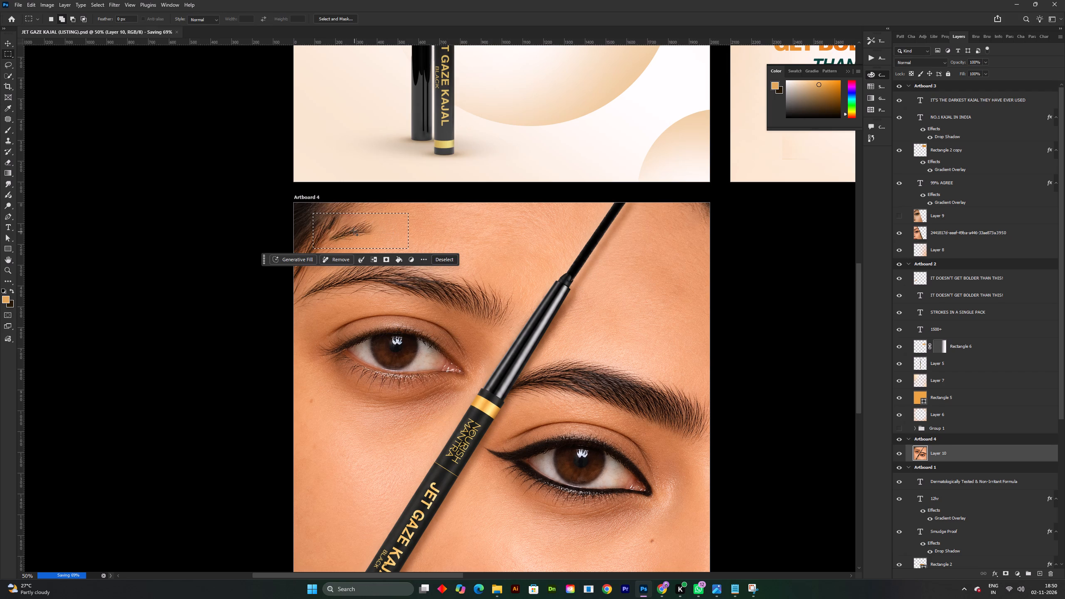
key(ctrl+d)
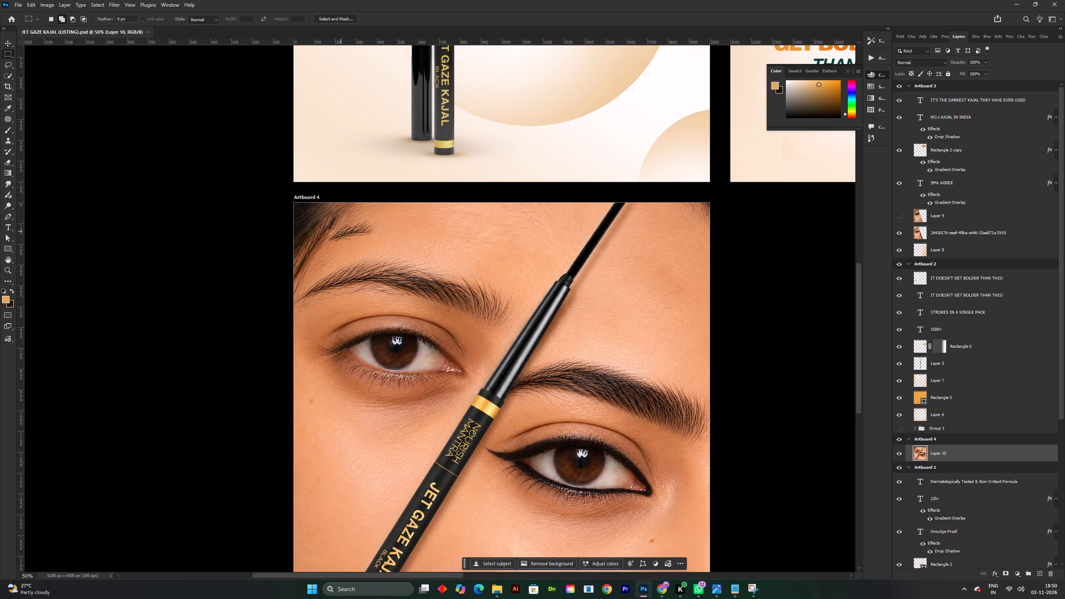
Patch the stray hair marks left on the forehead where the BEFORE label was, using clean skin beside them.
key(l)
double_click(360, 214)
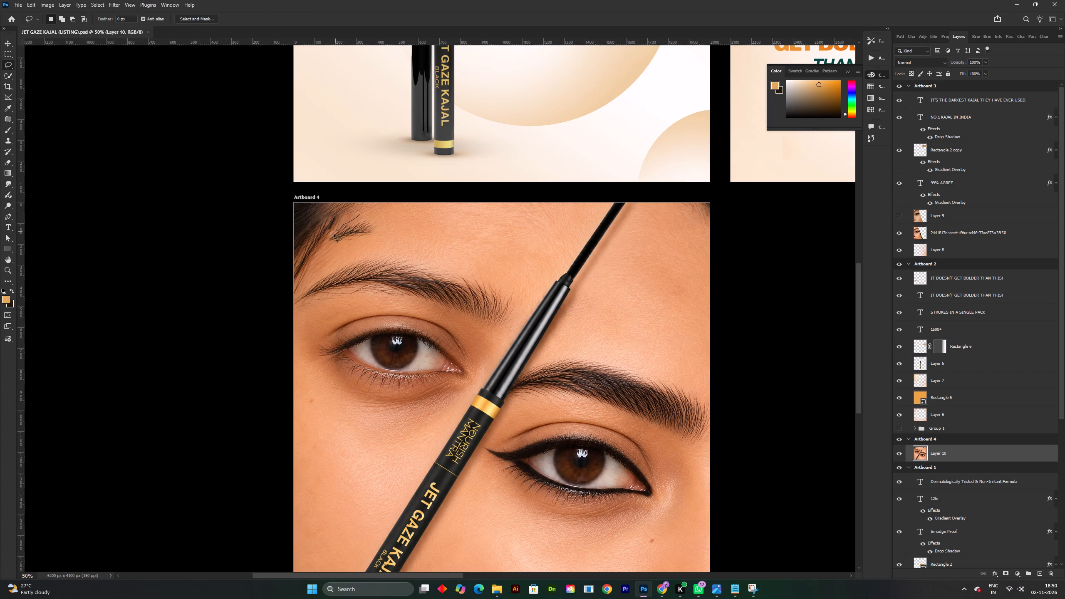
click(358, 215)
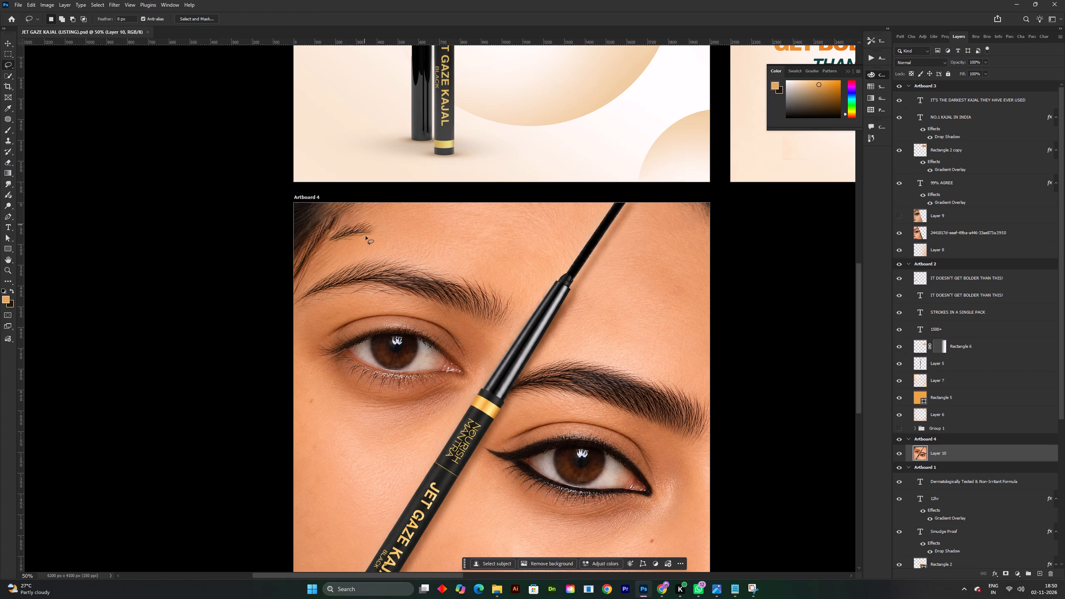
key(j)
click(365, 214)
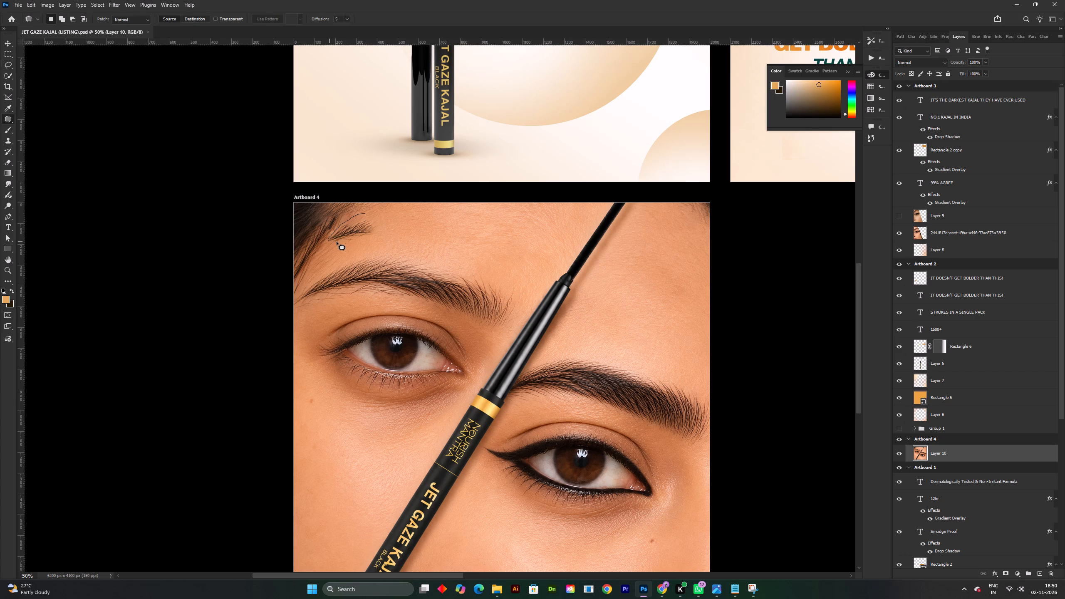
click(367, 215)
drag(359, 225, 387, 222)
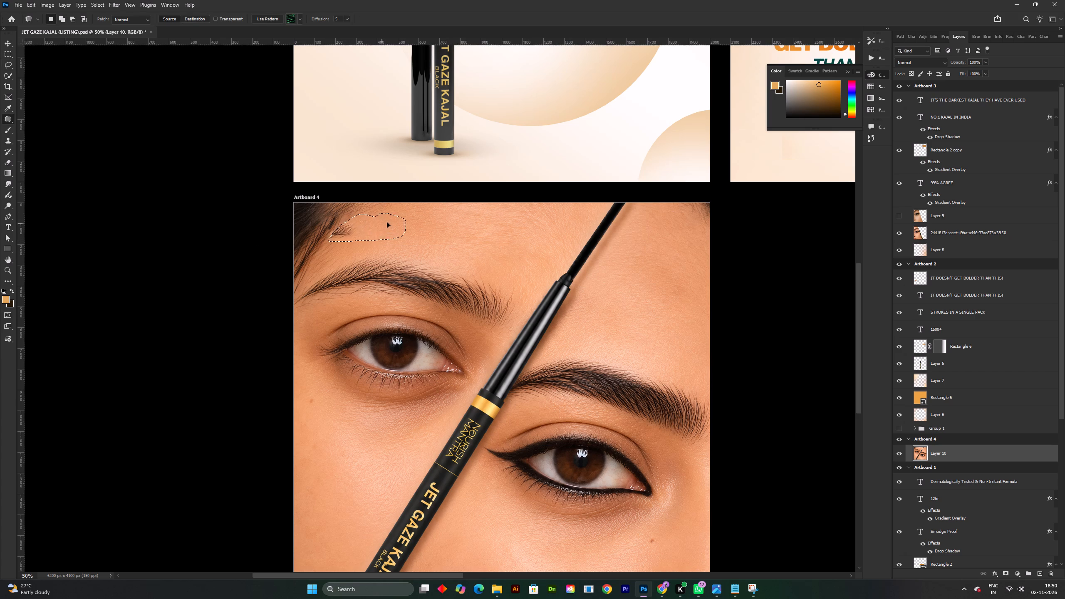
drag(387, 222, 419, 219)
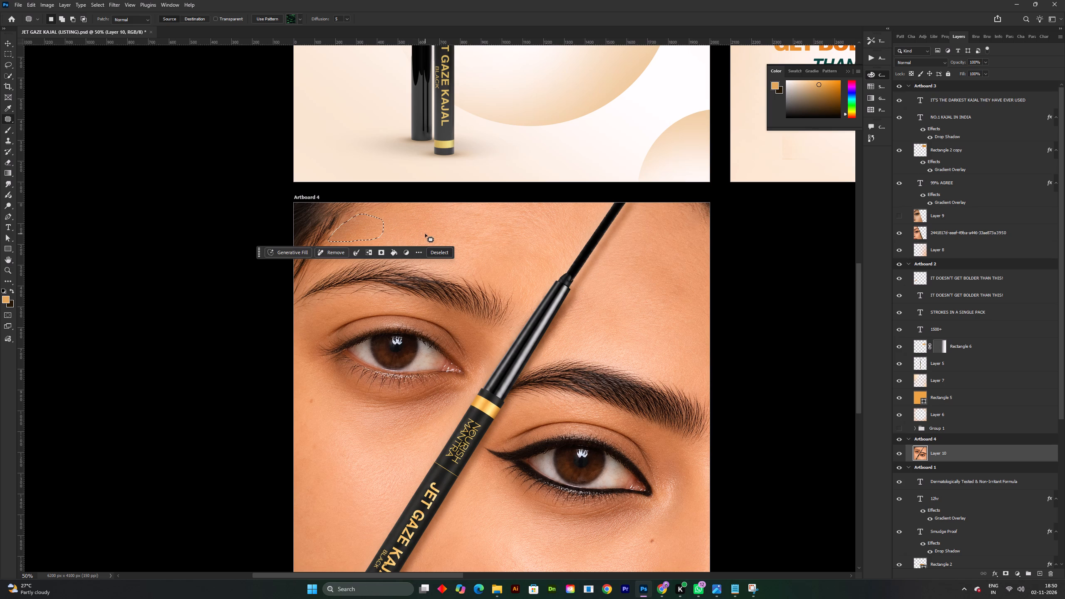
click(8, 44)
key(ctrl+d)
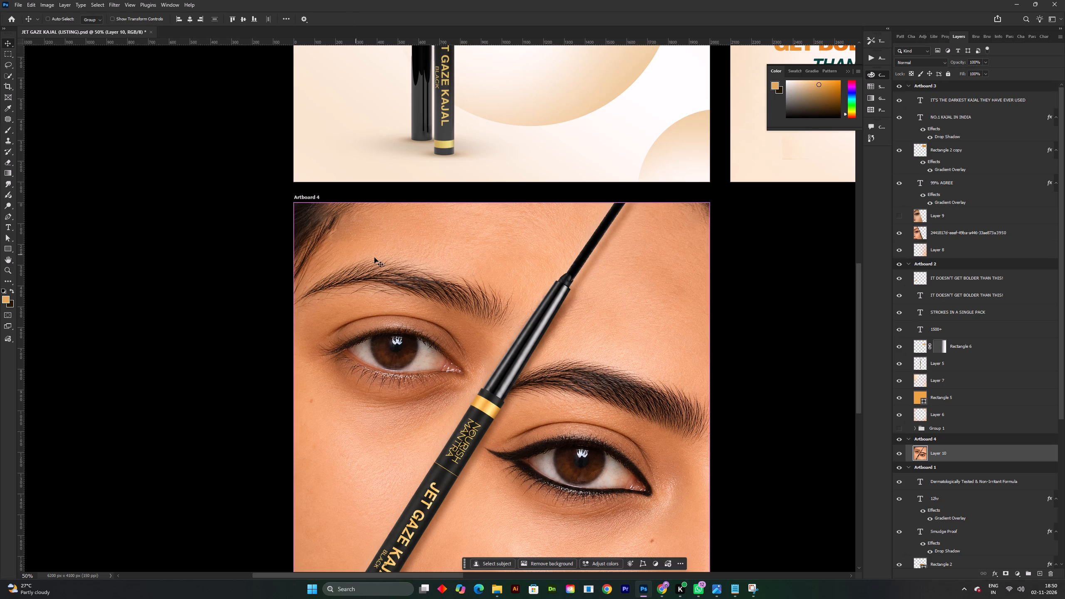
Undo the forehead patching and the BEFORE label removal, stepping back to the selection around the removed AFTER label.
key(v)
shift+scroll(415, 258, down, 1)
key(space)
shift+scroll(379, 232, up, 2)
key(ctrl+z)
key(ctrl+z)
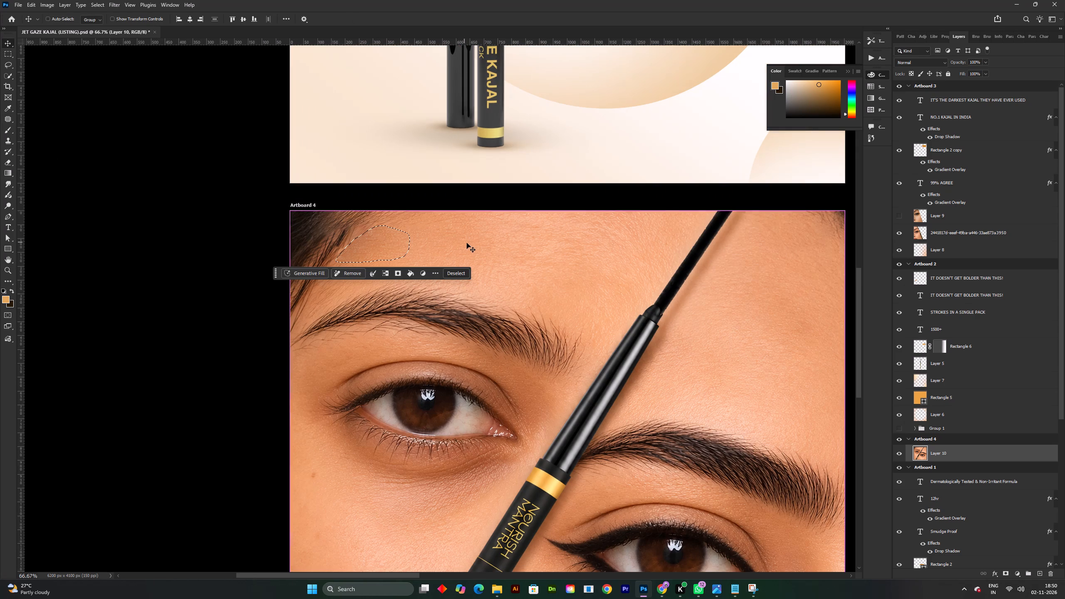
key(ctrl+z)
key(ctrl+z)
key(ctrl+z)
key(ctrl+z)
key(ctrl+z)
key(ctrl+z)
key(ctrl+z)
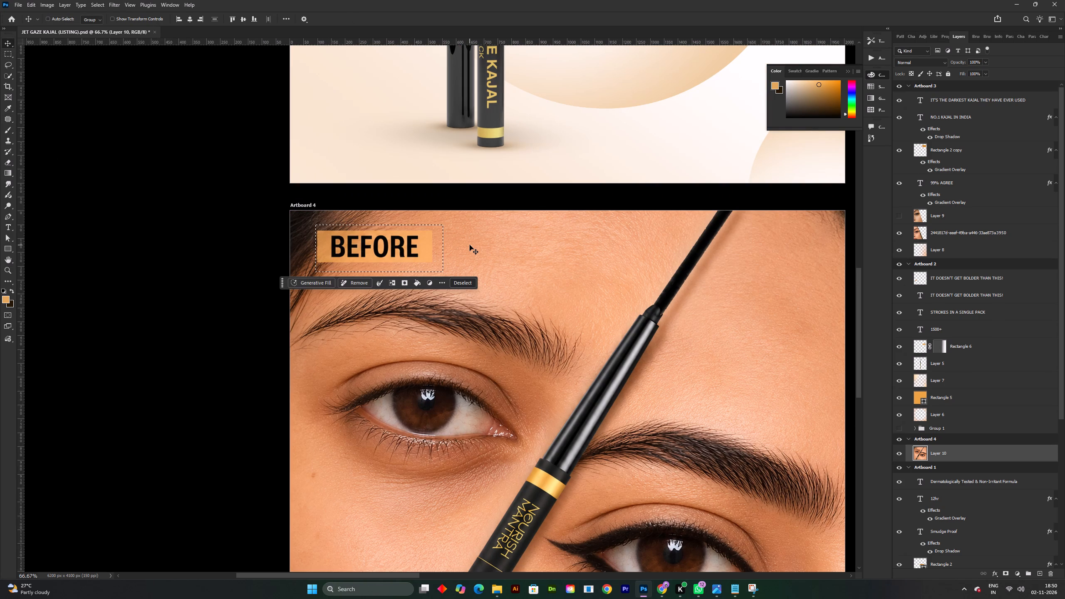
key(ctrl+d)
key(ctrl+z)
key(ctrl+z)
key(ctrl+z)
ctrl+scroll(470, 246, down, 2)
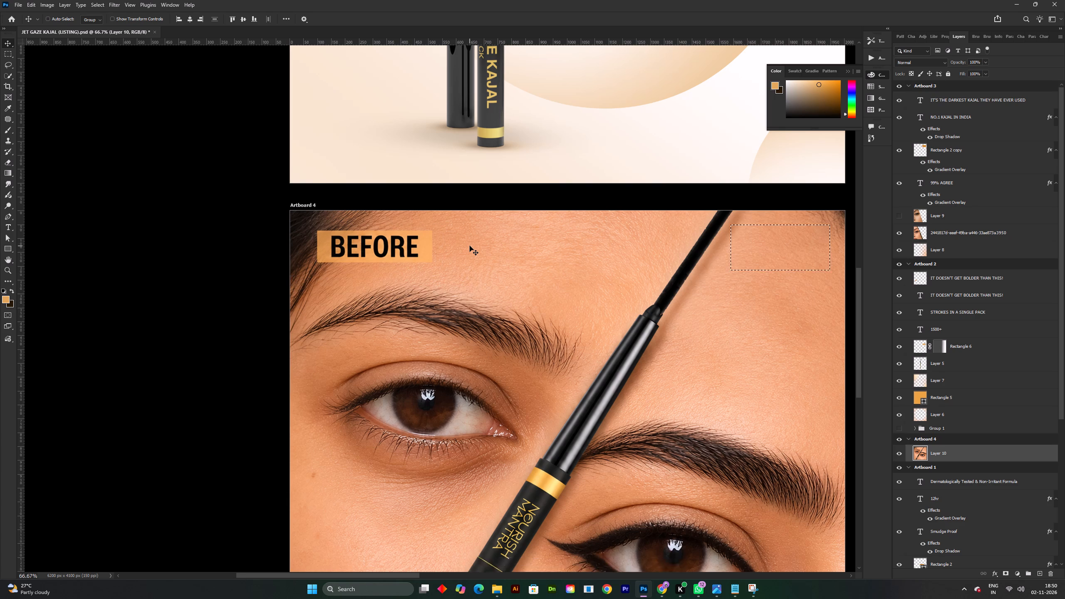
Undo the AFTER label removal on the eye image, clear the selection, and save the document.
key(ctrl+z)
key(ctrl+d)
key(v)
key(space)
drag(450, 277, 450, 279)
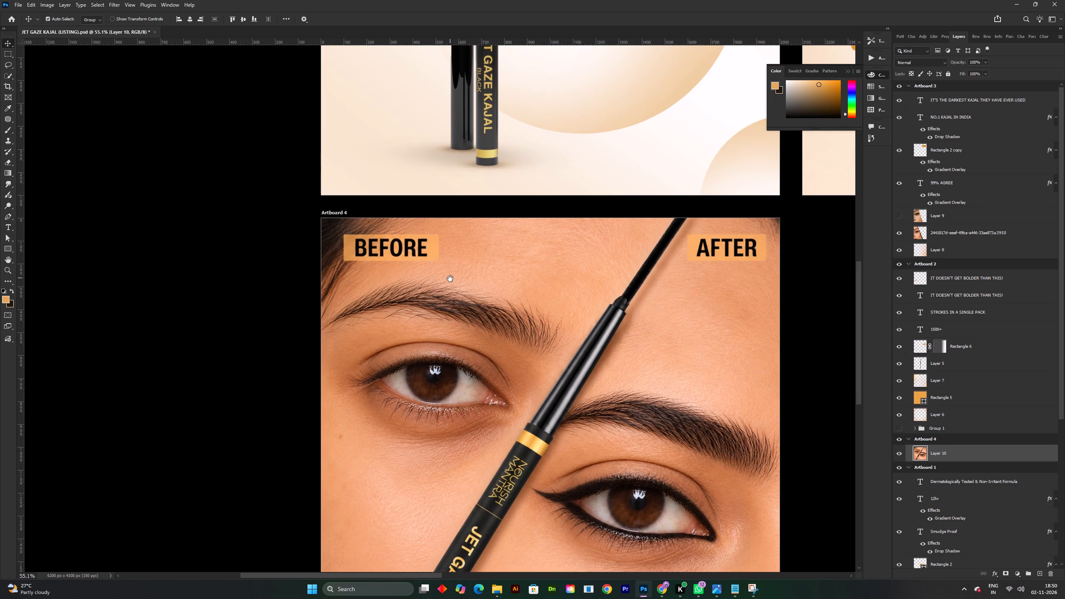
drag(450, 279, 442, 271)
key(ctrl+s)
Look over Artboards 1 to 3 alongside Artboard 4 to compare their label and banner styling.
shift+scroll(431, 265, down, 2)
key(space)
key(space)
key(space)
key(space)
key(space)
key(space)
key(space)
key(space)
key(space)
key(space)
key(space)
key(space)
key(space)
key(space)
key(space)
key(space)
key(space)
key(space)
key(space)
key(space)
drag(458, 258, 417, 425)
drag(550, 347, 271, 334)
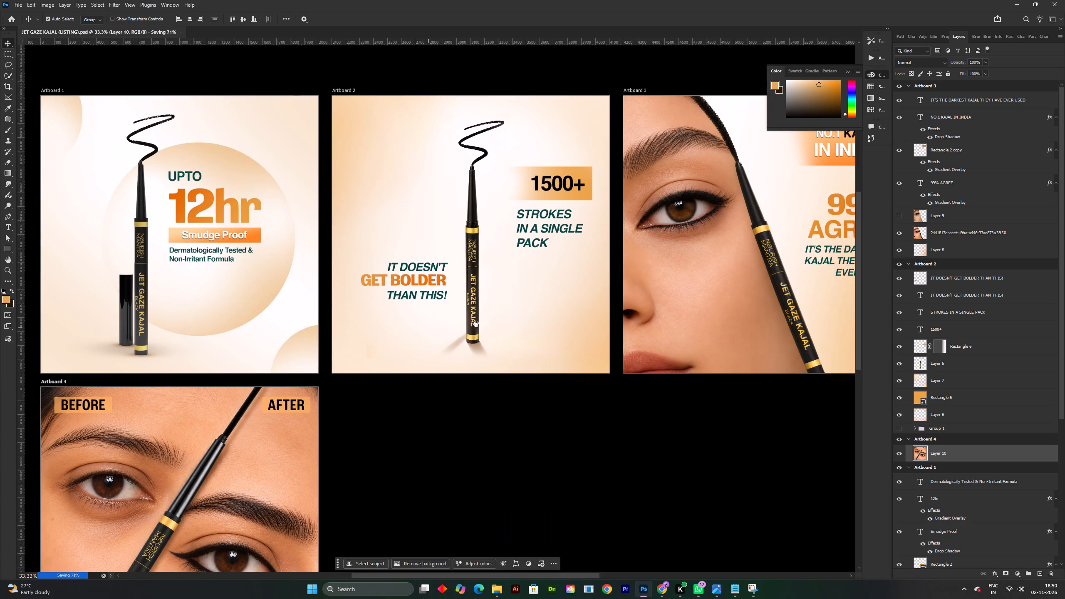
drag(476, 324, 193, 356)
drag(502, 309, 502, 314)
drag(502, 318, 973, 117)
drag(559, 254, 574, 267)
click(607, 278)
Duplicate the orange gradient rectangle behind Smudge Proof on Artboard 1 and place the copy just below the BEFORE label on Artboard 4.
shift+scroll(345, 203, up, 2)
key(space)
key(space)
key(space)
key(space)
key(space)
key(space)
key(space)
key(space)
key(space)
key(space)
key(space)
key(space)
key(space)
key(space)
key(space)
key(space)
key(space)
key(space)
key(space)
key(space)
drag(319, 254, 336, 290)
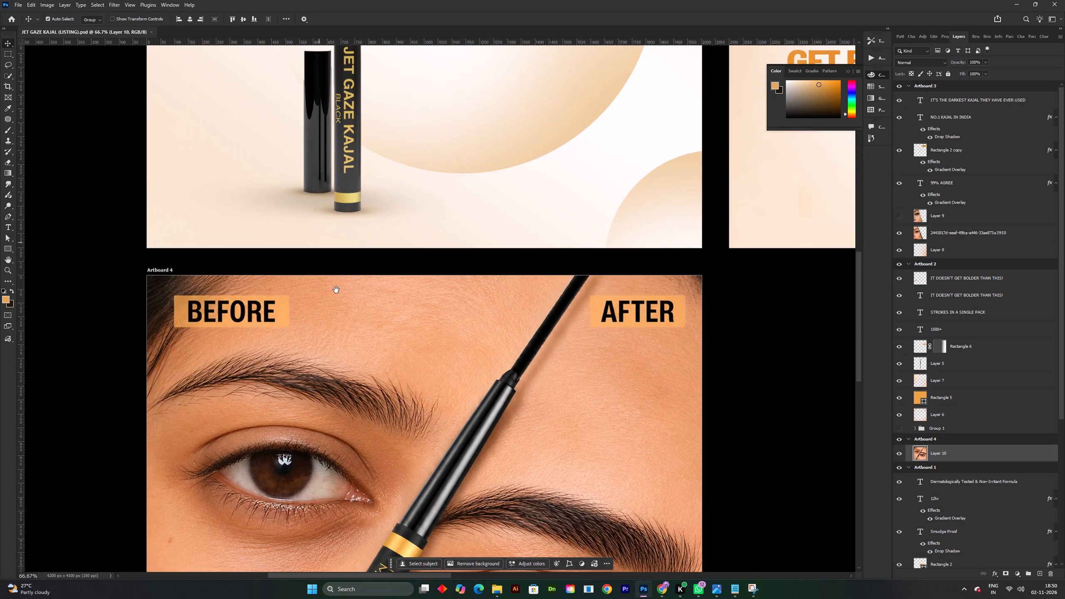
drag(336, 290, 328, 274)
drag(404, 396, 416, 417)
drag(380, 266, 525, 339)
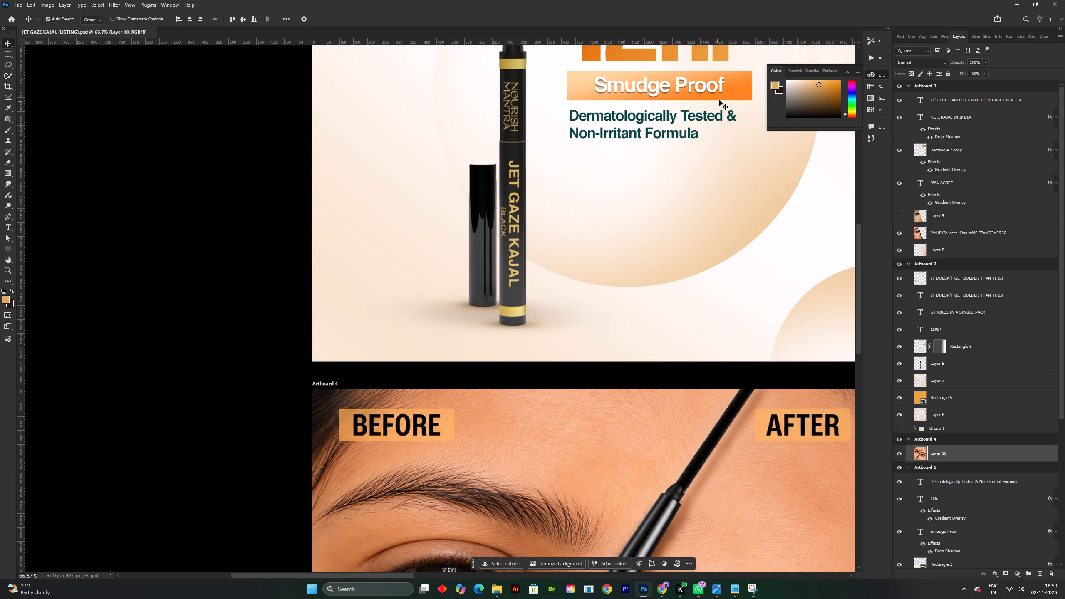
click(733, 87)
key(ctrl+c)
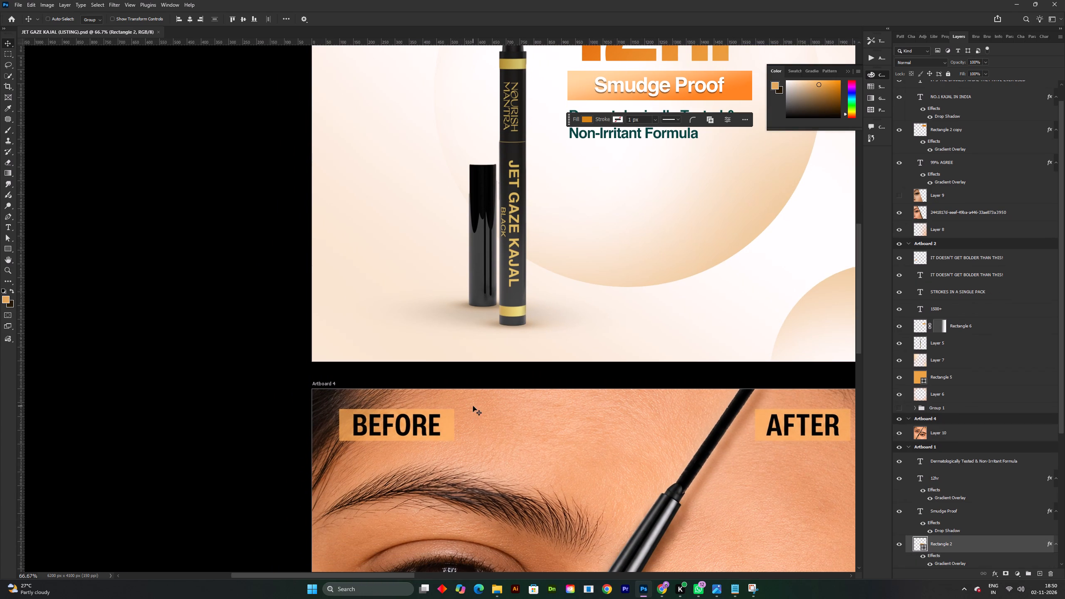
key(ctrl+v)
key(ctrl+t)
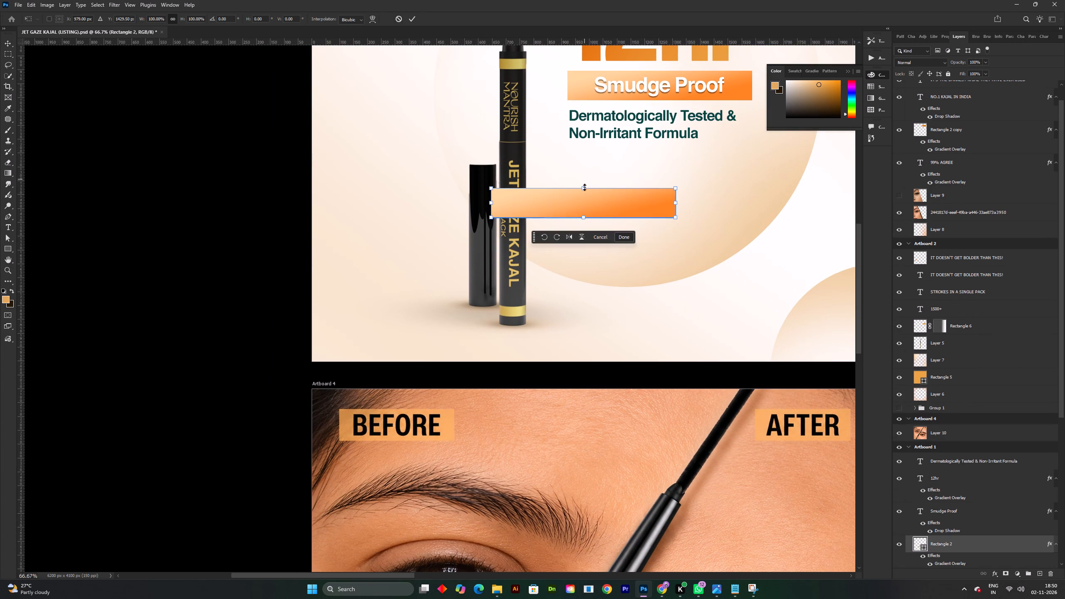
drag(590, 205, 578, 231)
drag(569, 260, 525, 390)
drag(508, 418, 505, 422)
drag(505, 425, 503, 433)
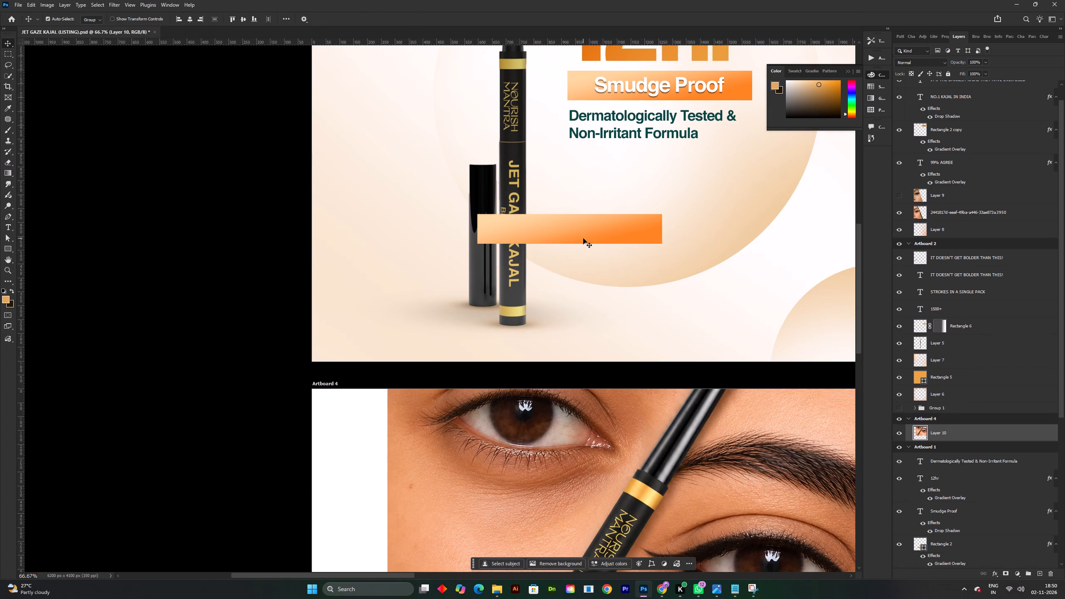
key(ctrl+z)
shift+scroll(562, 411, down, 3)
key(space)
drag(548, 401, 532, 290)
drag(567, 230, 595, 287)
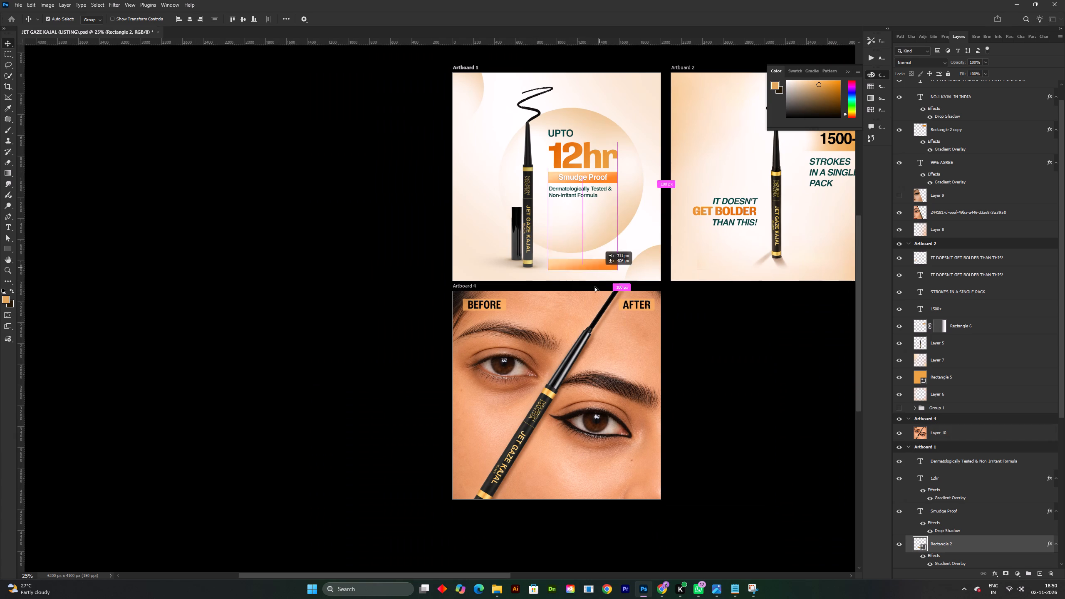
drag(595, 287, 523, 315)
Narrow the copied gradient rectangle on Artboard 4 to about 52% of its width, keeping its height.
shift+scroll(513, 303, up, 4)
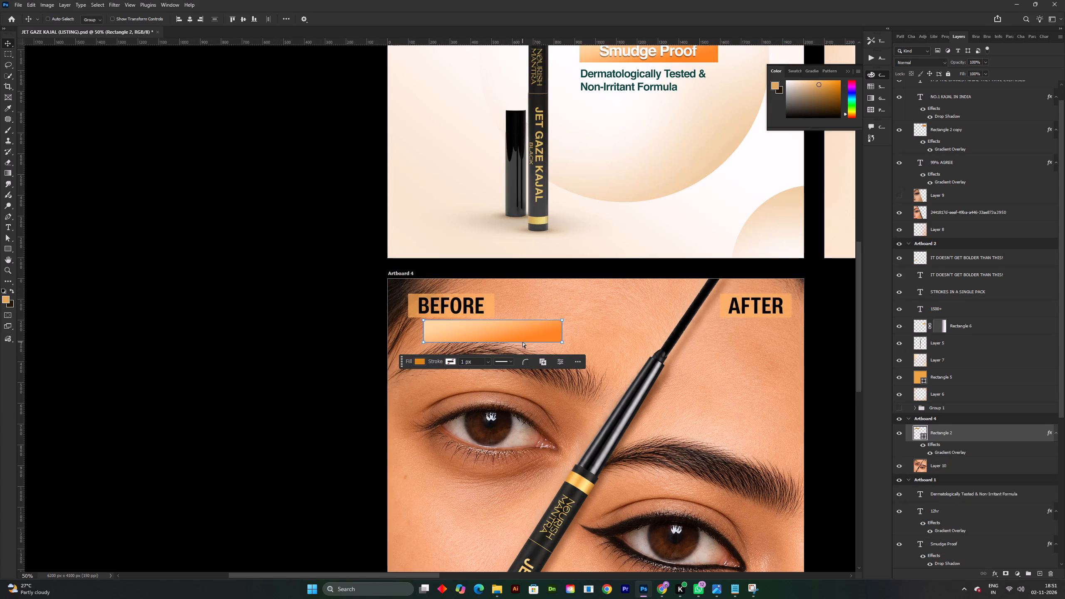
key(ctrl+t)
shift+drag(564, 329, 498, 330)
shift+double_click(498, 330)
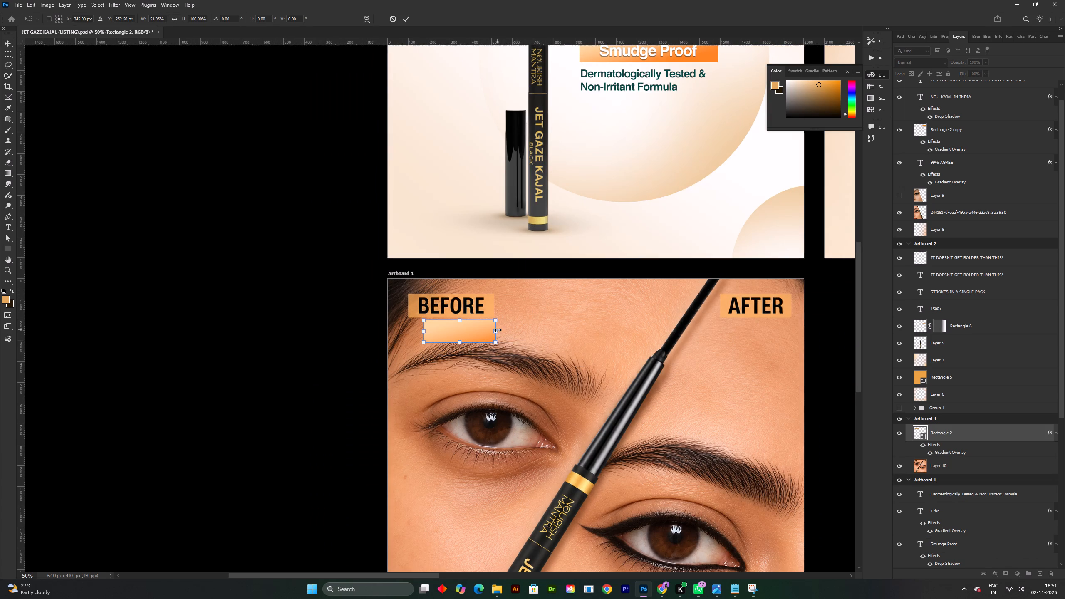
click(496, 361)
Place the gradient rectangle over the BEFORE label and scale it up to about 121% so it covers the label.
drag(471, 332, 469, 334)
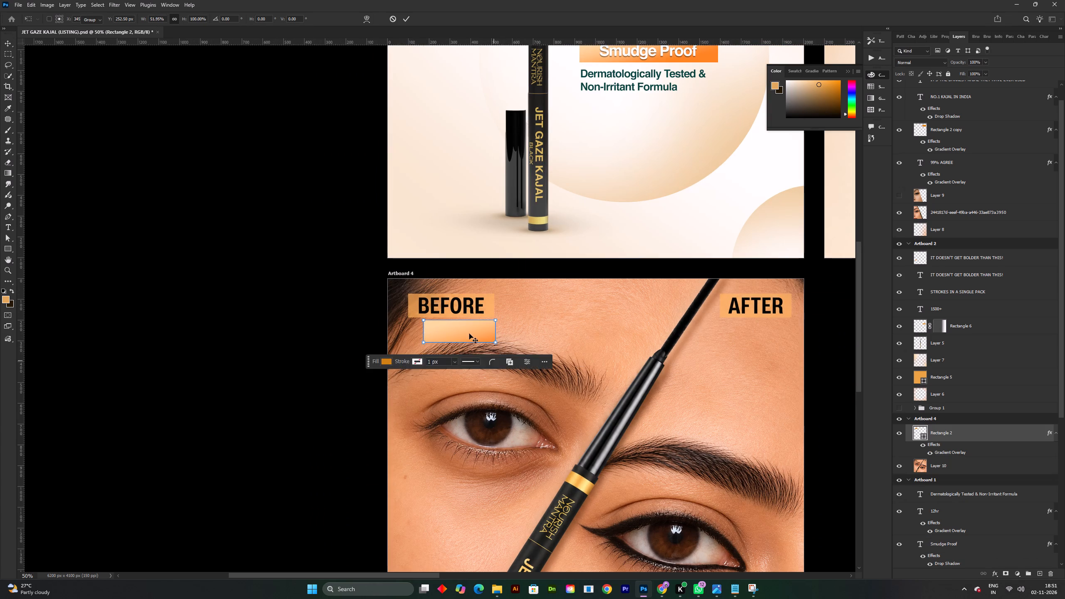
drag(469, 334, 468, 329)
drag(466, 321, 451, 295)
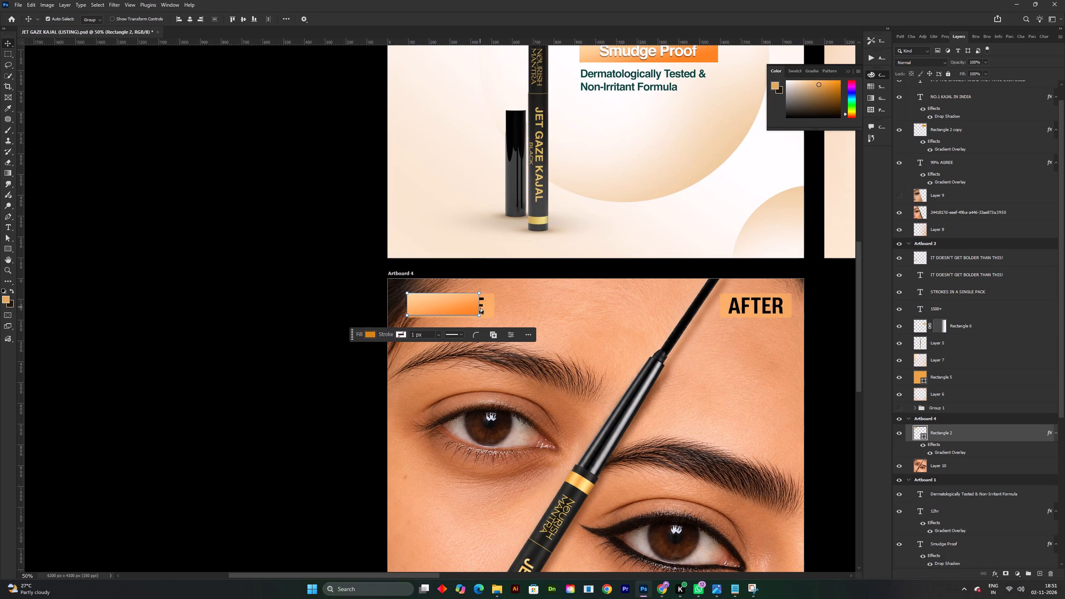
key(ctrl+t)
drag(481, 304, 496, 304)
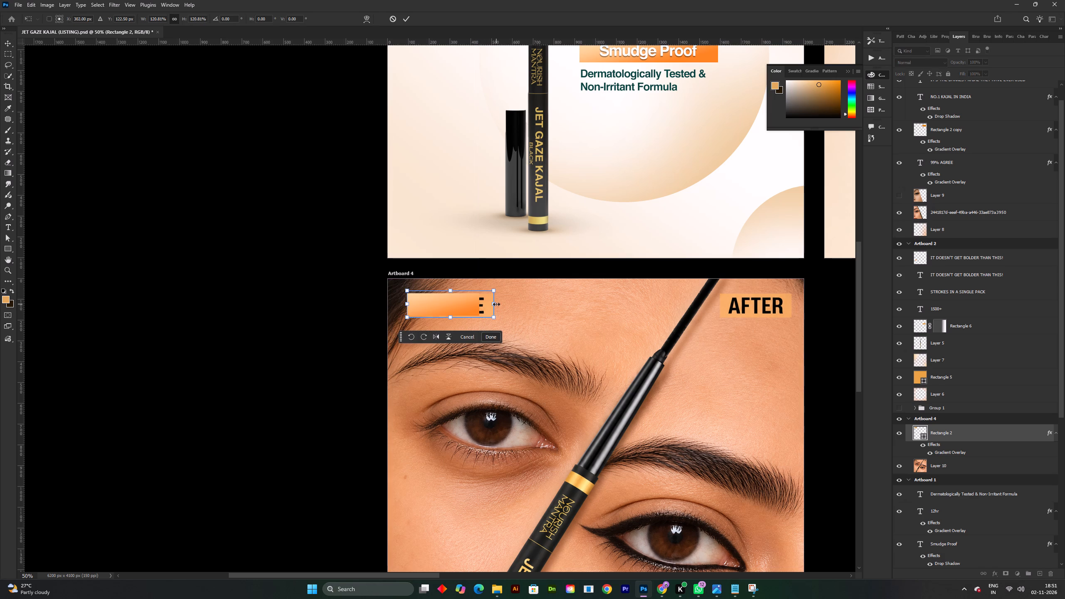
click(405, 17)
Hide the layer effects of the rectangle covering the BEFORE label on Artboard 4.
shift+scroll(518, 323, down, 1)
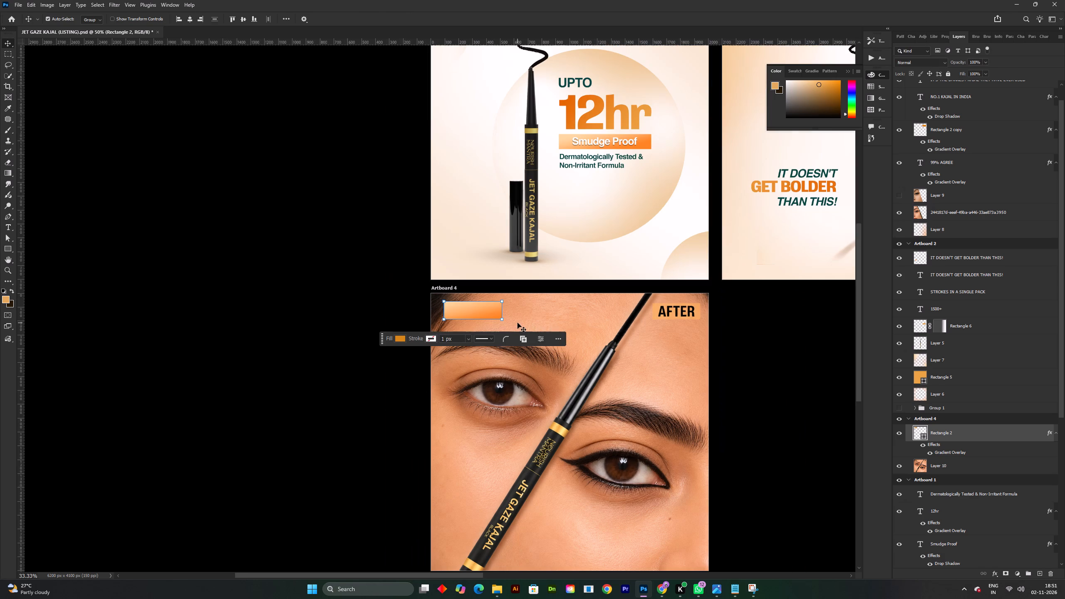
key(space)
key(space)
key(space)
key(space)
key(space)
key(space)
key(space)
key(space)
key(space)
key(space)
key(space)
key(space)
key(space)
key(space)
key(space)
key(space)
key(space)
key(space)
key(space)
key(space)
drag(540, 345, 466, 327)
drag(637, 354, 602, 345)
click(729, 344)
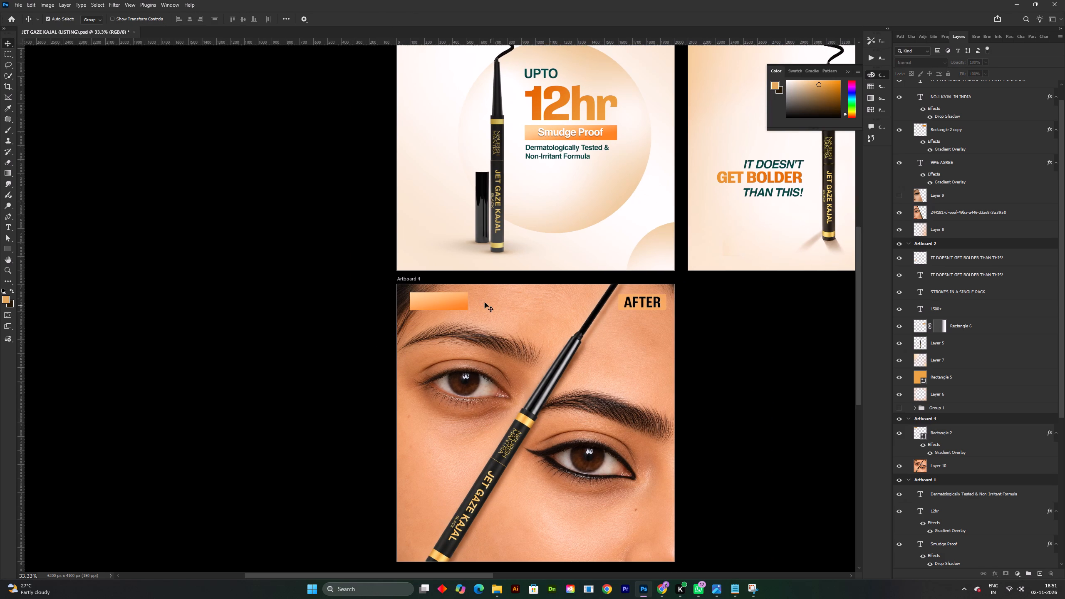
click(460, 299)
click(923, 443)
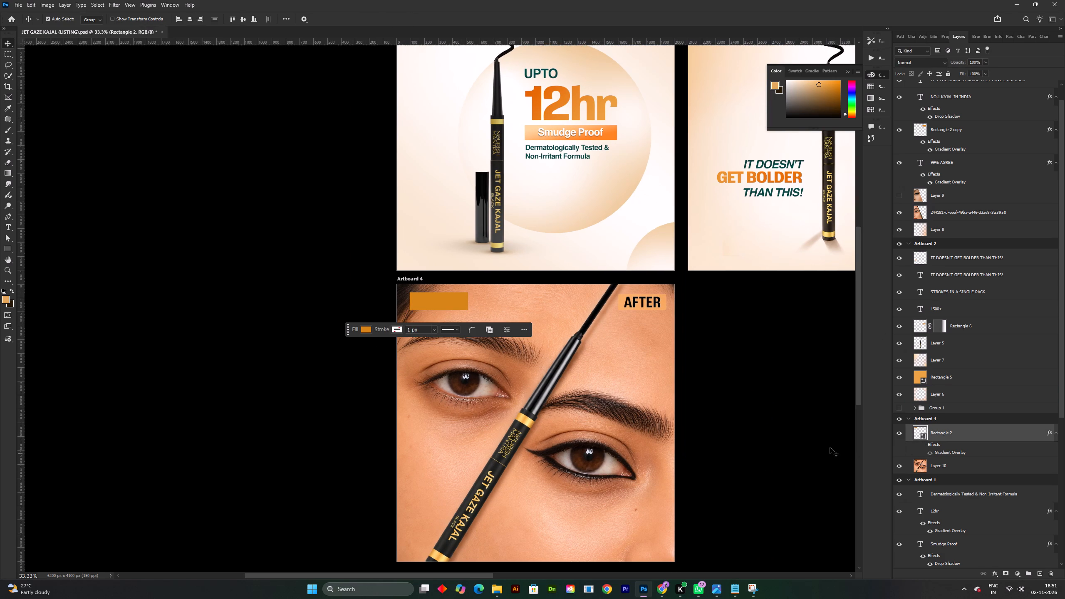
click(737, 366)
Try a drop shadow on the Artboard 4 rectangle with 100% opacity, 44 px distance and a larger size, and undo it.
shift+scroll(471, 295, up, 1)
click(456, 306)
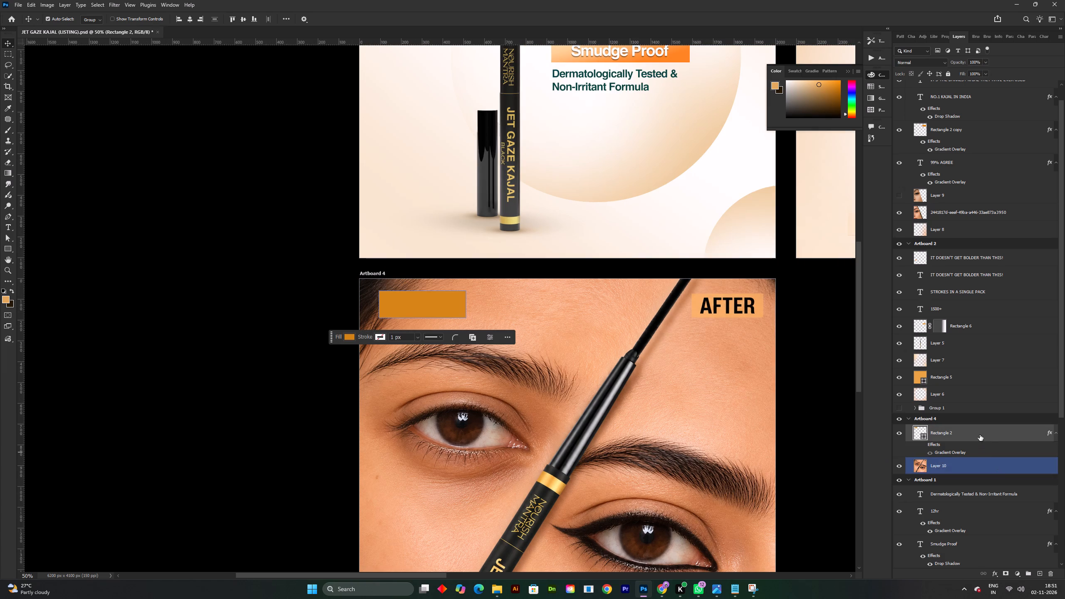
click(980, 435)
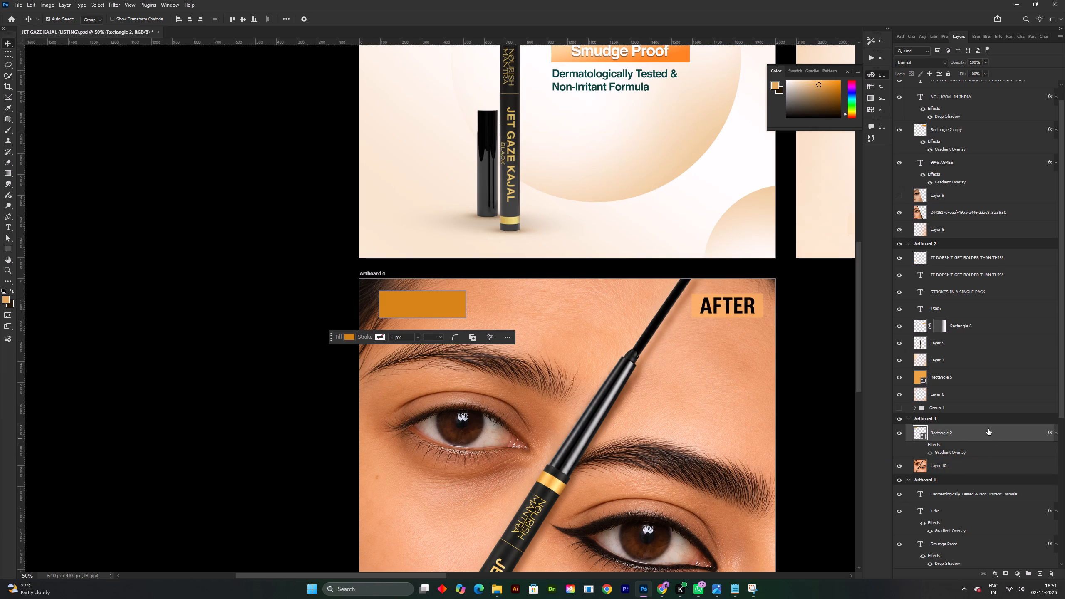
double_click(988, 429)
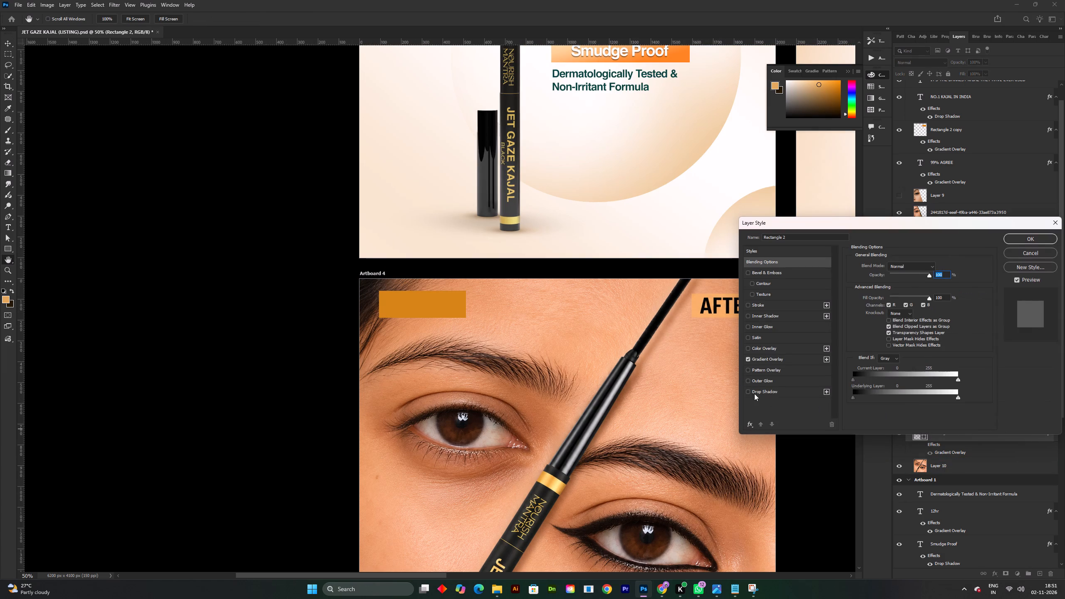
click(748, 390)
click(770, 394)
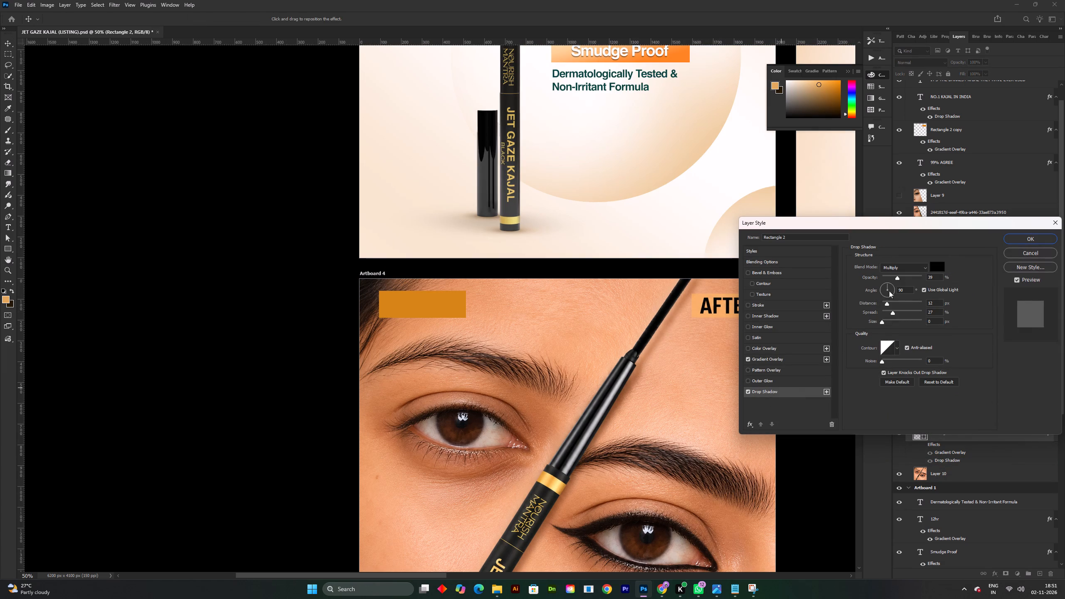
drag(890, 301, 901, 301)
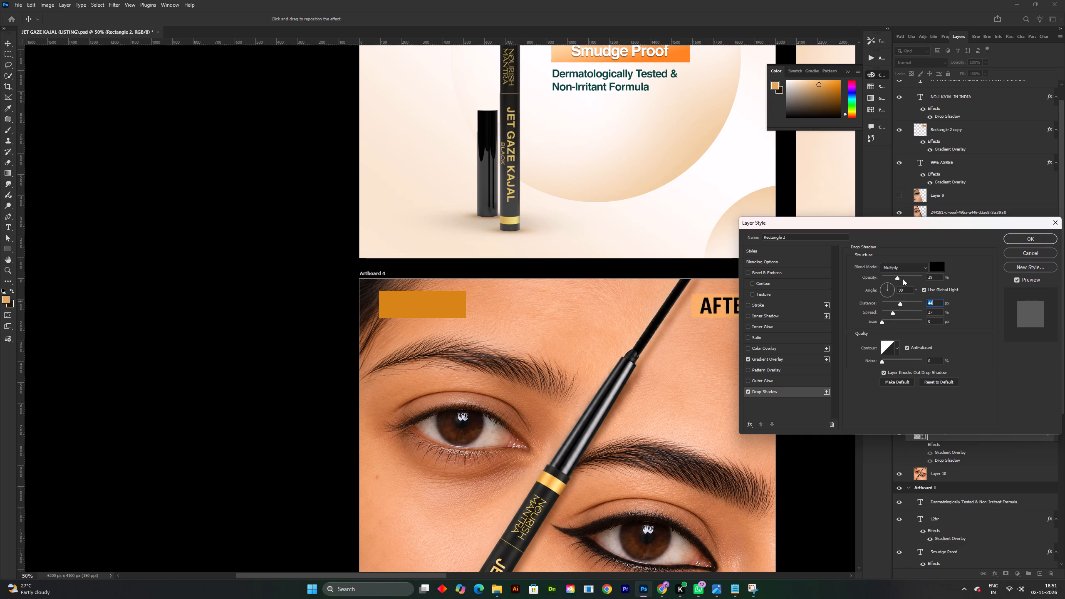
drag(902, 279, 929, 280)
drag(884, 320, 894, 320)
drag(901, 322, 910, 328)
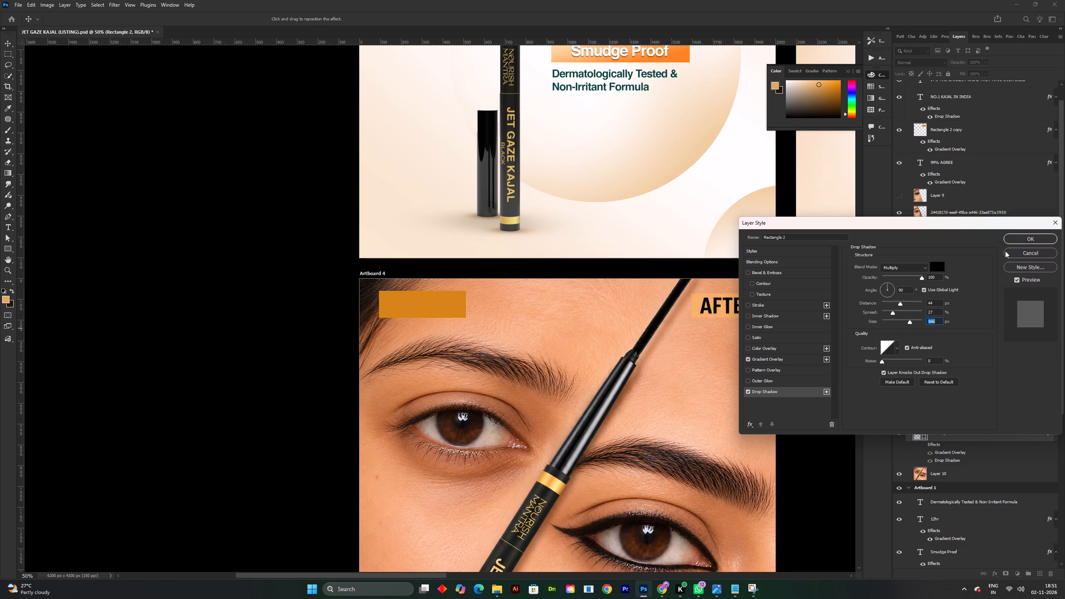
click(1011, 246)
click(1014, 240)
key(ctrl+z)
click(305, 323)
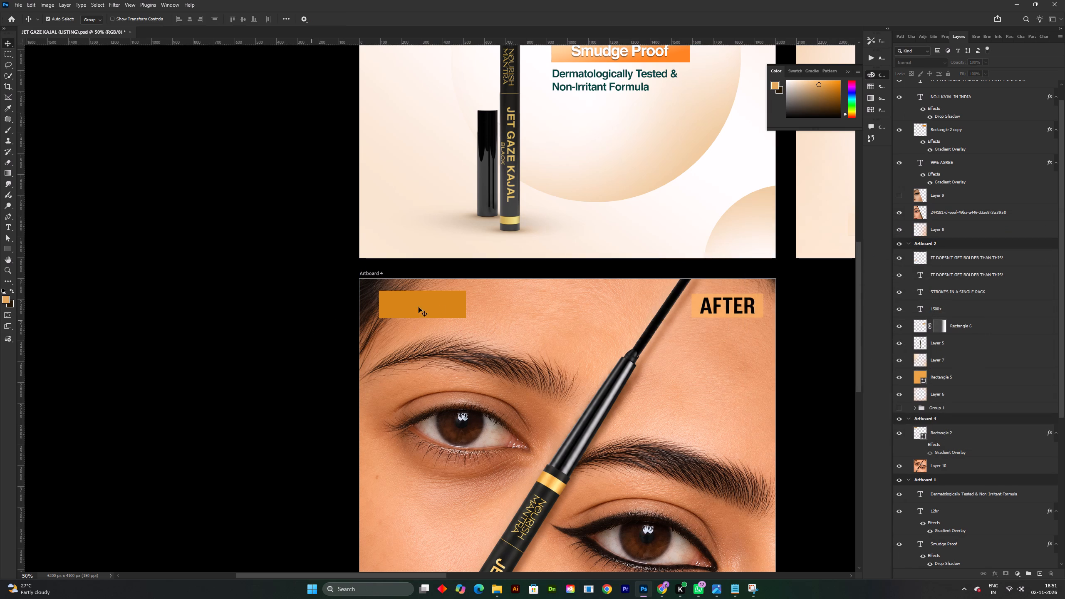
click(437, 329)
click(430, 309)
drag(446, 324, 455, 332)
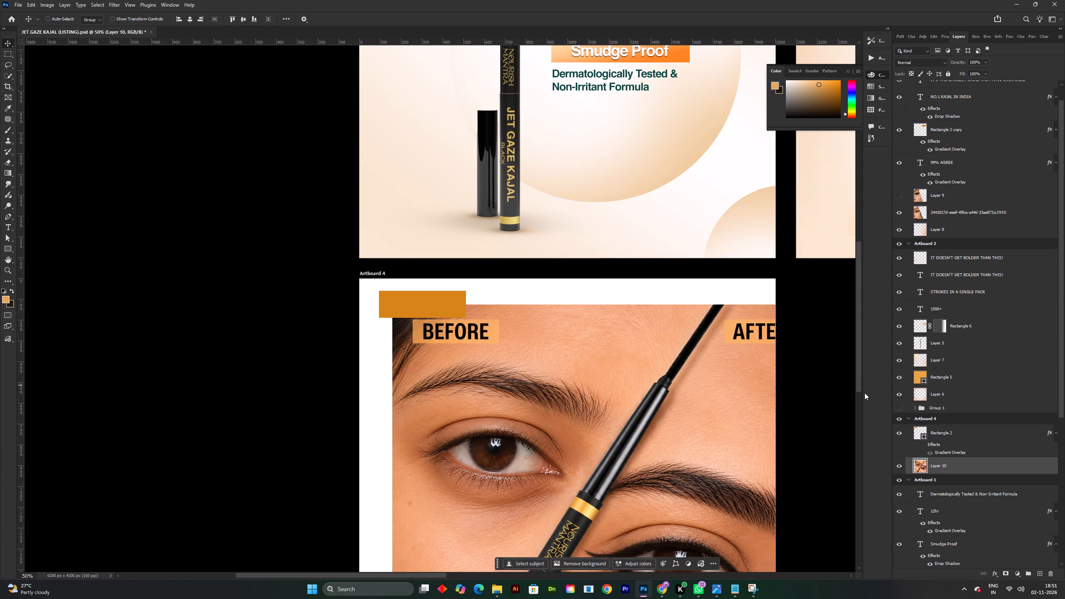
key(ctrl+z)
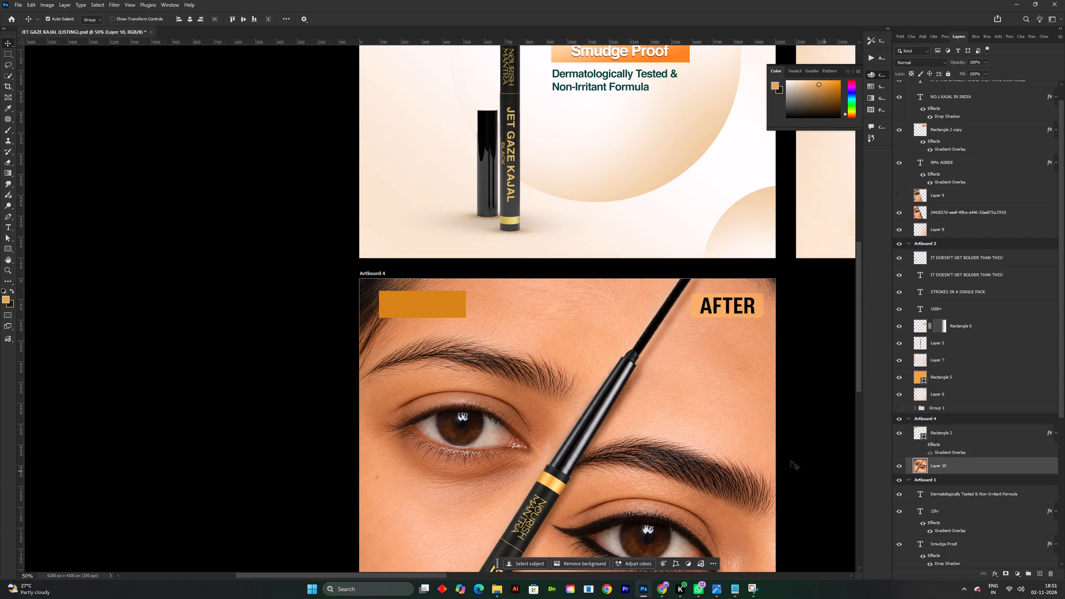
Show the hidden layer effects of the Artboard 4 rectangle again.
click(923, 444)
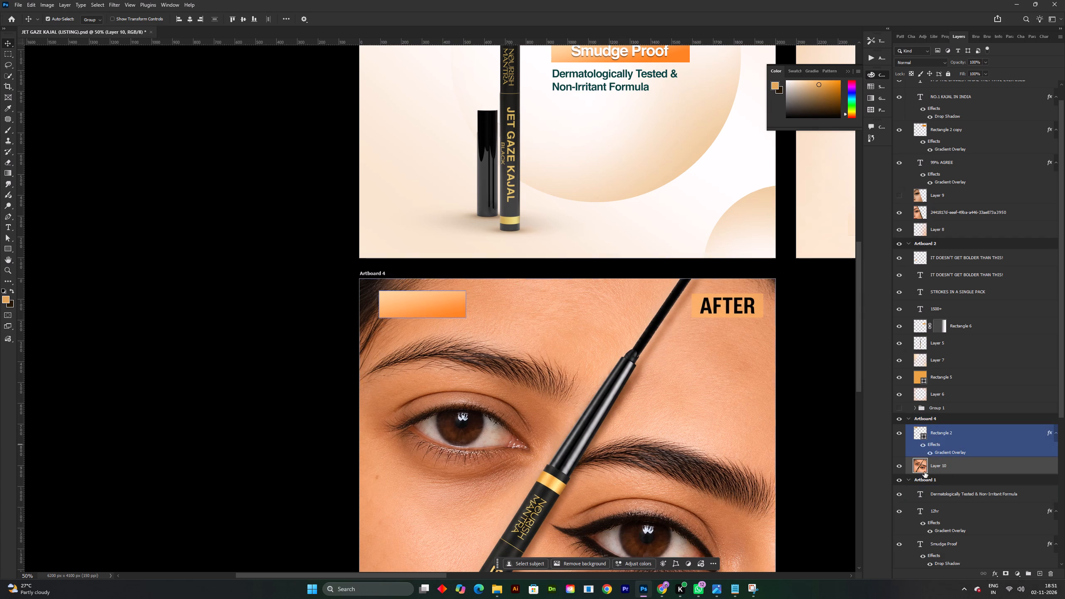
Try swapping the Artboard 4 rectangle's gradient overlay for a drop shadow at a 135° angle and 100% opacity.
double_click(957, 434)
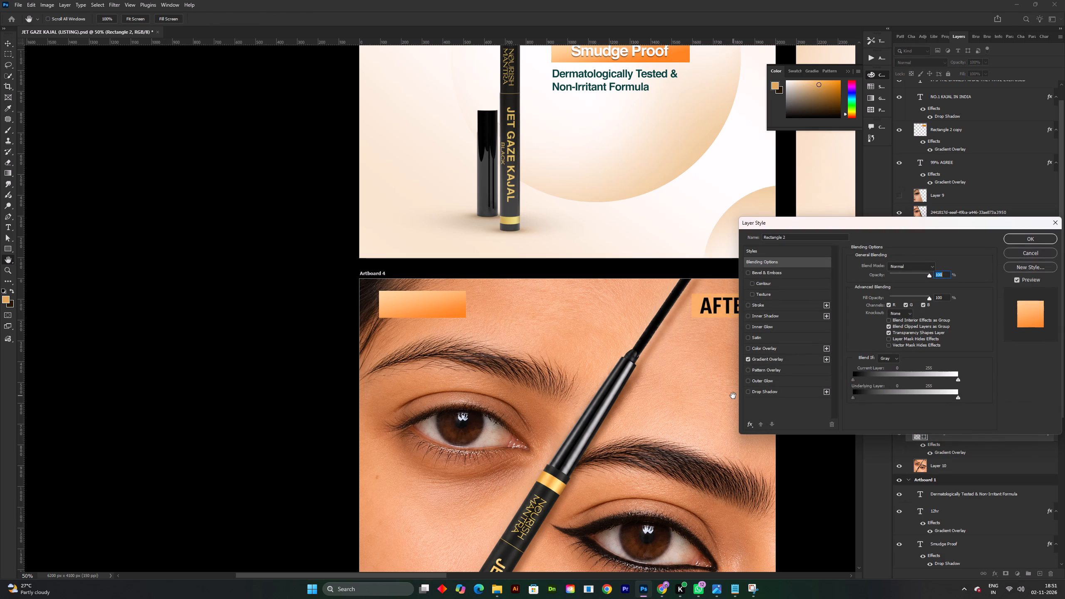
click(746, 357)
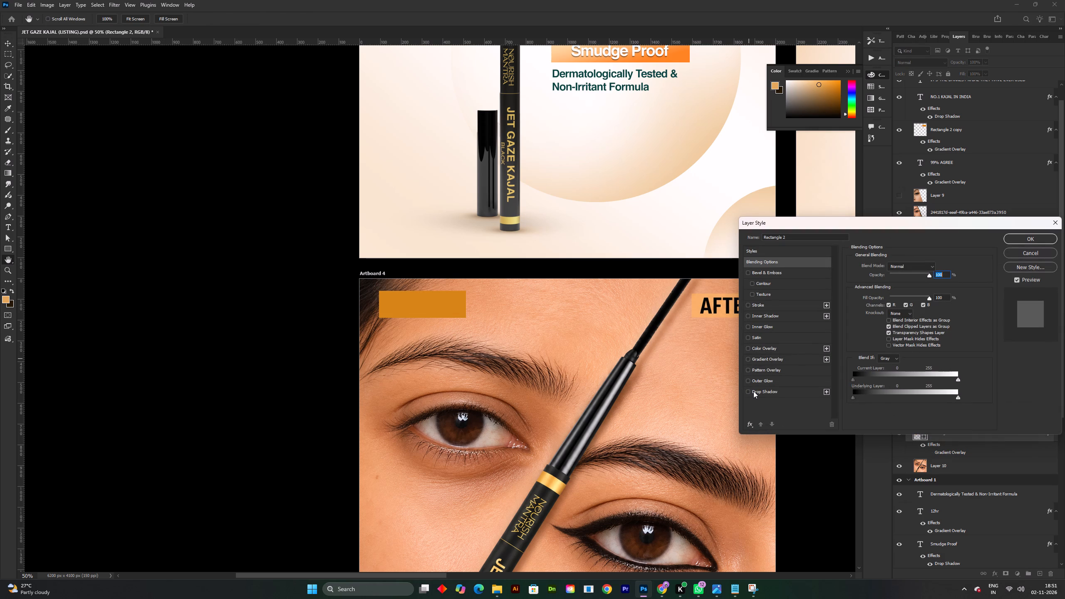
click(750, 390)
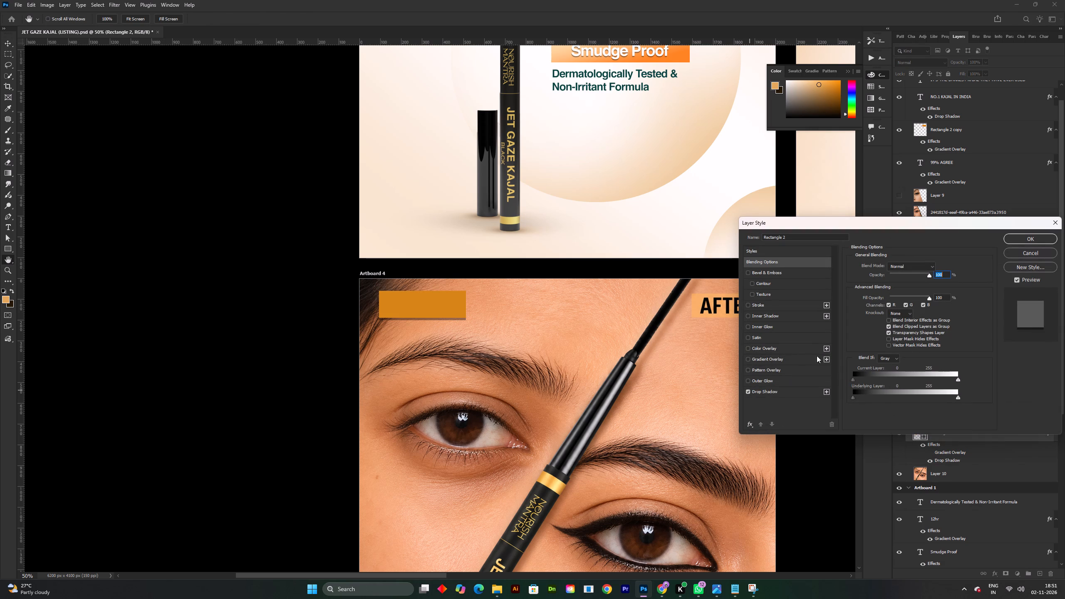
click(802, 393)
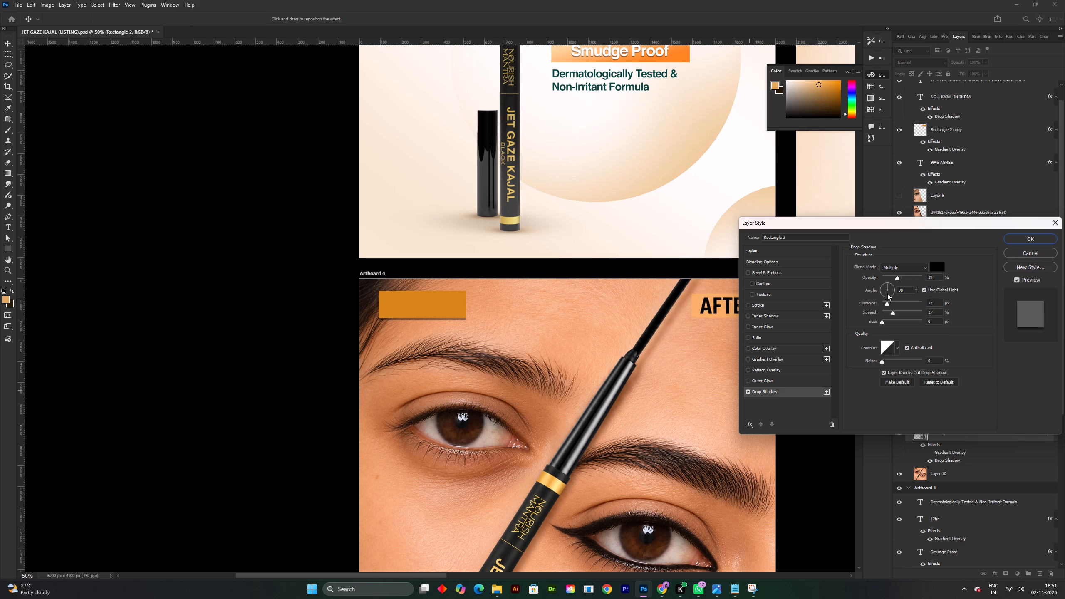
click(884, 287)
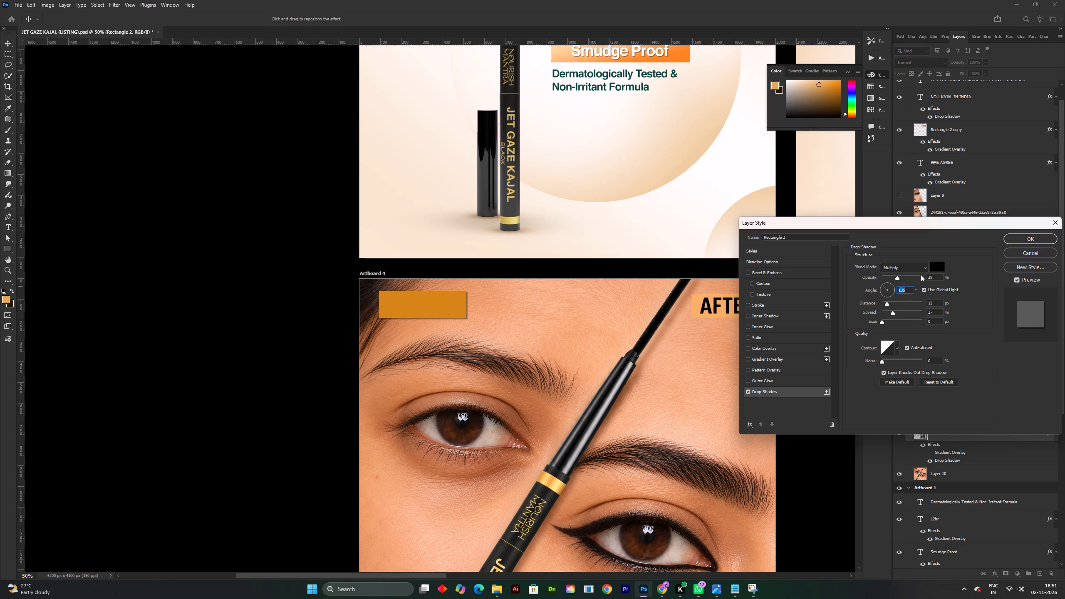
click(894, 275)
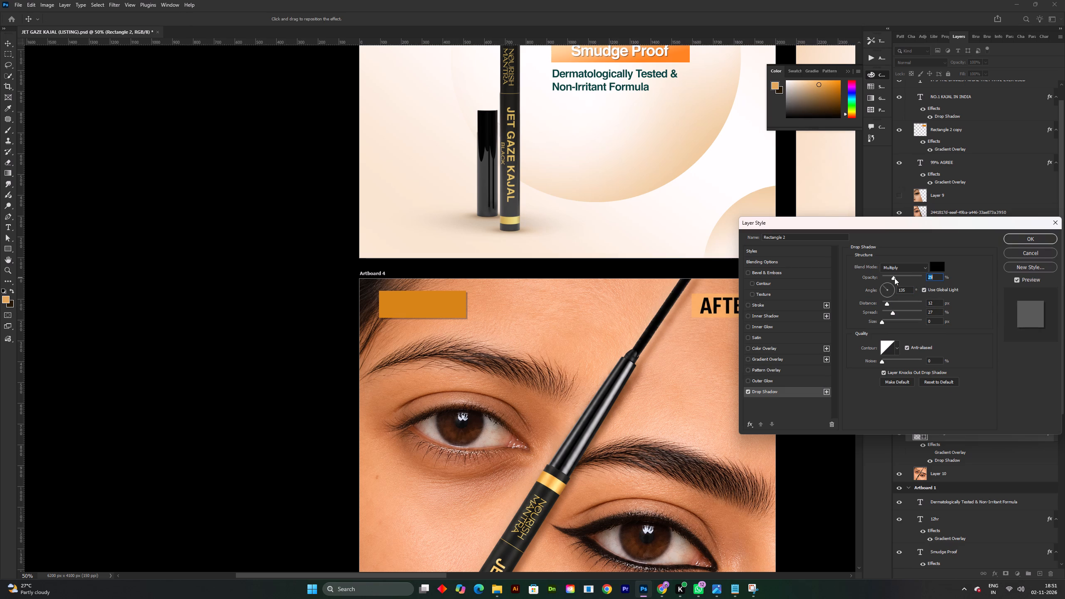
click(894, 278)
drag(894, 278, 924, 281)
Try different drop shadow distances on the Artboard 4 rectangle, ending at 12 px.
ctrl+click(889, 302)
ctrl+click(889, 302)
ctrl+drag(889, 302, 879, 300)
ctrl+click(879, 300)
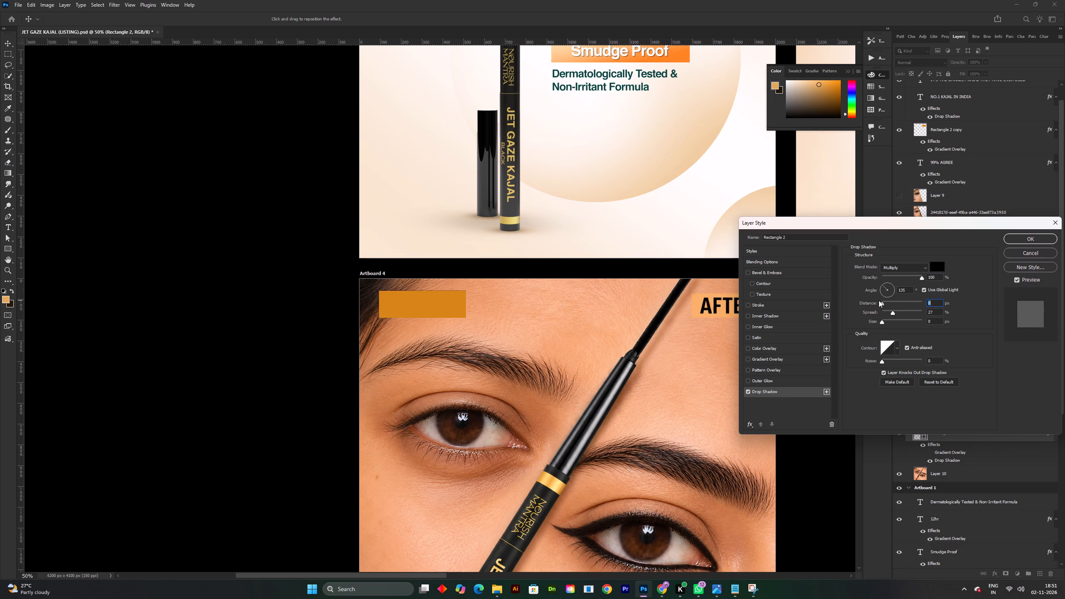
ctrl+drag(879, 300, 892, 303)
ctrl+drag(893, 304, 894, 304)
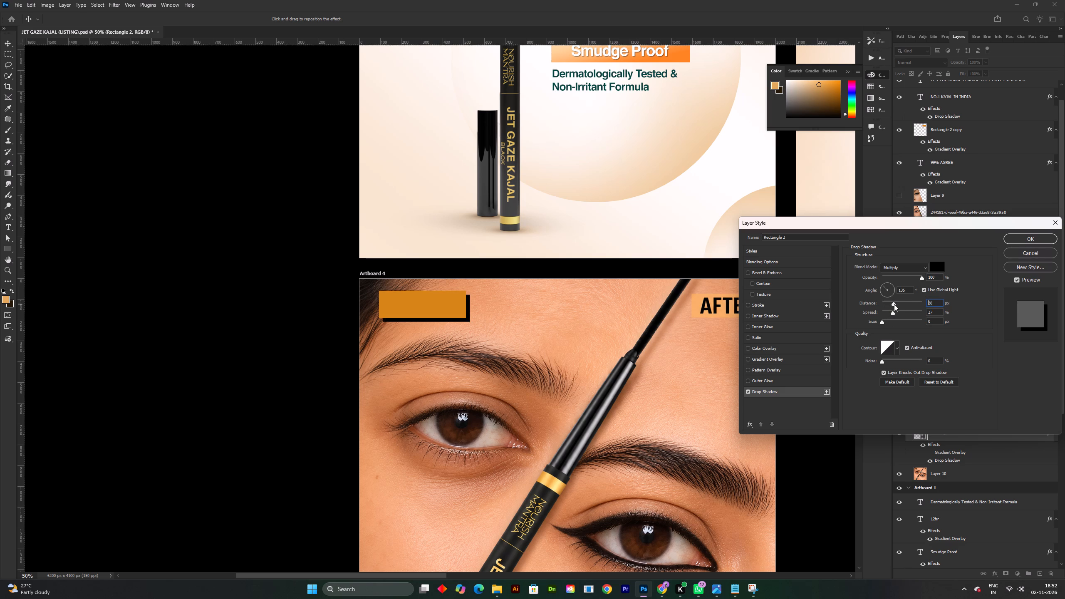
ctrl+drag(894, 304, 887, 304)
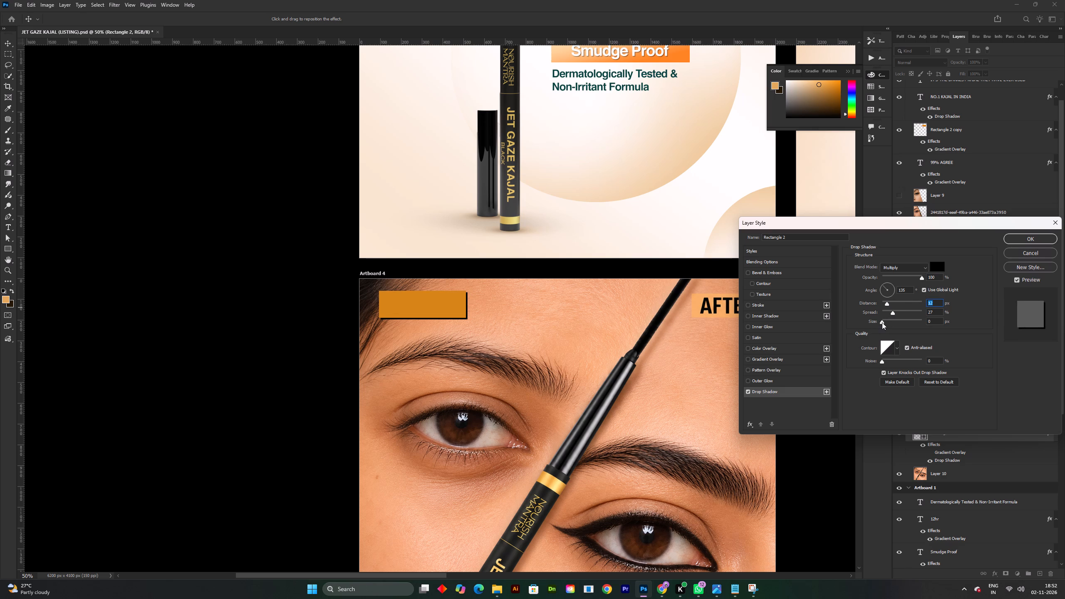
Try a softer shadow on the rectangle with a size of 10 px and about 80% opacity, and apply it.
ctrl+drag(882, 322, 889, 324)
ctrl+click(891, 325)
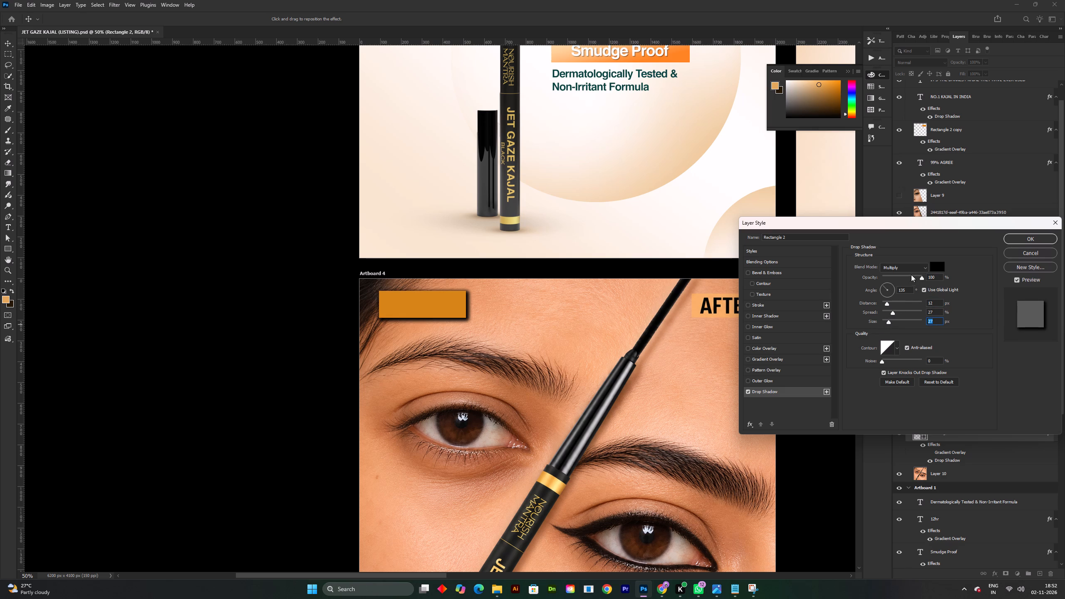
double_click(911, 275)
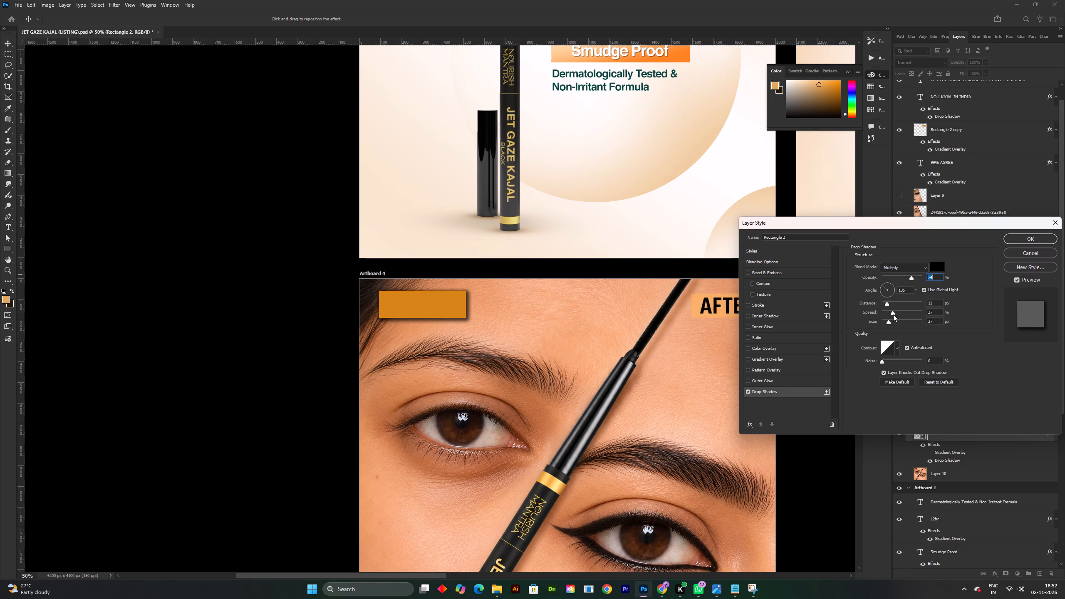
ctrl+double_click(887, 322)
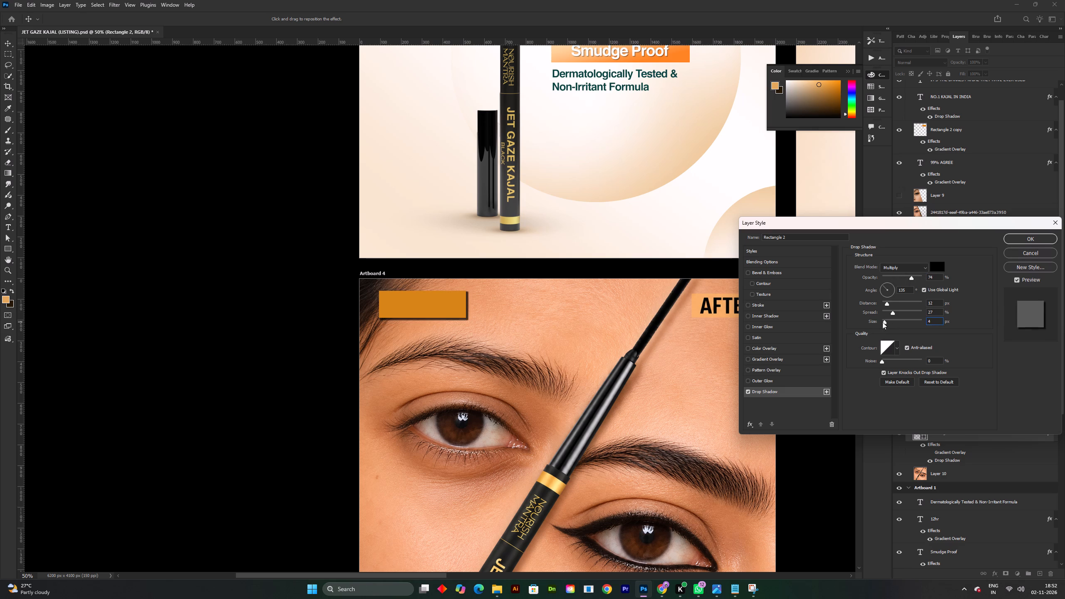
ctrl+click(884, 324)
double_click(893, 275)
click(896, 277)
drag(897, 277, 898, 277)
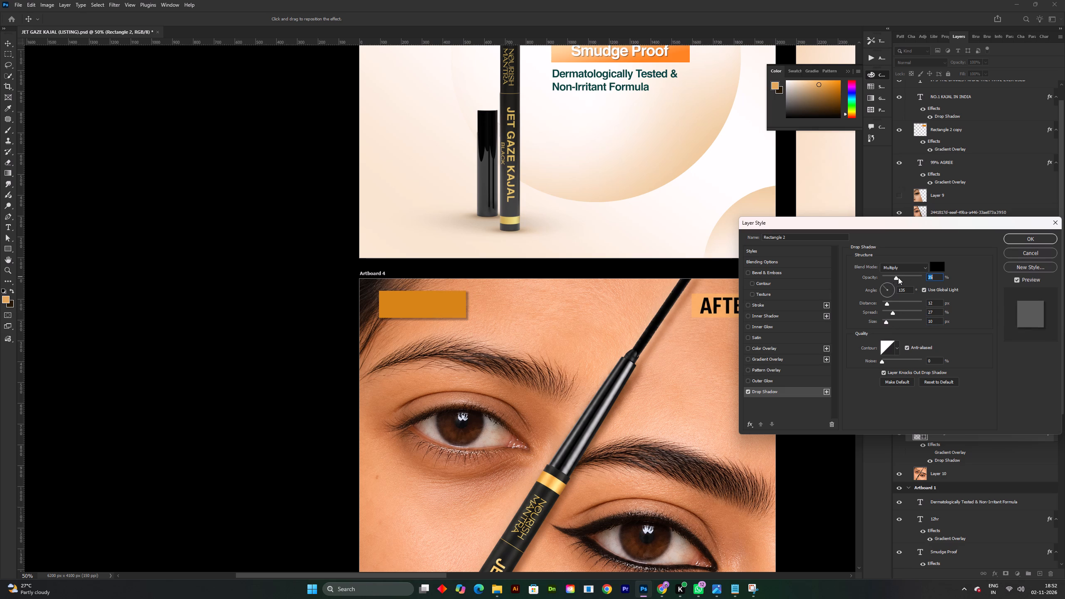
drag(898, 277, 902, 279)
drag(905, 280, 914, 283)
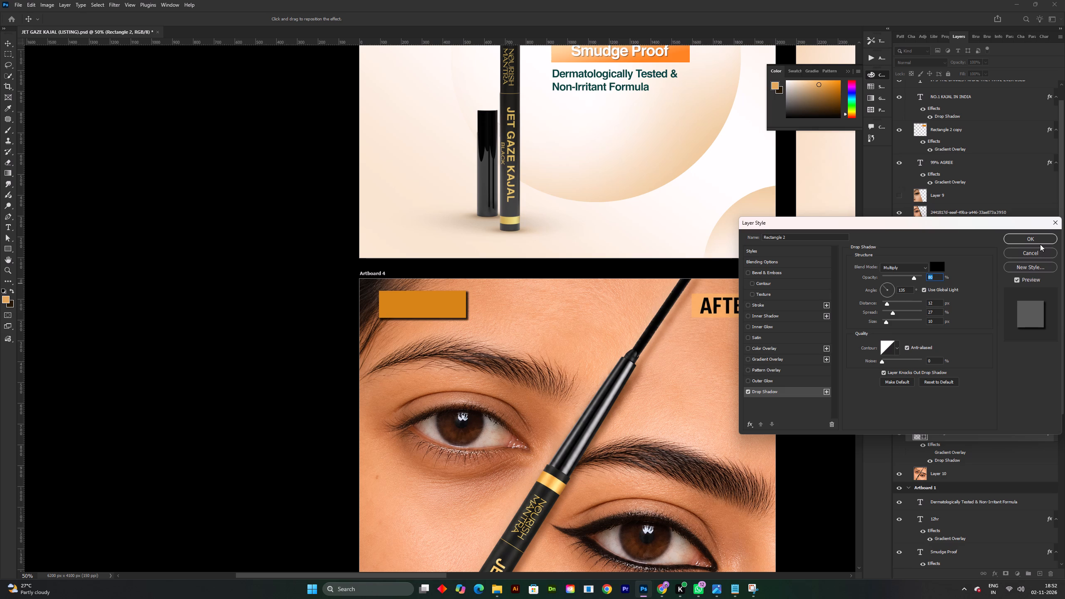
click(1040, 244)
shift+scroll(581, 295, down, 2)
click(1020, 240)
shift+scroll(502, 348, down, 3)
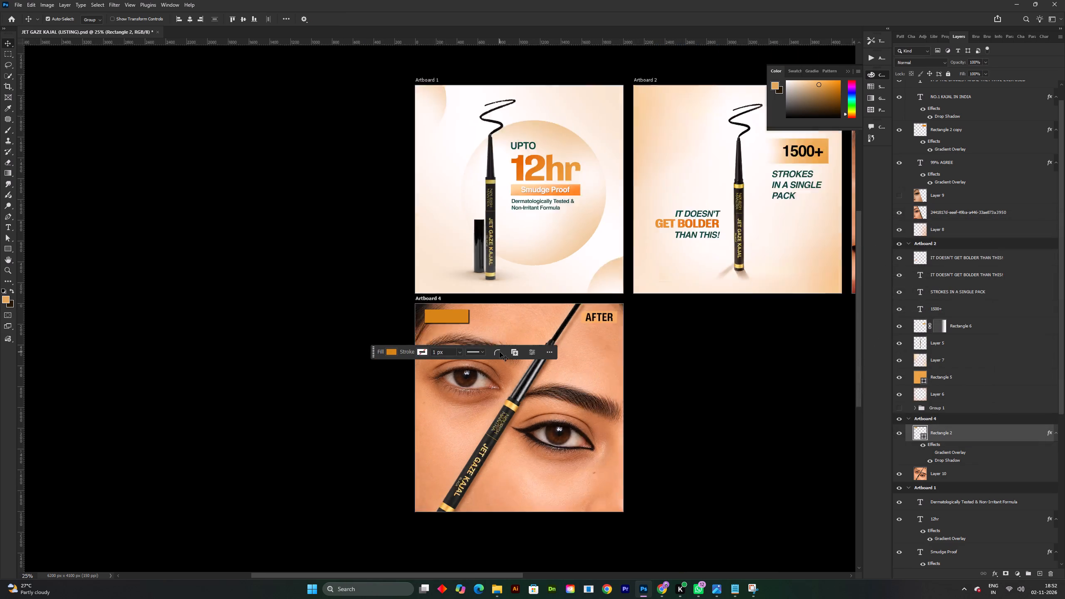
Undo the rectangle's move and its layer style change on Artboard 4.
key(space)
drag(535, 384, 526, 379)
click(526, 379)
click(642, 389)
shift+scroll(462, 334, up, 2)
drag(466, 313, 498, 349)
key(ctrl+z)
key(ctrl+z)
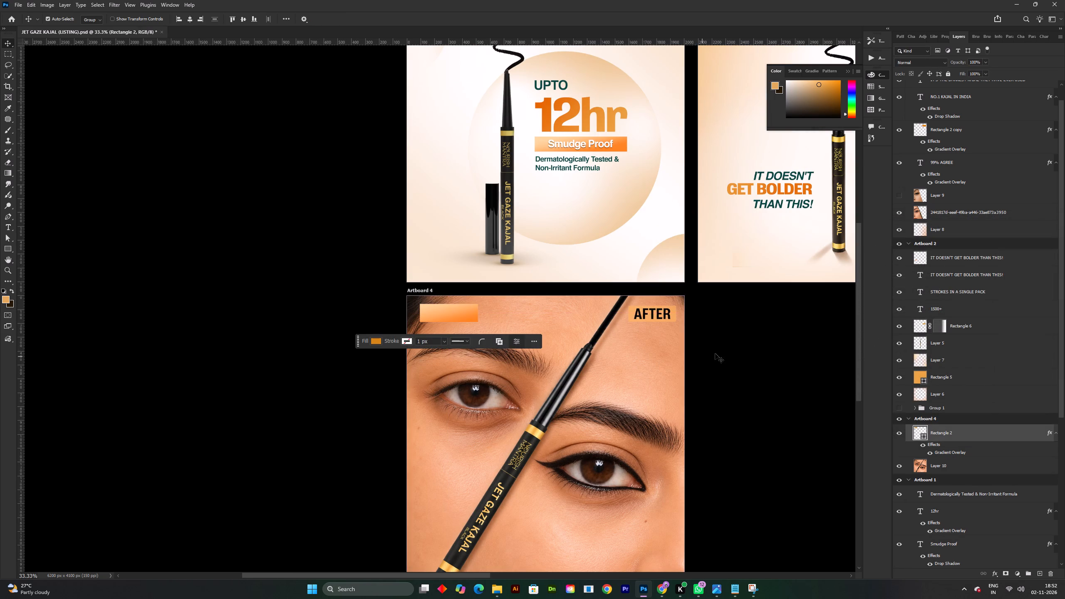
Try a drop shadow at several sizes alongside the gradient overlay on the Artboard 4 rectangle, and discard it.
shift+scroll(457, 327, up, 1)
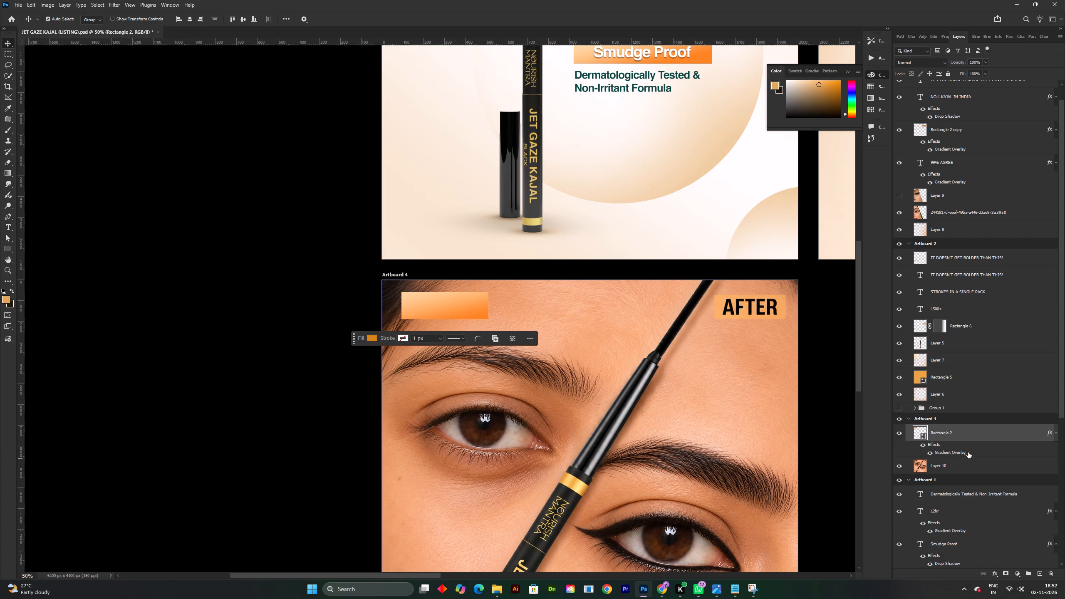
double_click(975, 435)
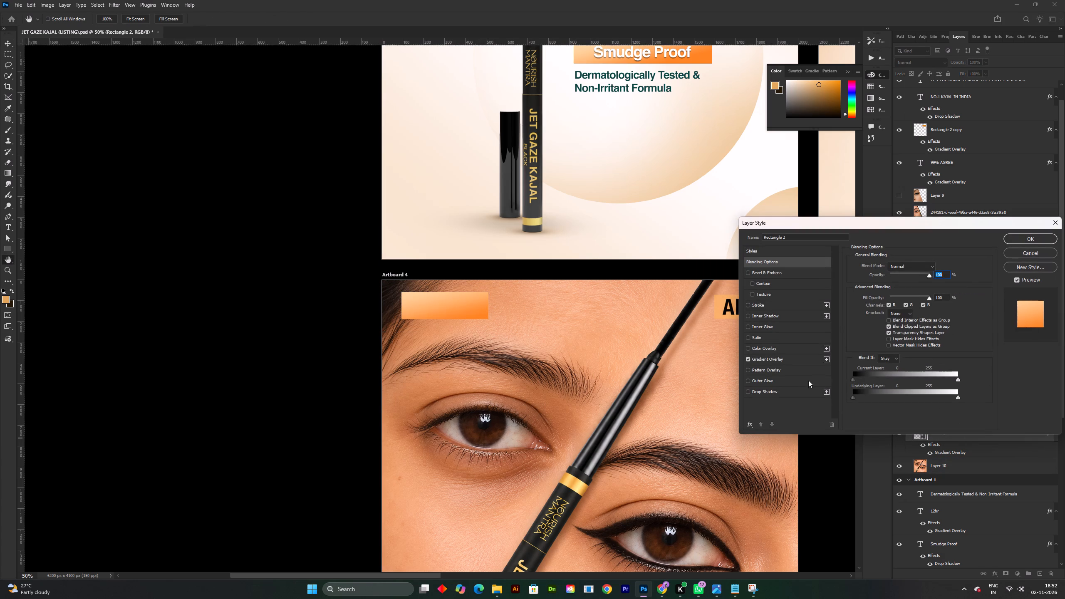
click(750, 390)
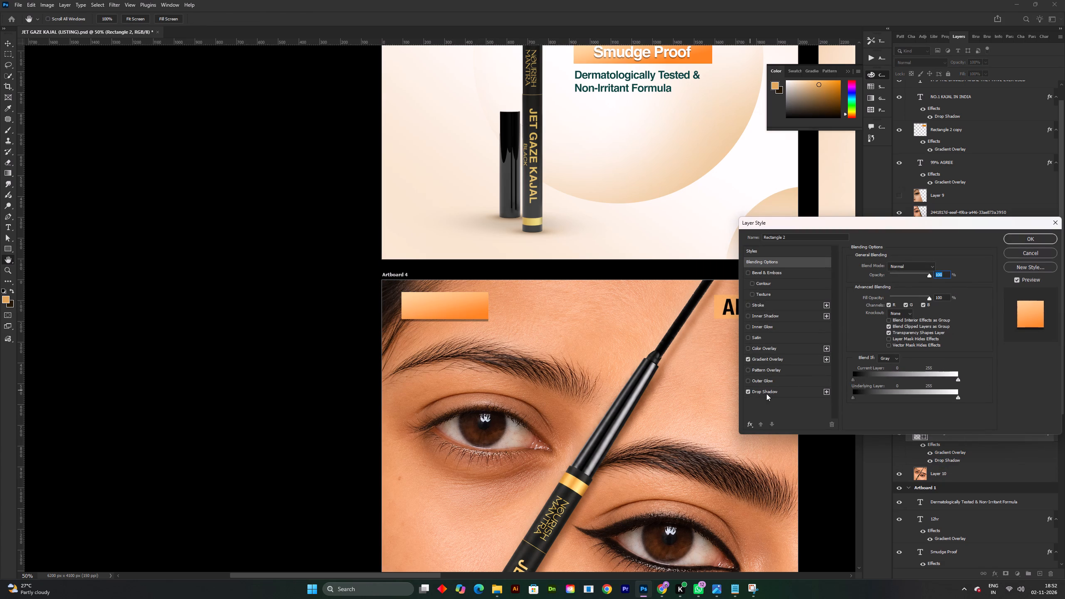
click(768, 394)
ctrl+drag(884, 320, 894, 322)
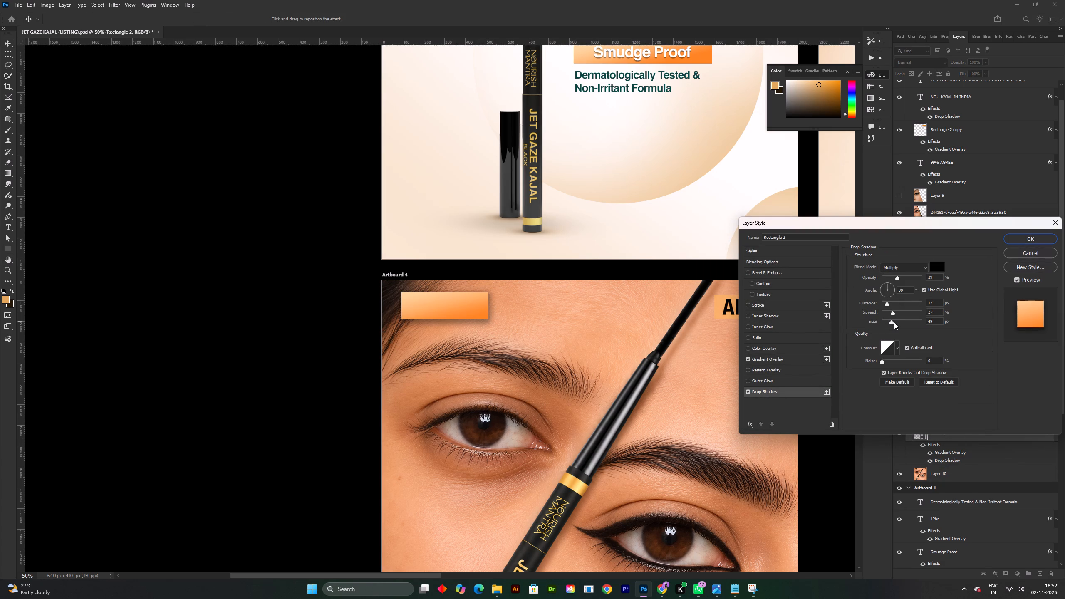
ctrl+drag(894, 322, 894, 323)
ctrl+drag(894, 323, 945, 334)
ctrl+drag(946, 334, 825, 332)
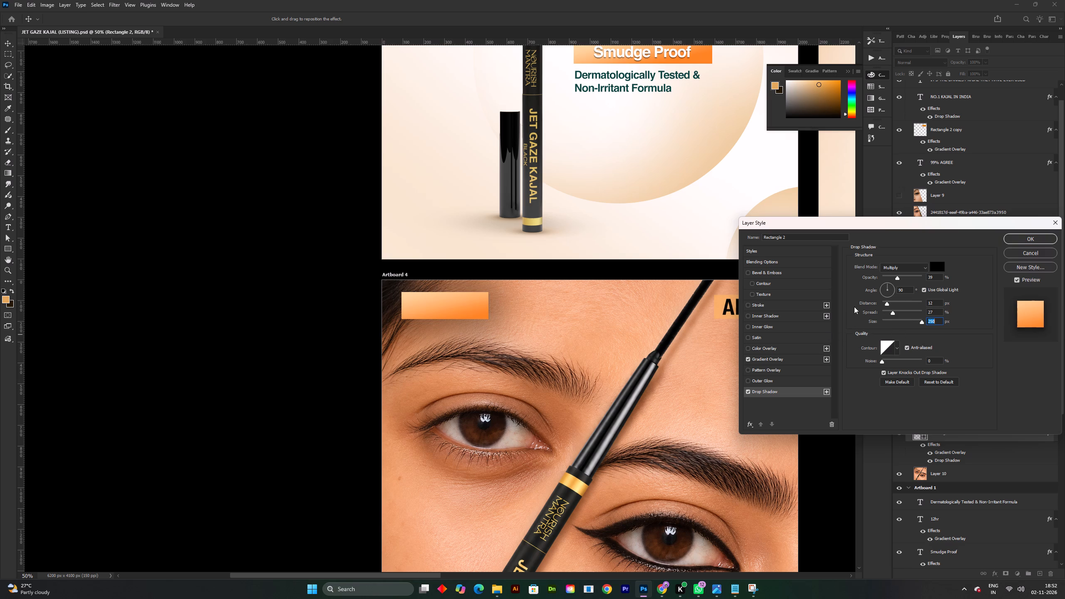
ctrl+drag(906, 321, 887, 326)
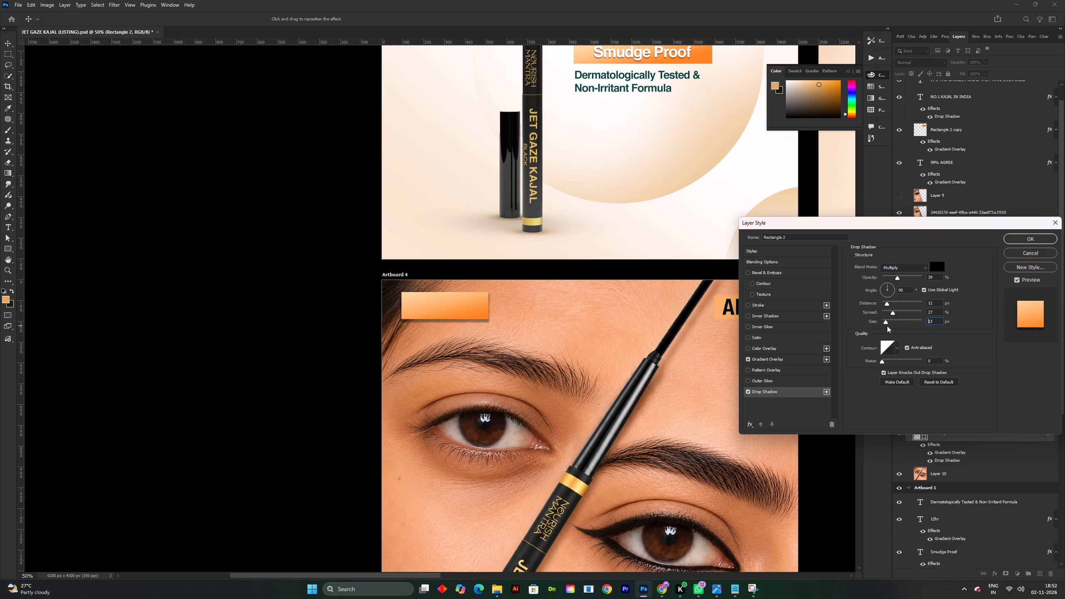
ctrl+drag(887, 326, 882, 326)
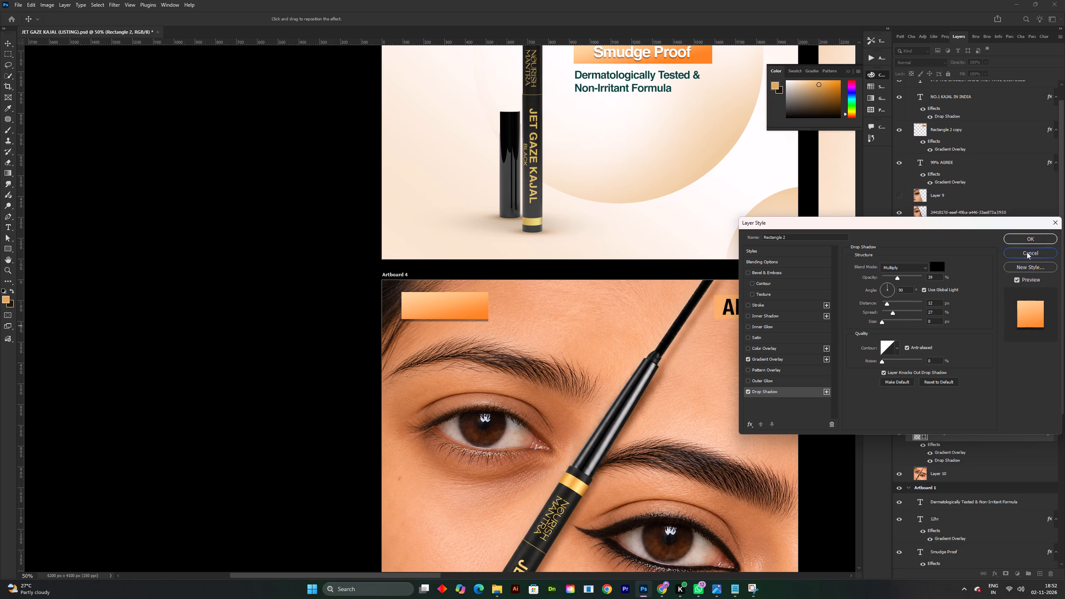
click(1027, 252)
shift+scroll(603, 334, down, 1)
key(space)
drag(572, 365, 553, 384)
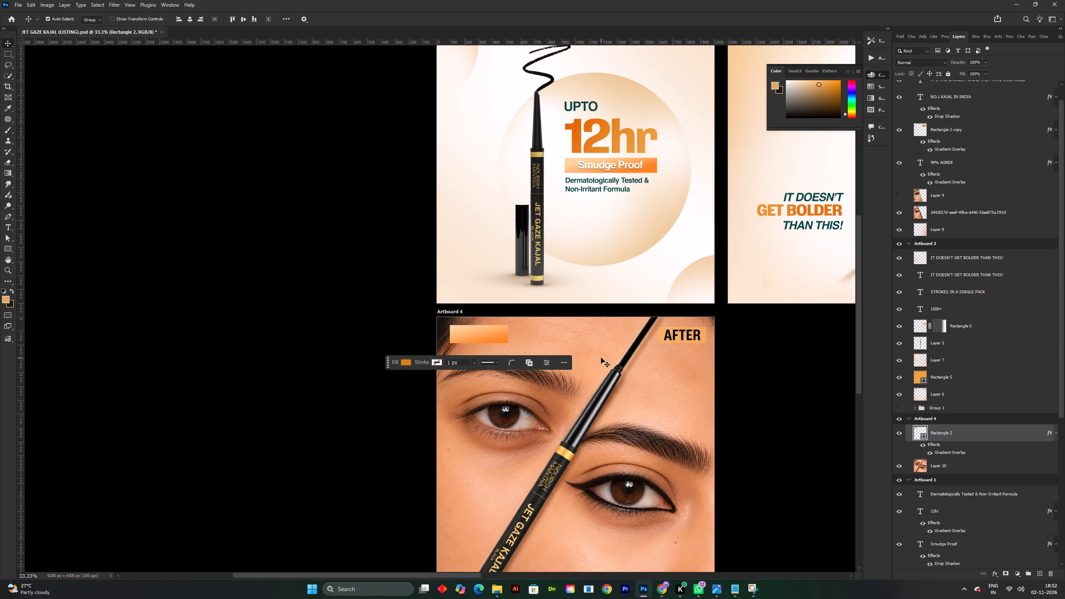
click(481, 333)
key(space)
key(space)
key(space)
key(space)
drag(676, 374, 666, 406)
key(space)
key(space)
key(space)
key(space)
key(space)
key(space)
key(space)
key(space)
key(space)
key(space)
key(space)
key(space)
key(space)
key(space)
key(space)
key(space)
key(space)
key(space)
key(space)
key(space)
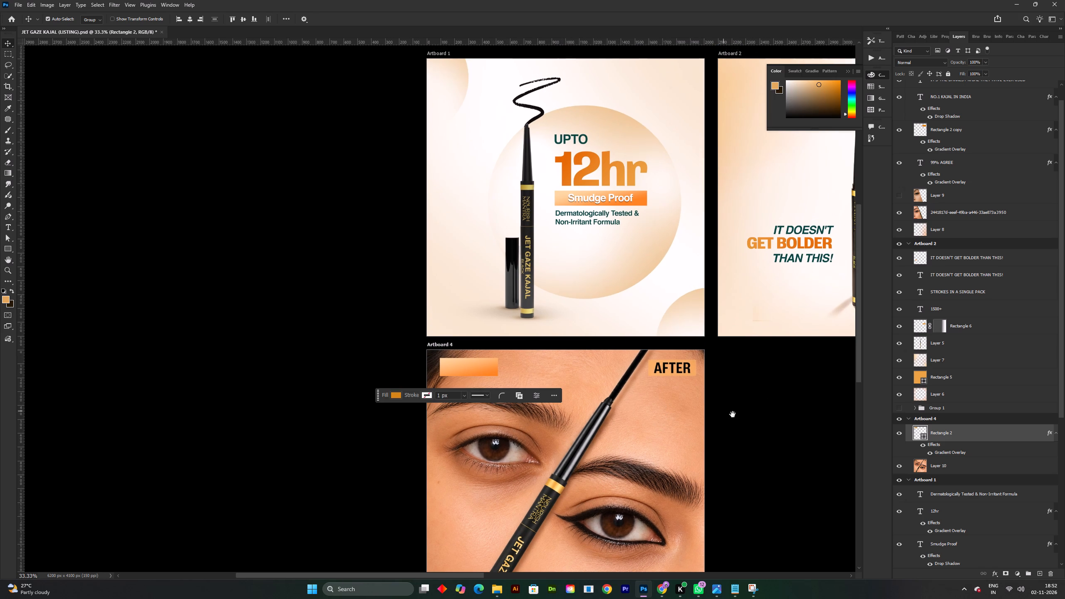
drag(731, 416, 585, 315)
Save the kajal listing document.
key(ctrl+s)
shift+scroll(418, 357, down, 2)
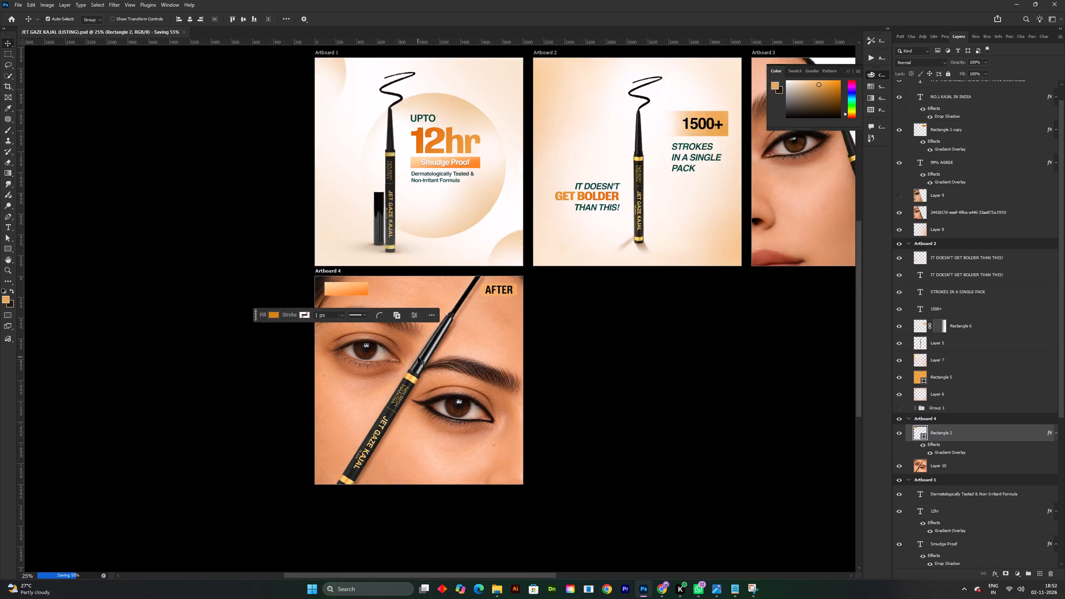
key(space)
drag(536, 378, 532, 365)
key(ctrl+s)
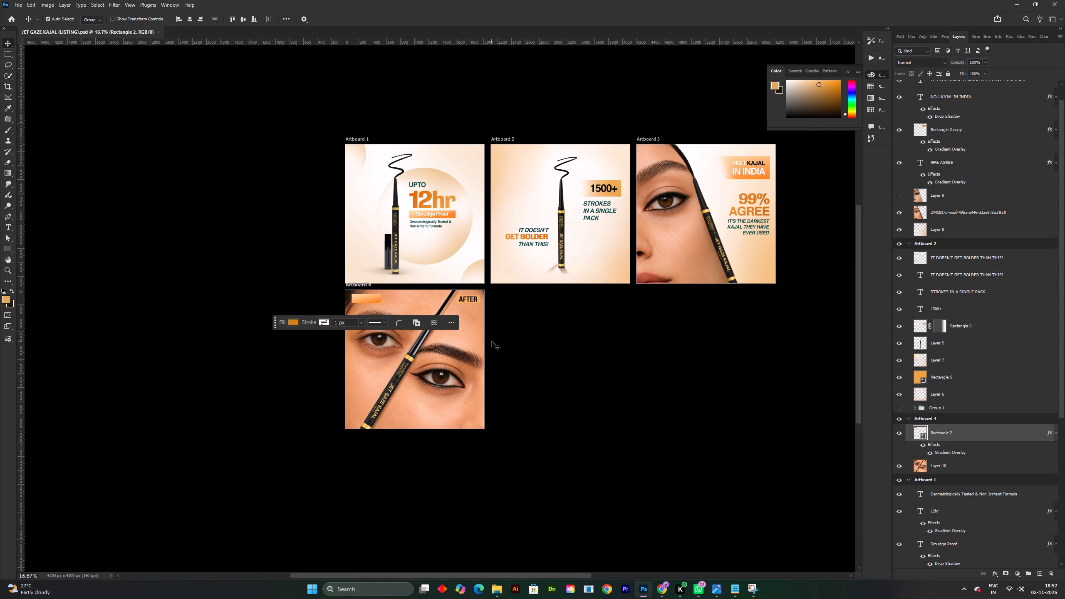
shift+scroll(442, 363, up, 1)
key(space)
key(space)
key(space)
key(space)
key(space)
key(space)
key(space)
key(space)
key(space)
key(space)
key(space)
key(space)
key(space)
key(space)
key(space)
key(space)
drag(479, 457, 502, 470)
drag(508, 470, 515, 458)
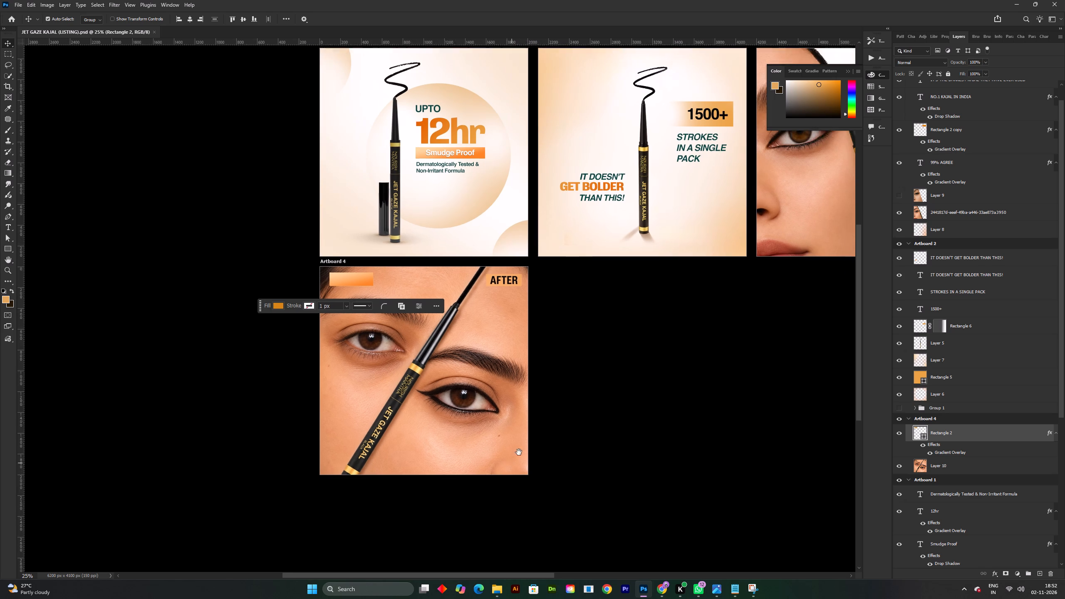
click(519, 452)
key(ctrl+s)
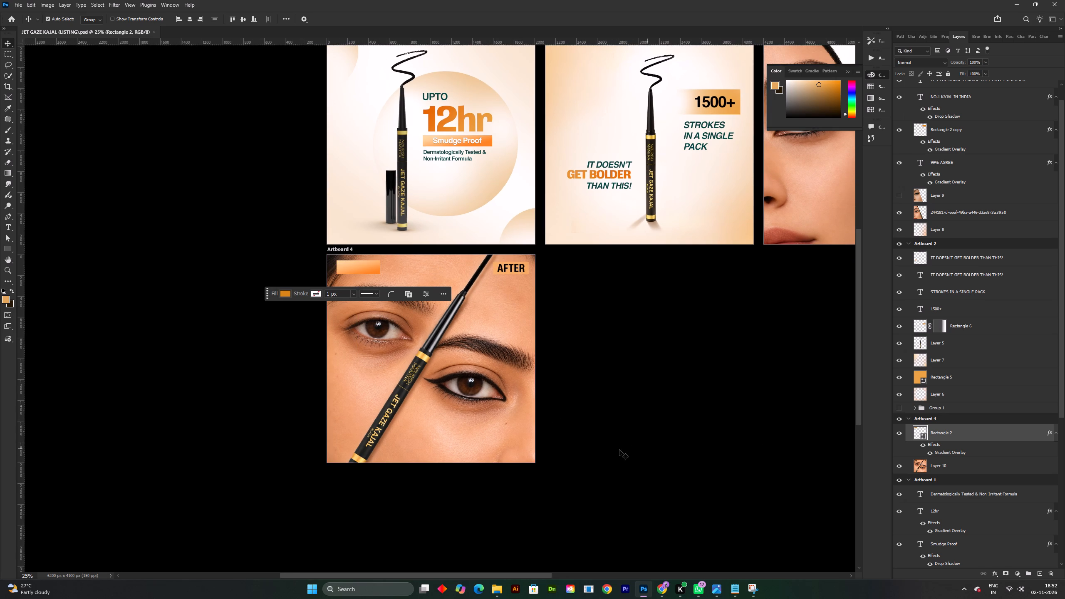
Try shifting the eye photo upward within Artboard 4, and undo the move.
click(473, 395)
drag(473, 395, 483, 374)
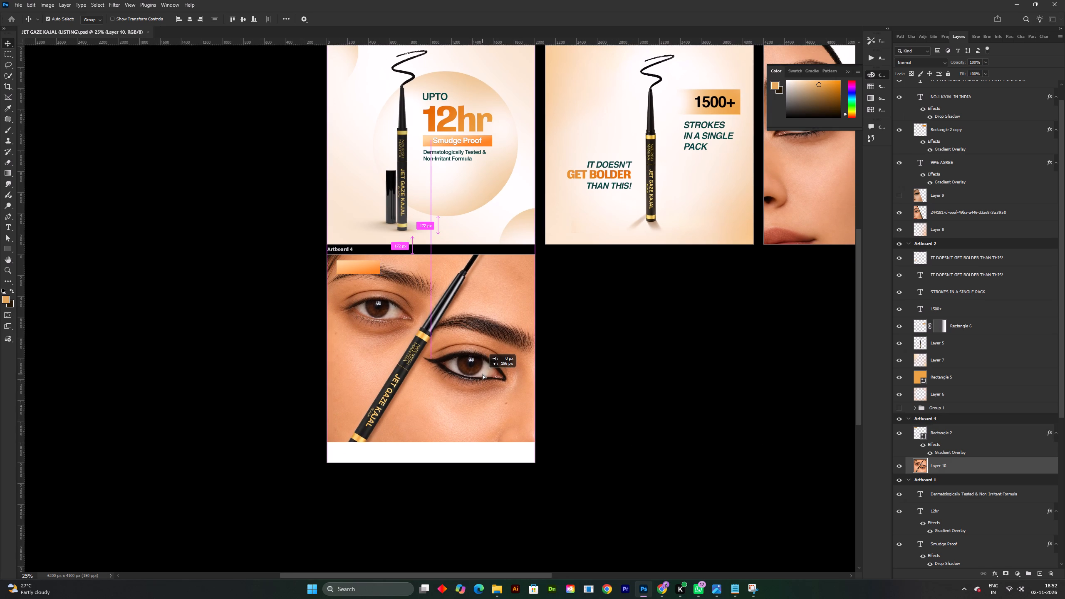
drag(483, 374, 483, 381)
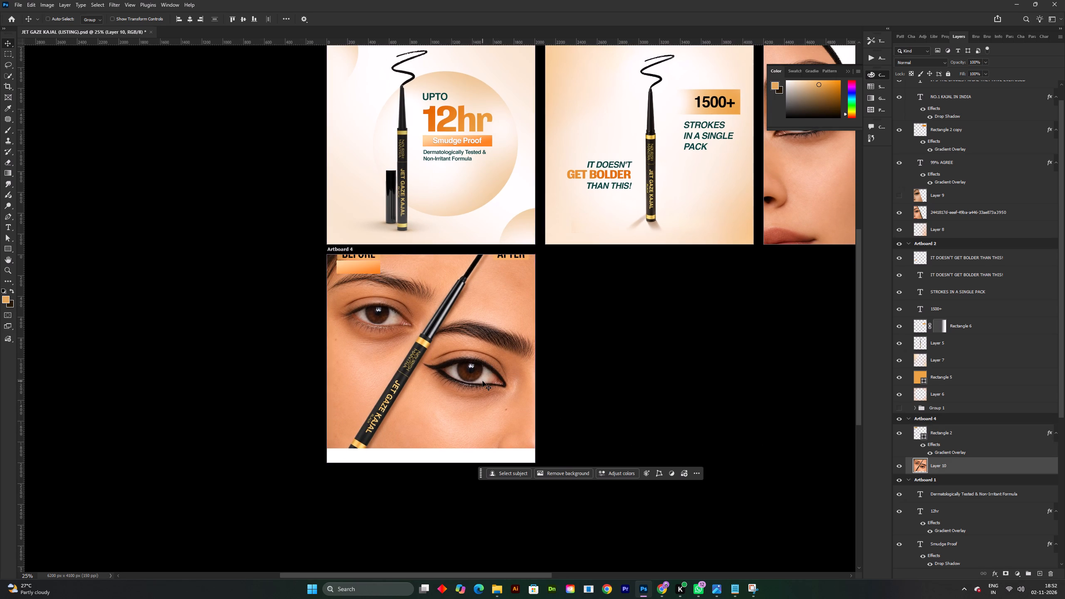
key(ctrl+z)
Deselect the photo layer and save the document.
click(701, 397)
key(ctrl+s)
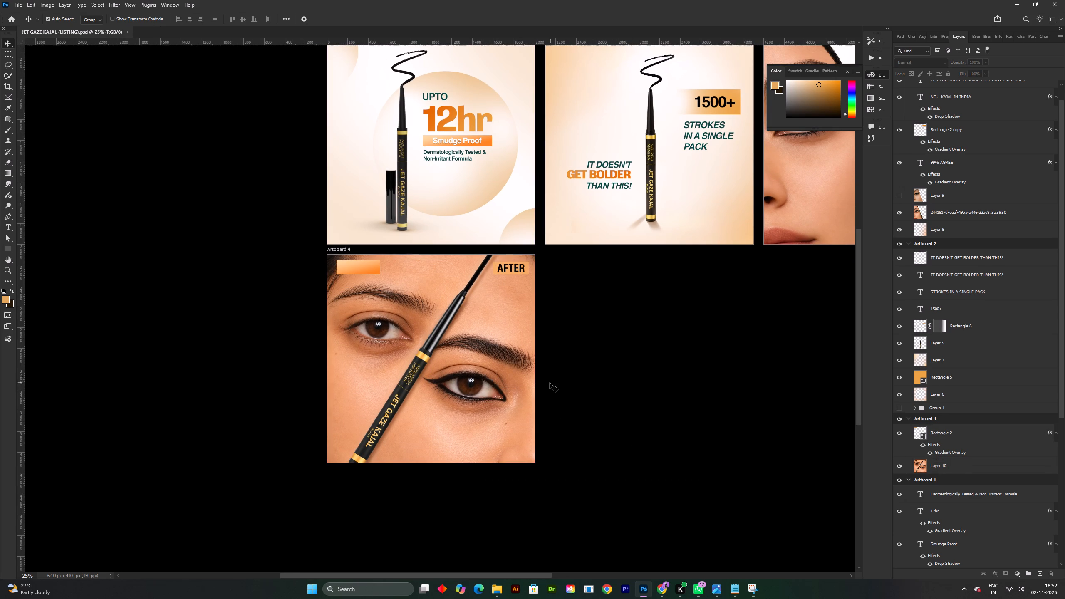
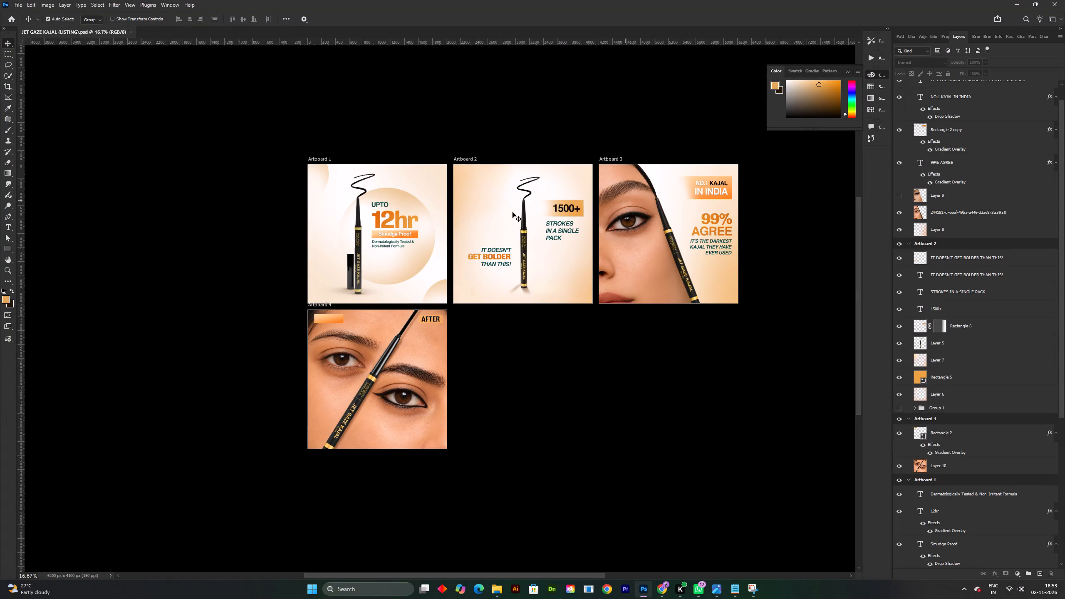
Move the gradient rectangle down off the BEFORE label in Artboard 4.
shift+scroll(402, 339, up, 2)
shift+scroll(401, 341, down, 1)
key(space)
drag(340, 376, 361, 310)
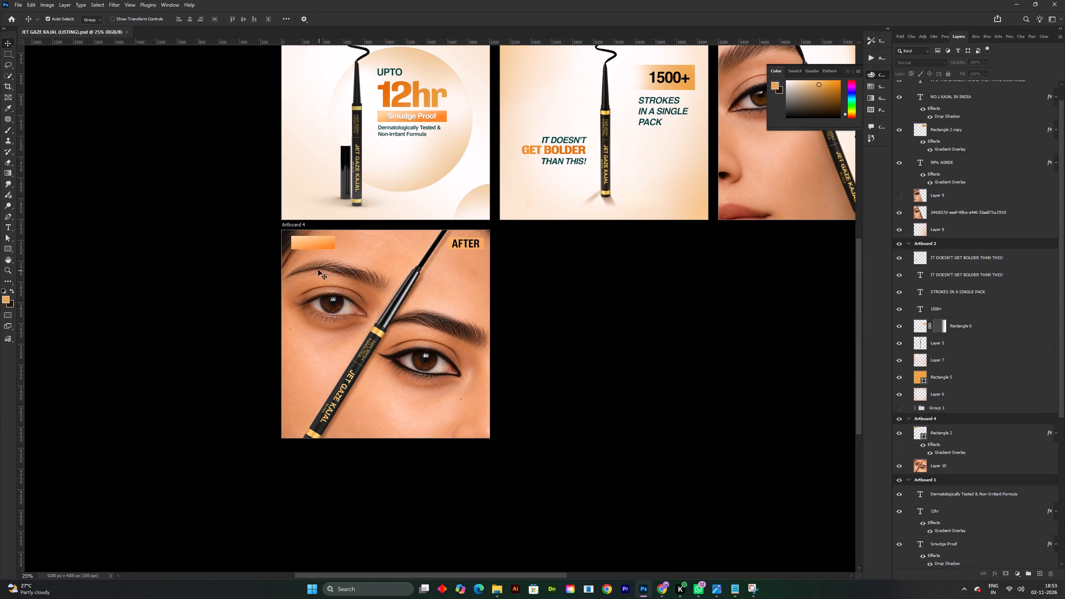
click(317, 244)
click(383, 354)
drag(312, 243, 336, 268)
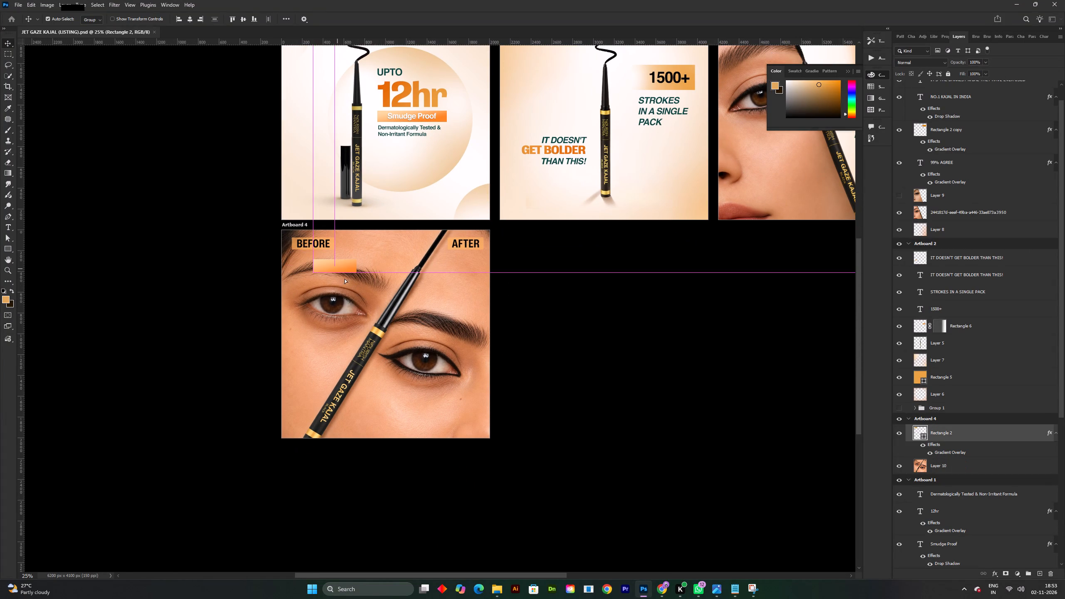
Lock the eye photo layer in Artboard 4.
click(373, 364)
click(377, 374)
key(ctrl+z)
click(373, 319)
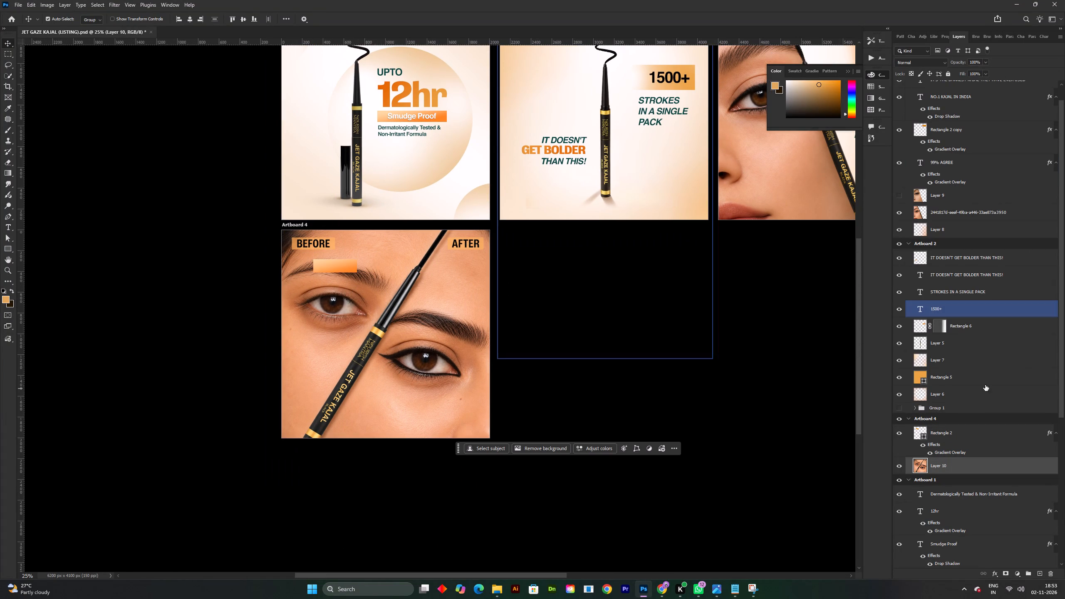
click(946, 71)
Reposition the gradient rectangle on the cheek beneath the kajal-lined eye in Artboard 4.
drag(339, 269, 350, 269)
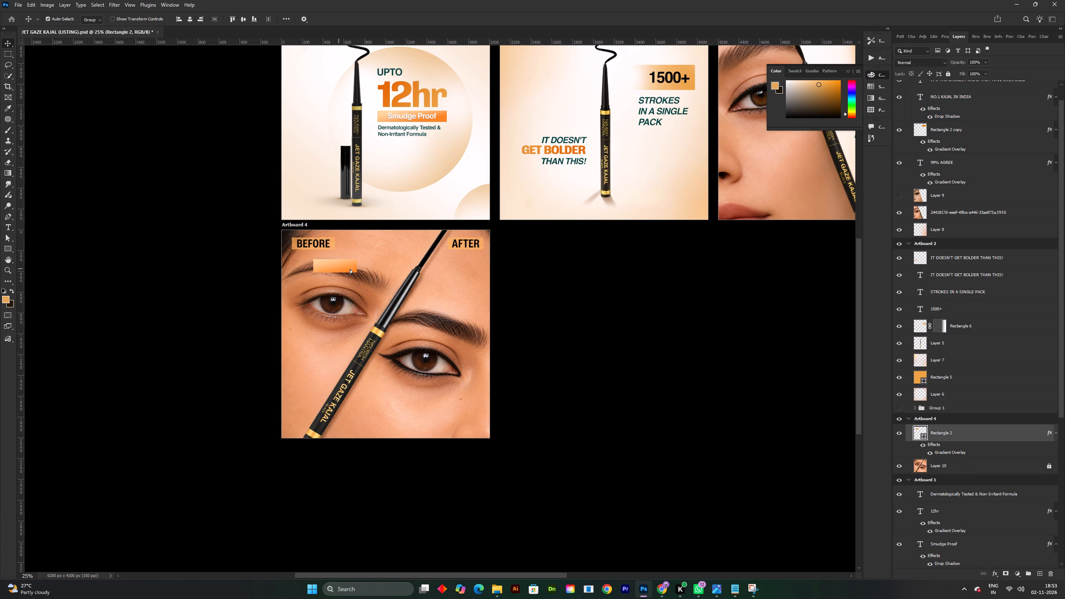
drag(350, 269, 362, 270)
drag(389, 278, 394, 331)
click(355, 264)
drag(359, 276, 369, 285)
drag(394, 304, 400, 315)
click(364, 266)
drag(364, 266, 371, 274)
drag(376, 278, 380, 282)
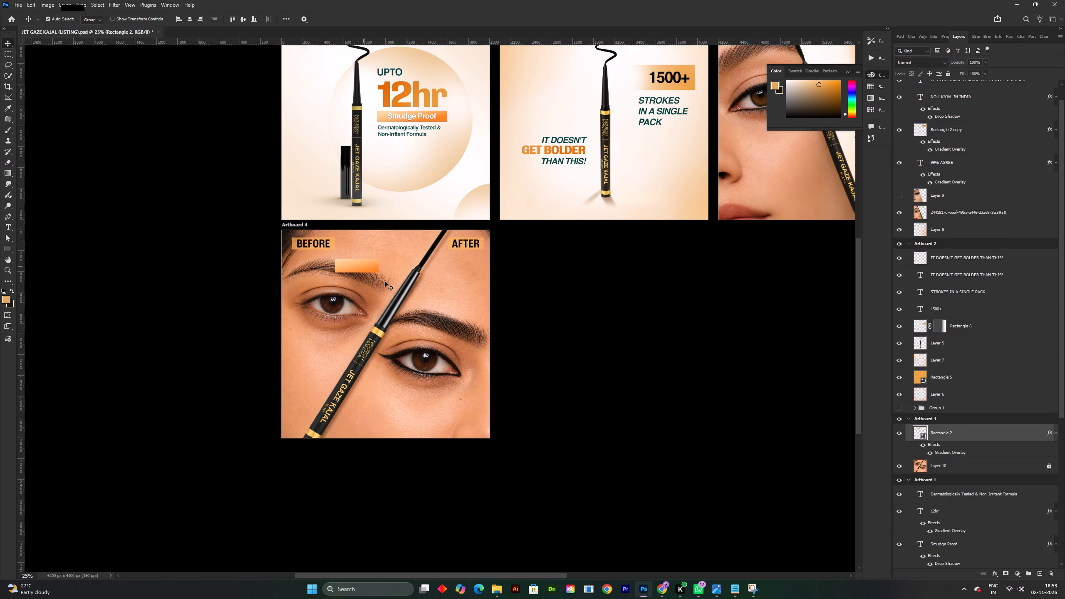
click(369, 266)
drag(376, 293, 383, 304)
double_click(612, 304)
drag(350, 271, 324, 285)
drag(324, 285, 339, 319)
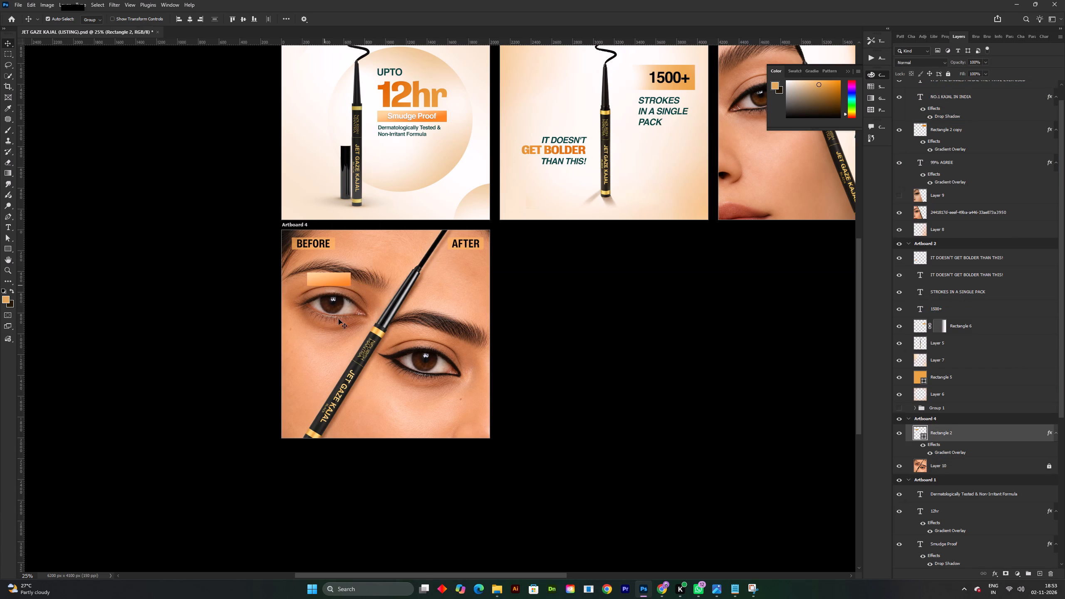
drag(339, 319, 349, 322)
double_click(345, 303)
drag(342, 303, 336, 303)
drag(345, 303, 376, 334)
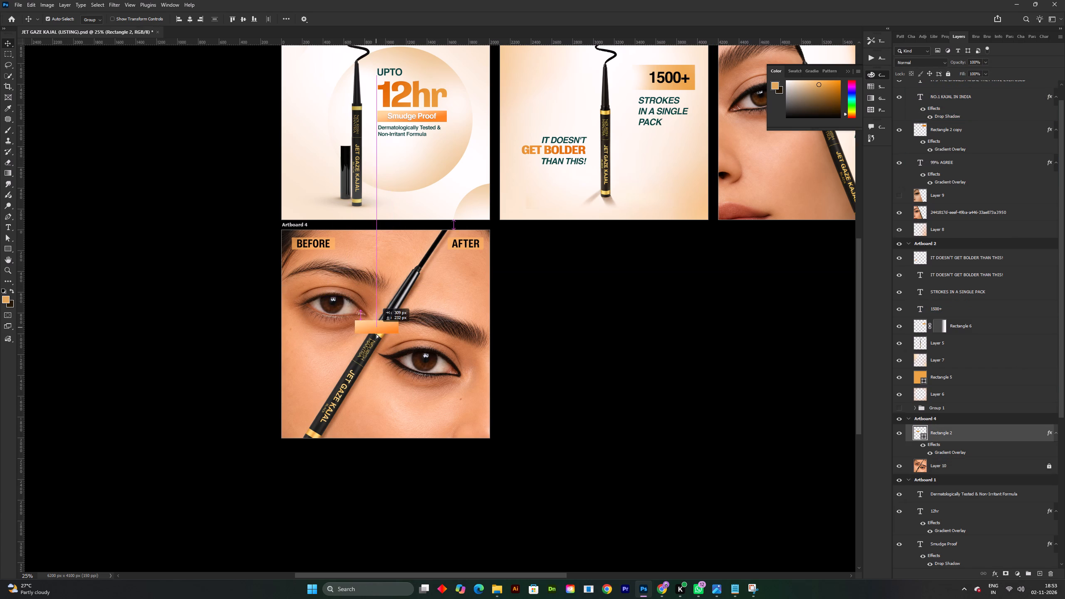
drag(376, 334, 377, 408)
Enlarge the gradient rectangle to about 245% width and 211% height, and place it beneath the kajal-lined eye beside the pencil.
key(ctrl+t)
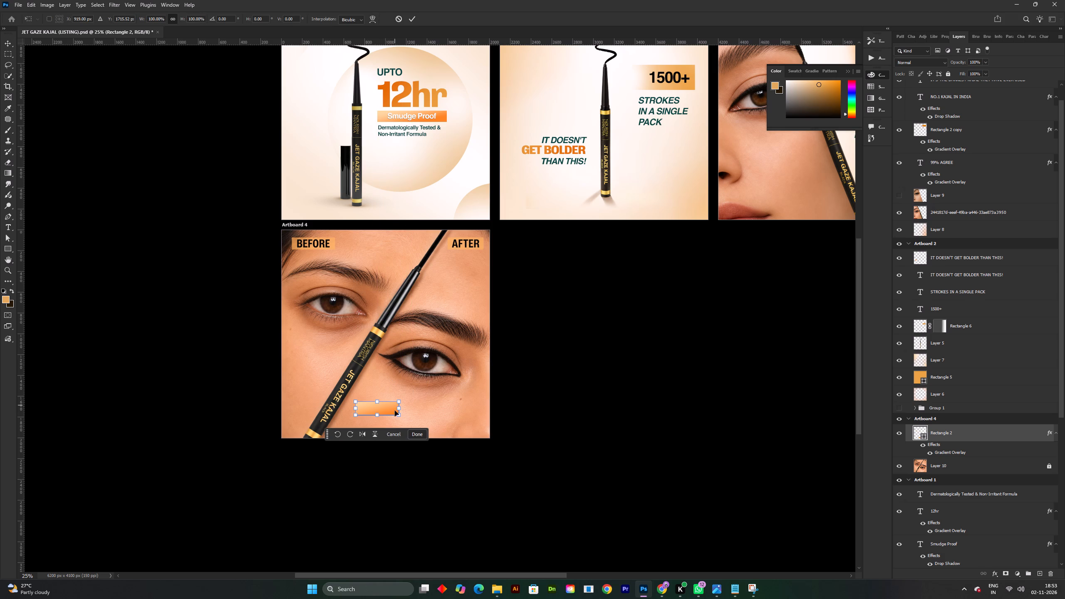
shift+click(381, 403)
shift+drag(381, 403, 381, 397)
shift+drag(377, 397, 376, 389)
shift+drag(402, 404, 462, 404)
click(422, 403)
click(399, 420)
drag(426, 408, 411, 417)
drag(410, 417, 407, 419)
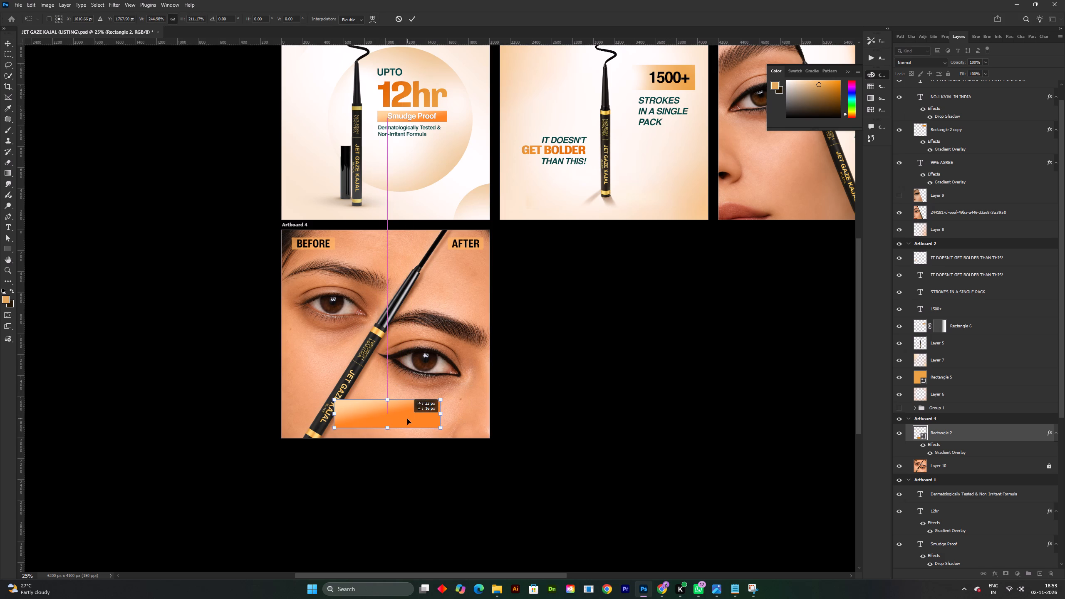
drag(407, 419, 426, 418)
click(443, 448)
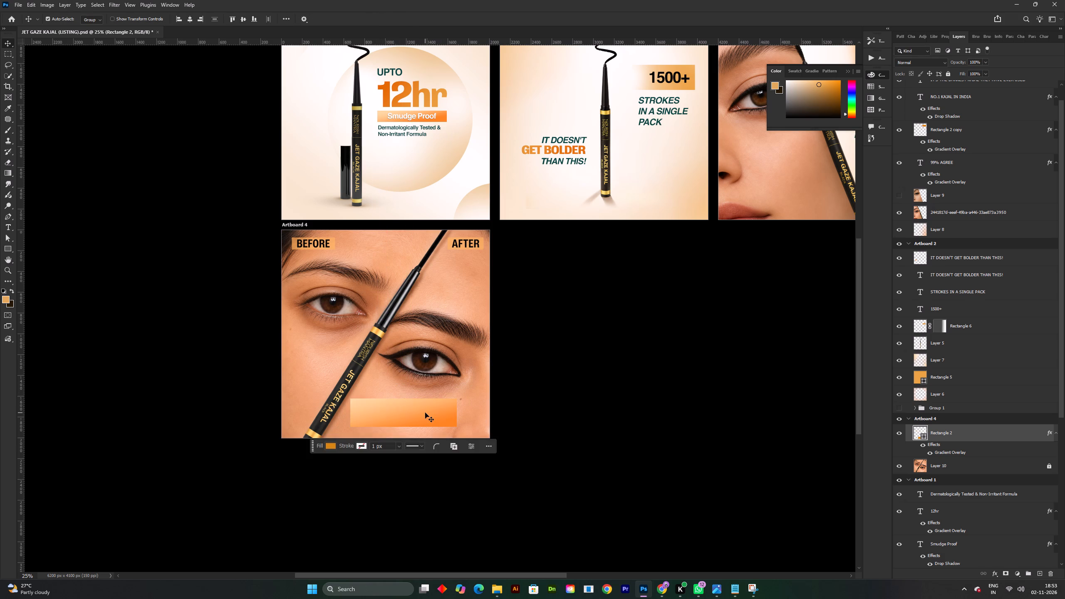
drag(423, 413, 413, 413)
drag(413, 413, 416, 408)
Rasterize the gradient rectangle shape so the Eraser can be used on it.
key(e)
click(357, 402)
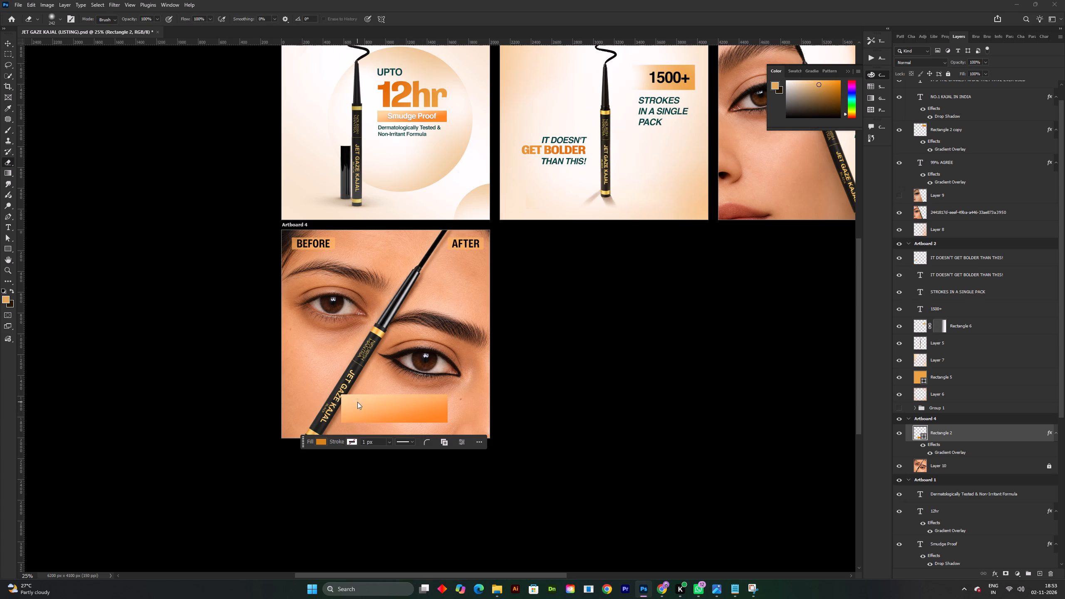
click(487, 213)
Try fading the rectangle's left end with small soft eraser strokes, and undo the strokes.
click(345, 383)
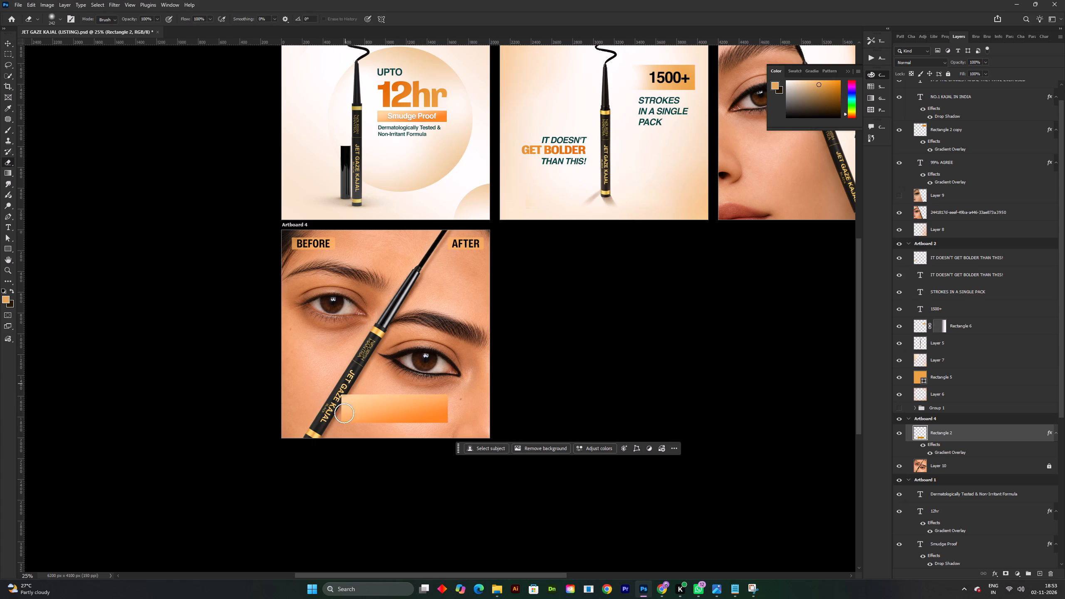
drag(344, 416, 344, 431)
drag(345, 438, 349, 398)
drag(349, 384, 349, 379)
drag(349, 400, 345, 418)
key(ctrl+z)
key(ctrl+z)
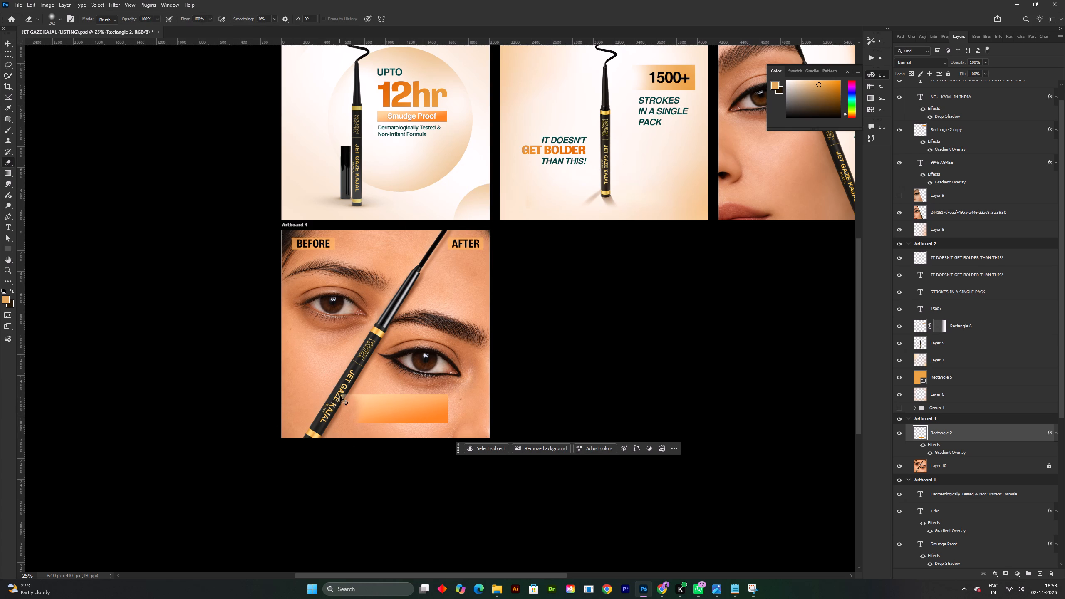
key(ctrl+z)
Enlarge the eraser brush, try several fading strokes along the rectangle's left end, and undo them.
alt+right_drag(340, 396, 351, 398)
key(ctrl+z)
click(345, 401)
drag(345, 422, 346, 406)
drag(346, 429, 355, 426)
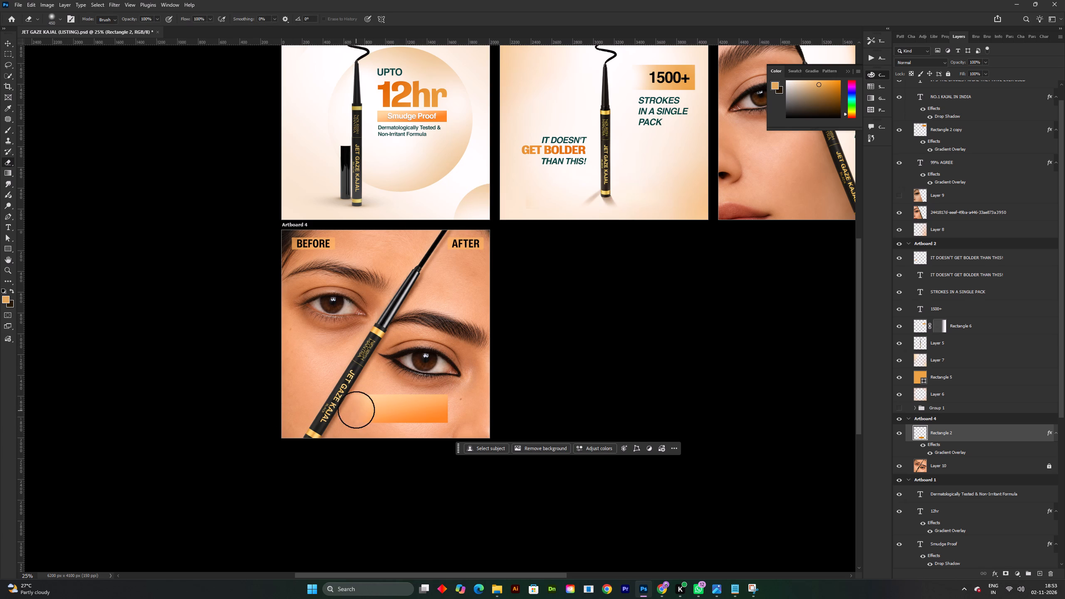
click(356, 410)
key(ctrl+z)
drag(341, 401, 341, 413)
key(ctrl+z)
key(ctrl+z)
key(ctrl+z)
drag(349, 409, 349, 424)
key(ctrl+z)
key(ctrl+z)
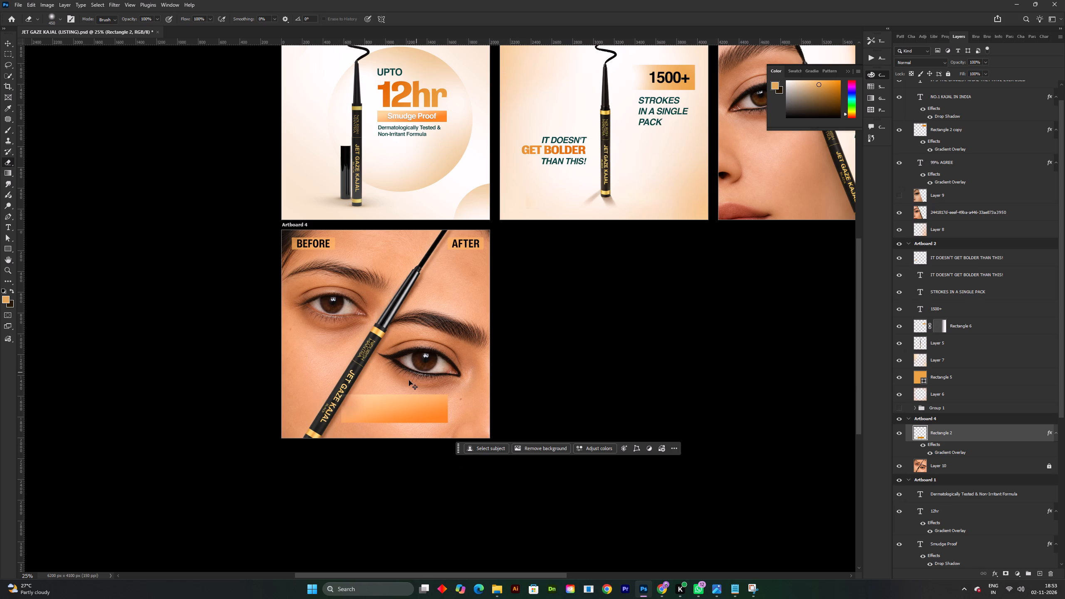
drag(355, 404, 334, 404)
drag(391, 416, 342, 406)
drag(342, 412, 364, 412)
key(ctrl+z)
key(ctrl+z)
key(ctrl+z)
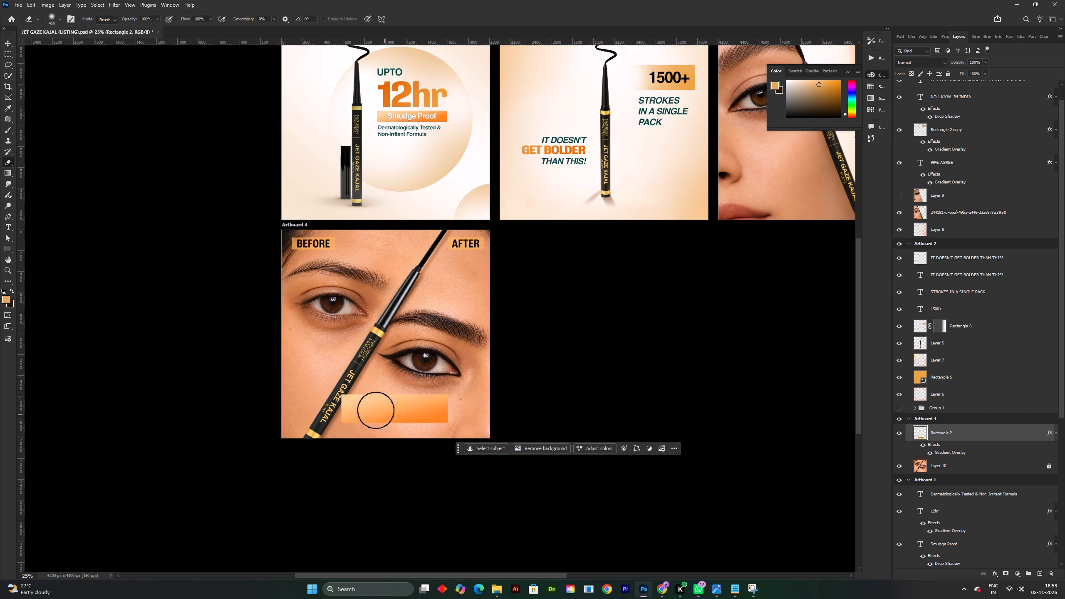
Fade the rectangle's left end beside the pencil with soft eraser dabs.
click(337, 408)
click(339, 416)
click(337, 411)
drag(336, 408, 340, 407)
click(338, 403)
drag(335, 416, 334, 411)
drag(330, 406, 345, 421)
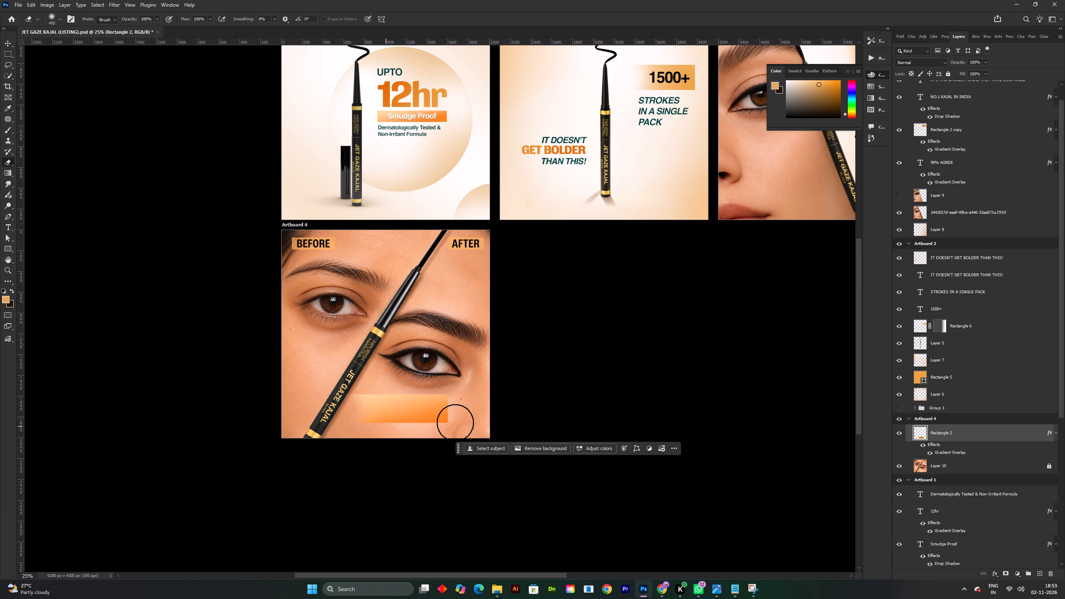
Refine the fade on the rectangle's left end with another soft eraser stroke along the pencil's edge.
key(v)
shift+scroll(380, 432, up, 1)
key(space)
drag(398, 387, 413, 397)
click(427, 402)
shift+scroll(397, 396, up, 1)
key(space)
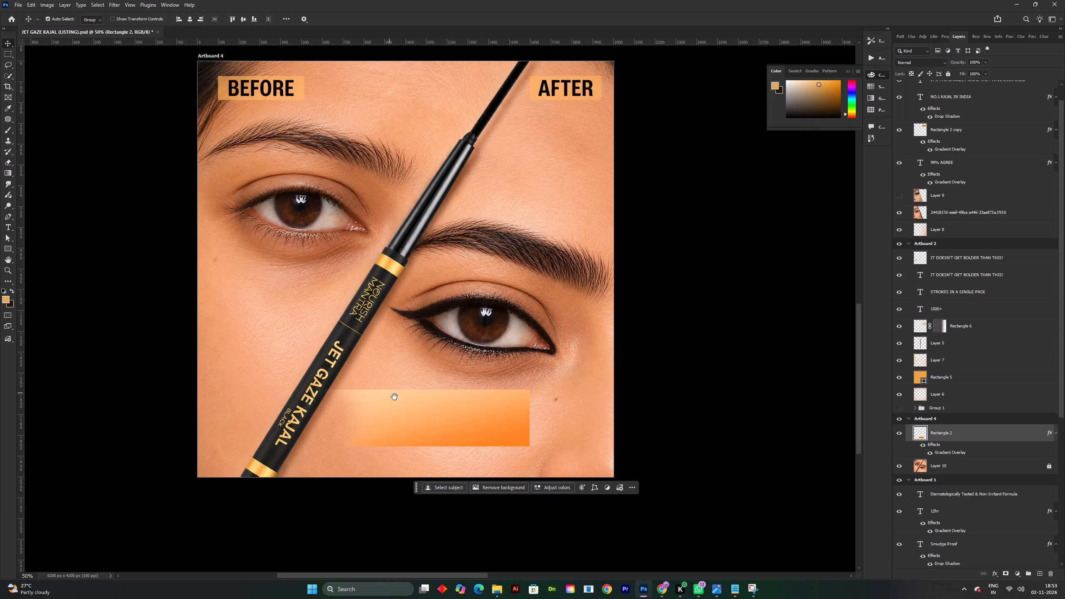
drag(393, 397, 406, 386)
drag(444, 408, 436, 409)
key(e)
drag(328, 372, 322, 429)
Move the faded gradient rectangle slightly lower, near the bottom edge of Artboard 4.
key(v)
drag(465, 417, 458, 431)
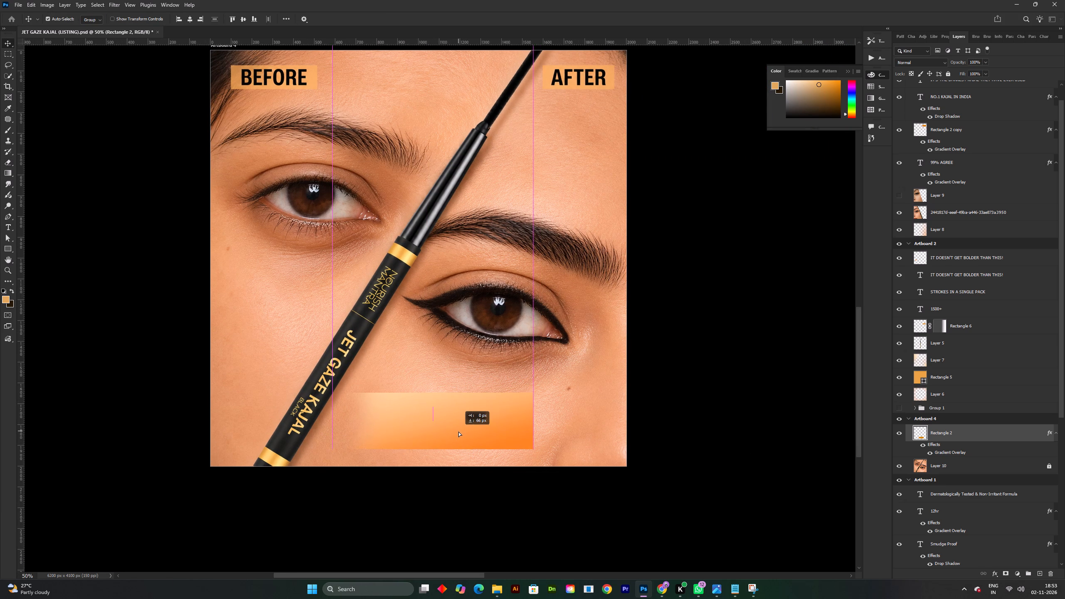
drag(458, 431, 454, 443)
shift+scroll(539, 404, down, 2)
key(space)
drag(541, 417, 505, 421)
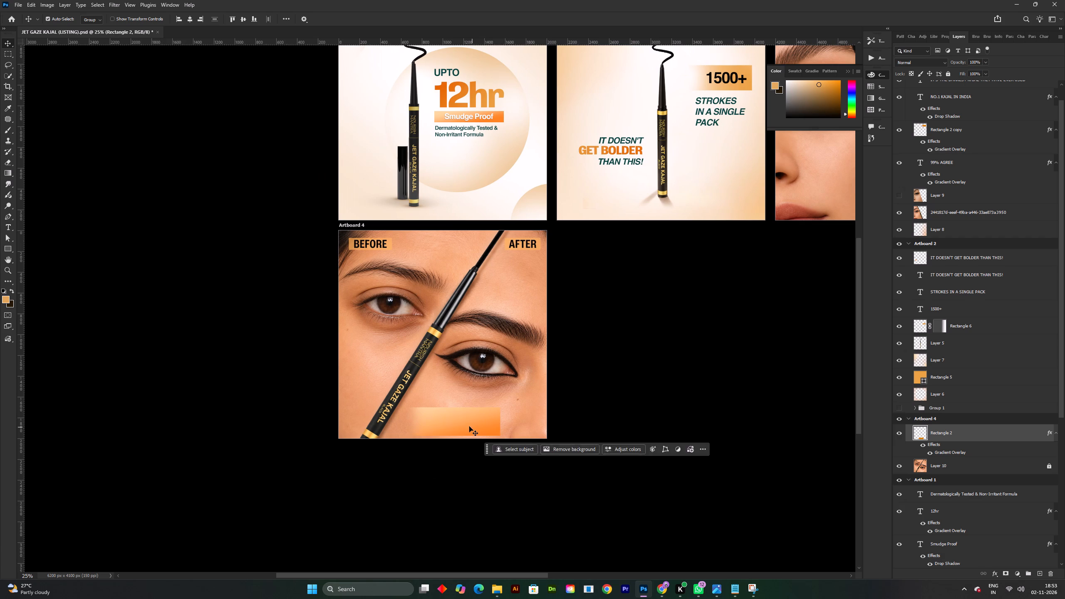
drag(468, 425, 468, 419)
Save the kajal listing document.
key(ctrl+s)
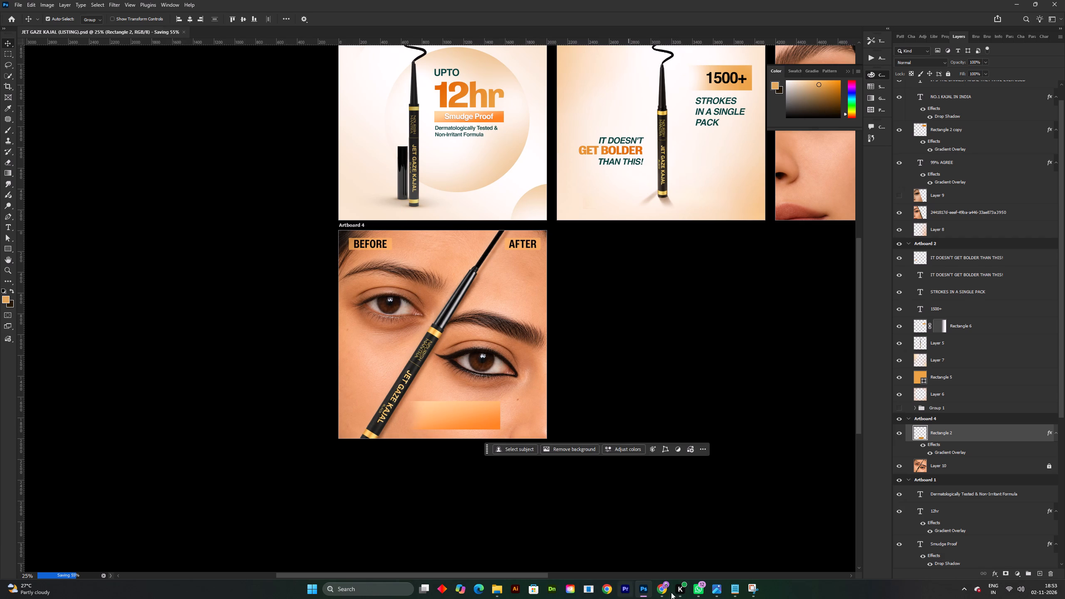
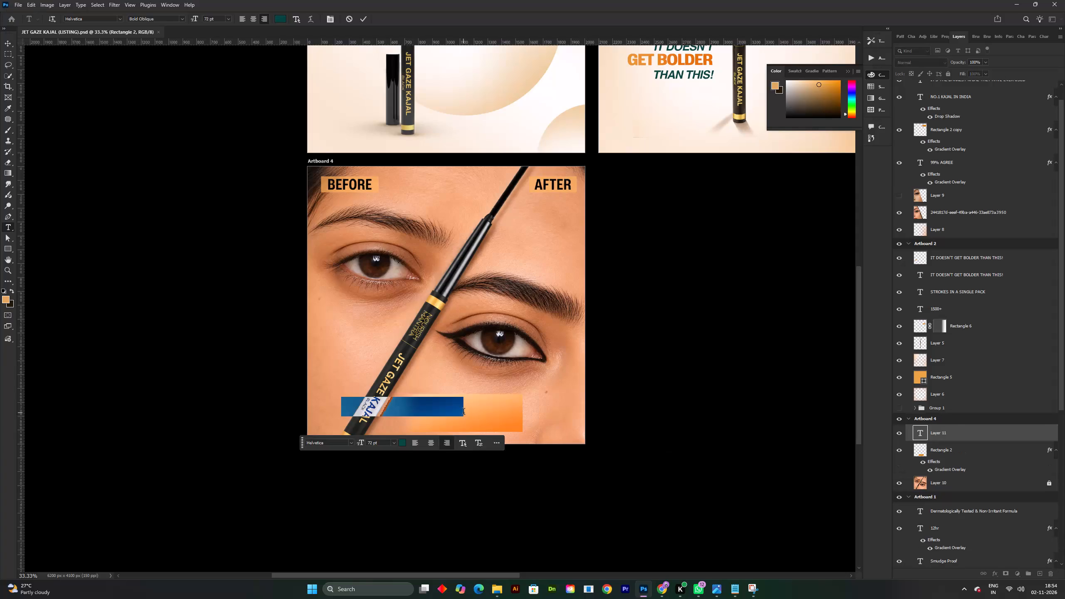
Paste EYECONIC LOOK as a new text line over the gradient banner on Artboard 4.
key(ctrl+v)
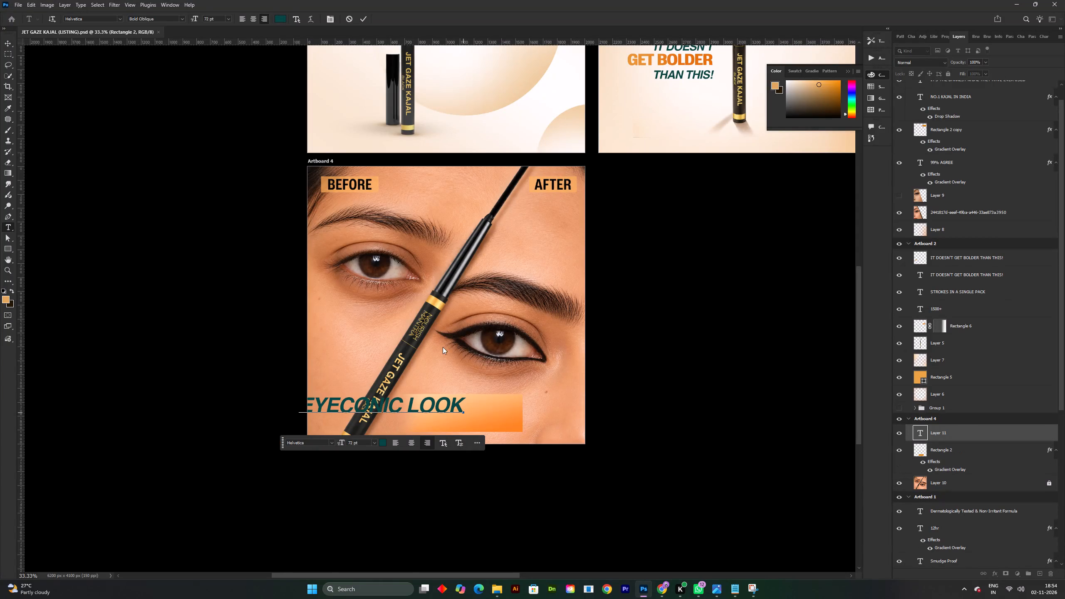
click(364, 18)
Shift the EYECONIC LOOK text right so it lies fully inside the artboard over the banner.
key(ctrl+t)
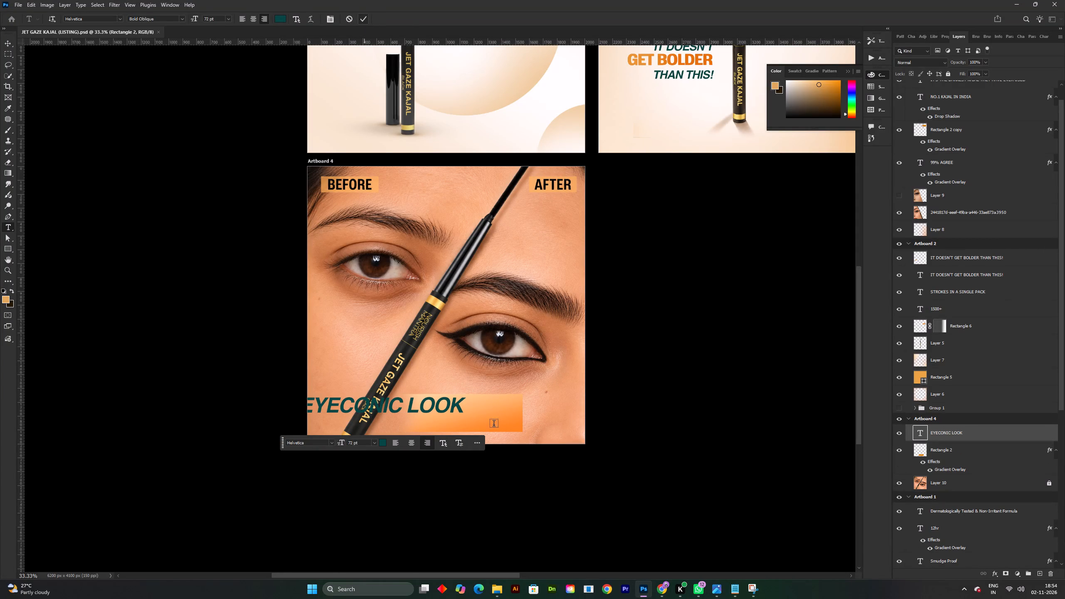
click(467, 411)
drag(451, 411, 392, 411)
drag(369, 409, 373, 411)
drag(344, 403, 440, 400)
click(391, 404)
click(433, 406)
click(504, 406)
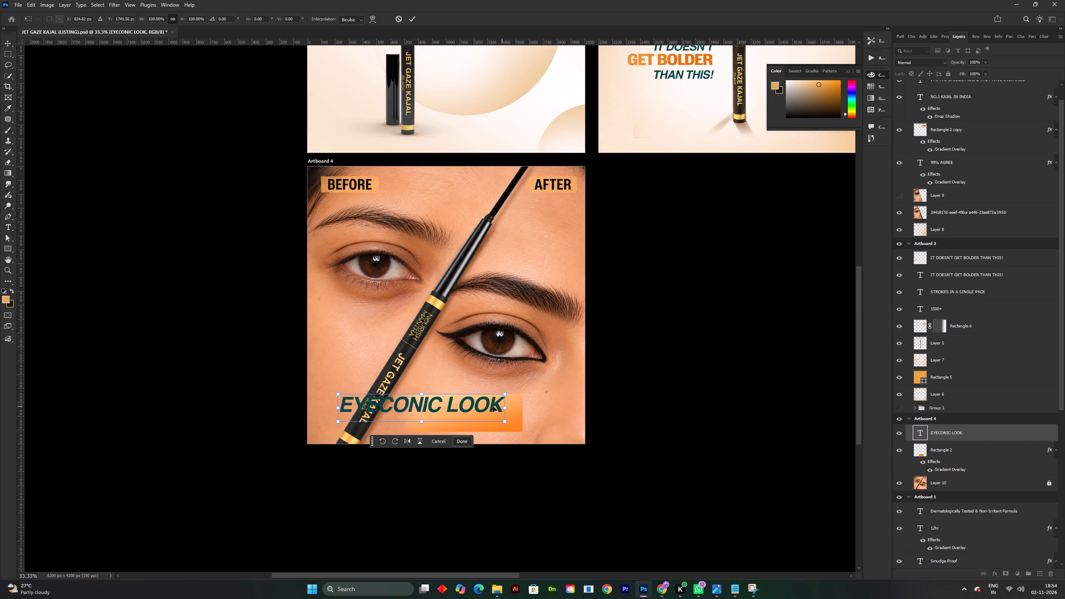
click(464, 406)
click(465, 443)
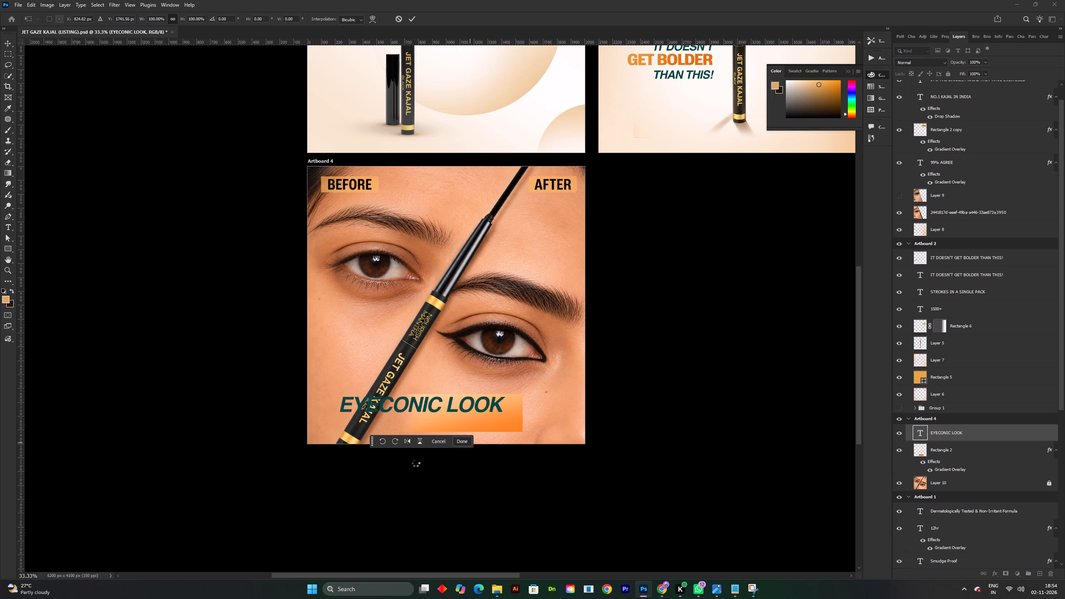
Break the text into two lines, with EYECONIC above LOOK.
key(ctrl+t)
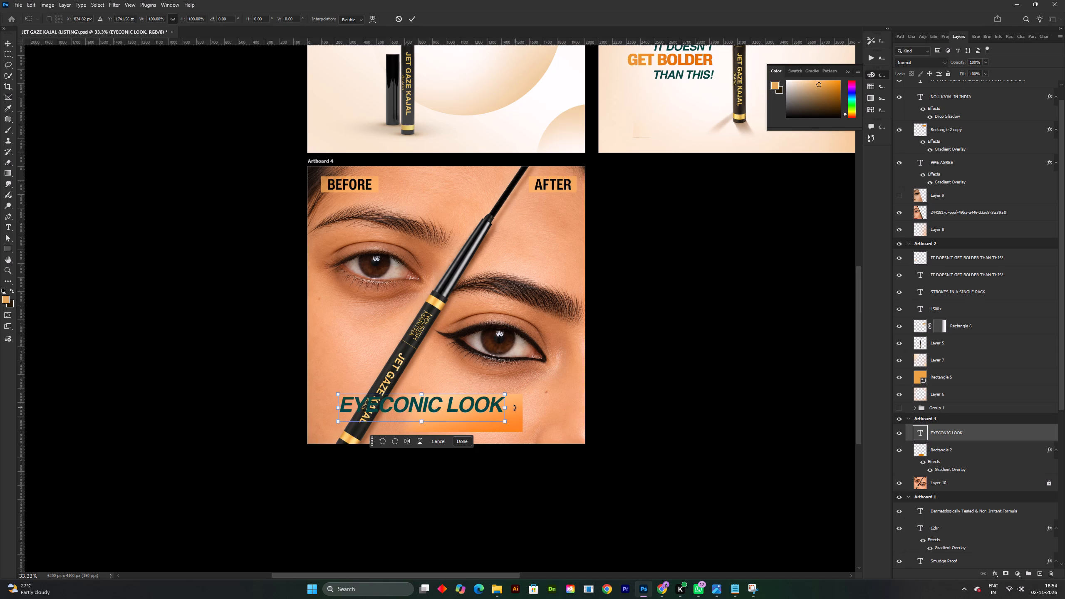
double_click(452, 403)
click(445, 403)
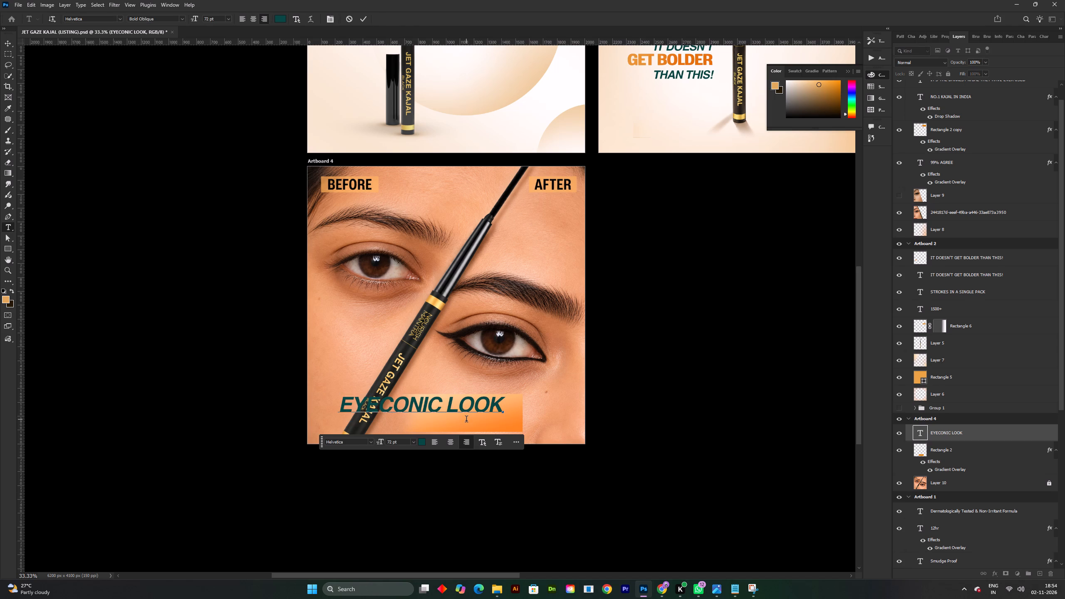
key(BackSpace)
key(Return)
click(364, 12)
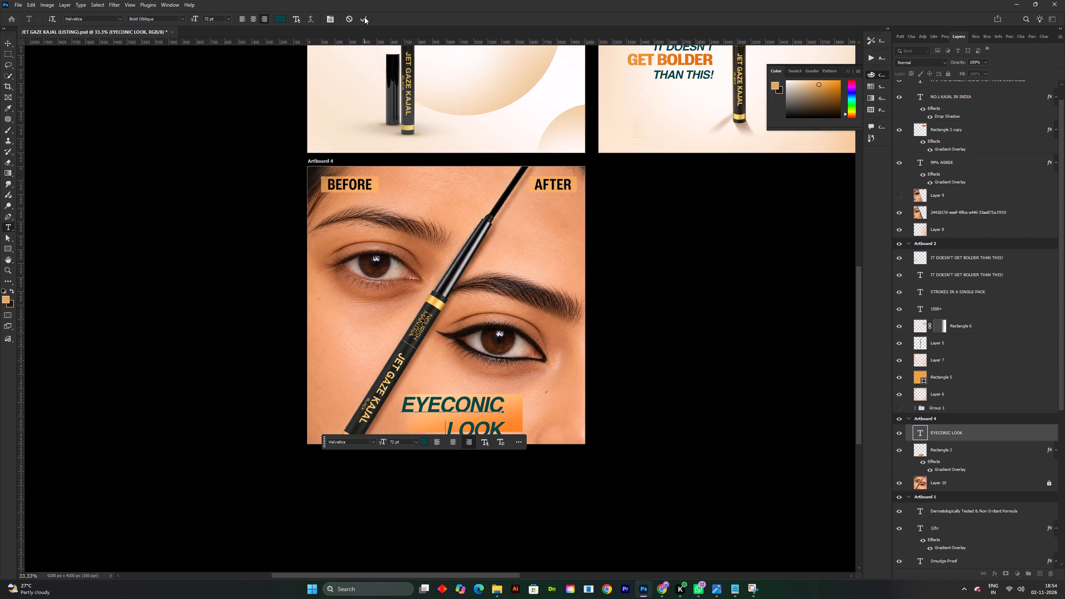
click(364, 18)
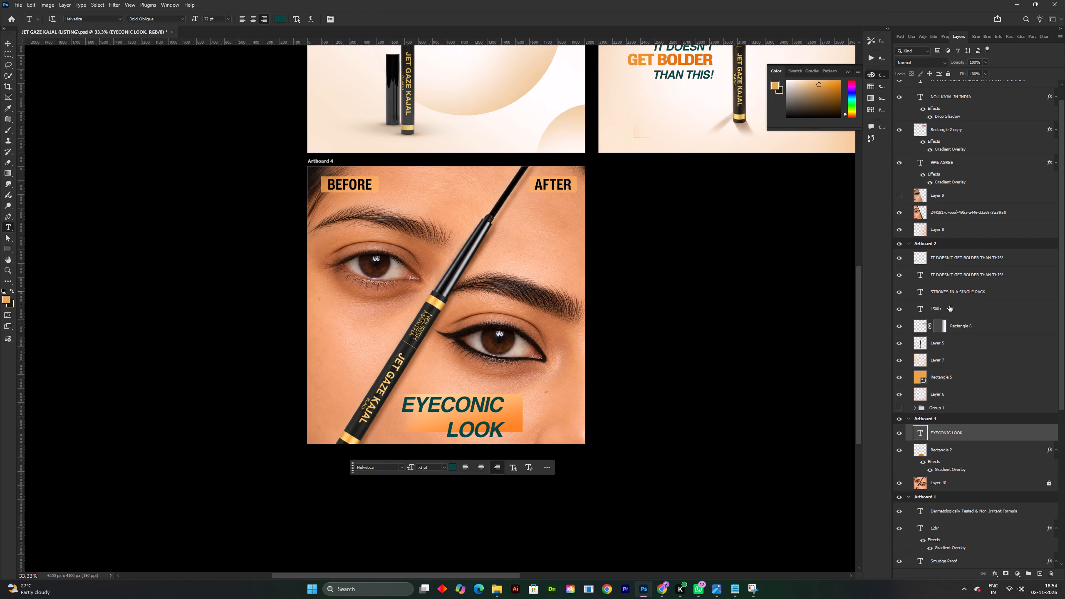
Change the EYECONIC LOOK text colour to white.
click(945, 38)
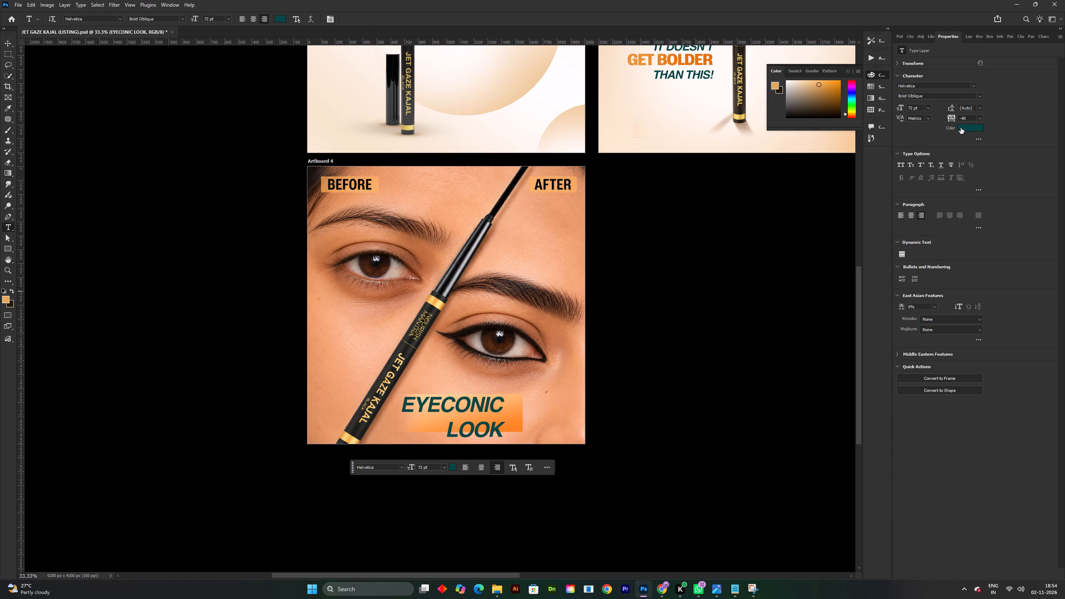
click(963, 127)
drag(476, 494, 463, 477)
drag(401, 366, 391, 352)
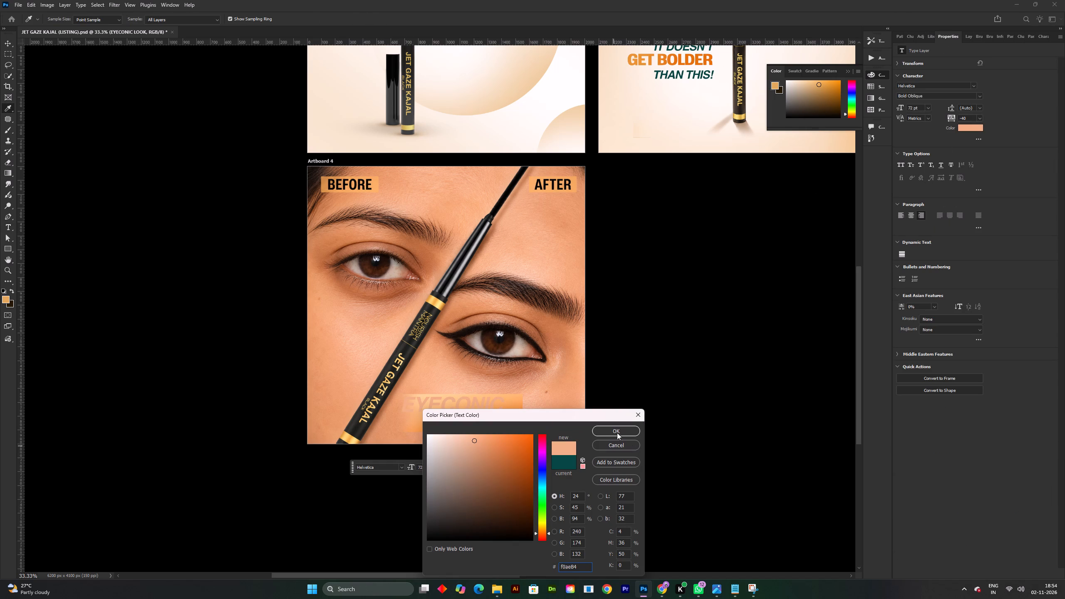
drag(461, 443, 401, 411)
click(615, 430)
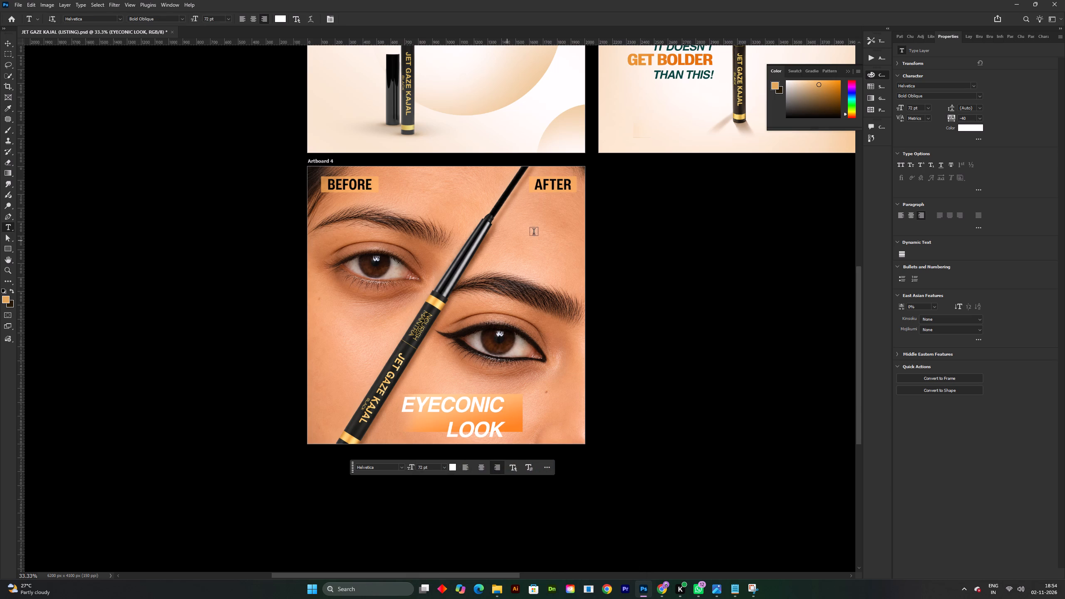
Scale the EYECONIC LOOK text down to about 77%, making it 55.4 pt.
key(ctrl+t)
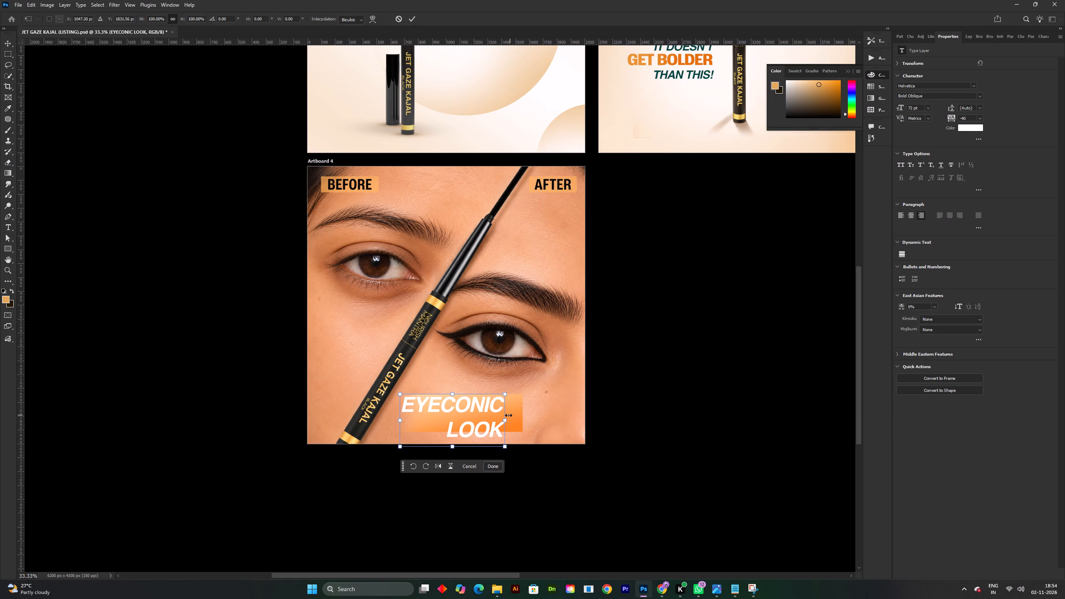
drag(506, 416, 480, 416)
click(480, 416)
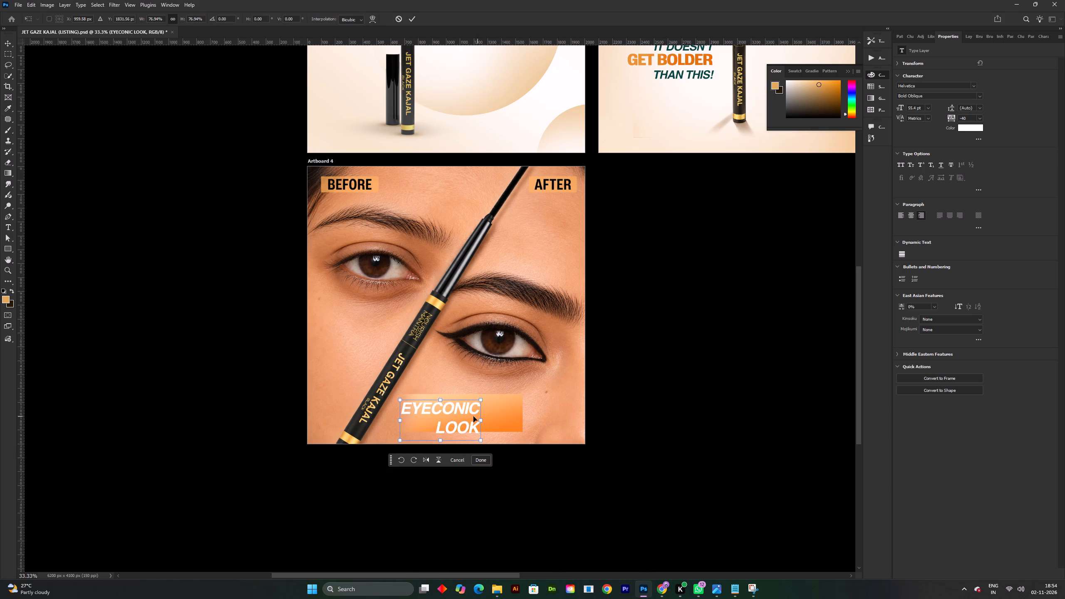
click(482, 461)
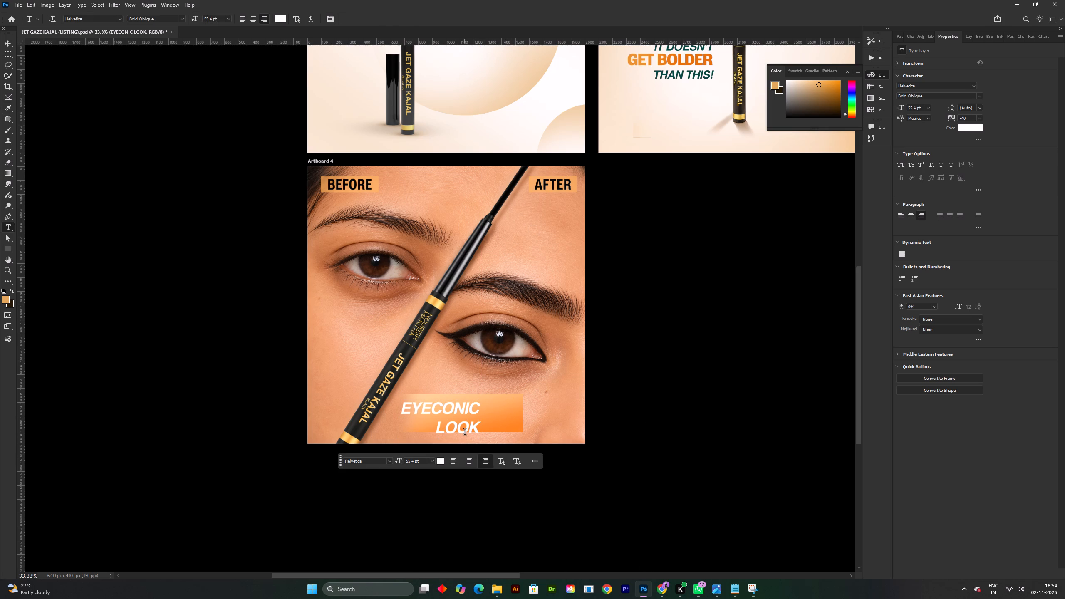
click(465, 433)
click(481, 432)
click(361, 17)
Move the two-line text up and right so it fits over the orange end of the banner.
key(v)
drag(448, 410, 460, 403)
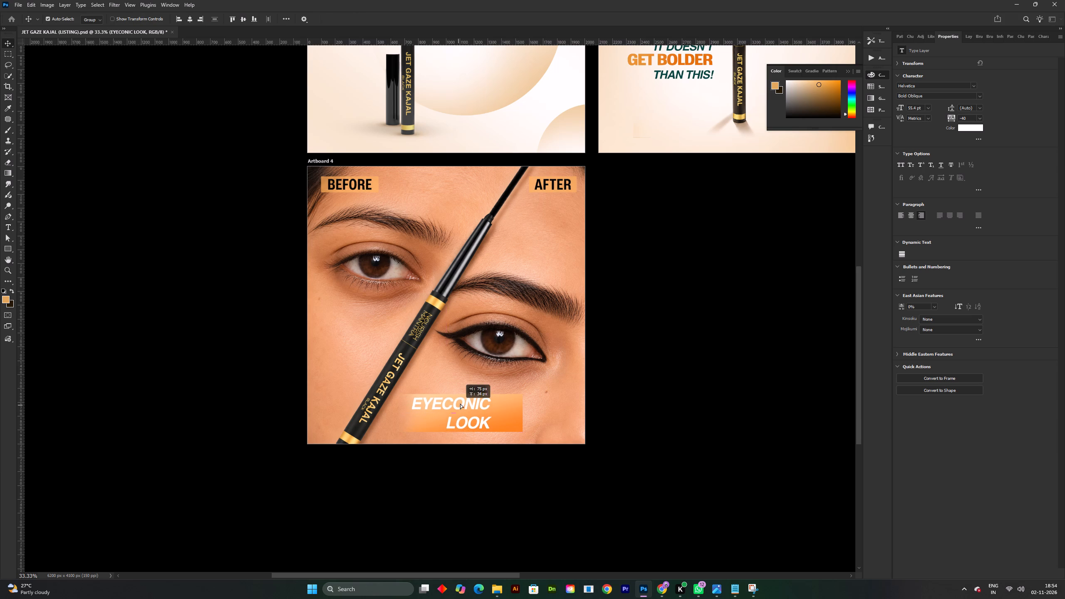
drag(460, 403, 477, 406)
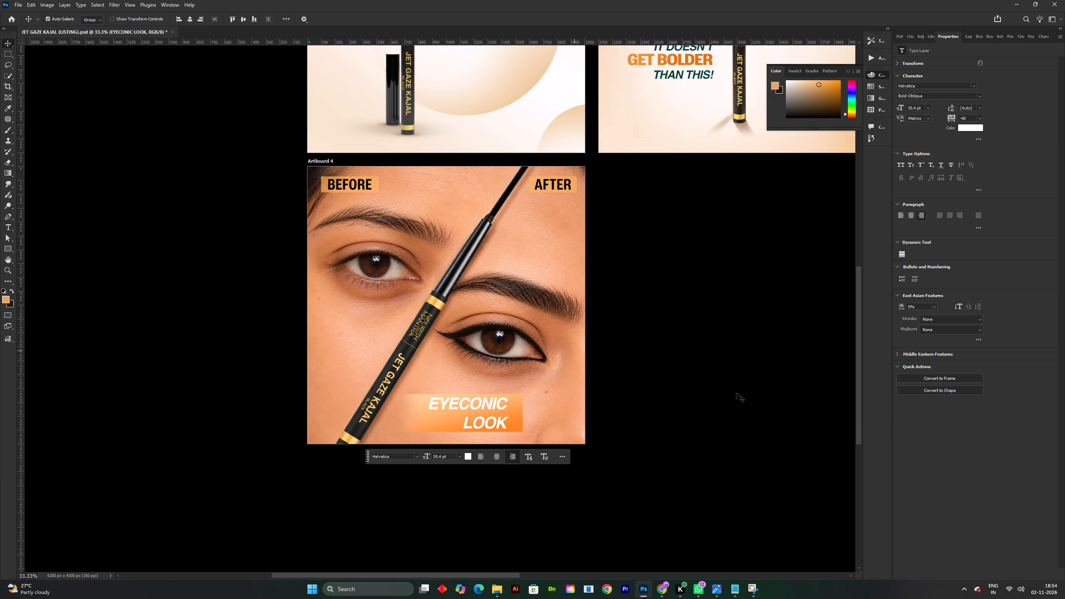
Enlarge only the word LOOK to 84 pt.
ctrl+double_click(951, 107)
ctrl+double_click(947, 107)
triple_click(480, 420)
click(480, 420)
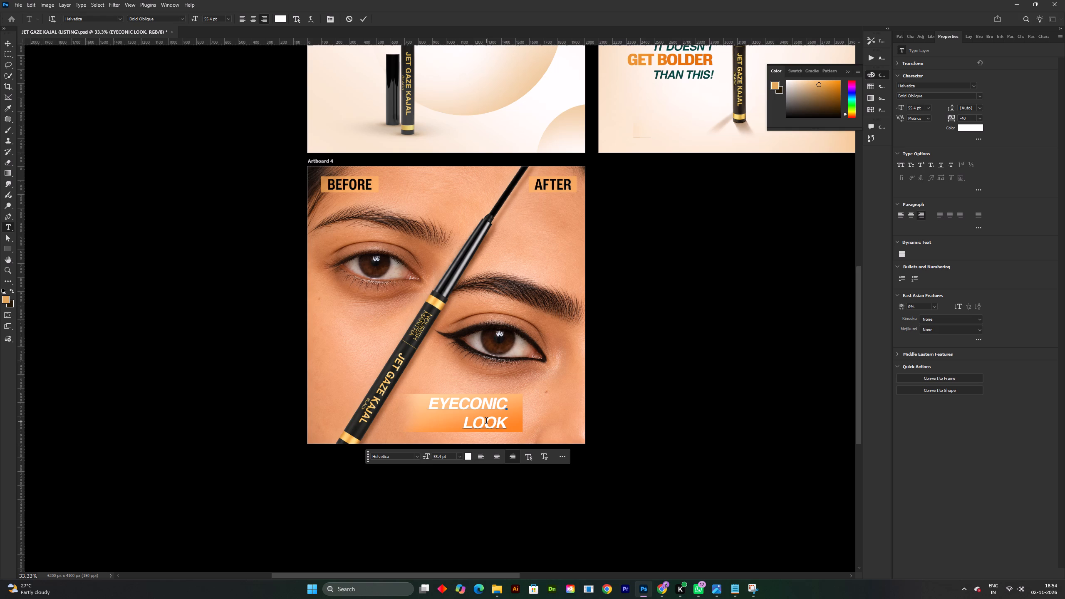
double_click(486, 422)
ctrl+double_click(901, 106)
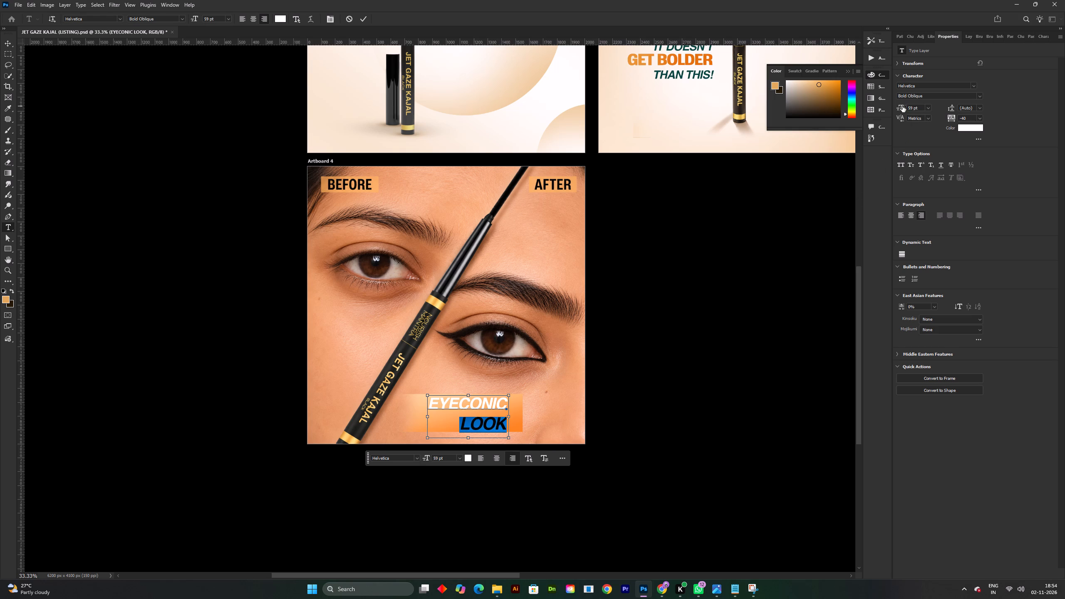
ctrl+drag(904, 106, 914, 107)
ctrl+click(914, 107)
Tighten the leading of LOOK to about 85 pt so it sits closer beneath EYECONIC.
ctrl+click(955, 109)
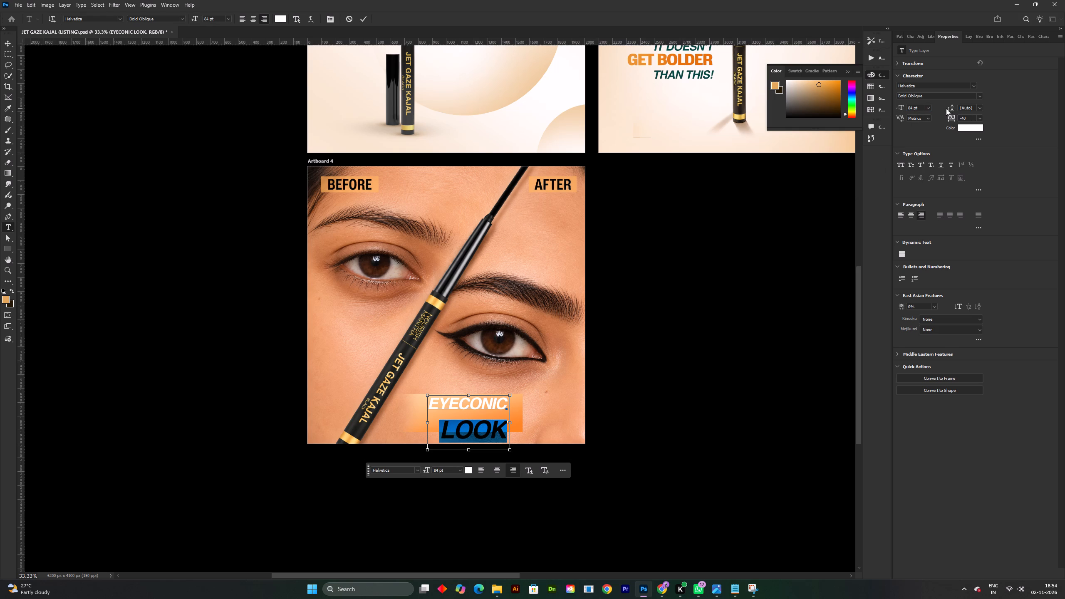
ctrl+click(947, 104)
ctrl+click(954, 107)
ctrl+click(946, 107)
double_click(482, 436)
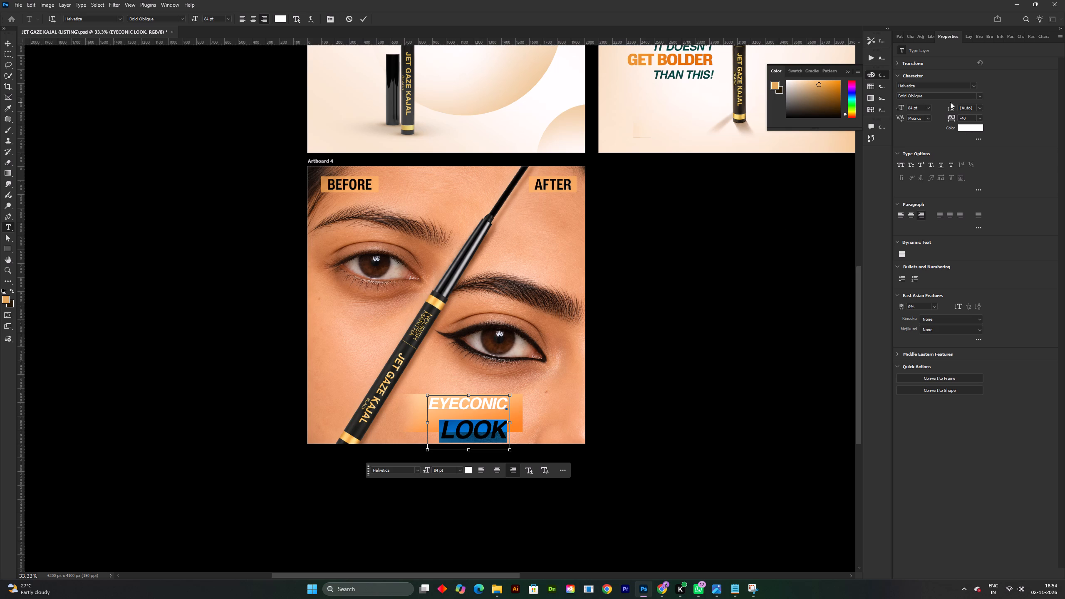
ctrl+click(950, 108)
ctrl+drag(950, 108, 942, 108)
ctrl+drag(928, 108, 922, 108)
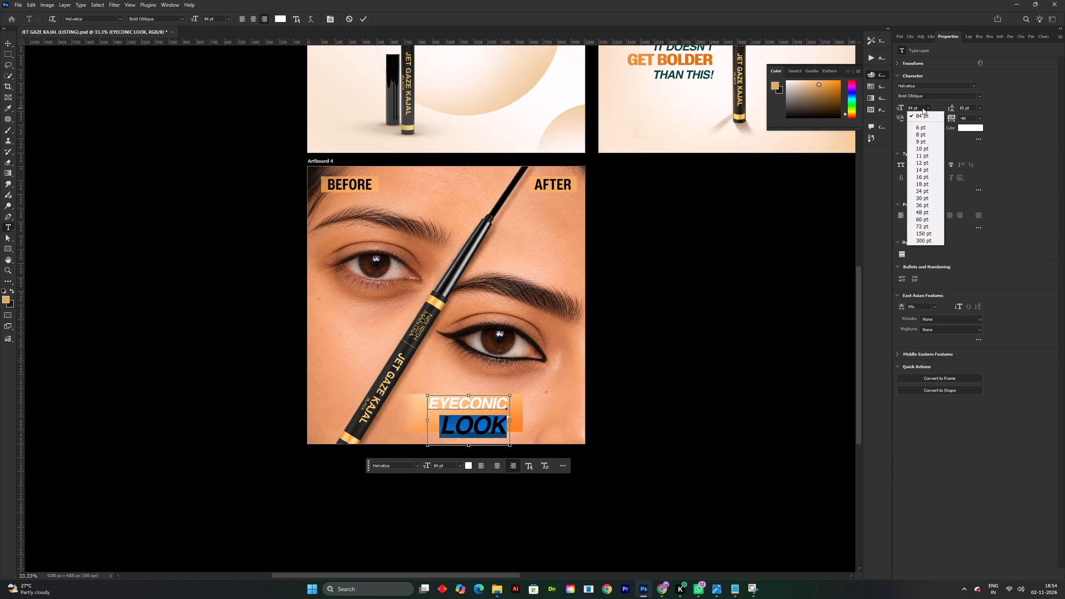
ctrl+drag(922, 108, 911, 102)
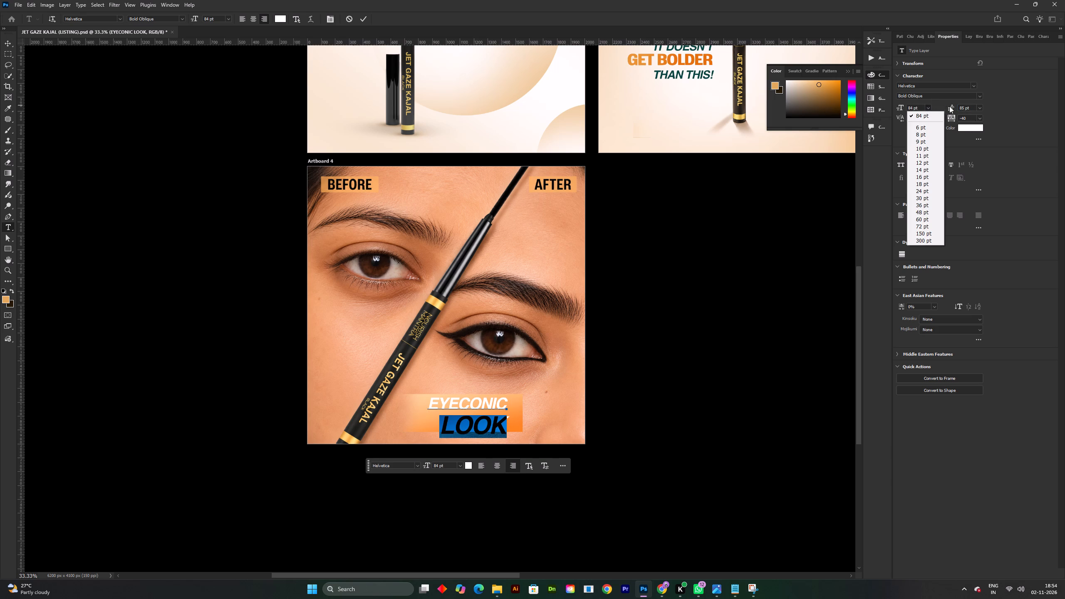
ctrl+triple_click(949, 106)
click(358, 18)
Stretch the gradient rectangle's bottom edge downward to a height of 325 px, enclosing the word LOOK.
key(space)
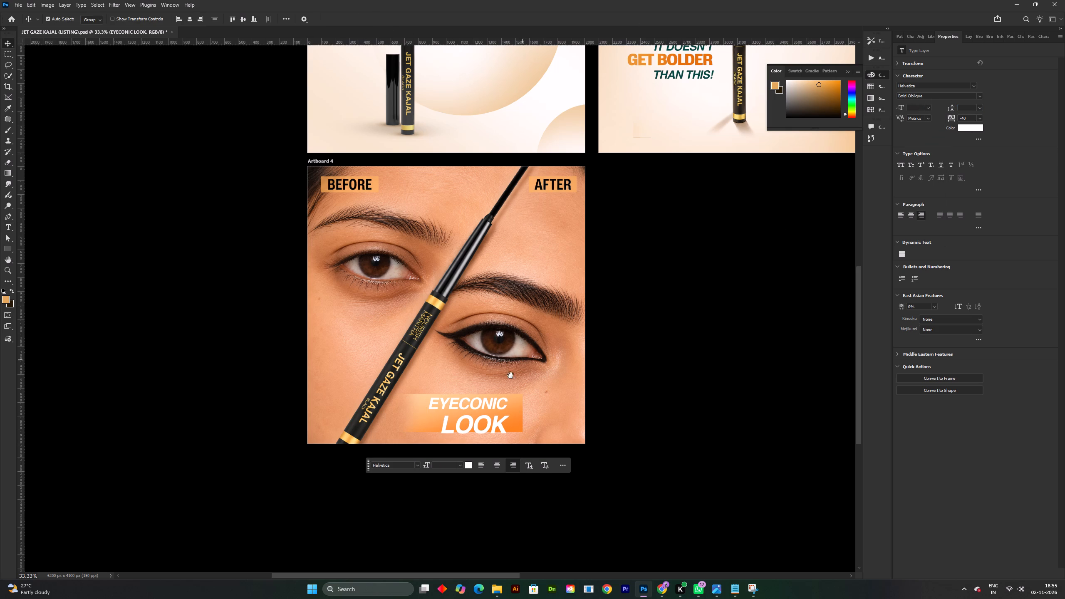
drag(508, 379, 518, 339)
shift+scroll(492, 362, up, 2)
key(space)
drag(526, 356, 549, 314)
click(575, 354)
key(ctrl+t)
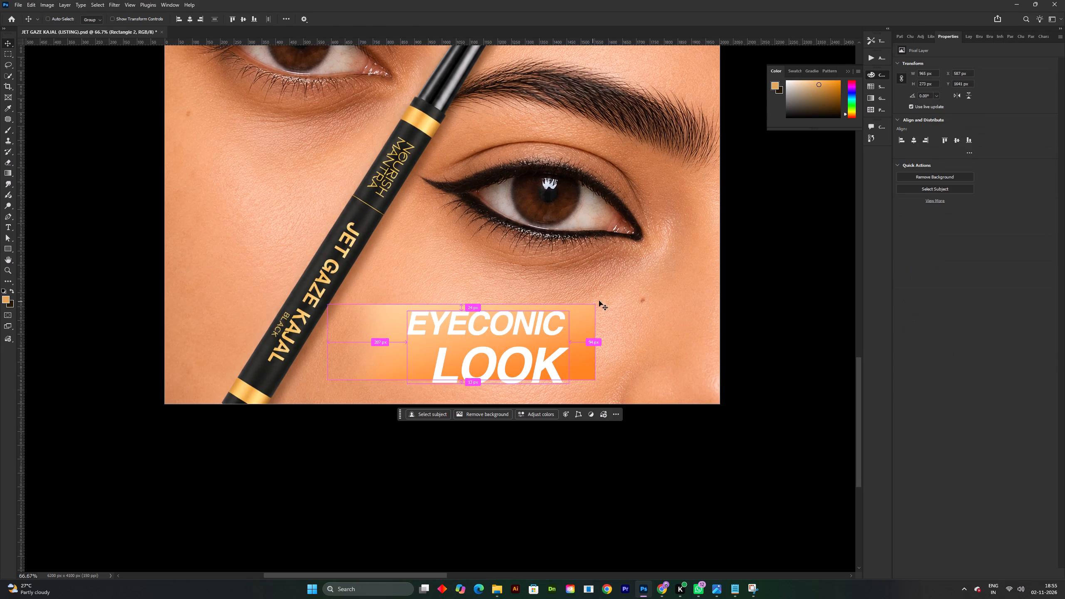
shift+click(460, 377)
shift+drag(461, 382, 465, 397)
click(412, 19)
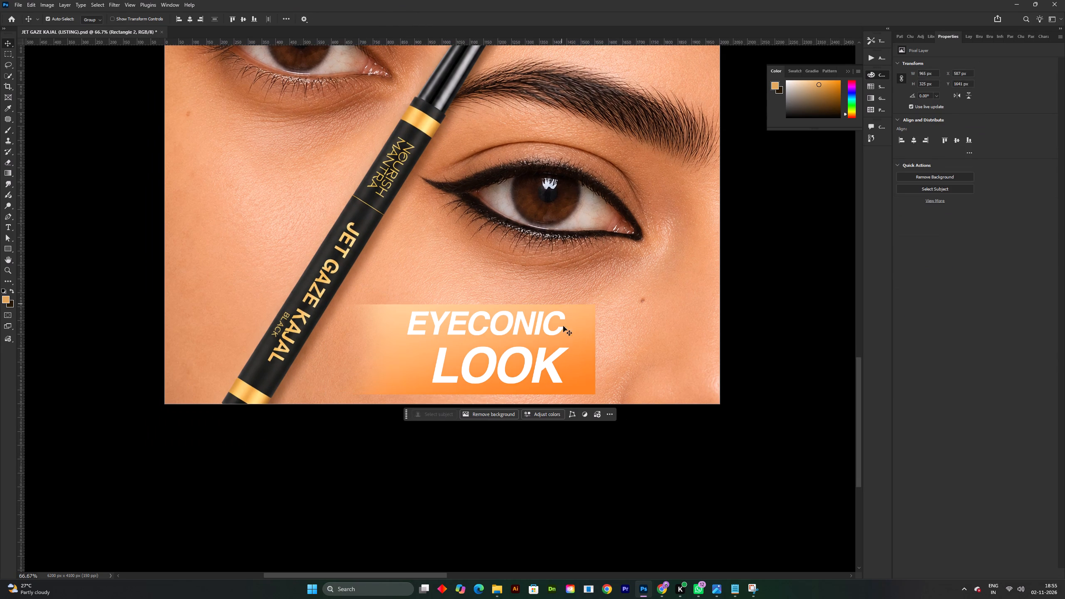
Nudge the EYECONIC LOOK text slightly down and right to balance it within the taller banner.
click(545, 361)
key(Down)
key(Down)
key(Down)
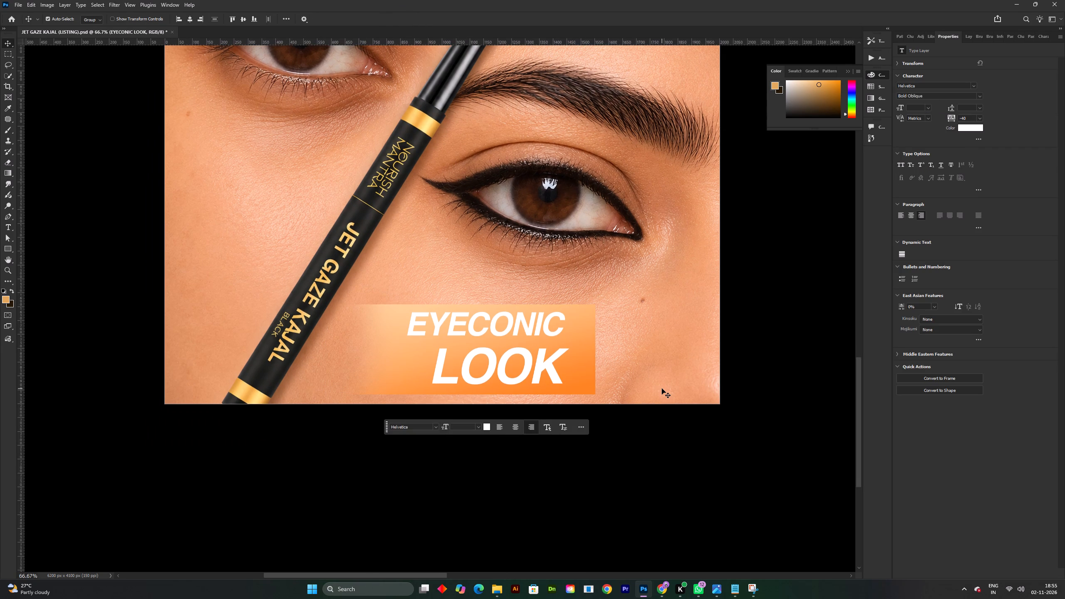
key(Down)
key(Down)
key(Right)
key(Right)
key(Right)
key(Right)
key(Right)
key(Right)
key(Right)
key(Right)
key(Right)
key(Right)
key(Right)
key(Right)
key(Right)
key(Right)
key(Right)
key(Right)
key(Right)
key(Right)
key(Right)
key(Right)
key(Right)
key(Right)
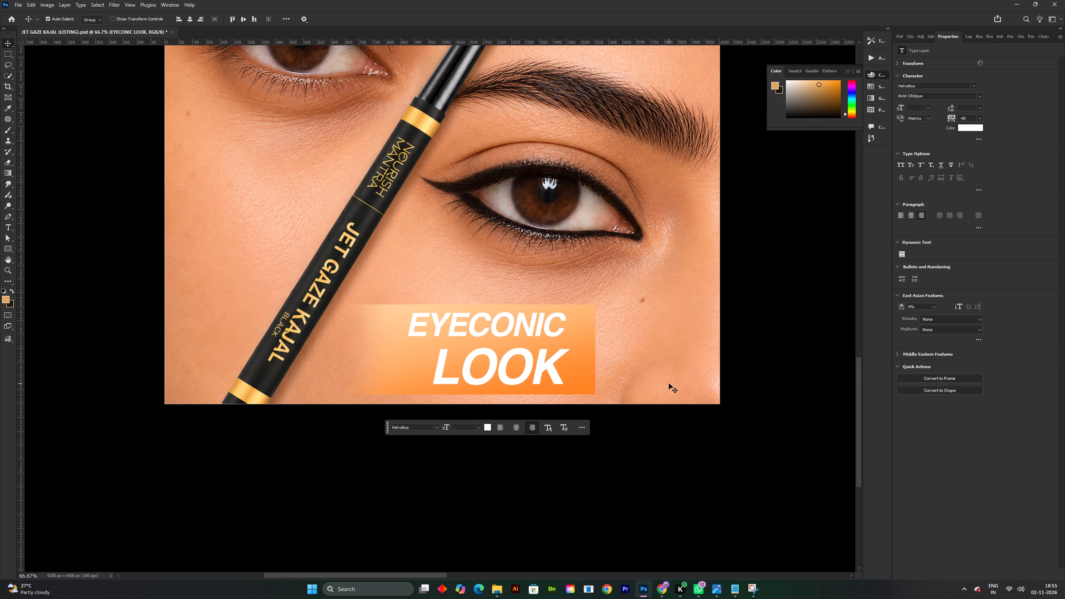
key(Down)
key(Down)
key(Down)
key(Right)
key(Right)
key(Right)
key(Right)
key(Right)
key(Right)
key(Right)
key(Right)
key(Right)
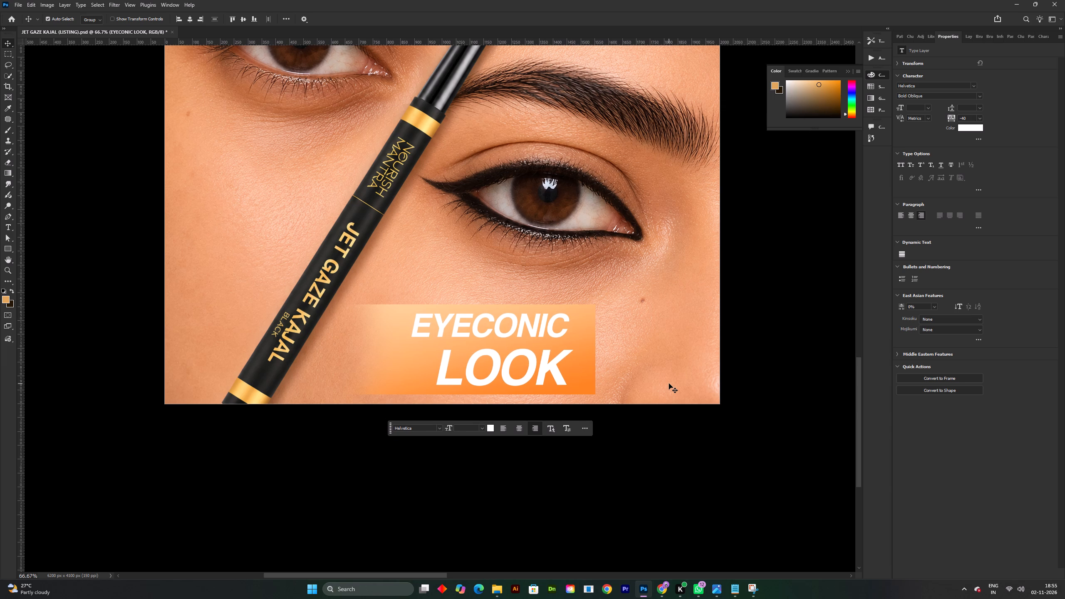
Save the kajal listing document.
key(ctrl+s)
Move the gradient rectangle horizontally so its right end meets Artboard 4's right edge.
shift+scroll(590, 365, down, 2)
key(space)
drag(575, 364, 559, 370)
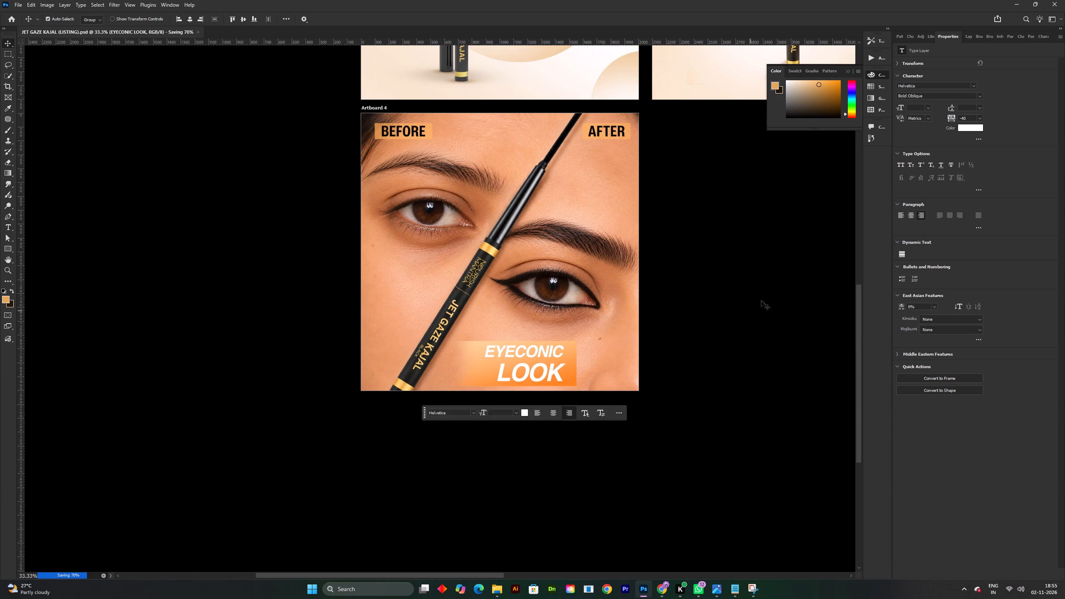
click(761, 301)
shift+scroll(575, 338, up, 2)
drag(567, 384, 694, 396)
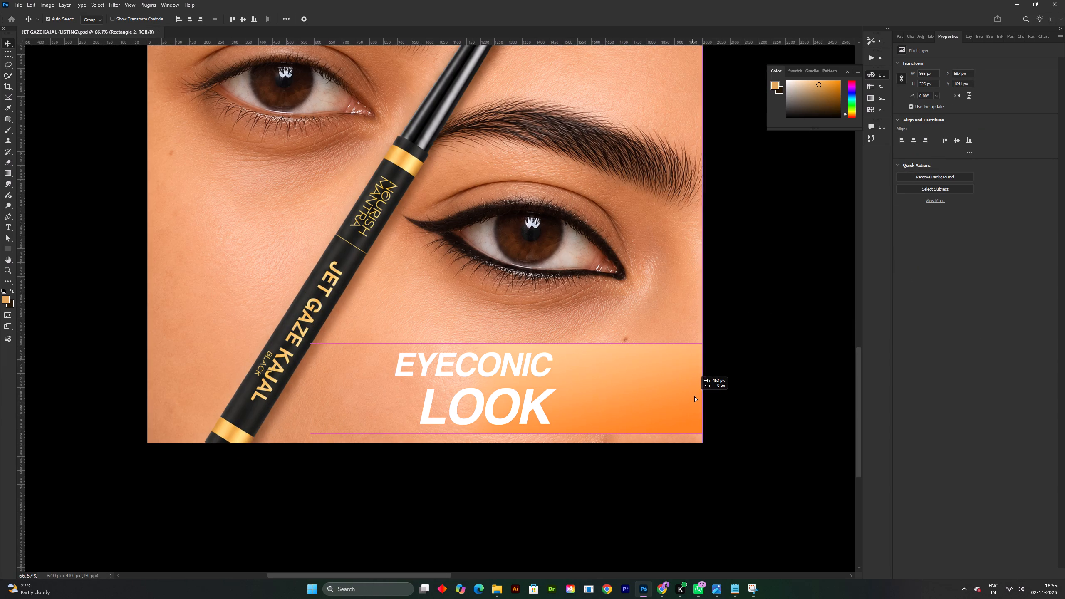
drag(694, 396, 698, 396)
Move the EYECONIC LOOK text about 402 px right, level with its current height, onto the repositioned banner.
drag(535, 405, 649, 405)
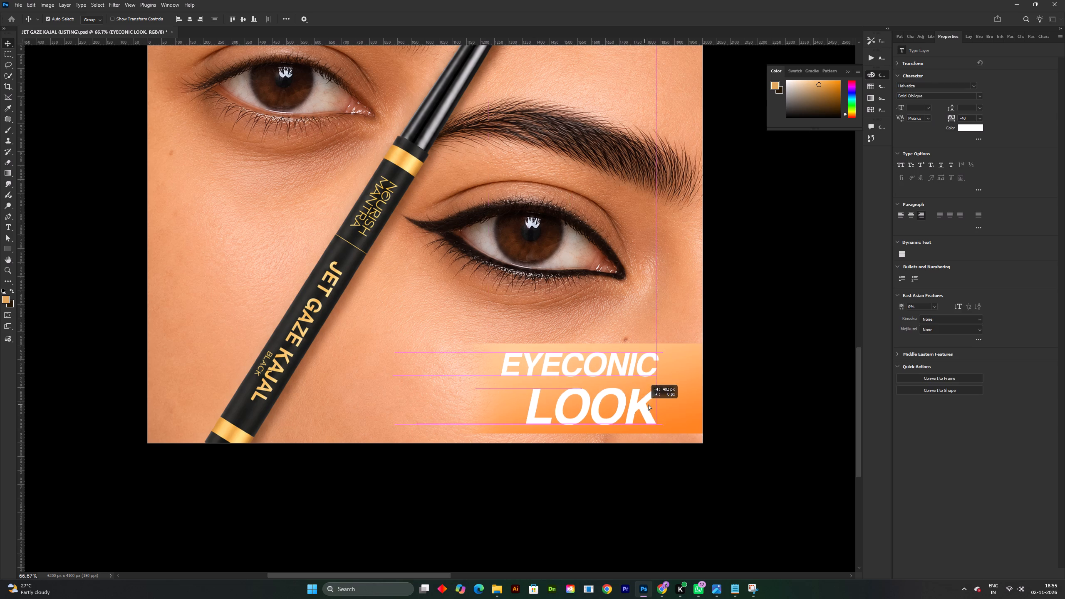
Move the EYECONIC LOOK text farther right along the gradient banner, closer to Artboard 4's right edge.
drag(649, 405, 664, 401)
Save the kajal listing document.
shift+scroll(662, 390, down, 3)
key(space)
drag(656, 359, 620, 372)
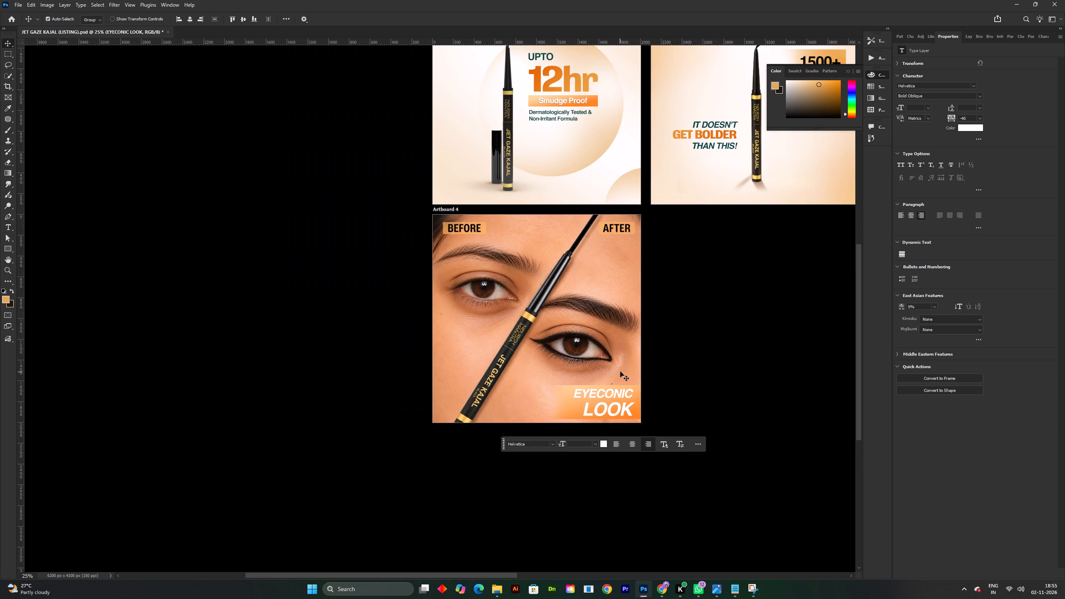
key(ctrl+s)
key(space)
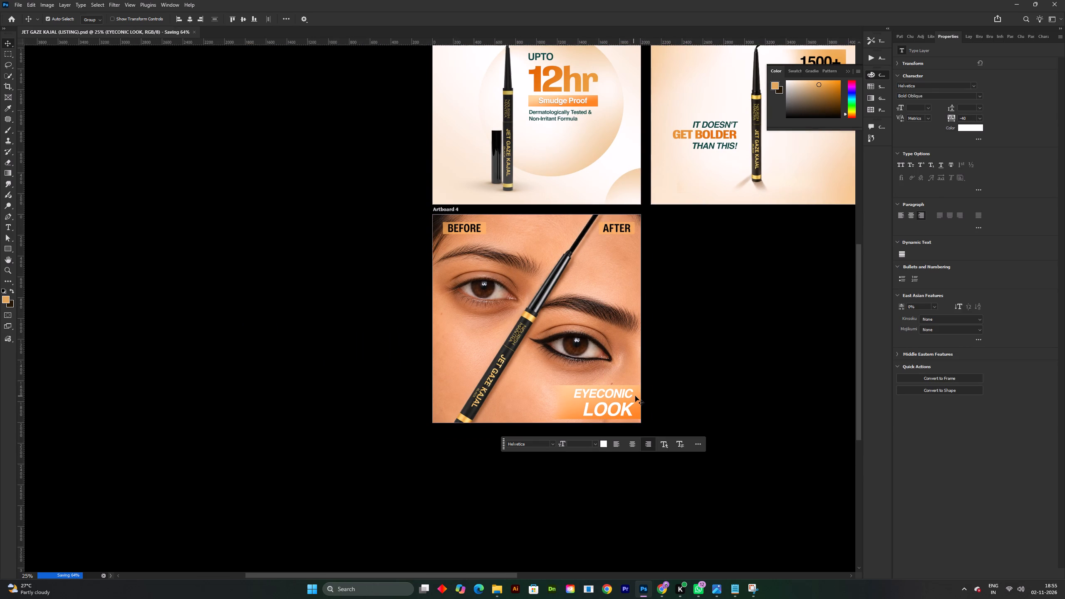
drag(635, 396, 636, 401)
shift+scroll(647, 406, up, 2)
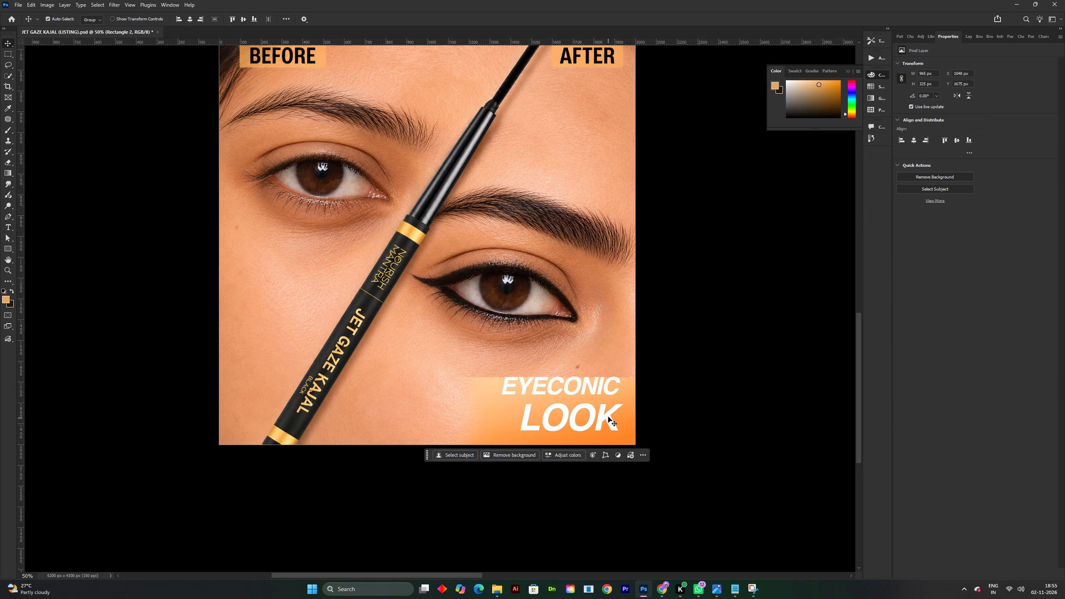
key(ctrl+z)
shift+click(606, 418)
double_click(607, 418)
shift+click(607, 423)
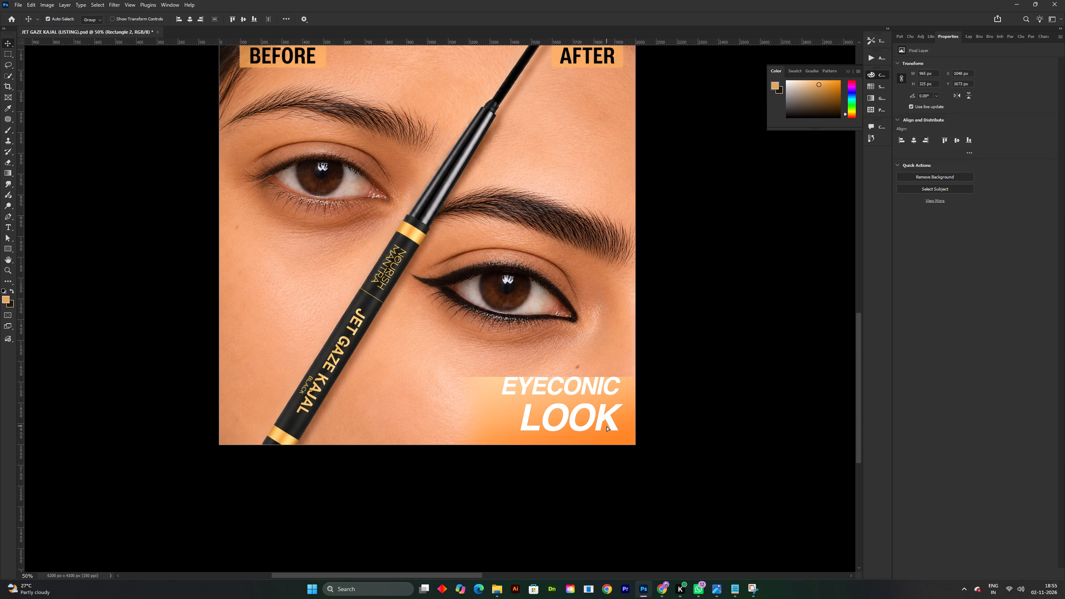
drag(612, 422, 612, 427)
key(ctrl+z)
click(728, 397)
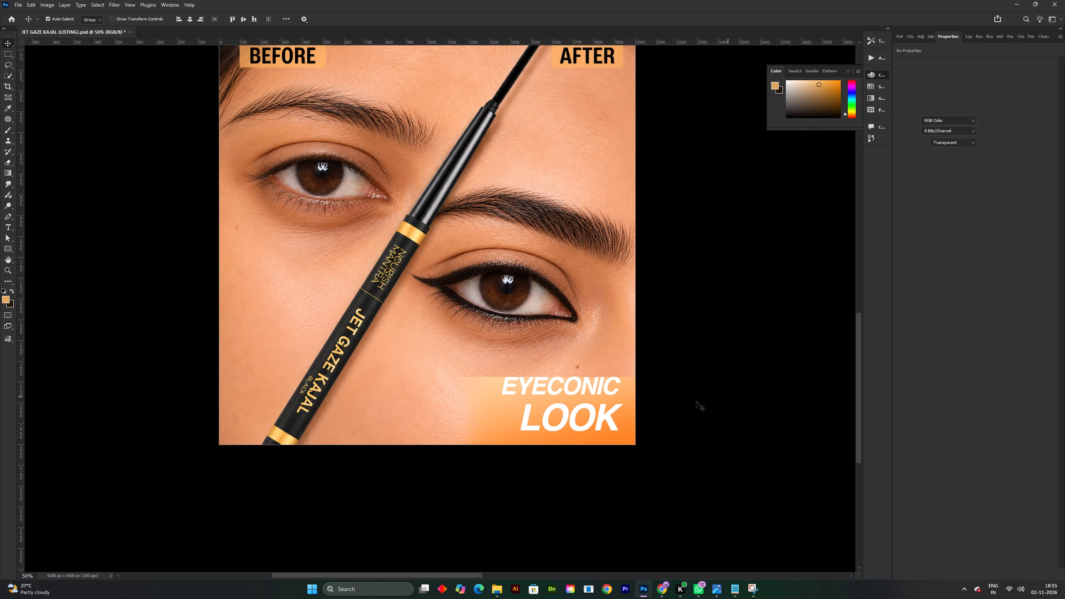
Move the EYECONIC LOOK text down and about 45 px right, close to Artboard 4's bottom-right corner.
drag(612, 425, 620, 435)
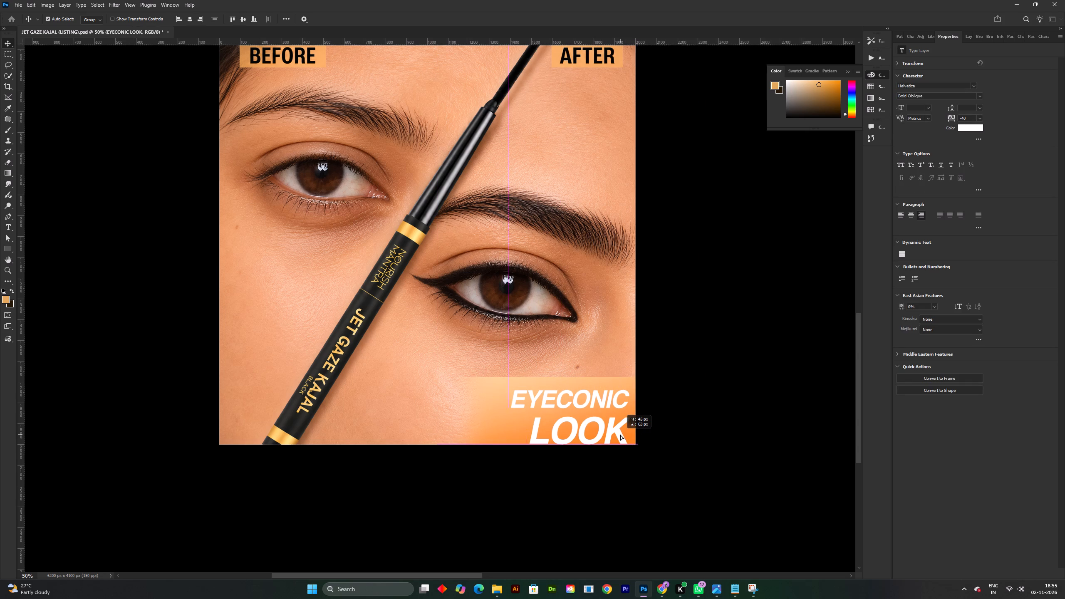
drag(620, 435, 619, 434)
click(701, 427)
Save the kajal listing document.
shift+scroll(681, 406, down, 3)
key(space)
drag(685, 387, 668, 403)
key(ctrl+s)
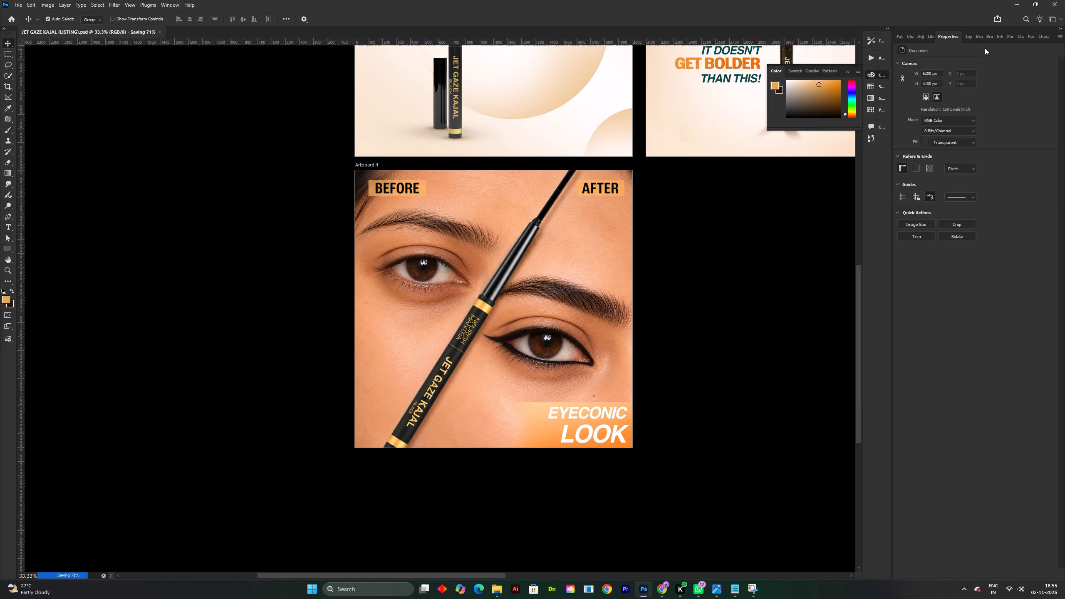
Add a Drop Shadow effect with 28% opacity to the EYECONIC LOOK text layer.
key(F7)
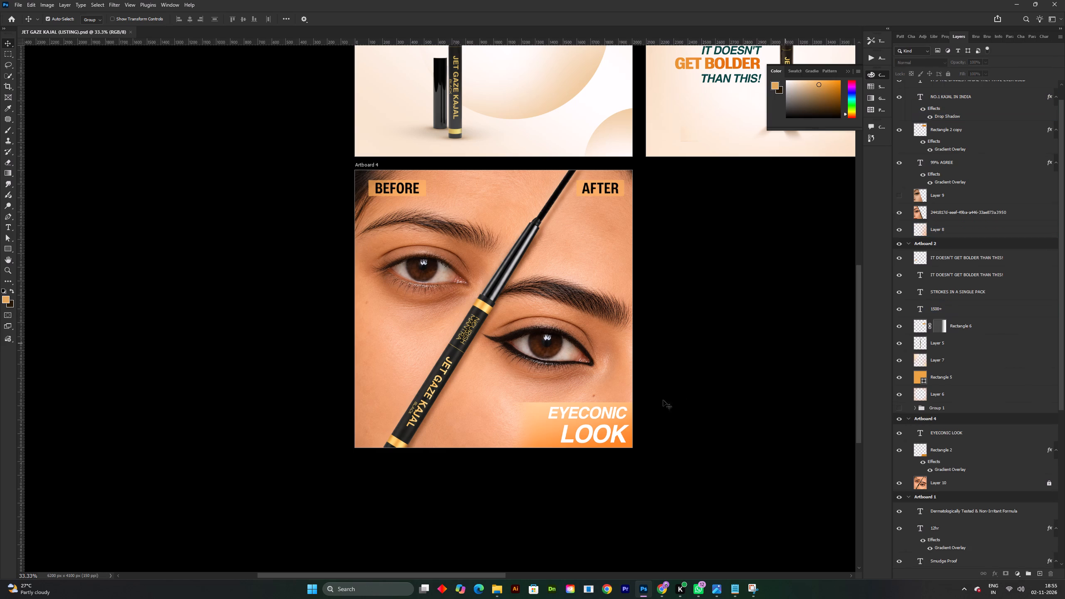
click(617, 432)
double_click(1020, 431)
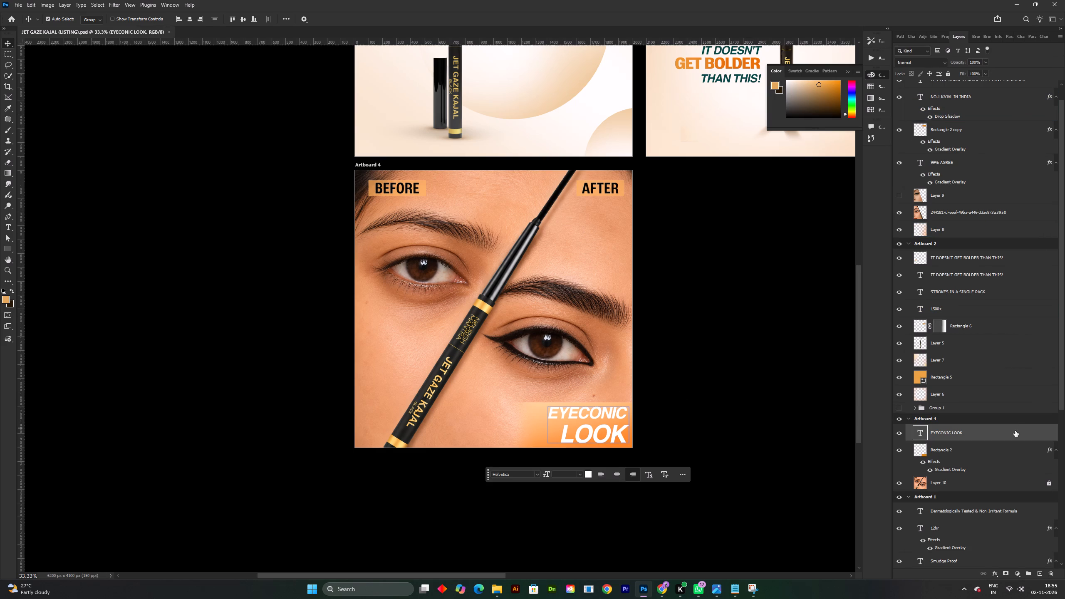
click(761, 392)
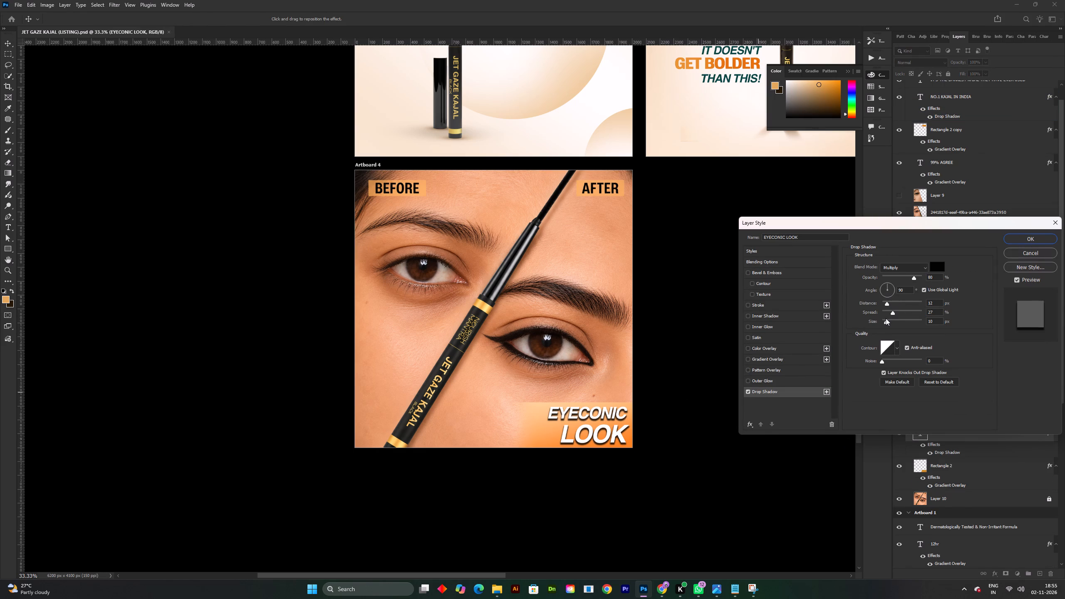
click(903, 275)
click(894, 277)
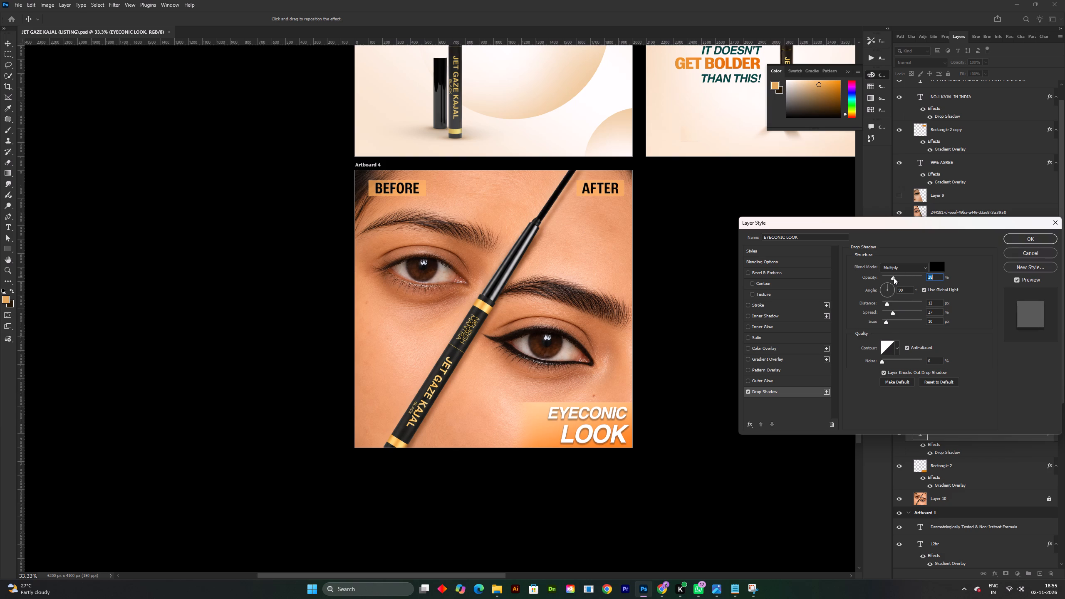
click(1043, 237)
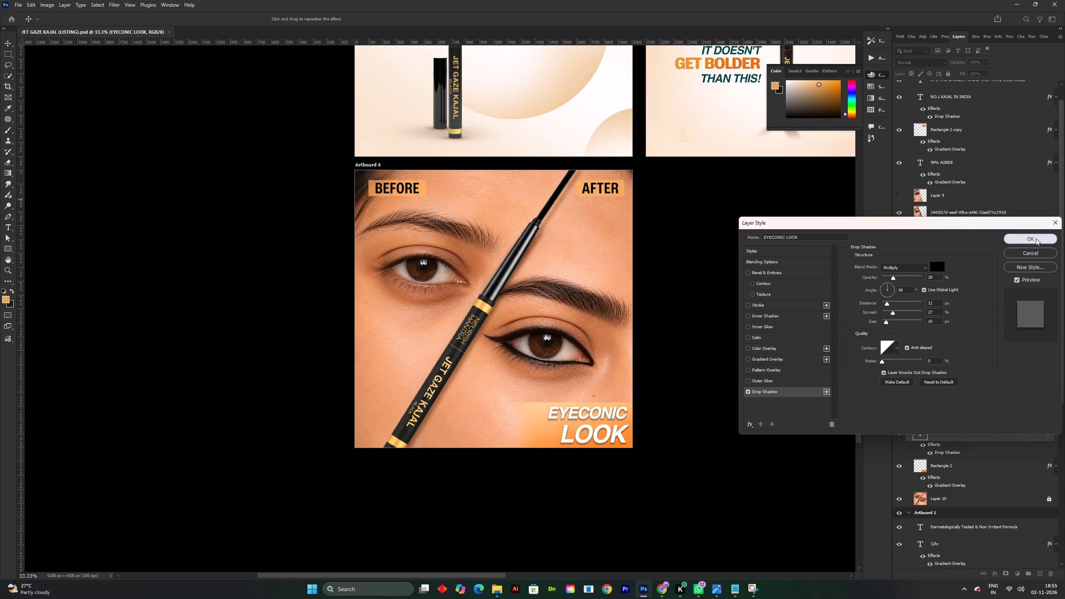
Save the kajal listing document.
shift+scroll(644, 276, down, 2)
key(space)
drag(648, 248, 641, 302)
shift+scroll(573, 356, up, 2)
key(space)
key(space)
key(space)
key(space)
key(space)
key(space)
key(space)
key(space)
key(space)
key(space)
key(space)
key(space)
key(space)
key(space)
key(space)
key(space)
key(space)
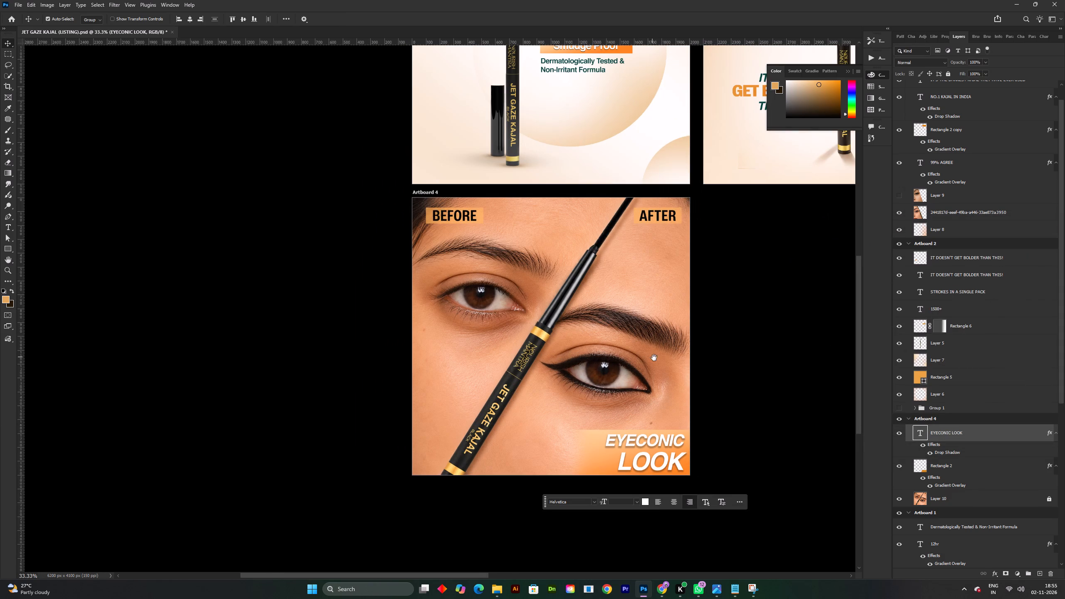
drag(654, 368, 644, 334)
key(ctrl+s)
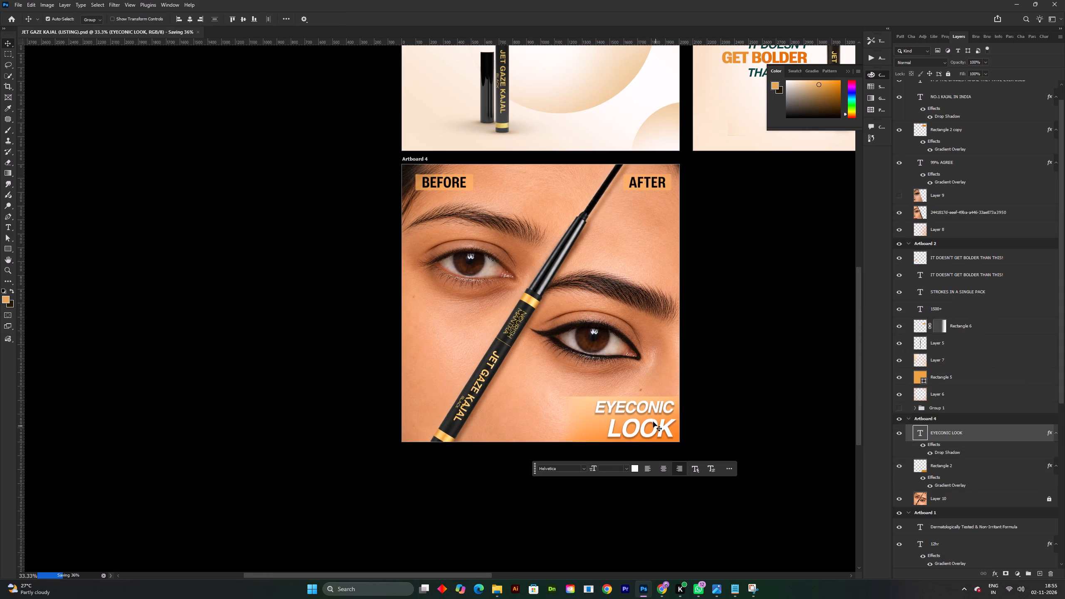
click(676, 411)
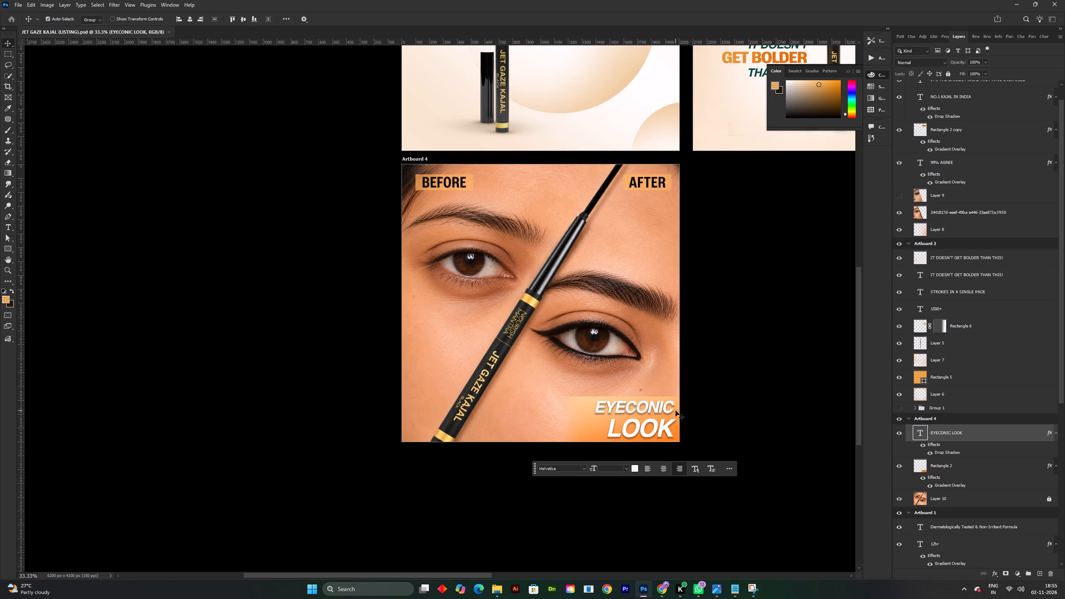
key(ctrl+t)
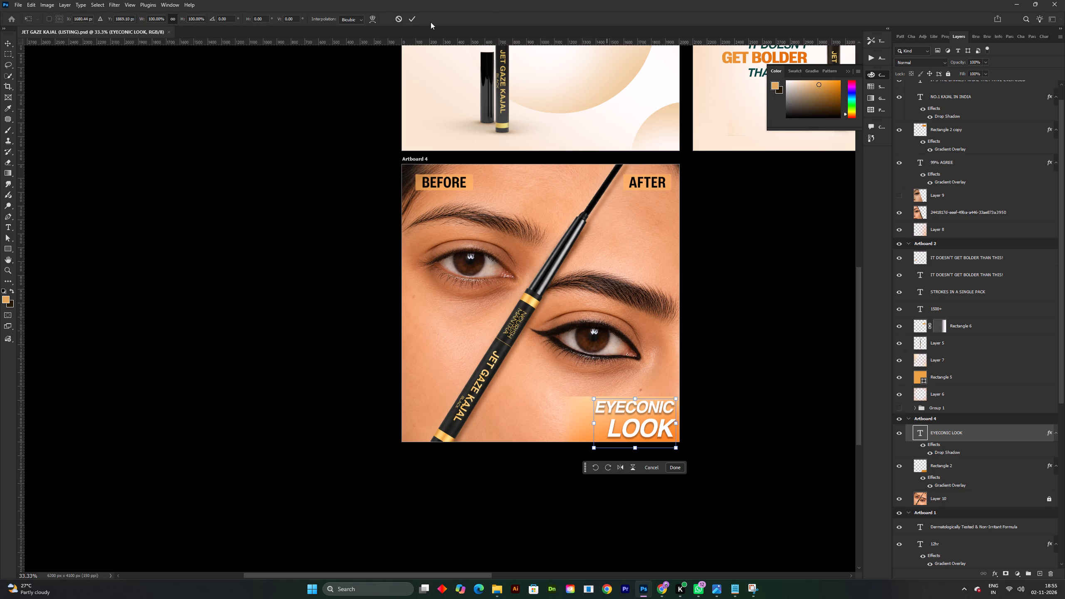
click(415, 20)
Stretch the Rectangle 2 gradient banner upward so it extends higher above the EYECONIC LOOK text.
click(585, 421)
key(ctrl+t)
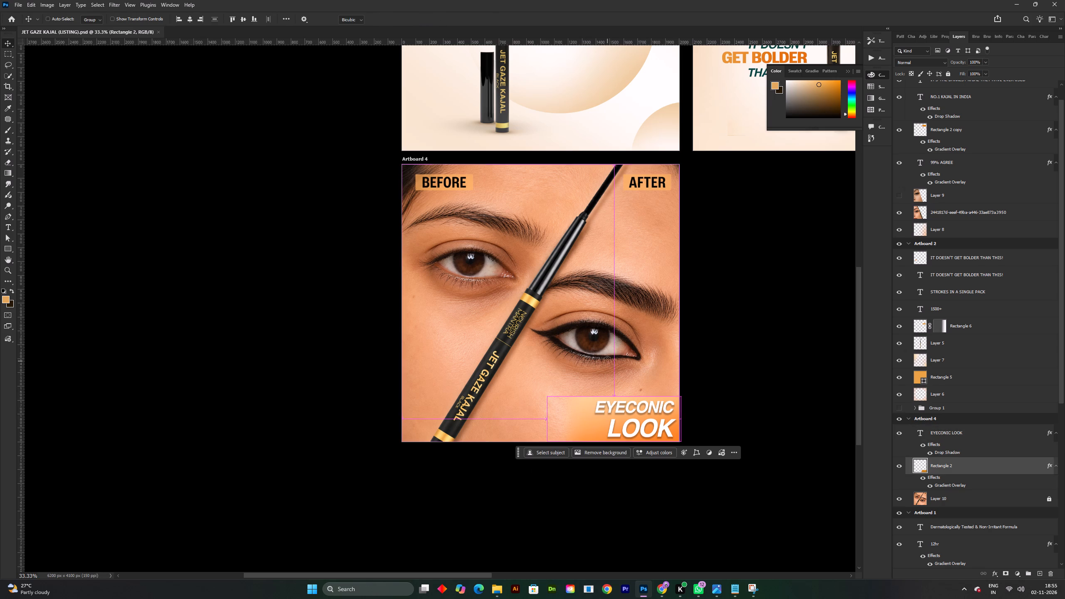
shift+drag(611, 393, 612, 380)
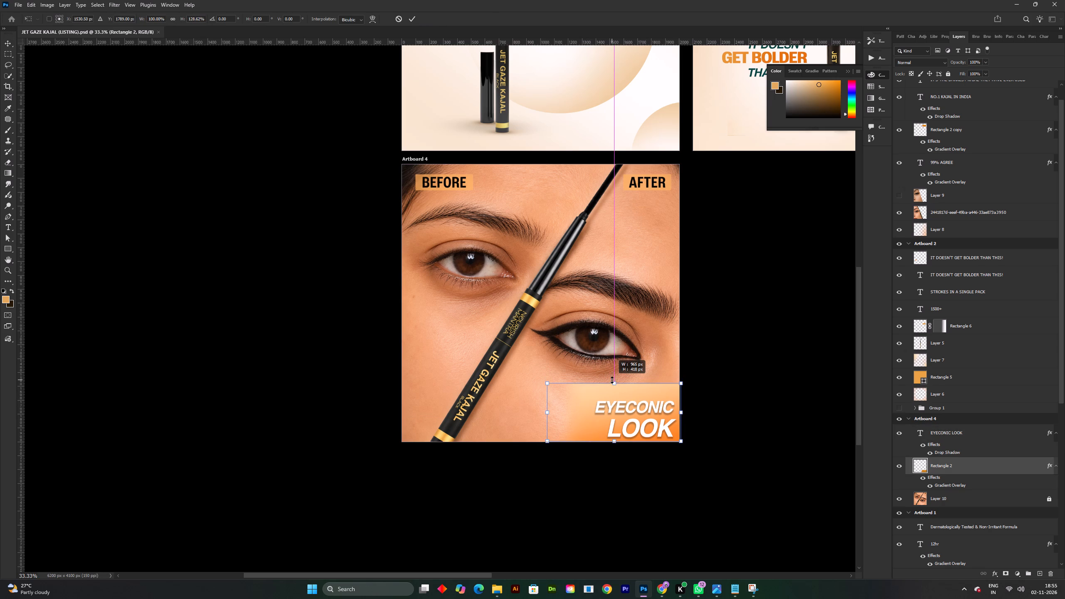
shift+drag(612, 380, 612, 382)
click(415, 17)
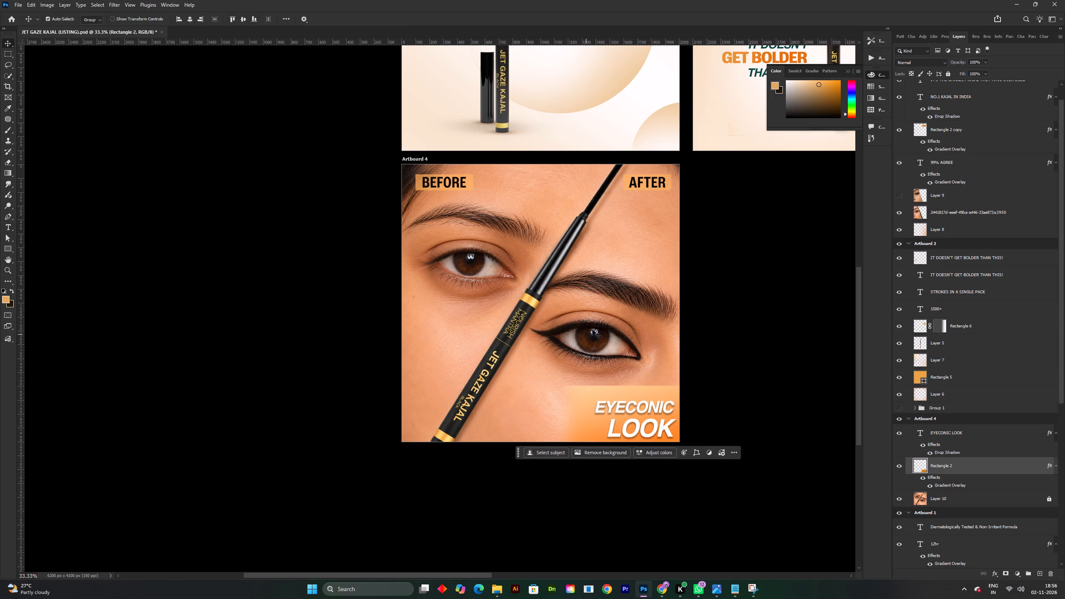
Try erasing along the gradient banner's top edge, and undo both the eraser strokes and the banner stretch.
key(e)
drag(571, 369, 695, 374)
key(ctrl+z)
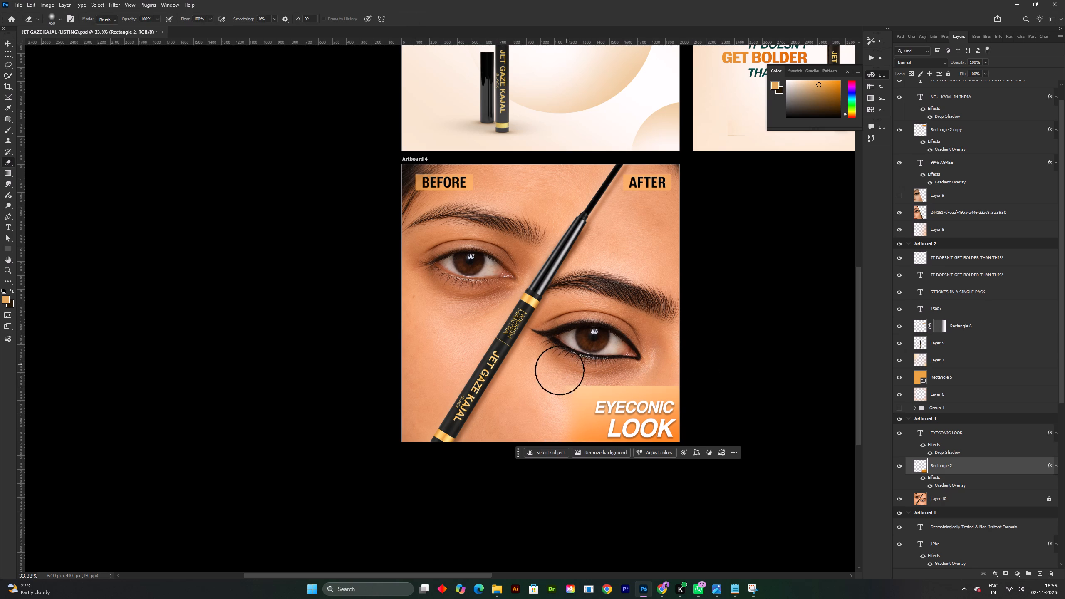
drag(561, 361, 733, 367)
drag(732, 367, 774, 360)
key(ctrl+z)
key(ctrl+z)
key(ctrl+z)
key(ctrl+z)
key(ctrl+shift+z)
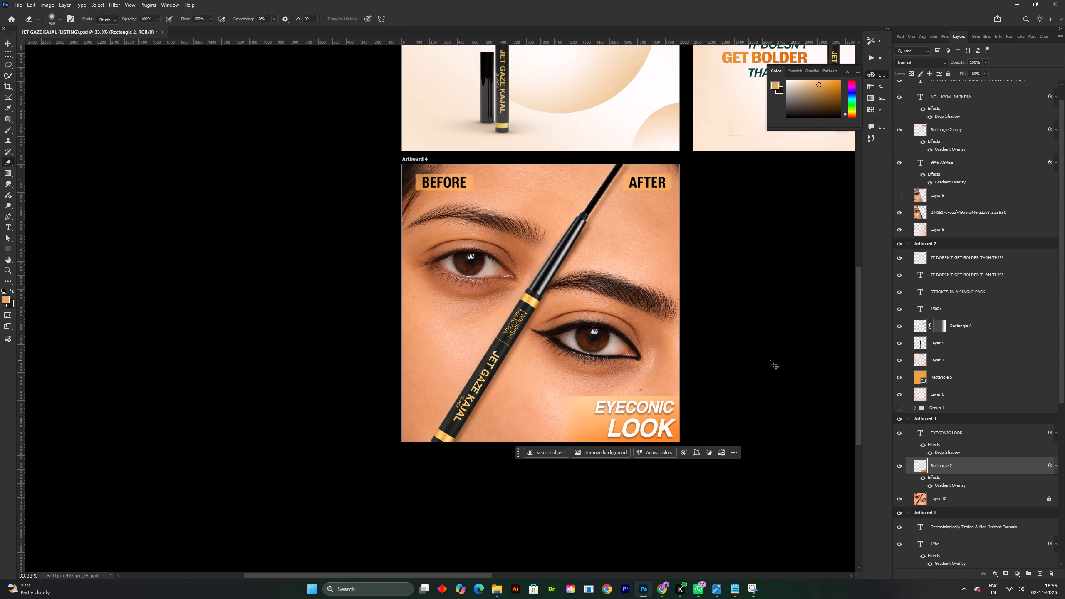
Save the kajal listing document and switch back to the Move tool.
key(ctrl+s)
key(v)
key(ctrl+s)
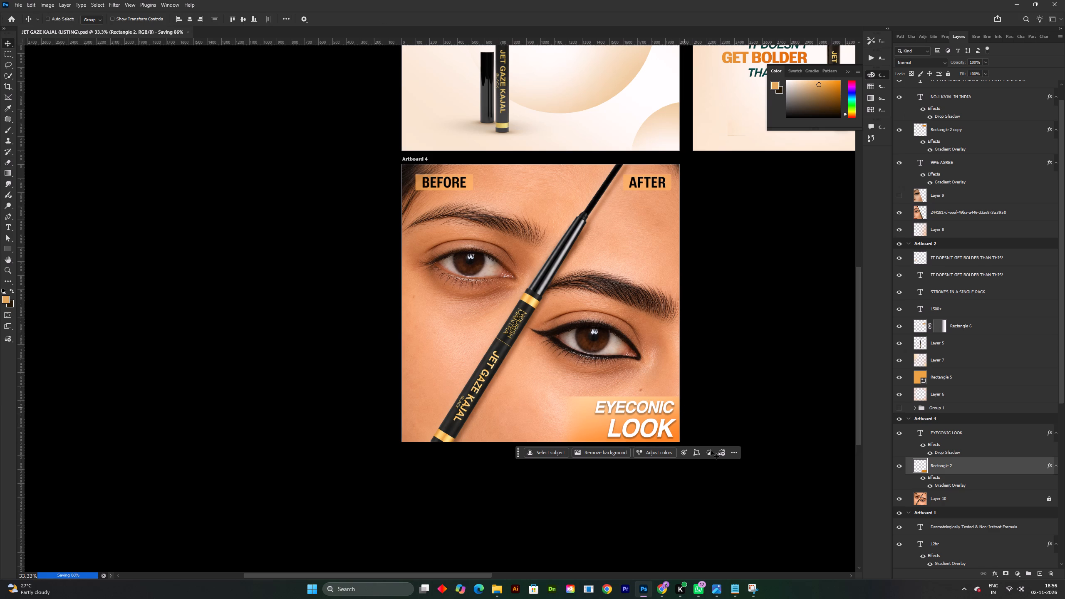
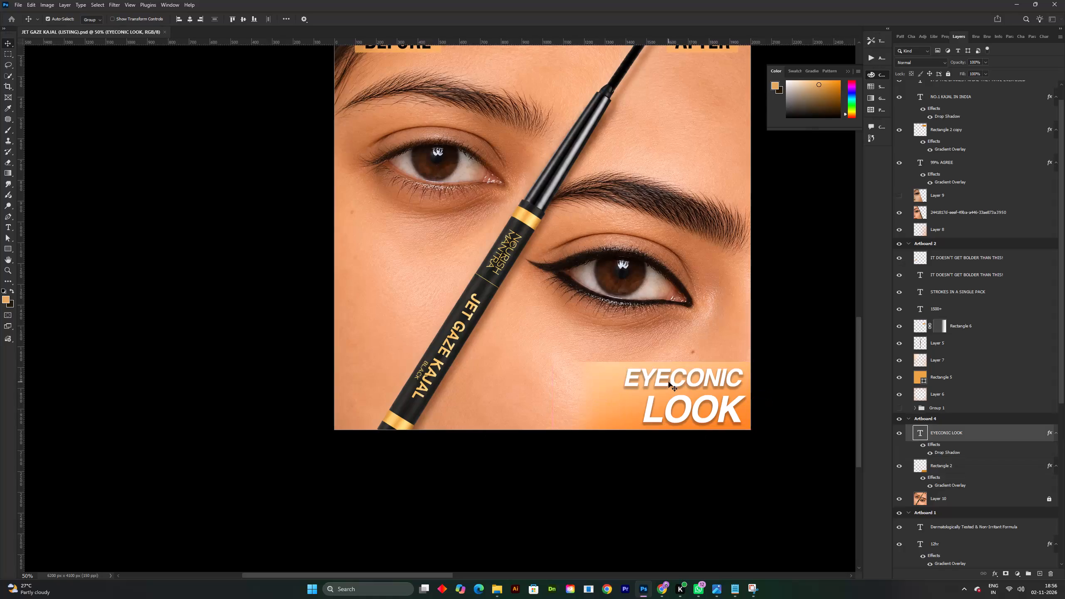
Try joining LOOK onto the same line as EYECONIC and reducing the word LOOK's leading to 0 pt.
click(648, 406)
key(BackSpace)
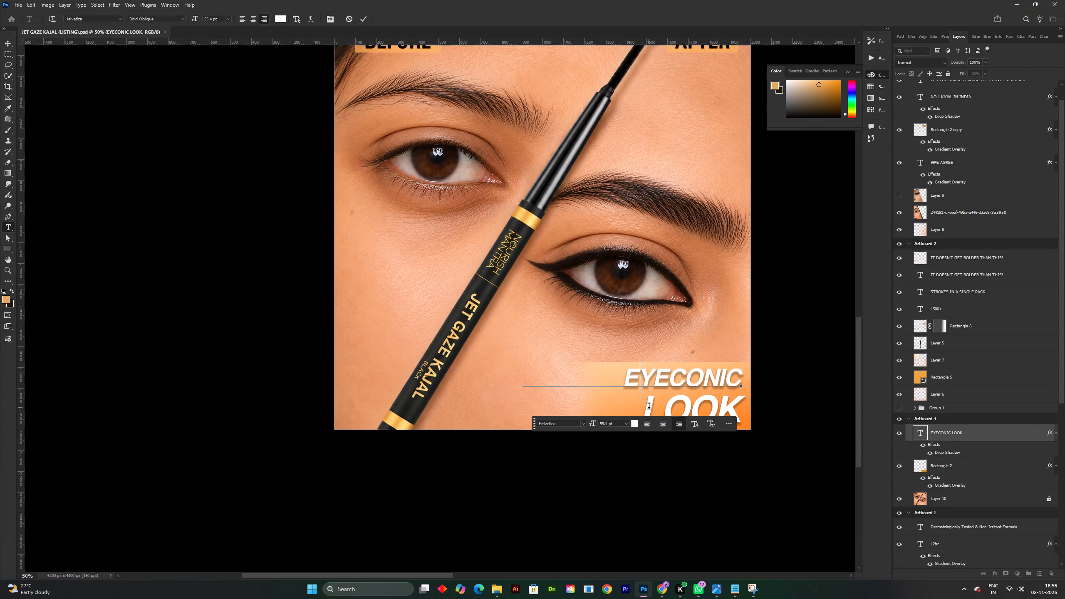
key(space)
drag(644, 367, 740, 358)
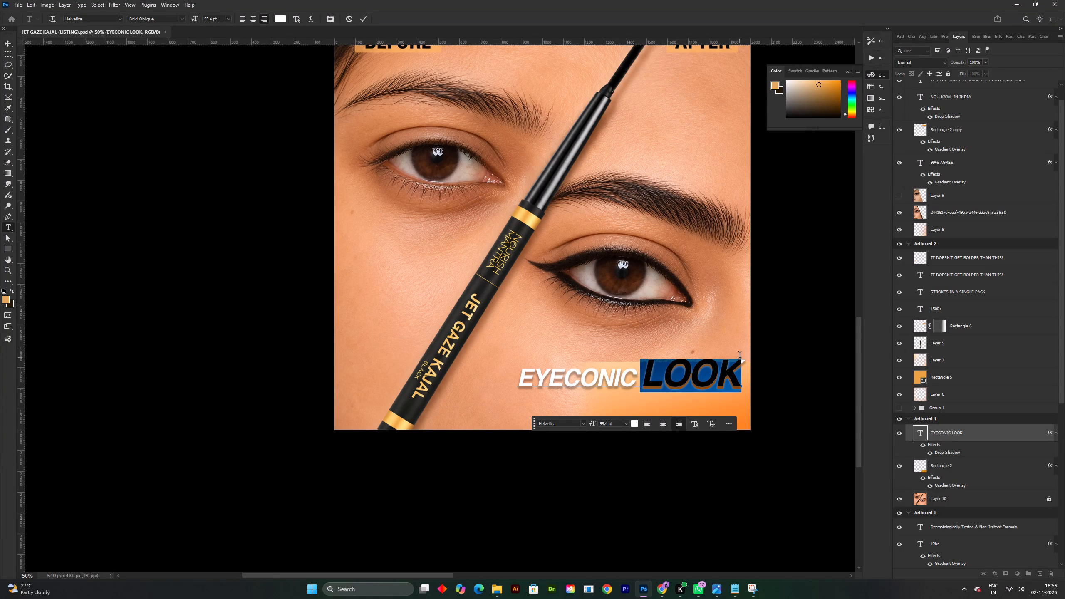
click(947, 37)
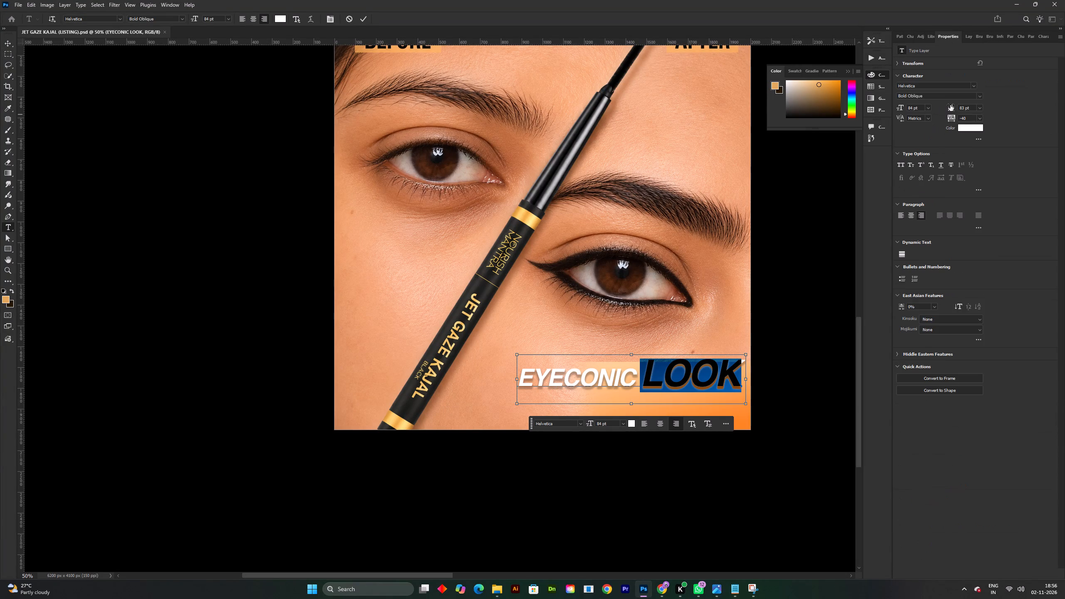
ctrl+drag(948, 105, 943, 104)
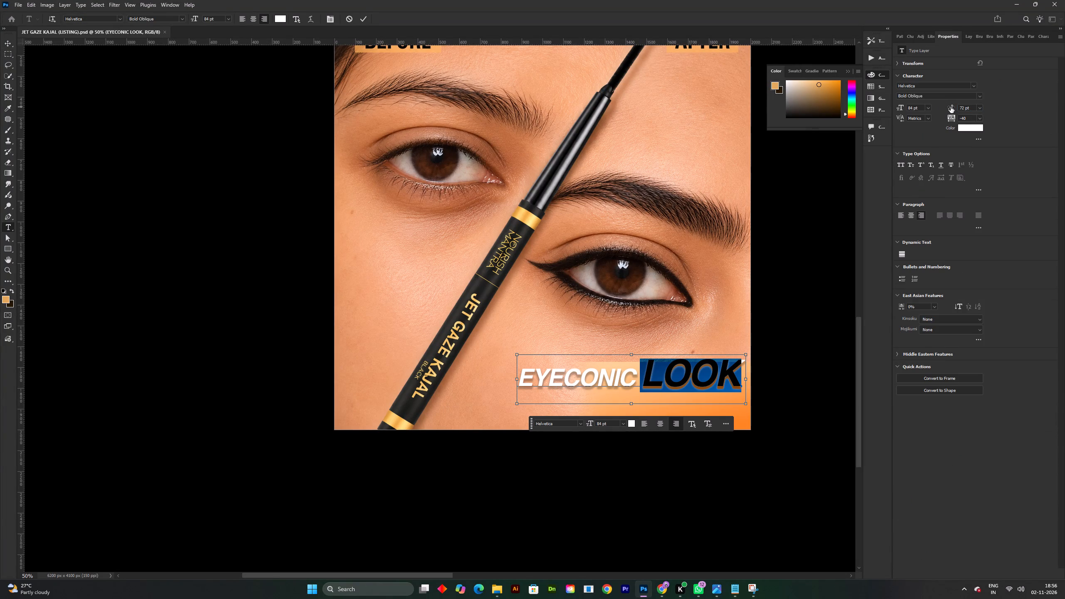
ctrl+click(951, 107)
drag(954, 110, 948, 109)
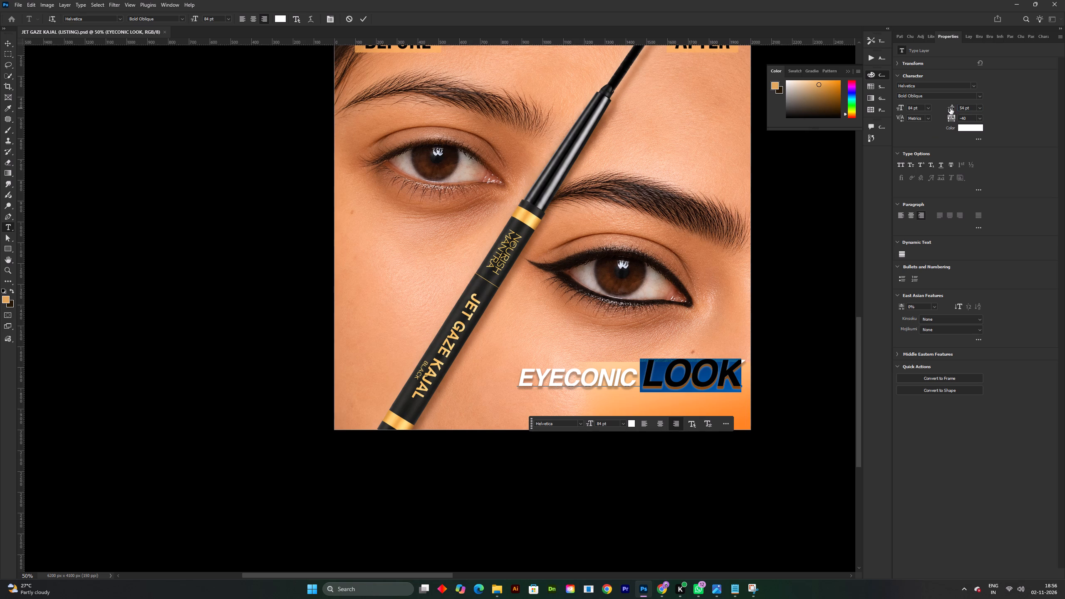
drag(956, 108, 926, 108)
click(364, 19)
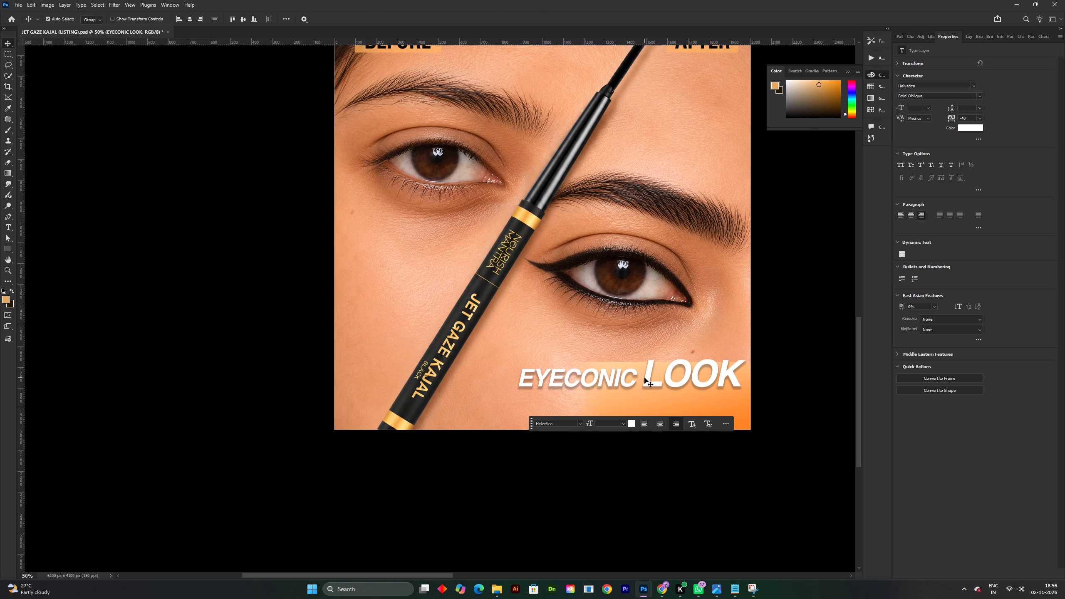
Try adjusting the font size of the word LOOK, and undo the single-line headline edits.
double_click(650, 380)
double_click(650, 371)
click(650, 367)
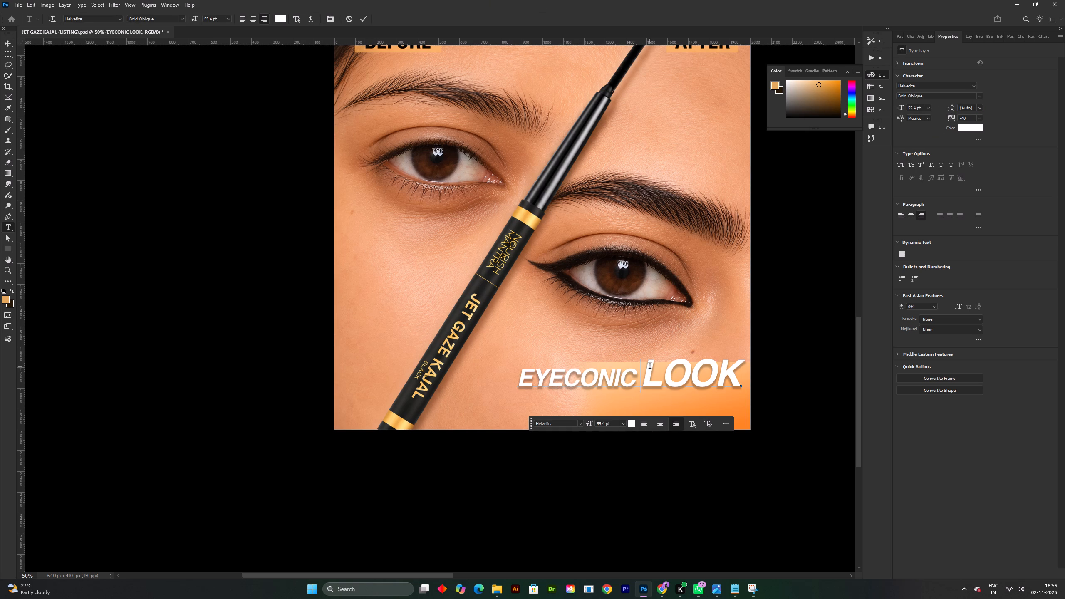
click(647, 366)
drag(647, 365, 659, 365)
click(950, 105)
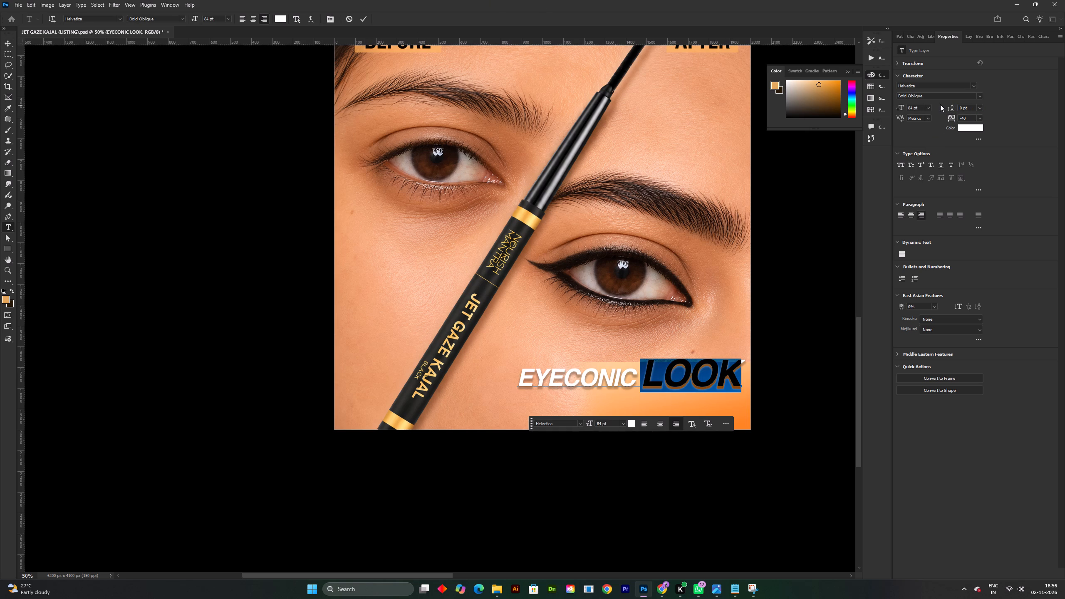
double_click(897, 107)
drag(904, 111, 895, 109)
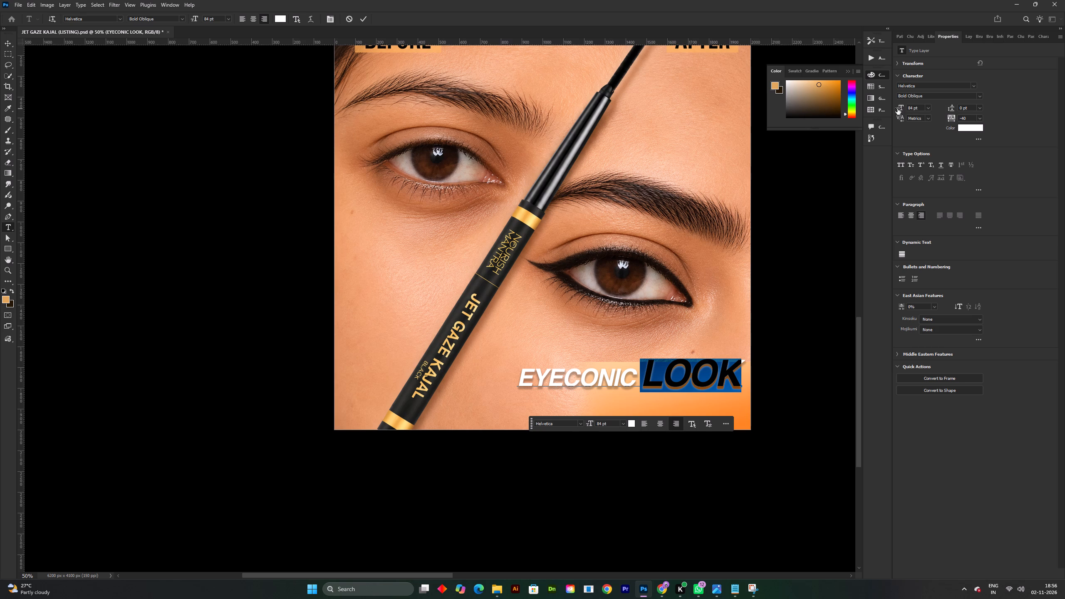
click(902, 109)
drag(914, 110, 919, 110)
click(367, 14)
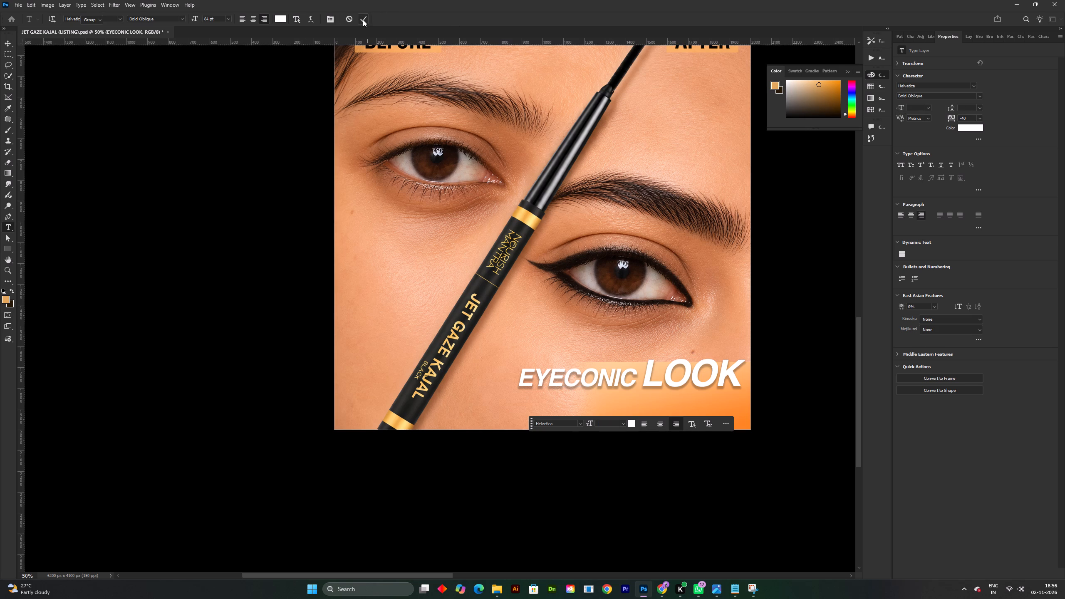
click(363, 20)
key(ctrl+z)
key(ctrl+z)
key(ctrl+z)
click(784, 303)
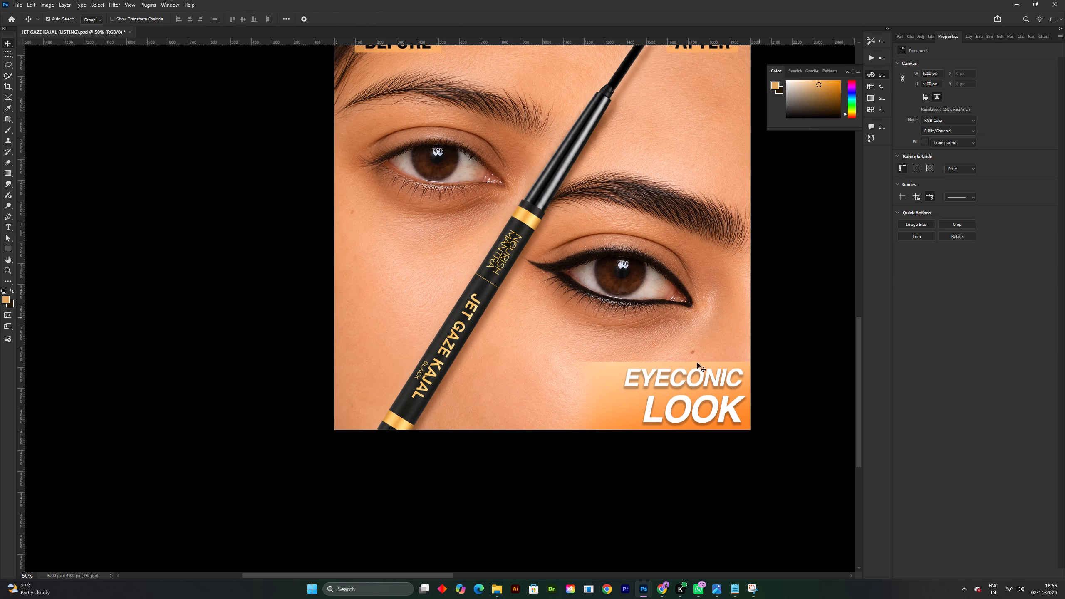
Delete the larger LOOK line and retype LOOK in capitals beside EYECONIC on one line at 55.4 pt.
double_click(675, 415)
click(675, 413)
triple_click(675, 413)
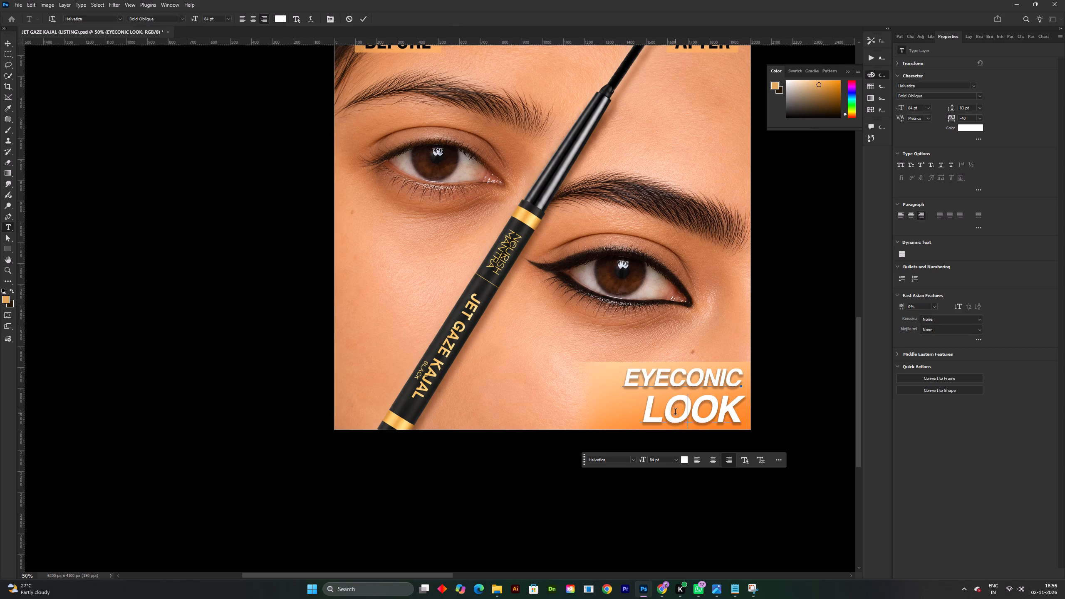
key(BackSpace)
key(BackSpace)
key(space)
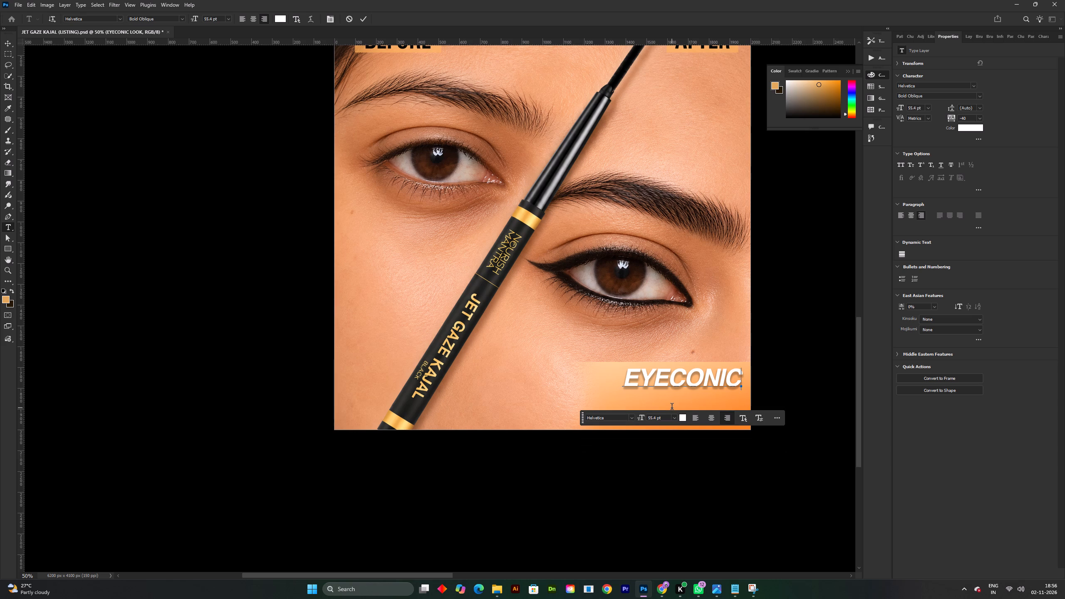
key(BackSpace)
key(BackSpace)
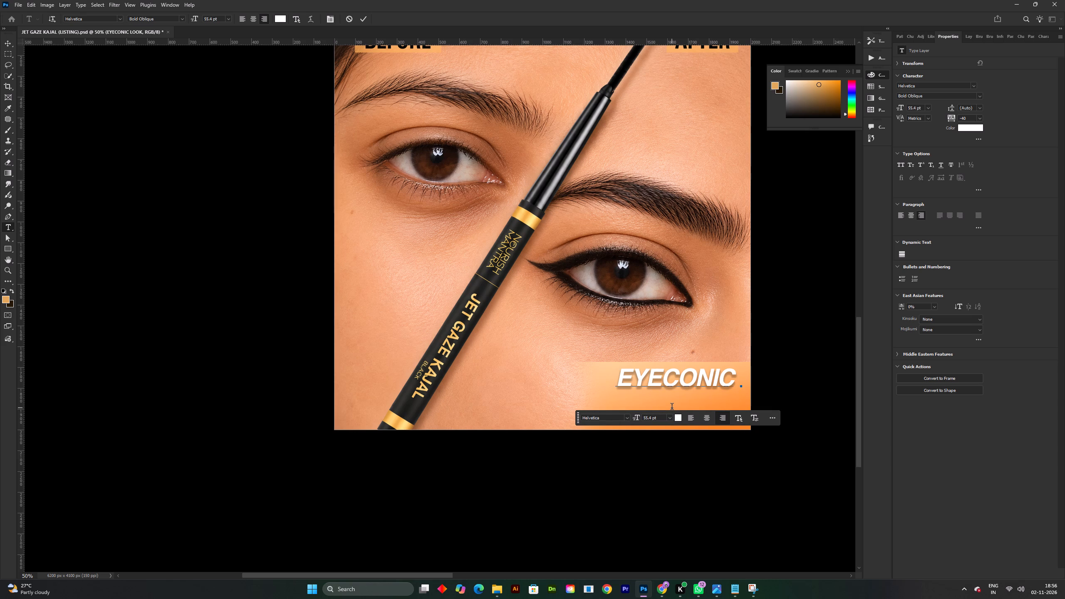
key(l)
text(oo)
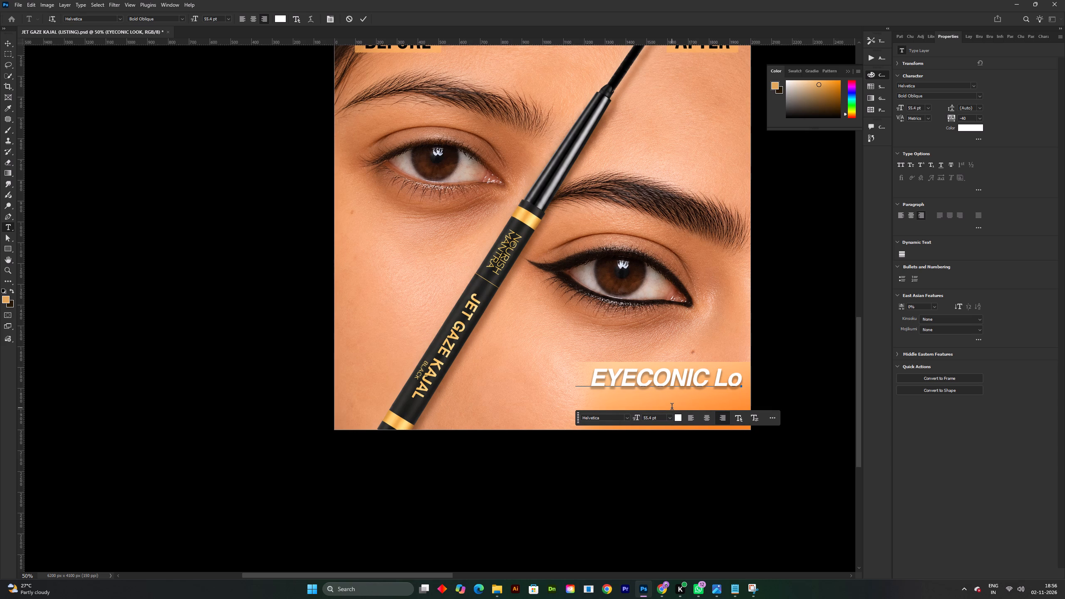
key(BackSpace)
key(BackSpace)
text(OOK)
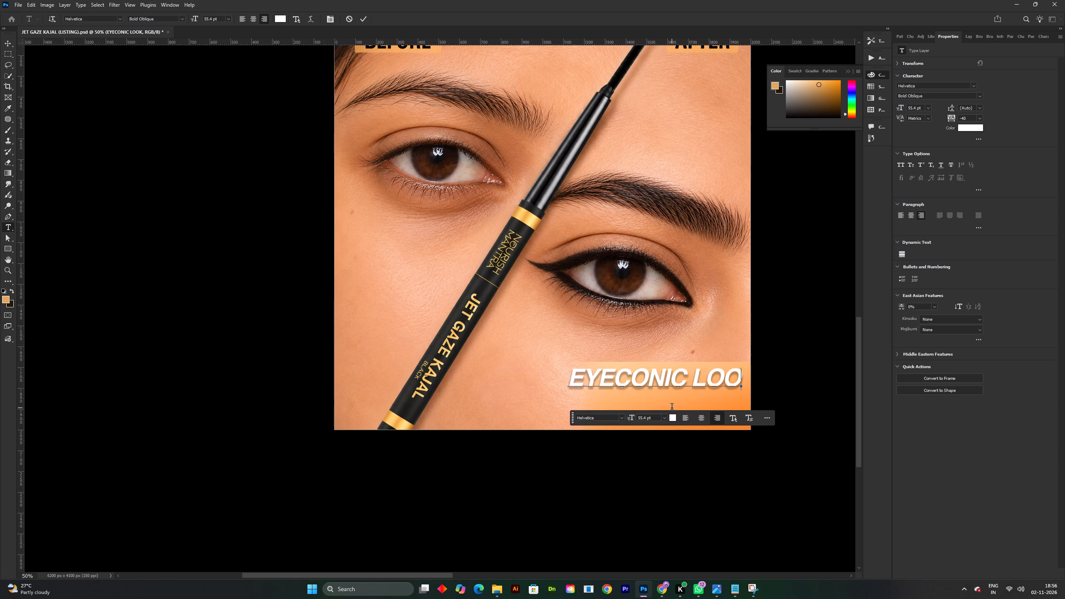
click(363, 24)
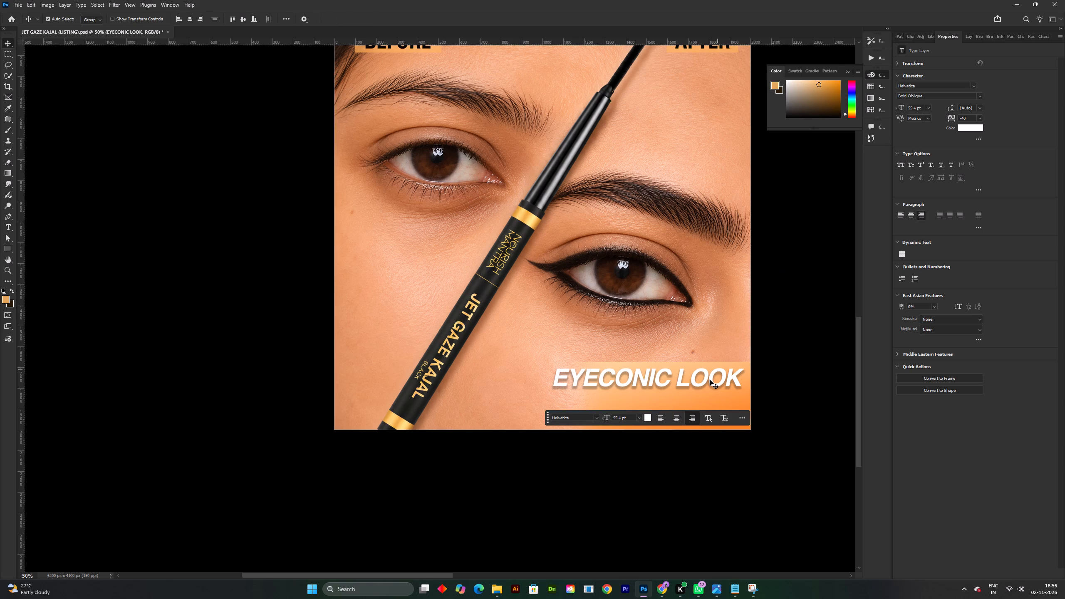
Move the one-line EYECONIC LOOK headline straight down to the lower part of the gradient banner.
drag(709, 382, 709, 408)
shift+click(709, 408)
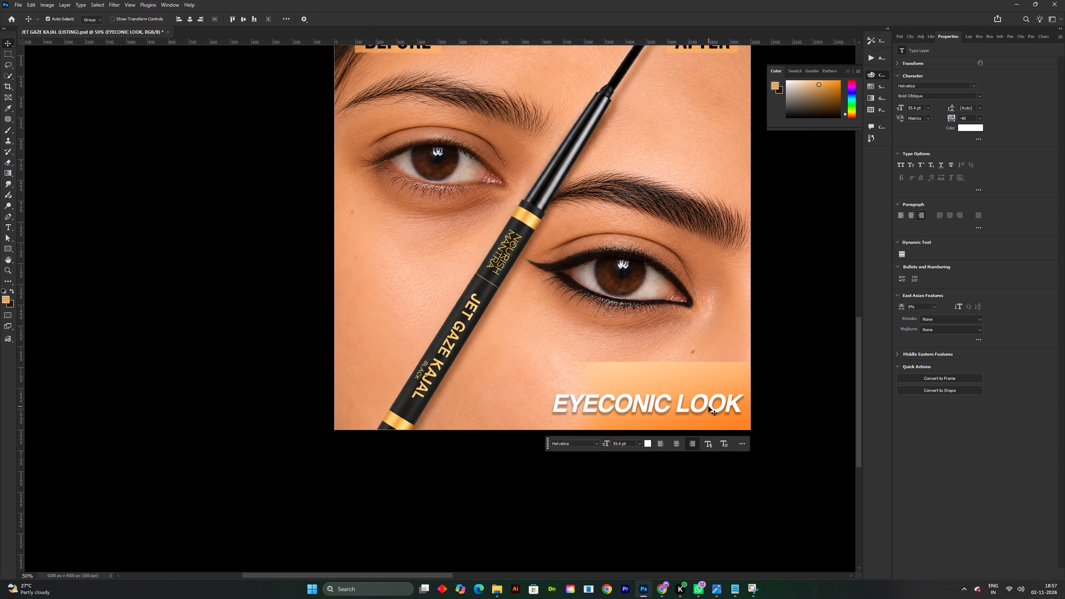
Duplicate the EYECONIC LOOK headline directly above itself, replace the copy's text with FOR EVERY, and save the document.
alt+drag(708, 406, 710, 381)
double_click(710, 381)
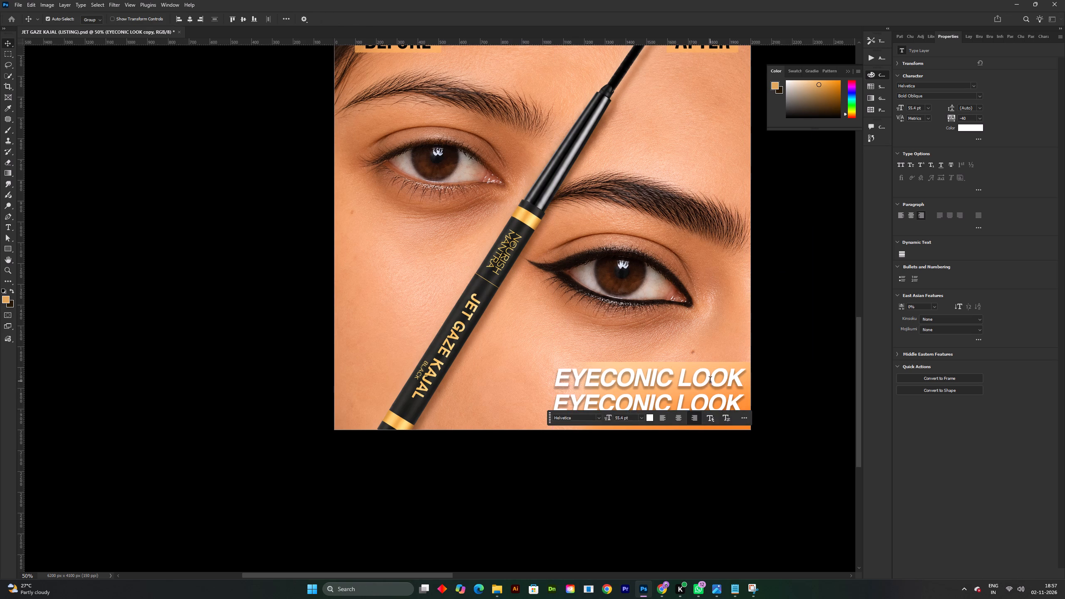
key(ctrl+v)
click(362, 17)
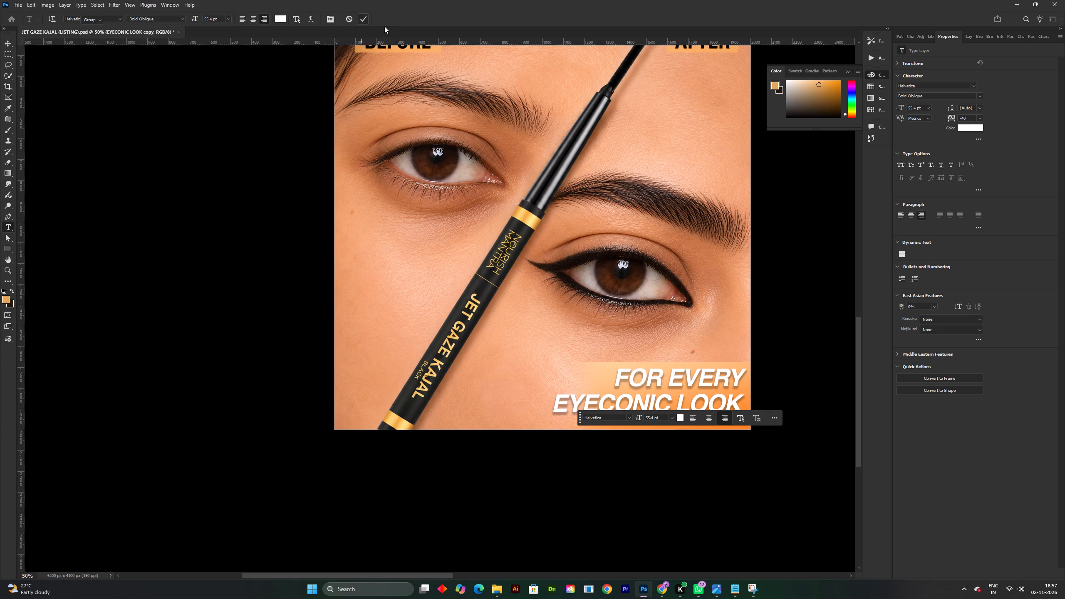
key(ctrl+s)
Scale the FOR EVERY text down proportionally to about 82%, keeping its outer end near the artboard edge.
key(ctrl+t)
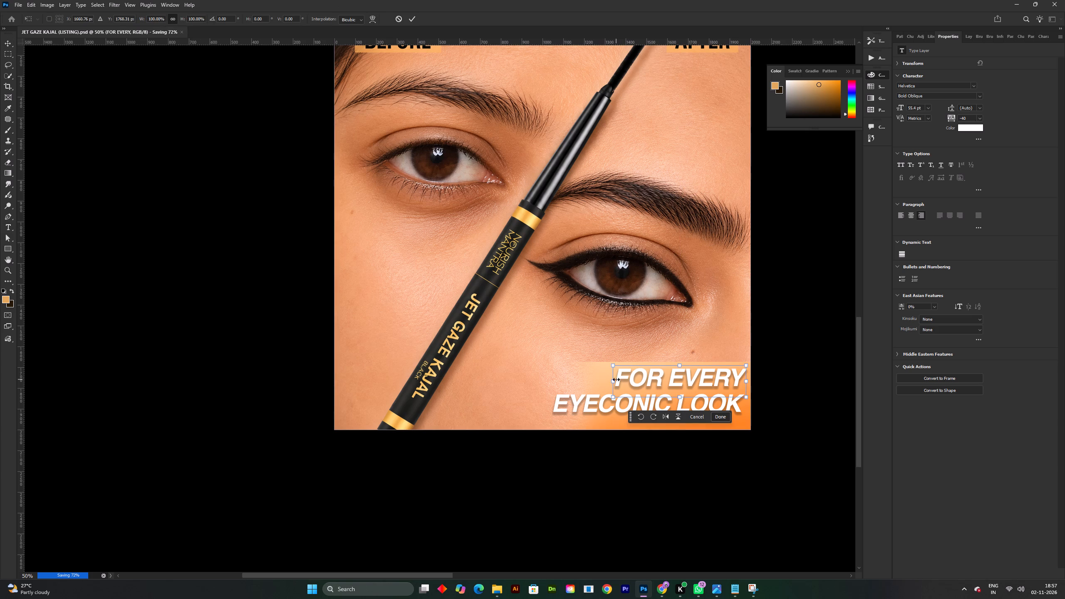
drag(612, 381, 636, 384)
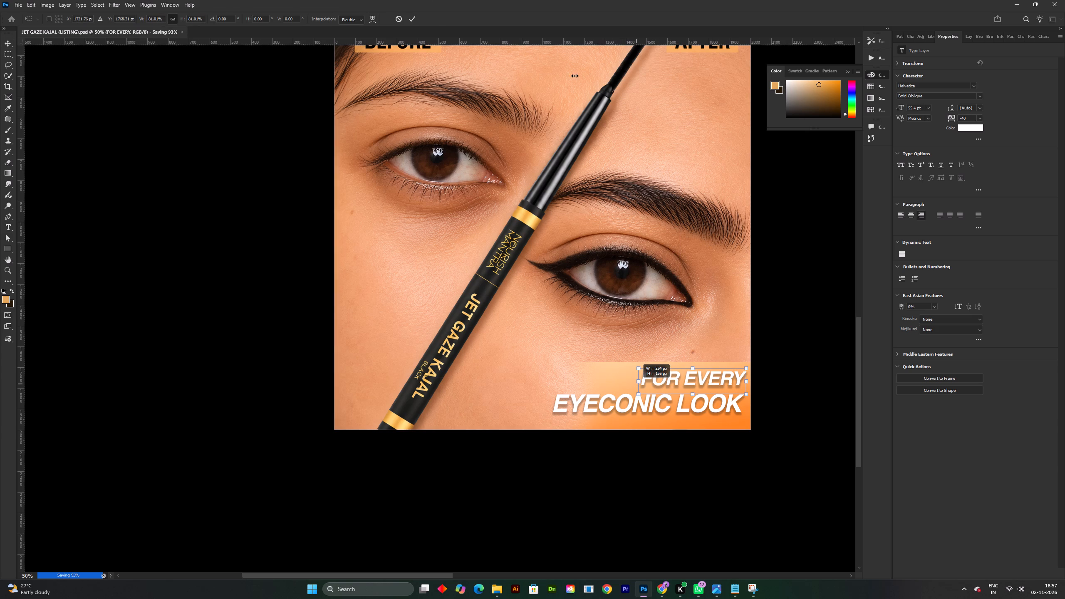
click(411, 19)
key(space)
key(space)
key(space)
key(space)
drag(735, 320, 723, 333)
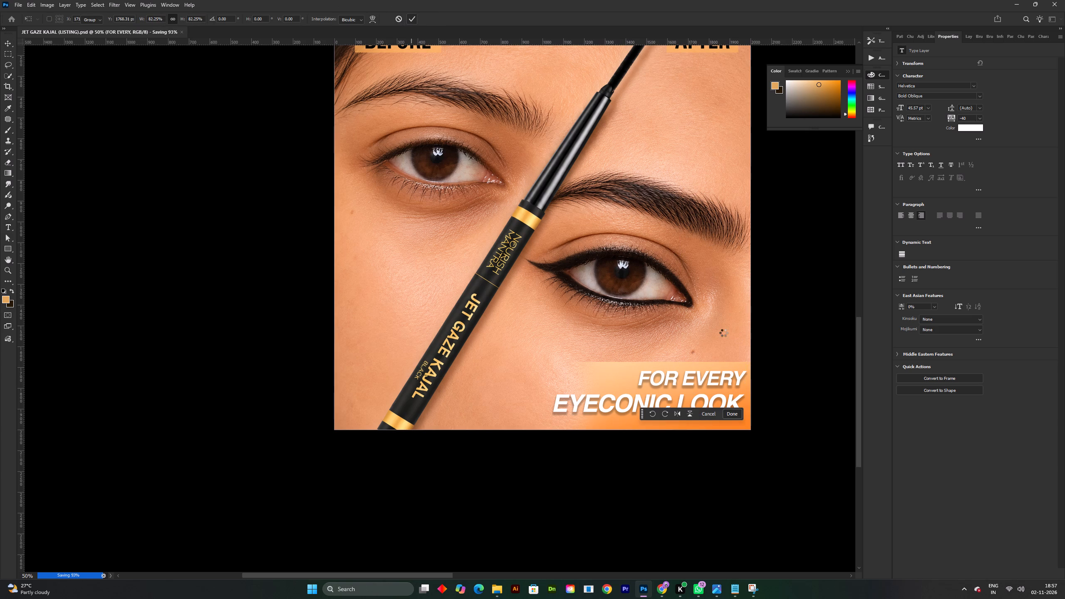
drag(723, 333, 716, 341)
Move the EYECONIC LOOK text straight down about 12 px to widen the gap below FOR EVERY.
click(827, 347)
click(728, 408)
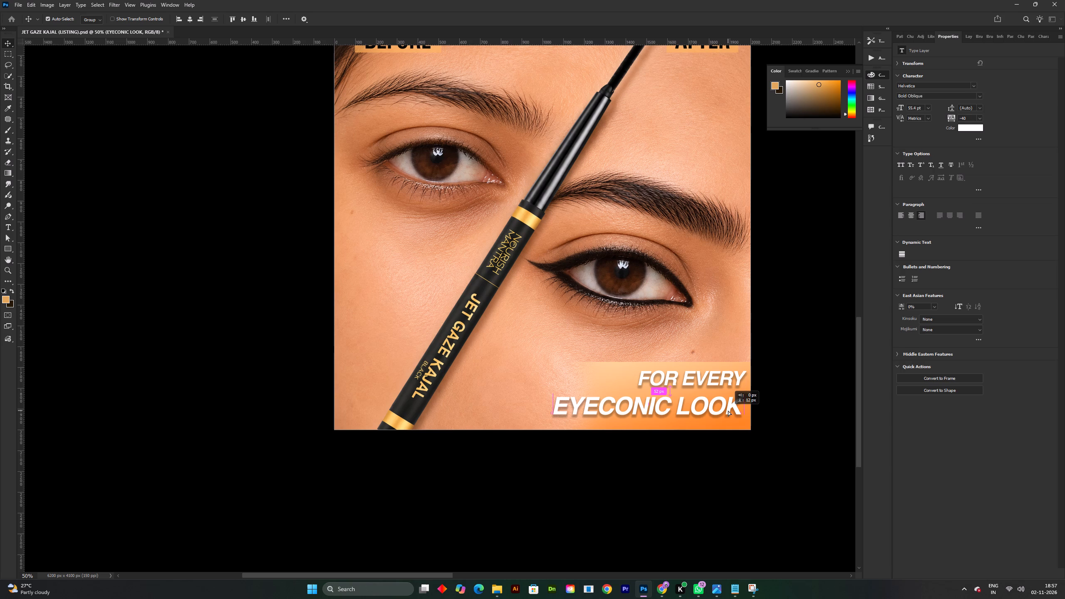
click(815, 361)
Change the FOR EVERY text colour to black (000000).
triple_click(737, 380)
shift+click(737, 382)
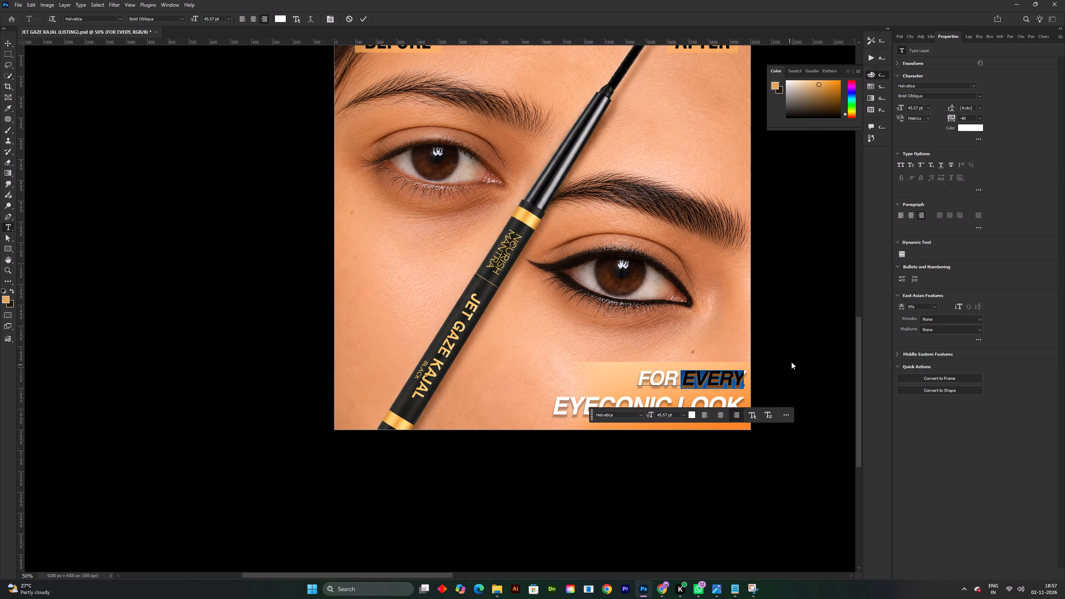
click(366, 17)
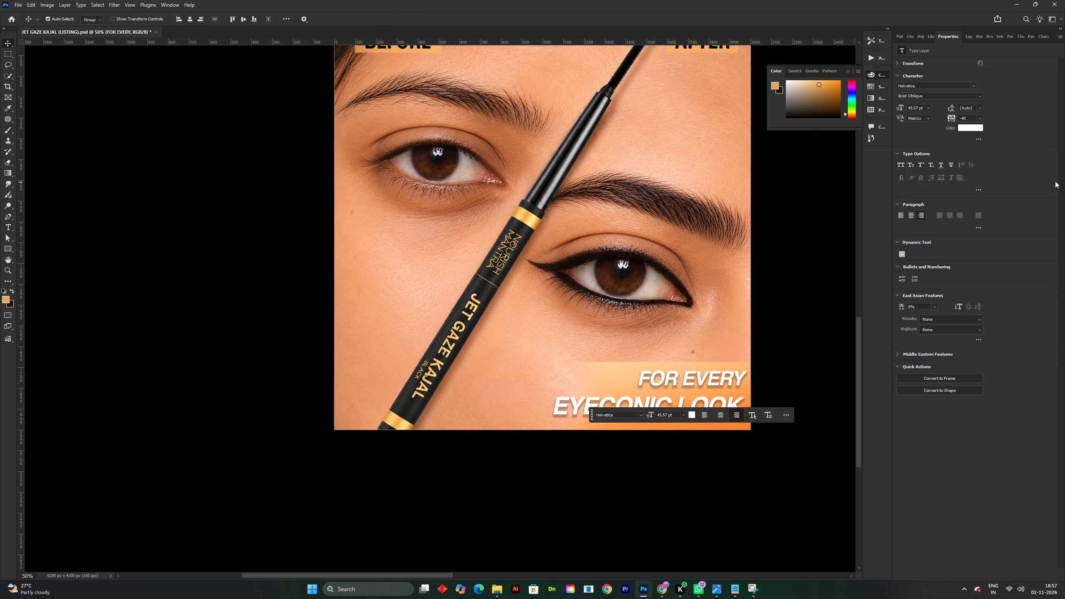
click(974, 127)
drag(459, 518, 394, 564)
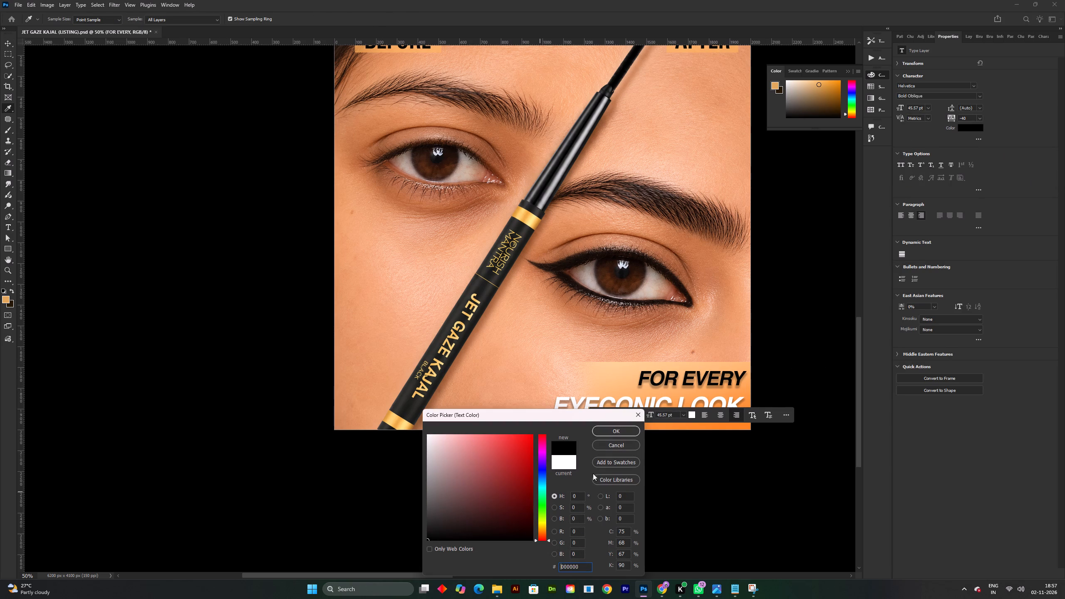
click(632, 428)
click(255, 147)
Review Artboard 4's two-line headline and overall composition at a wider zoom.
shift+scroll(591, 286, down, 1)
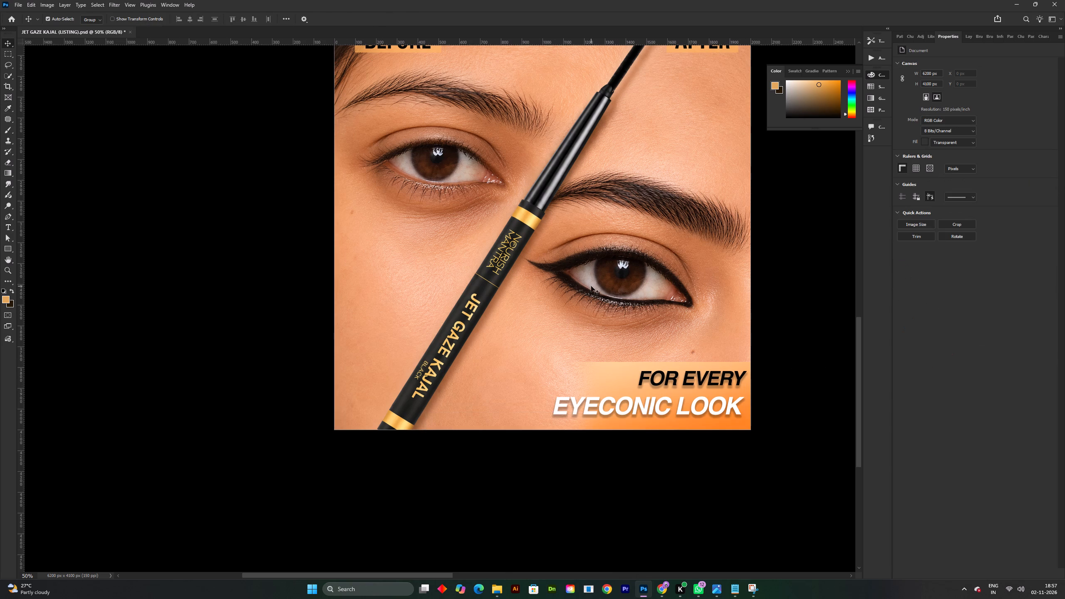
shift+scroll(591, 286, down, 1)
key(space)
drag(664, 322, 644, 361)
scroll(651, 373, up, 2)
double_click(619, 391)
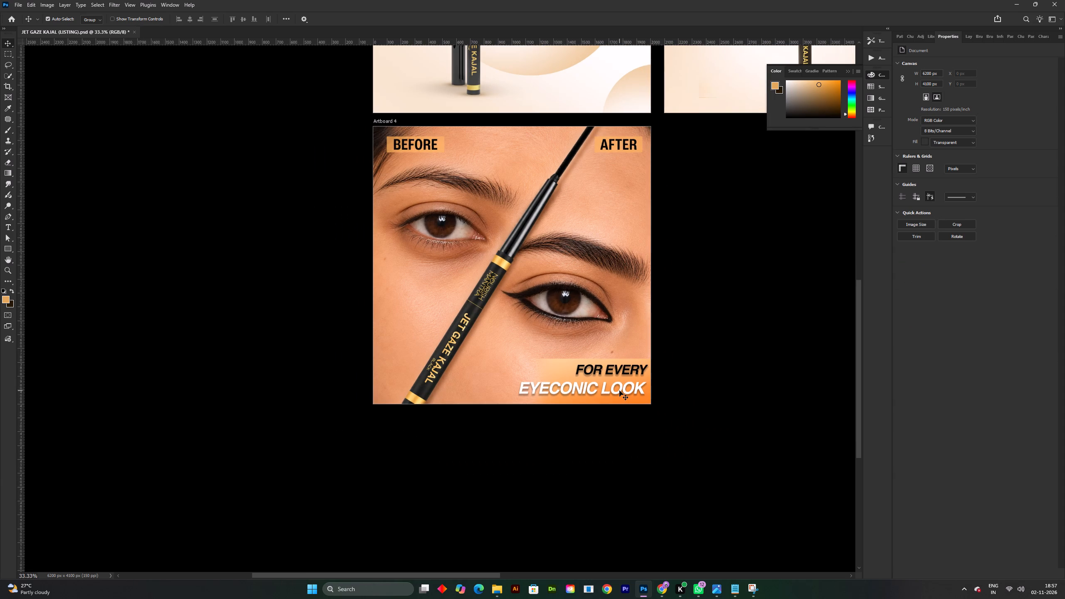
click(362, 20)
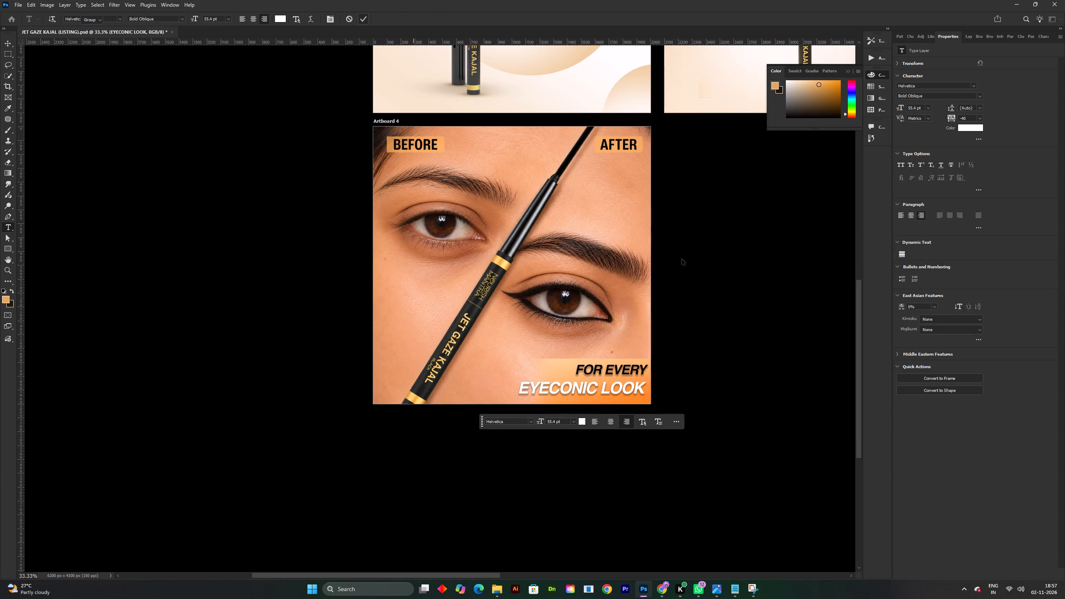
click(726, 335)
key(space)
key(space)
key(space)
key(space)
key(space)
key(space)
key(space)
key(space)
key(space)
key(space)
key(space)
key(space)
key(space)
key(space)
drag(619, 219, 619, 243)
drag(618, 299, 617, 303)
drag(616, 250, 616, 254)
click(609, 309)
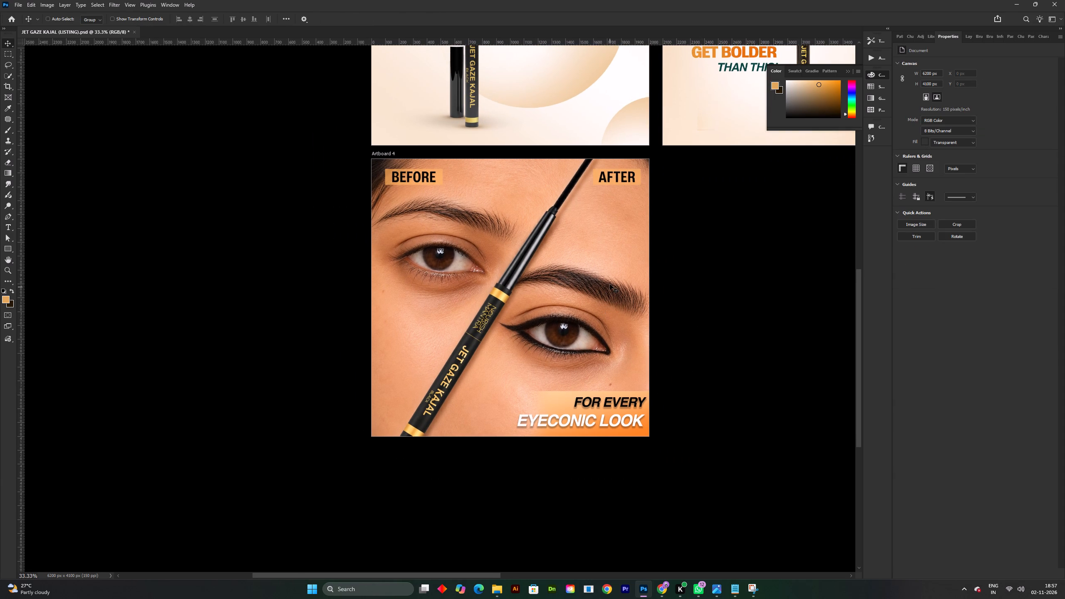
Save the kajal listing document and check Artboard 4 alongside the artboards above it.
key(ctrl+s)
scroll(610, 283, down, 2)
key(space)
drag(574, 296, 568, 324)
shift+scroll(554, 304, up, 1)
key(space)
drag(567, 268, 578, 319)
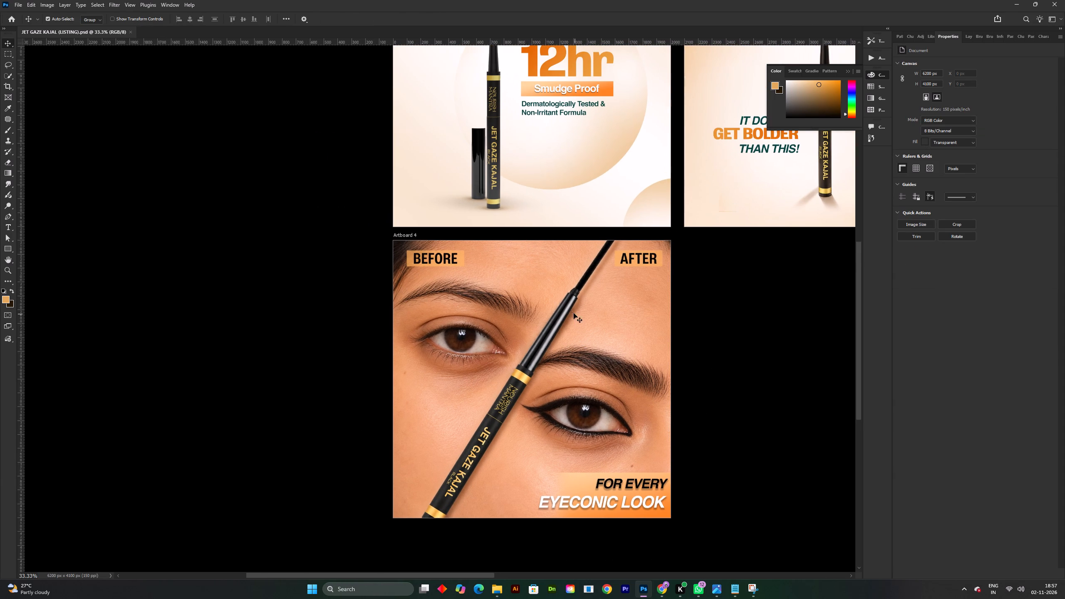
key(space)
drag(567, 295, 575, 317)
drag(580, 336, 580, 342)
key(ctrl+s)
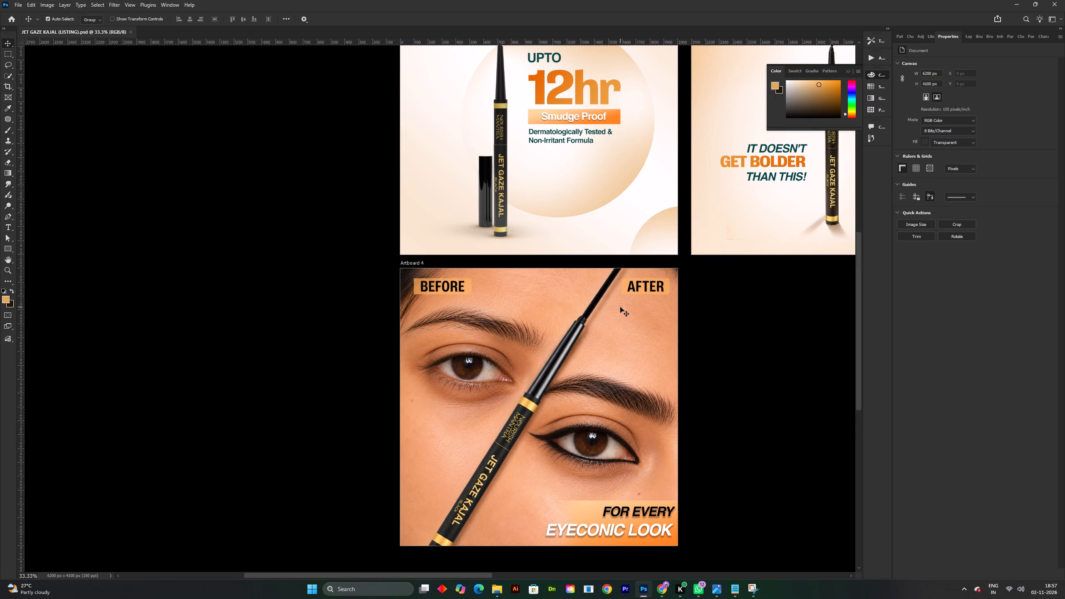
Display the document's layer list with the Artboard 4 headline layers.
drag(525, 484, 526, 459)
drag(516, 497, 516, 476)
key(F7)
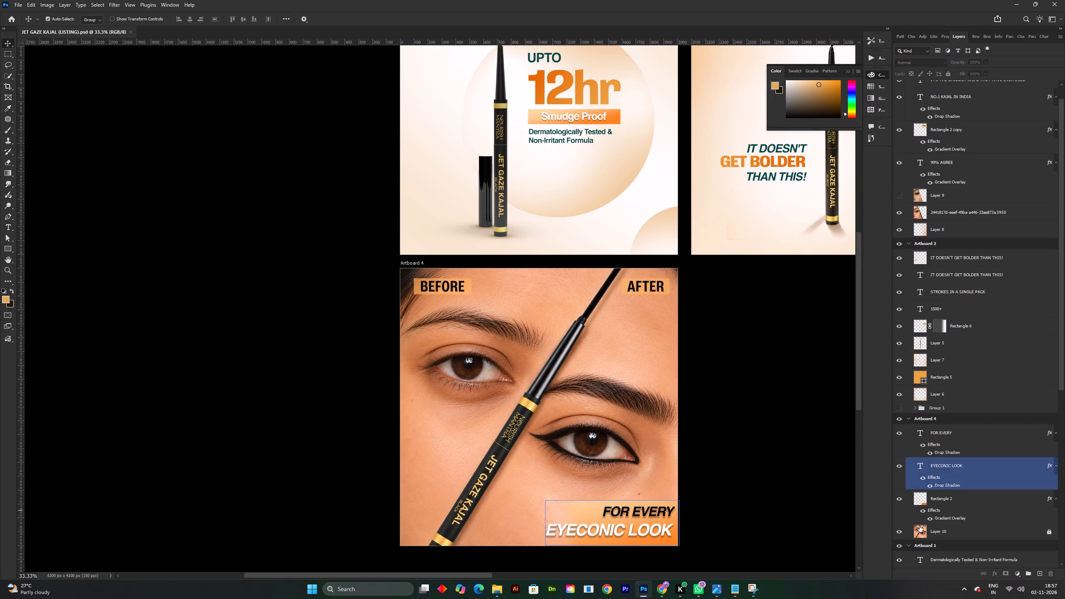
Unlock Artboard 4's before/after photo layer and nudge it slightly upward.
click(919, 526)
click(1049, 532)
click(958, 531)
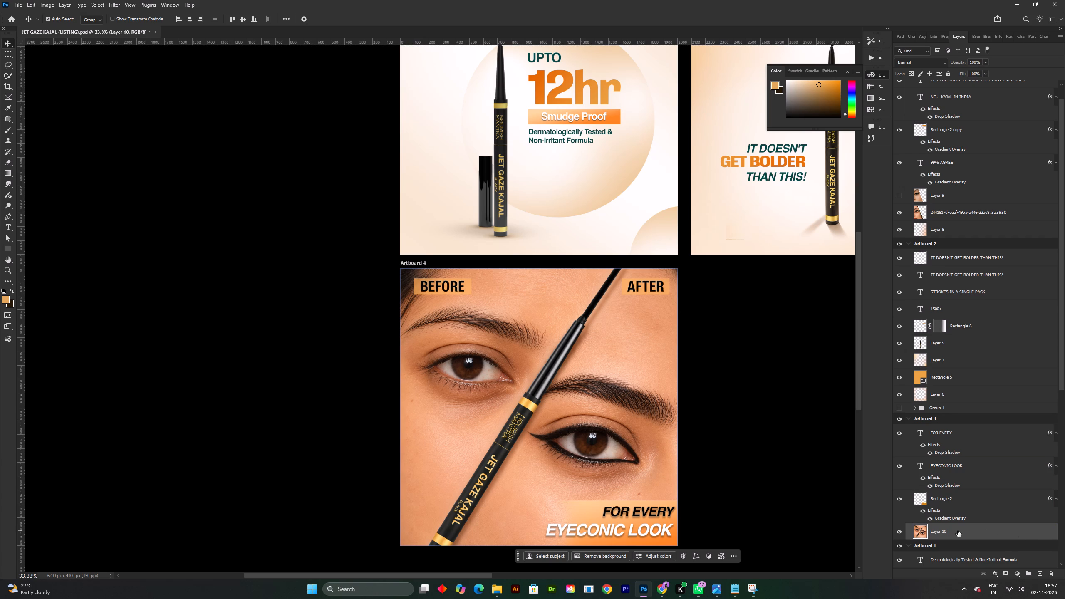
key(Up)
key(Up)
key(Up)
key(Up)
key(Up)
key(Up)
key(Up)
key(Up)
key(Up)
key(Up)
key(Up)
key(Up)
key(Up)
key(Up)
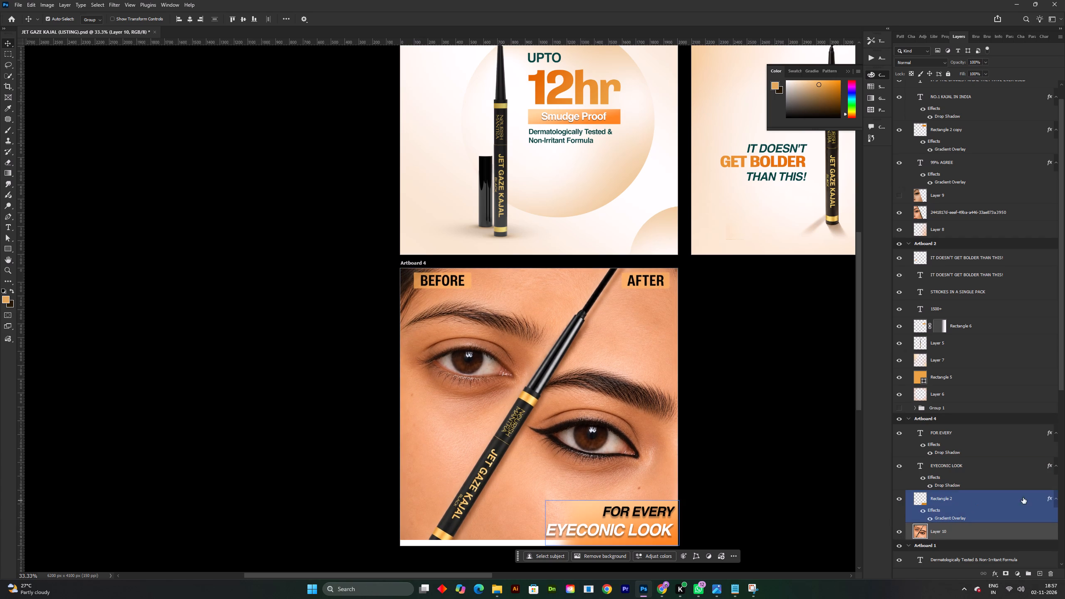
right_click(976, 537)
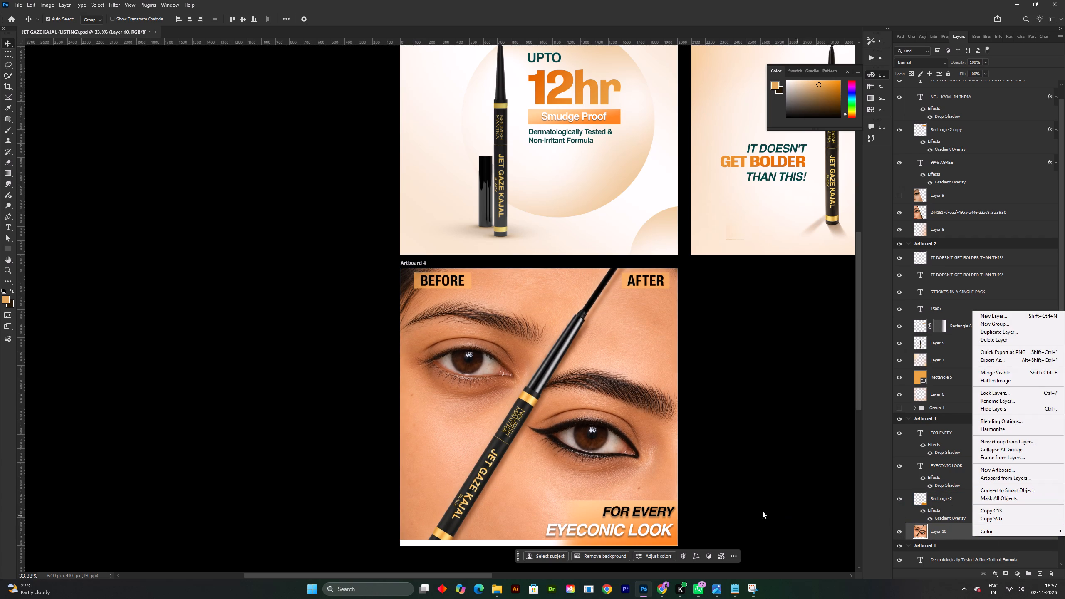
click(741, 511)
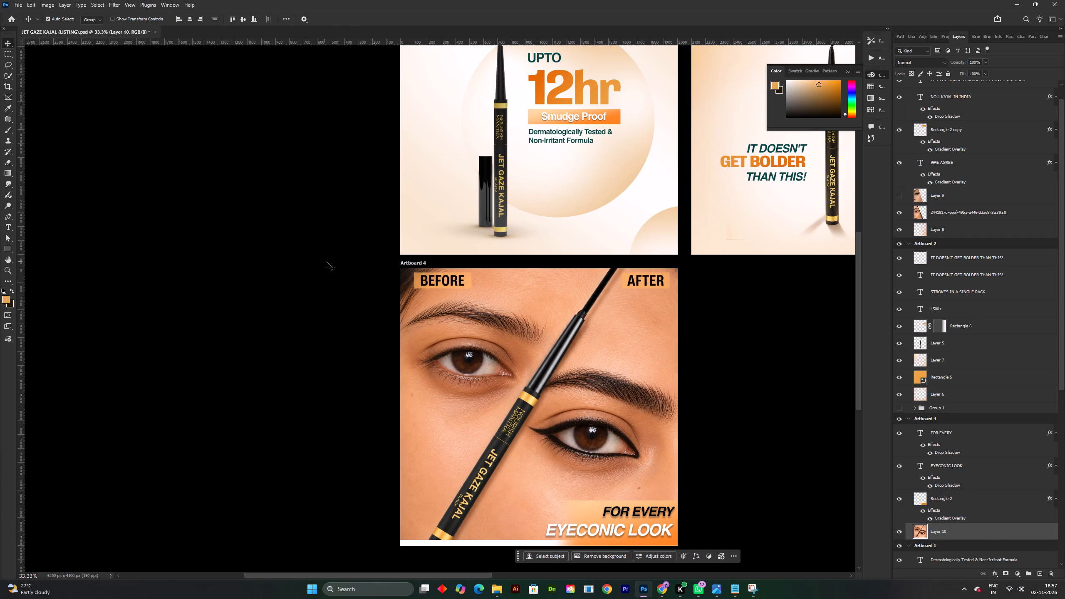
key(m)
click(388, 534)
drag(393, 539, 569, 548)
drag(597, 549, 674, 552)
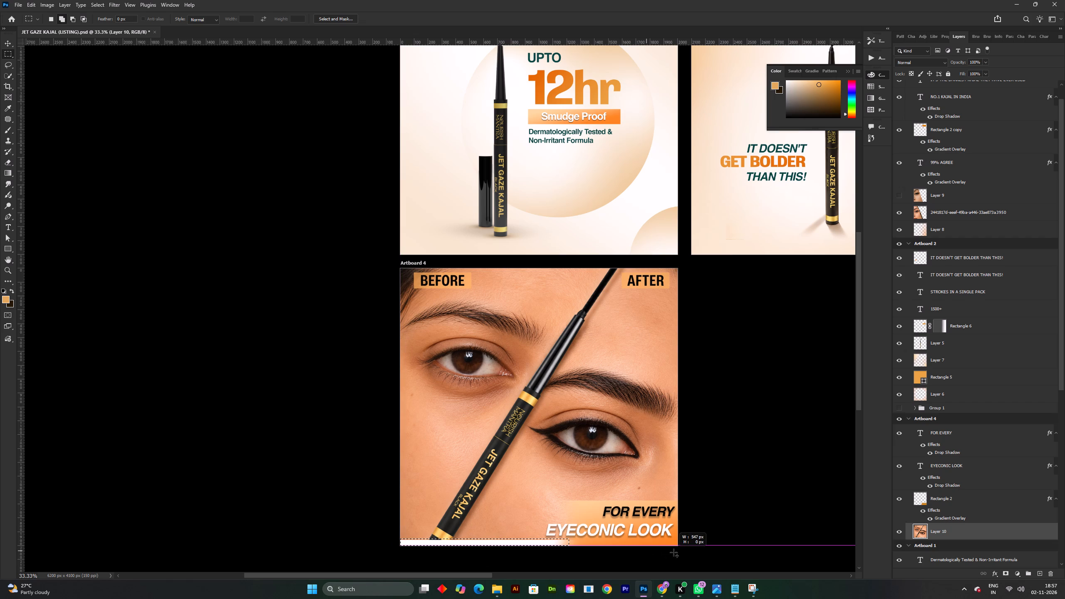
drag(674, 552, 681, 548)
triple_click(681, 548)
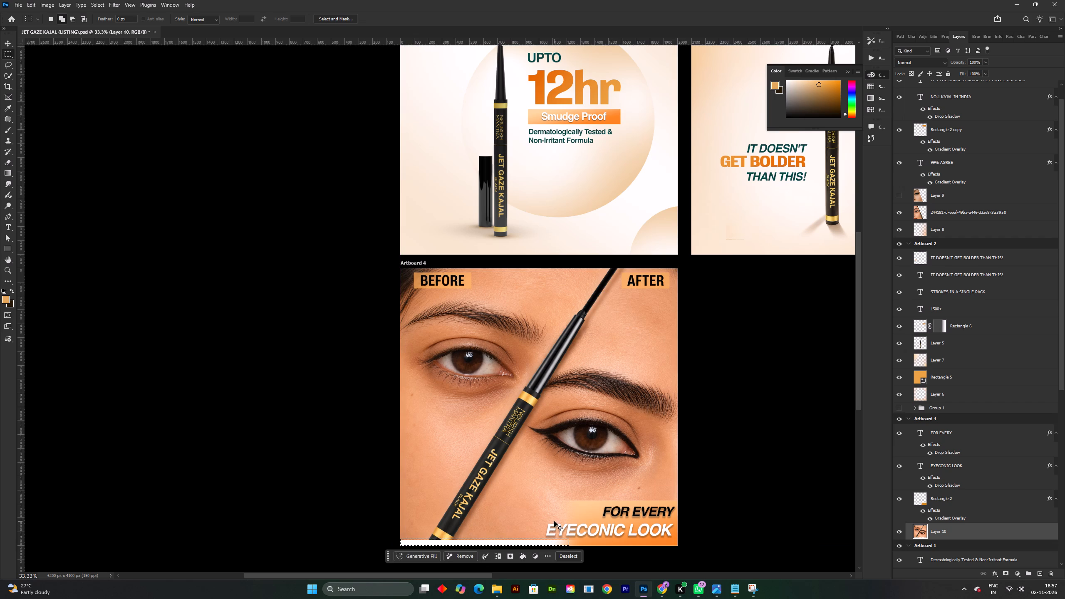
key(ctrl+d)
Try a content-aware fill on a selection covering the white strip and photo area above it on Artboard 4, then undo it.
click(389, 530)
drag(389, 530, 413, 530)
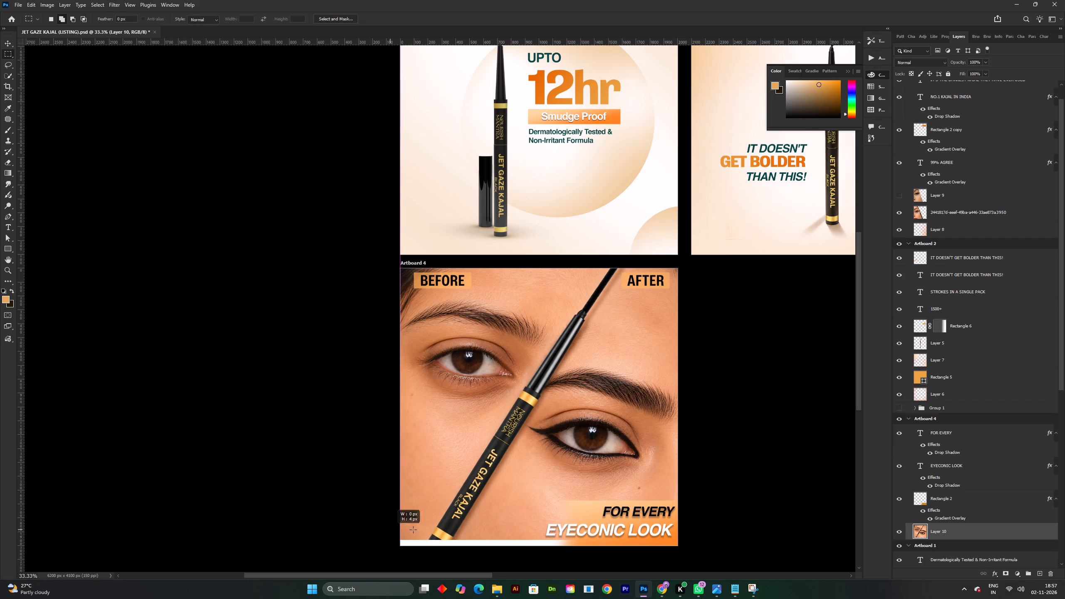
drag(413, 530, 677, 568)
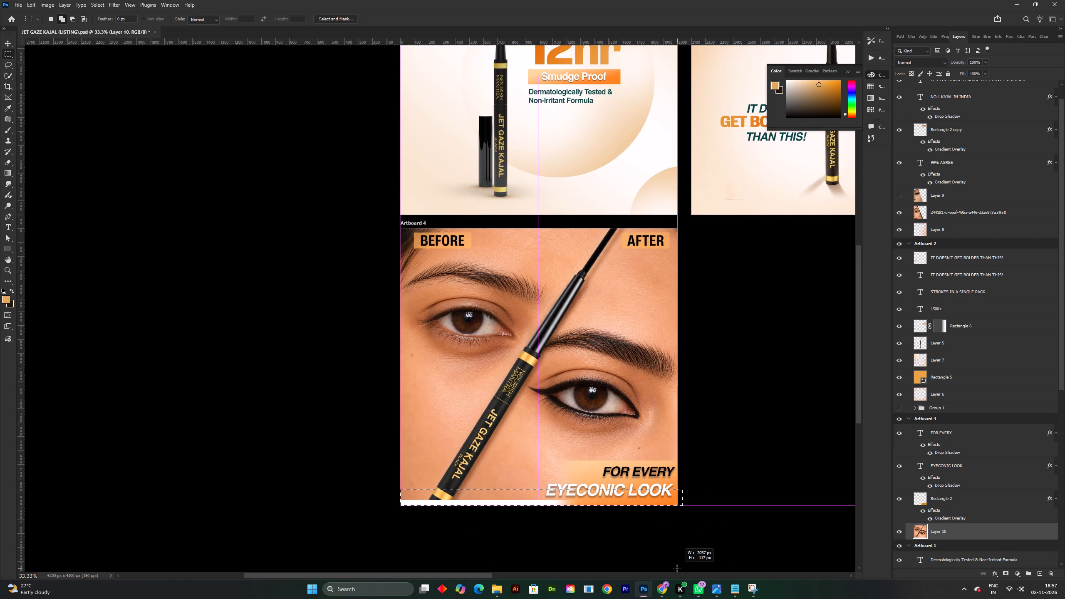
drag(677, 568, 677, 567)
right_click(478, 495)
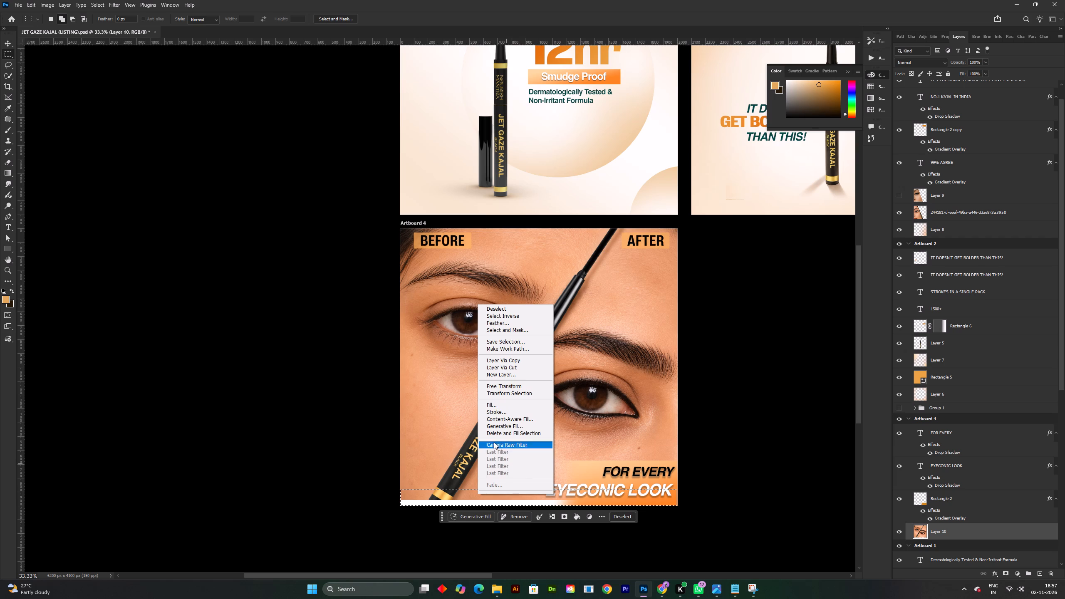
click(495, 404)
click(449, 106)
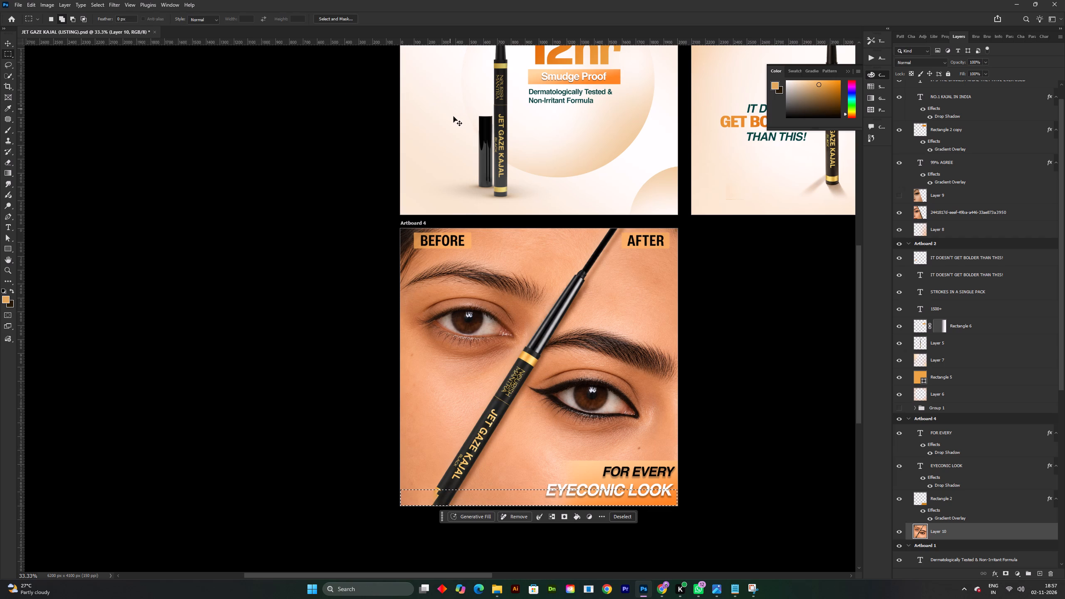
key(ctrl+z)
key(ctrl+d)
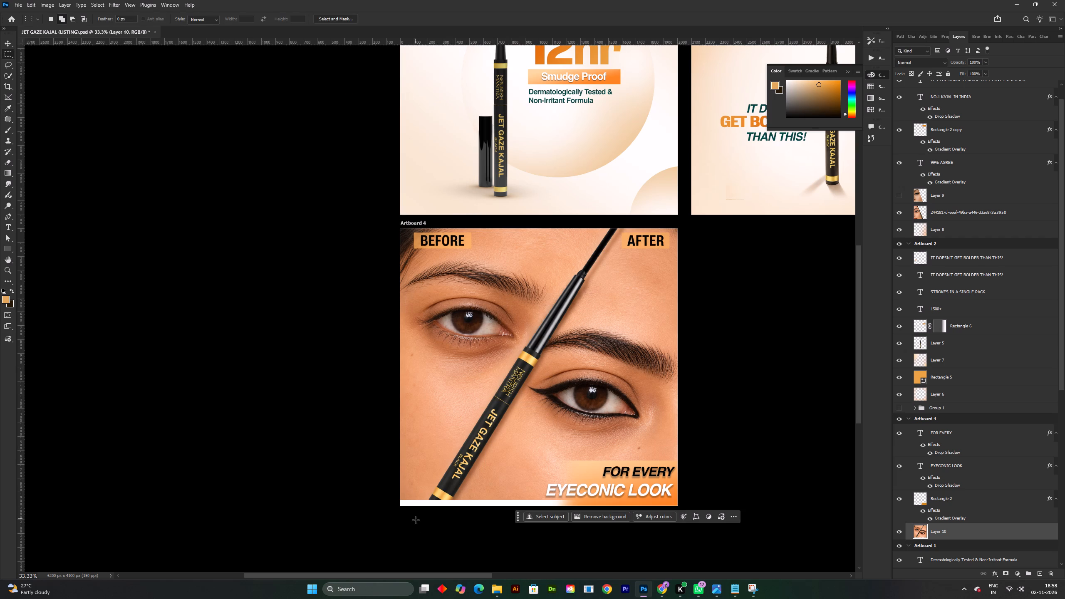
Select a narrow band around the white strip at Artboard 4's bottom edge, fill it with Content-Aware, and deselect.
drag(392, 498, 691, 527)
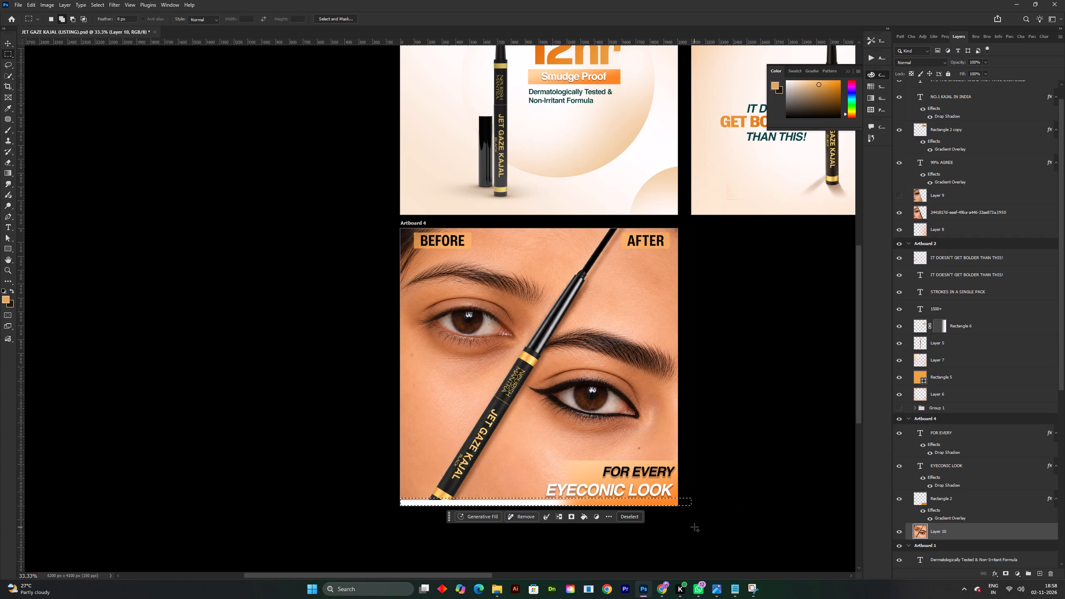
click(694, 527)
right_click(607, 494)
click(630, 405)
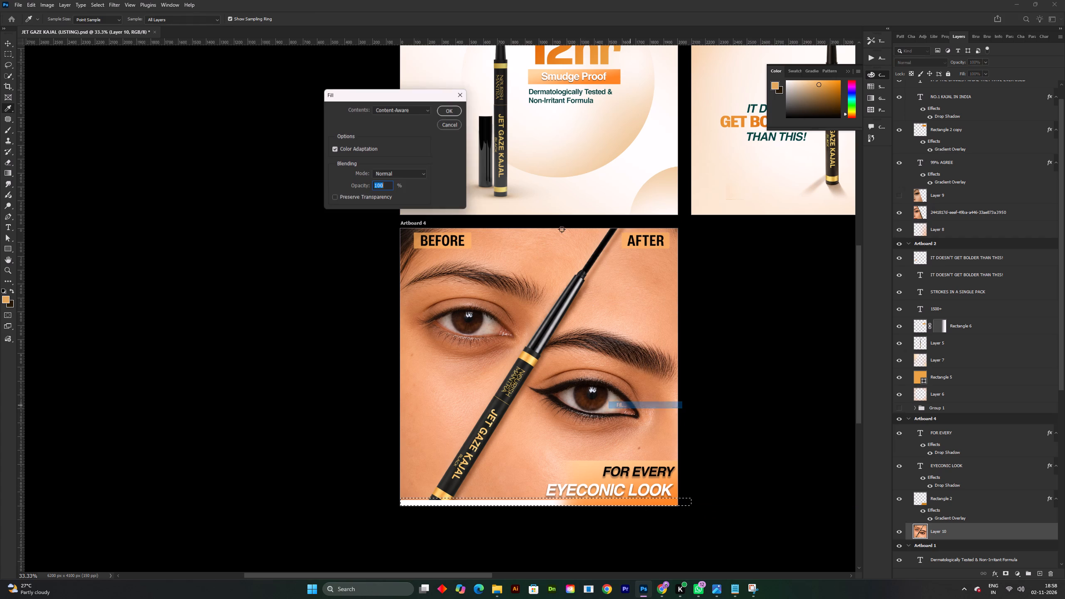
click(450, 110)
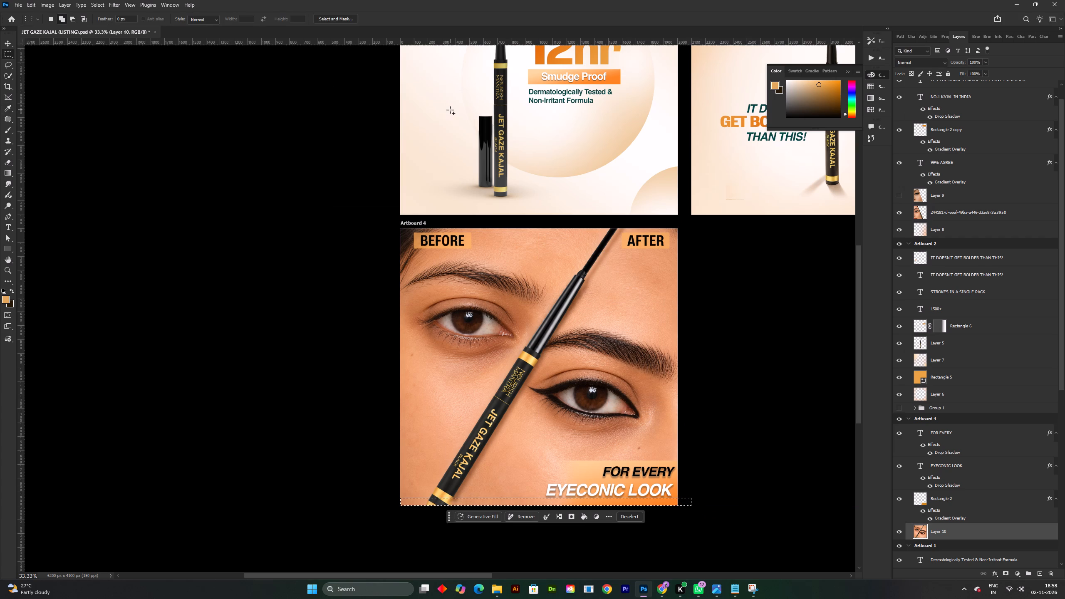
key(ctrl+d)
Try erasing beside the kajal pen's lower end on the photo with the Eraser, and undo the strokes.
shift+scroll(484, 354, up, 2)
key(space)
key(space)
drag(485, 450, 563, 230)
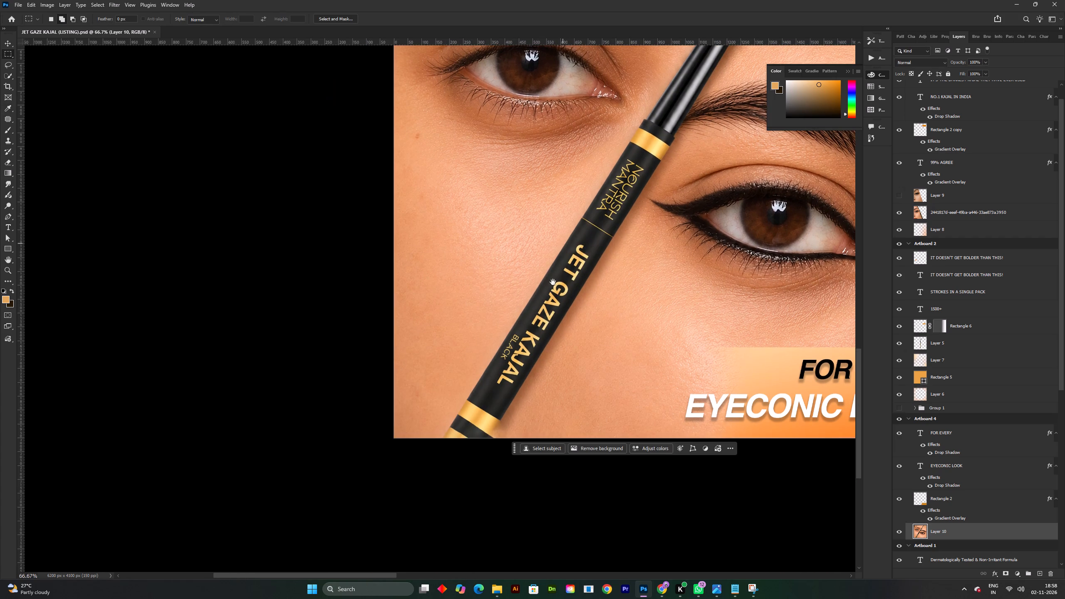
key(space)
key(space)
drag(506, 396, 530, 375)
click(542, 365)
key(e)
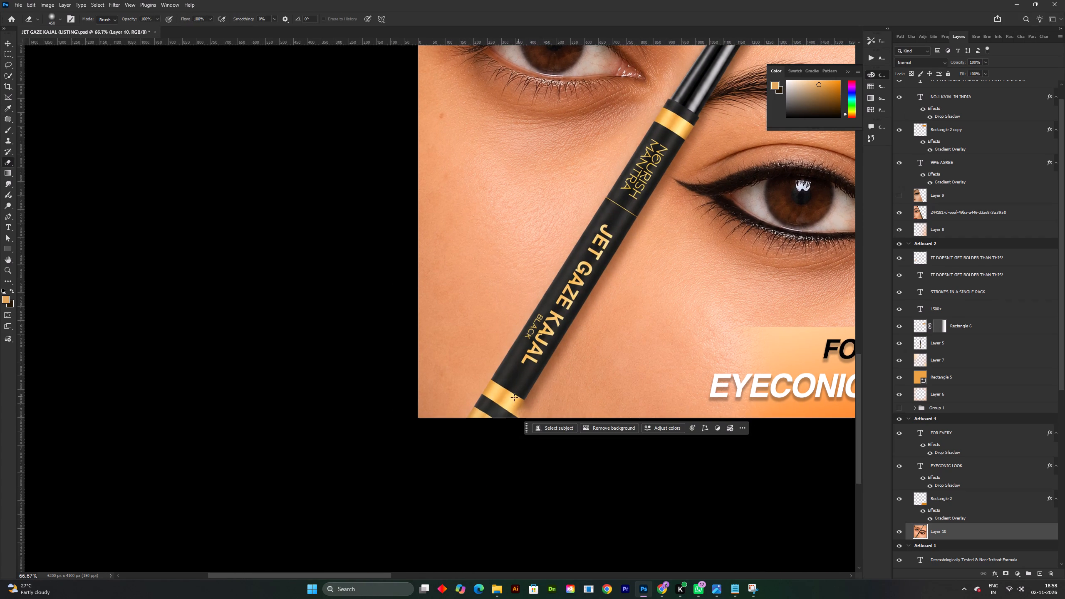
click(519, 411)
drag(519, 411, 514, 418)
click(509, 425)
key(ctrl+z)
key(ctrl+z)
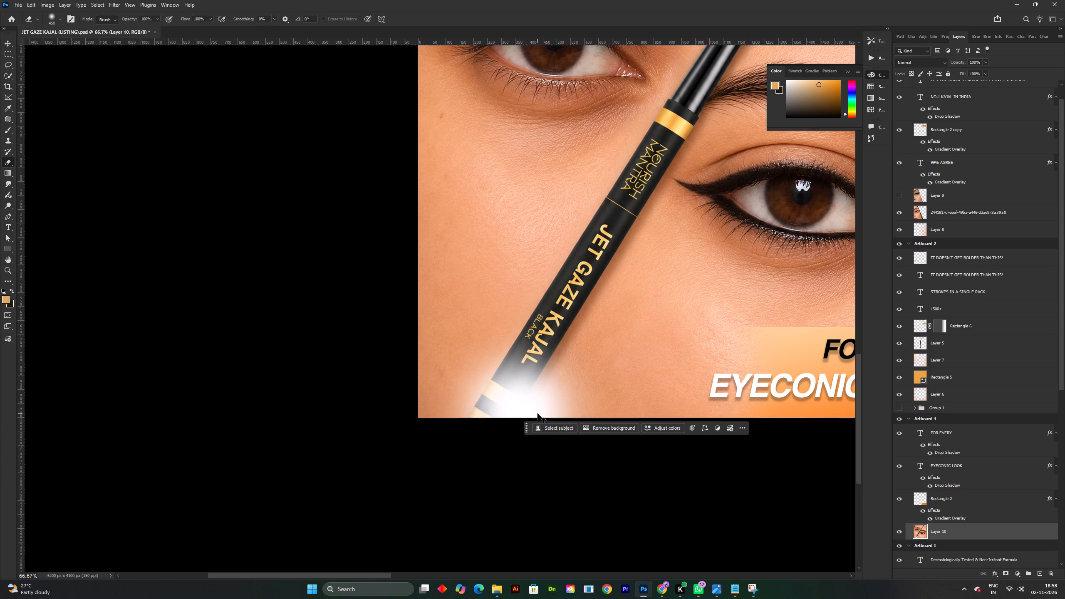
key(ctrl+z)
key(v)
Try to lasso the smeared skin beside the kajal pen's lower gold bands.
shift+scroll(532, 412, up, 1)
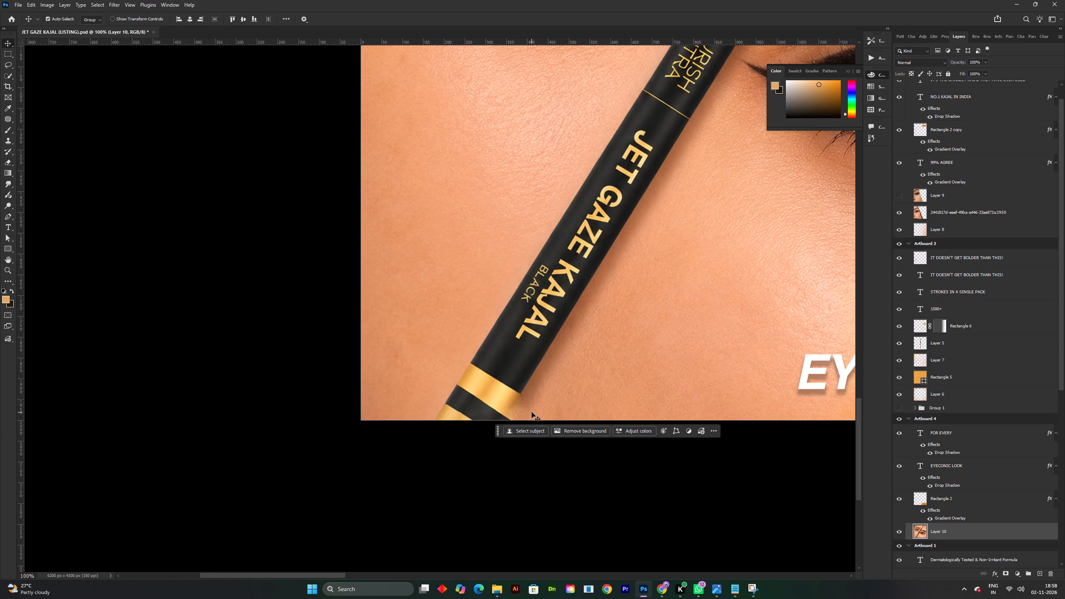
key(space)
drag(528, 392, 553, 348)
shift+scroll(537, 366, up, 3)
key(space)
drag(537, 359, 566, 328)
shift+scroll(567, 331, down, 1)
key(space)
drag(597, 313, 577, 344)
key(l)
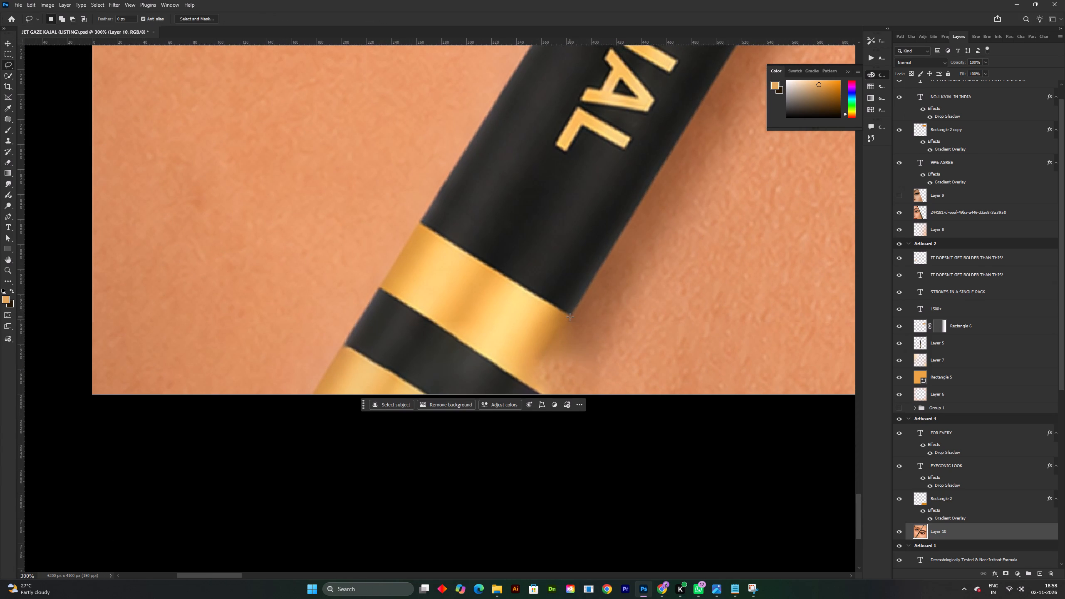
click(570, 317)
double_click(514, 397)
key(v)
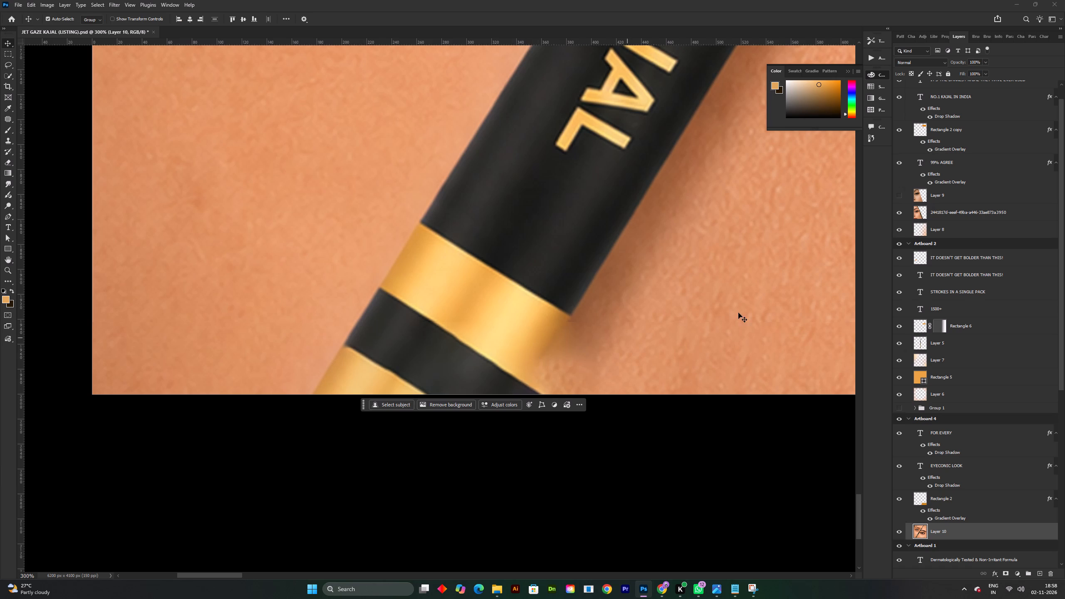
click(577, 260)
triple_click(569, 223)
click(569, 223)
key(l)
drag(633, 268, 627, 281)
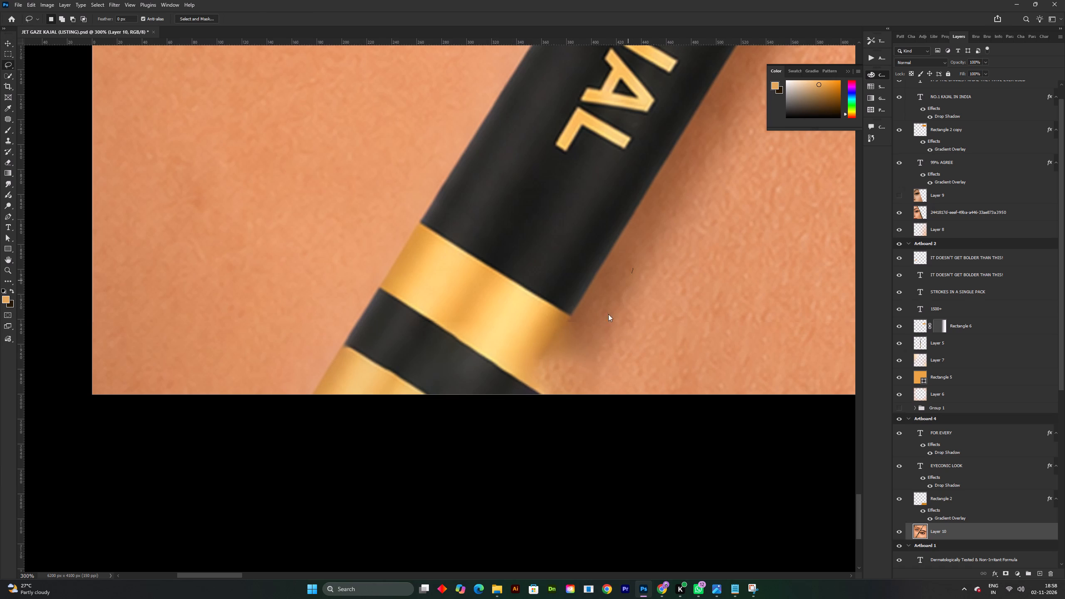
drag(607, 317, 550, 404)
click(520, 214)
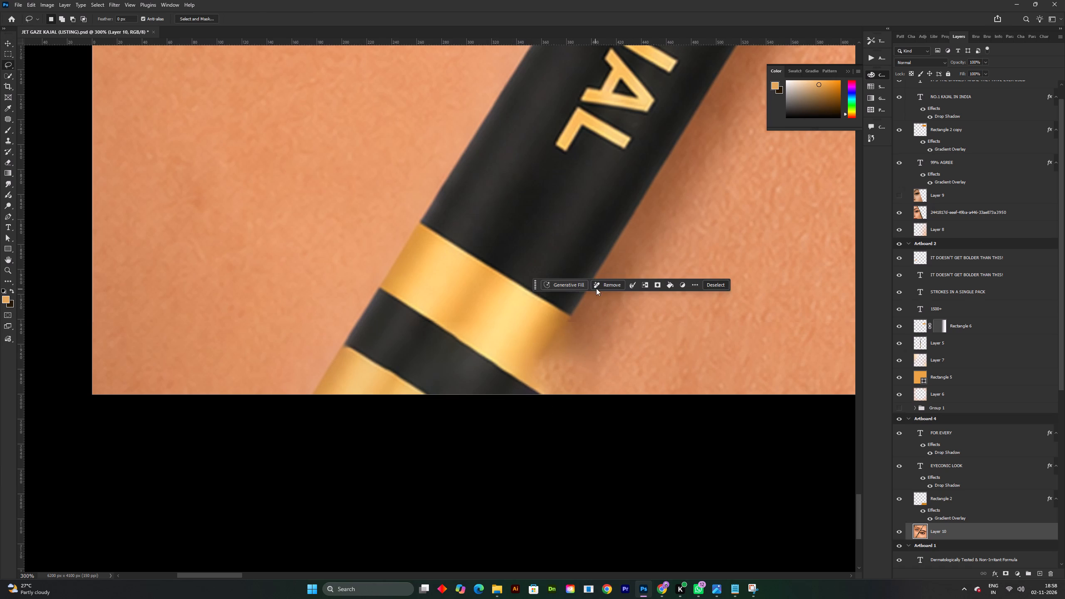
Lasso the smeared corner beside the pen's lower gold band and patch it with clean skin nearby.
click(580, 311)
click(577, 314)
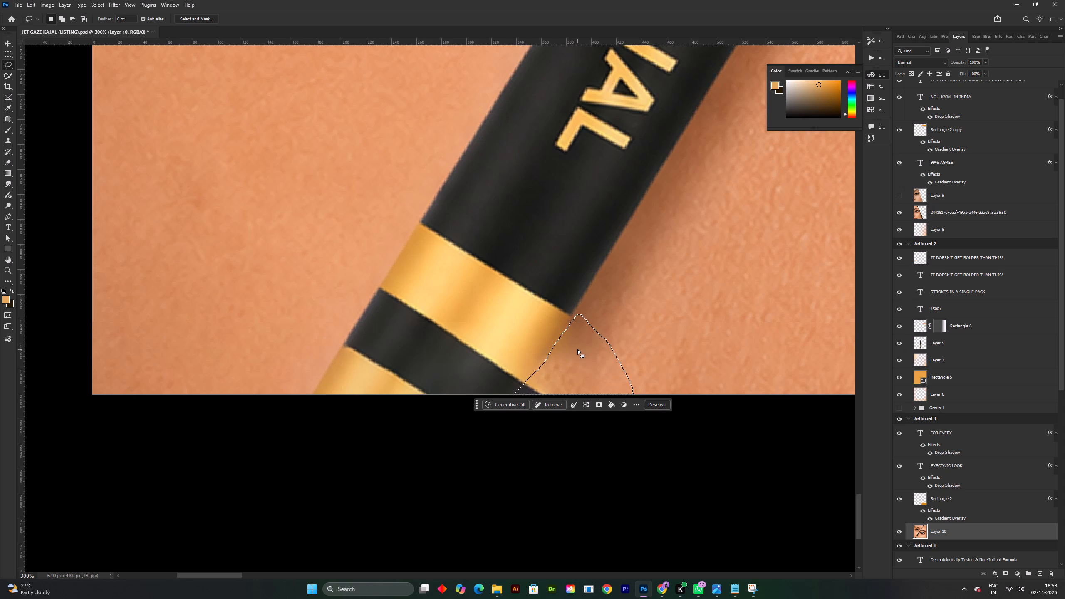
key(j)
click(575, 364)
drag(583, 364, 597, 363)
drag(634, 357, 648, 353)
click(672, 340)
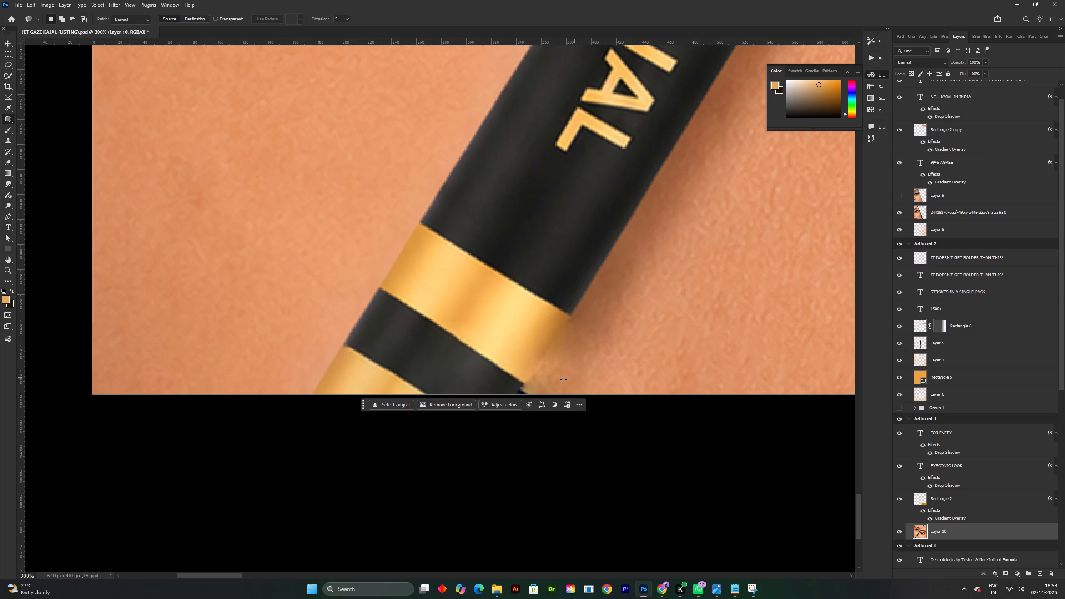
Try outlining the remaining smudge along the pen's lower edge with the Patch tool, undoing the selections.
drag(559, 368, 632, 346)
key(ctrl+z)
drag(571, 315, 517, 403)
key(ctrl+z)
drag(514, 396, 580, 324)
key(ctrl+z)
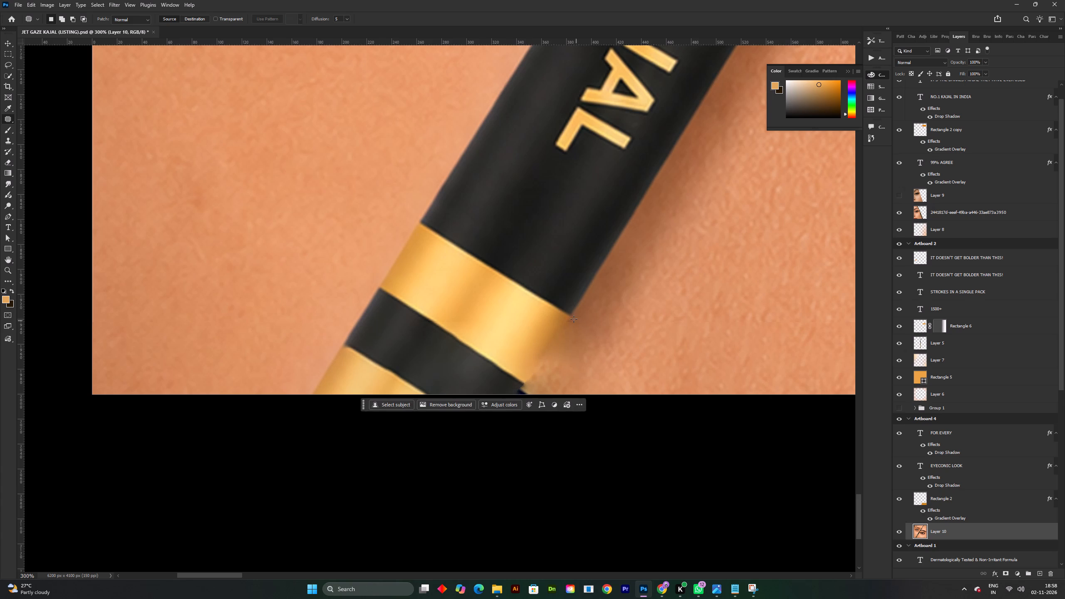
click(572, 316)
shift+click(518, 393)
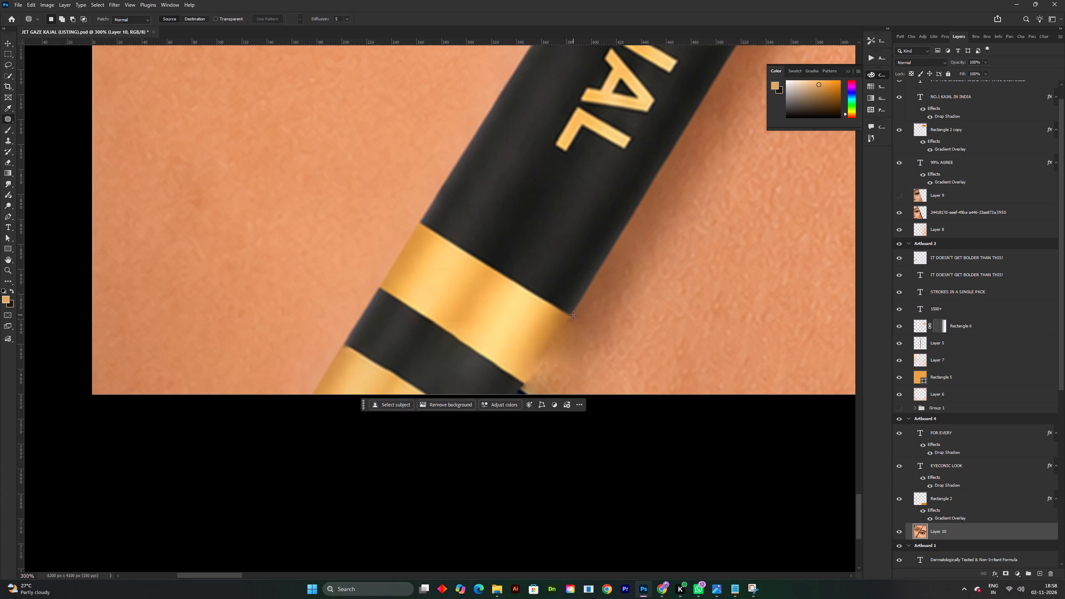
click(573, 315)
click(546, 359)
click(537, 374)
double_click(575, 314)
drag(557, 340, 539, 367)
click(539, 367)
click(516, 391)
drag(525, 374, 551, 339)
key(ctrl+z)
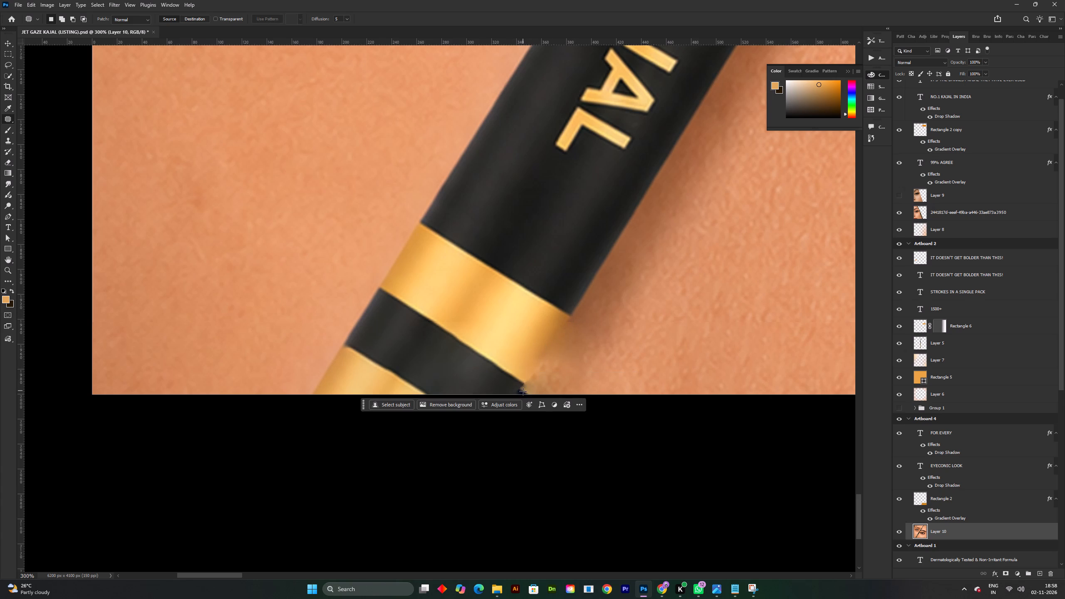
Outline the remaining smudge along the pen's lower edge with the Patch tool, patch it from adjacent skin, and deselect.
double_click(522, 391)
drag(532, 371, 535, 367)
drag(550, 353, 555, 347)
drag(560, 342, 571, 329)
click(571, 329)
drag(587, 295, 653, 394)
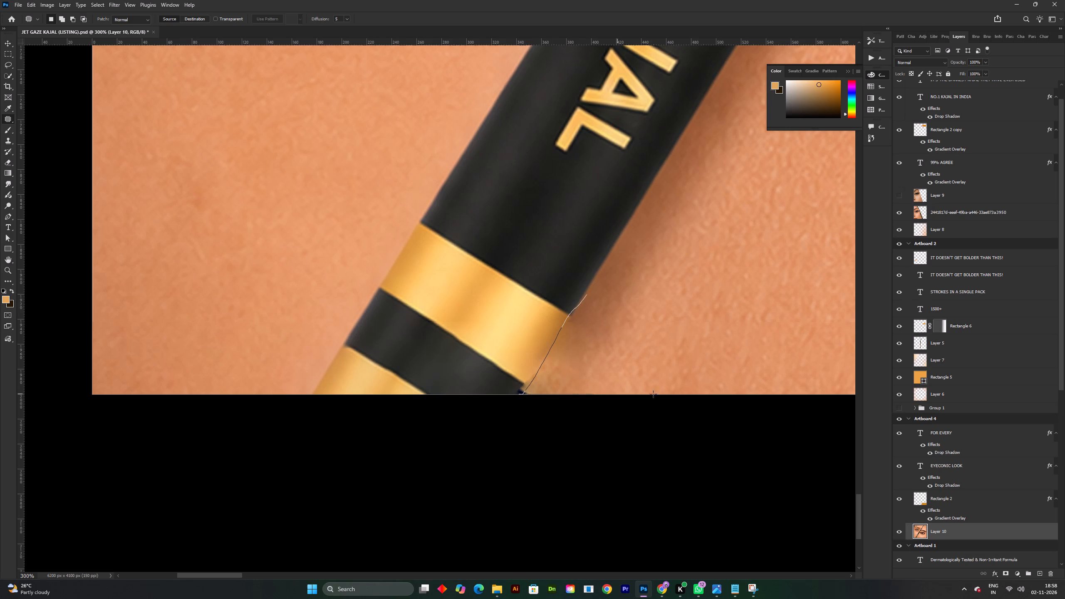
drag(653, 394, 582, 296)
scroll(600, 305, down, 4)
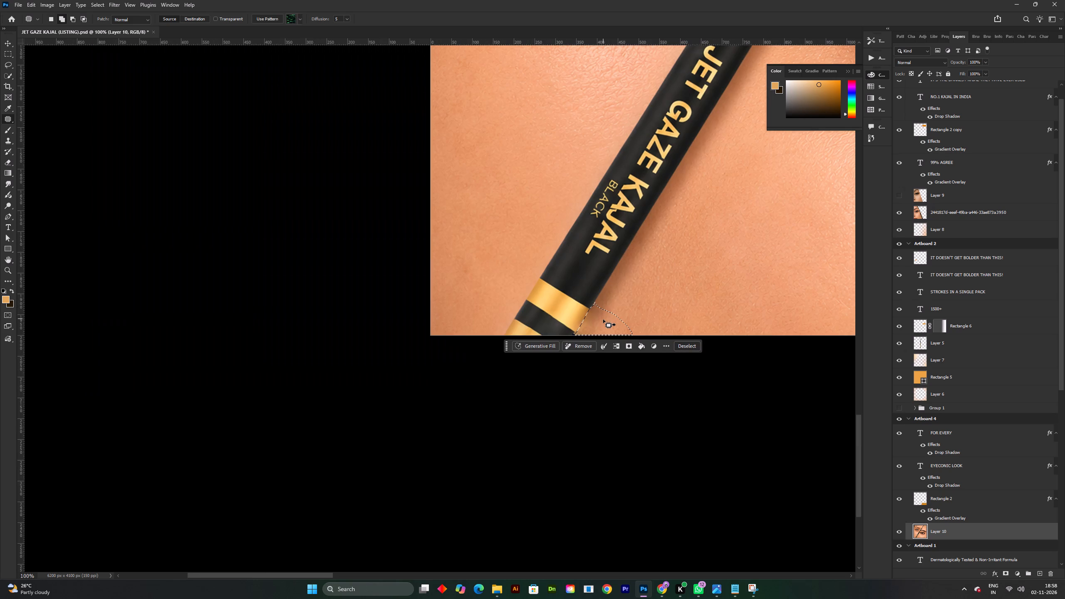
key(j)
click(601, 325)
drag(601, 325, 624, 326)
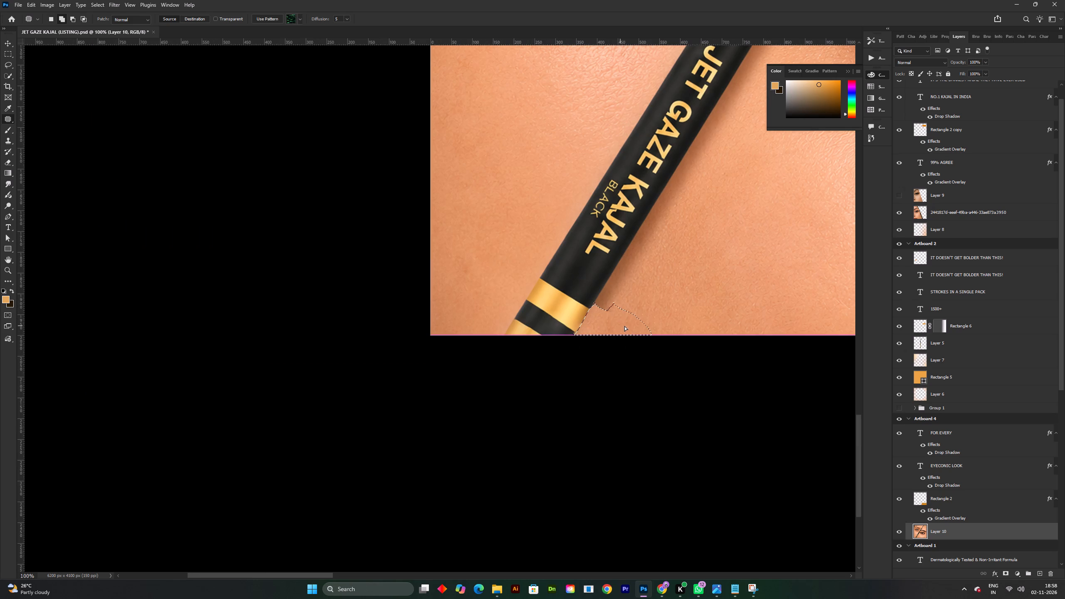
drag(624, 326, 678, 304)
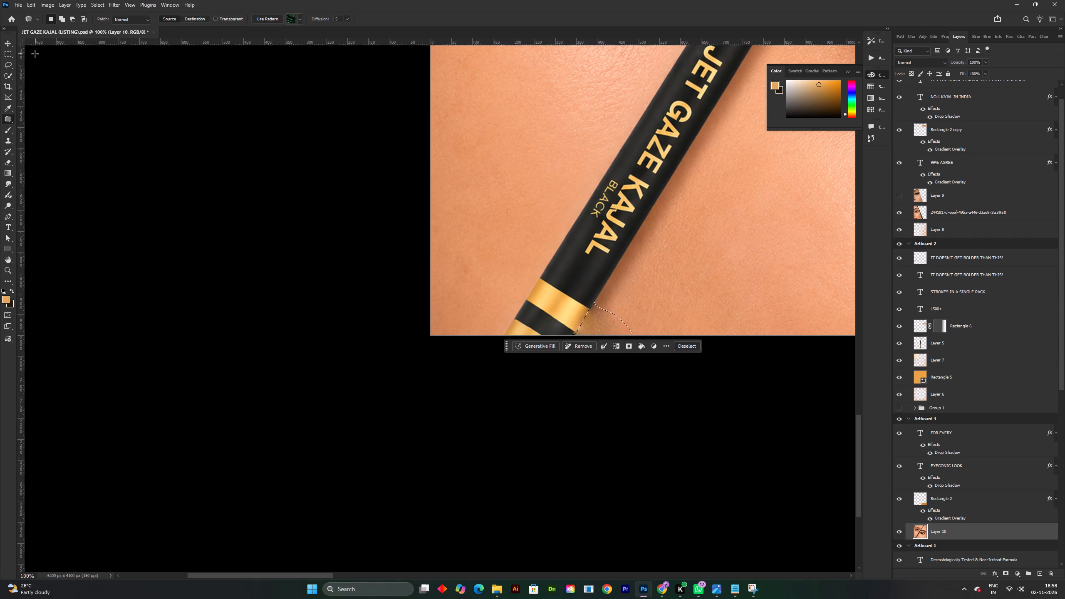
click(11, 43)
key(ctrl+d)
key(v)
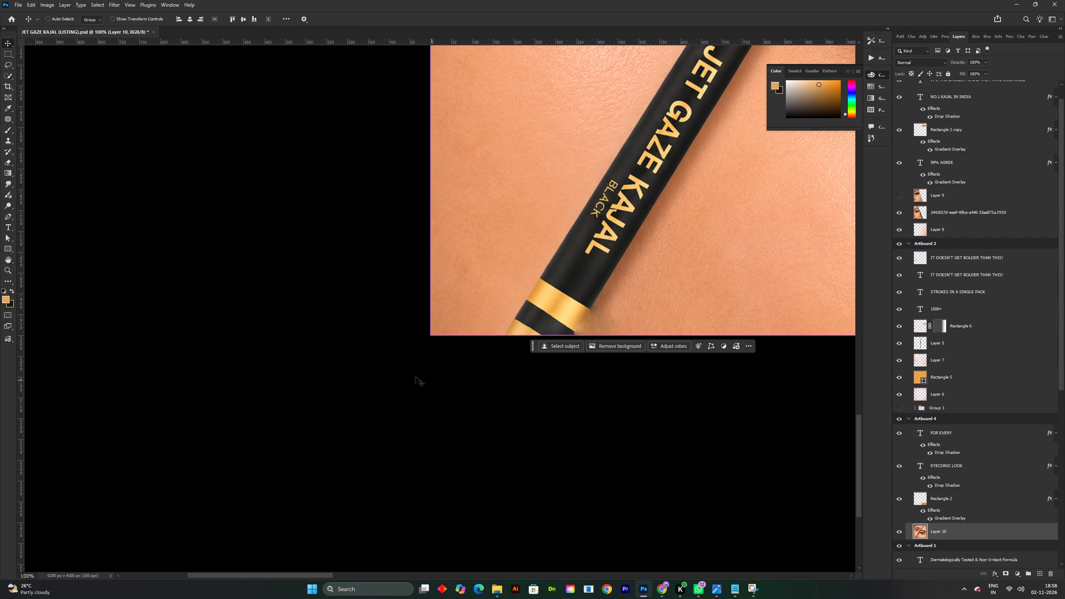
Review the retouched Artboard 4 together with the other three artboards at a wider zoom.
click(408, 376)
shift+scroll(457, 379, down, 2)
key(space)
drag(560, 420, 553, 430)
shift+scroll(553, 415, down, 3)
key(space)
drag(583, 385, 554, 436)
shift+scroll(498, 379, up, 1)
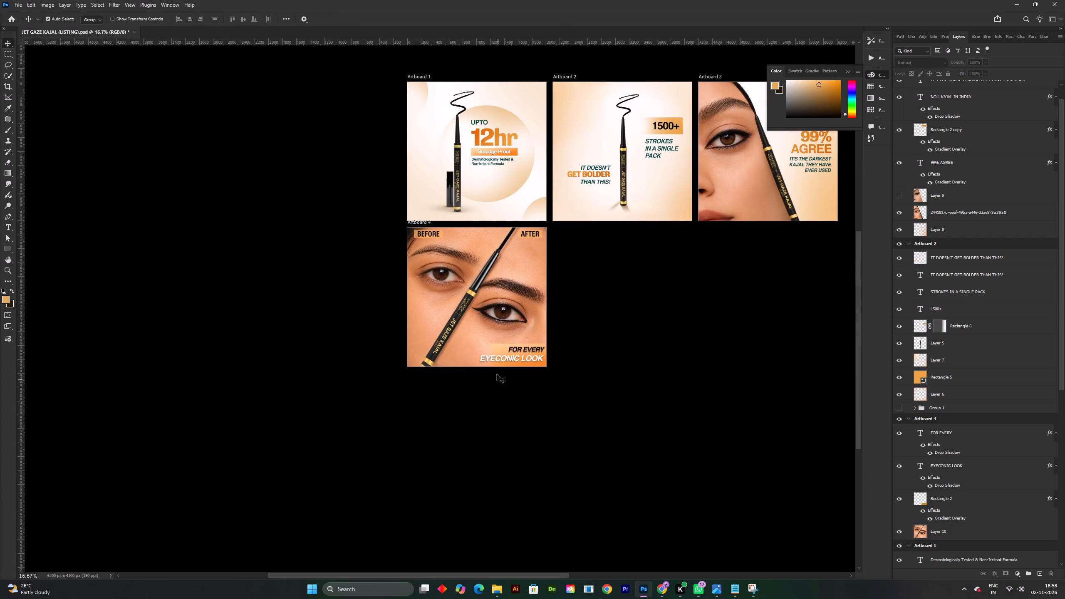
Save the listing document with the retouched Artboard 4.
key(space)
drag(521, 395, 527, 403)
click(527, 403)
scroll(527, 403, up, 1)
key(space)
click(529, 415)
key(ctrl+s)
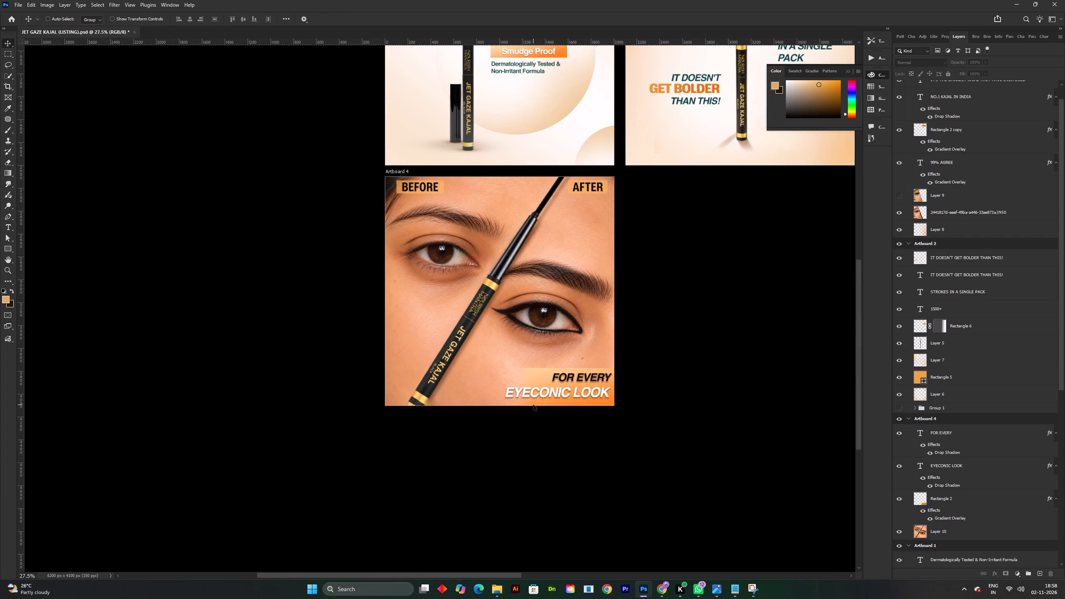
Examine Artboard 4's retouched photo, before/after labels and headline up close, saving the document again.
shift+scroll(533, 405, down, 1)
key(space)
drag(509, 359, 510, 364)
click(510, 375)
shift+scroll(495, 299, up, 1)
key(space)
key(space)
key(space)
drag(520, 294, 520, 311)
click(520, 319)
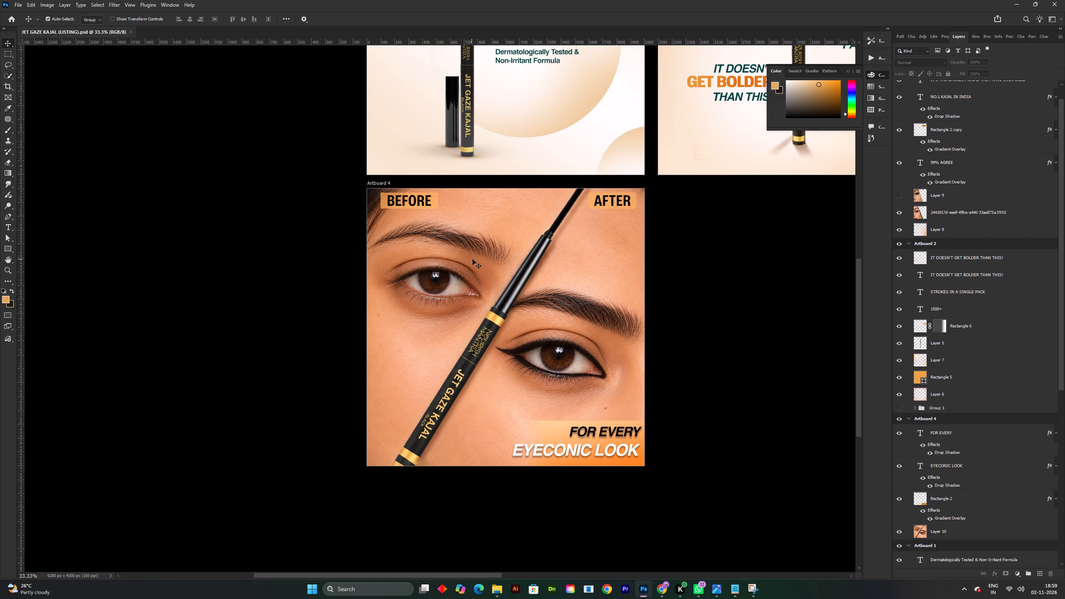
key(space)
key(space)
click(461, 242)
drag(462, 249, 463, 254)
key(ctrl+s)
shift+scroll(352, 190, up, 1)
key(space)
drag(458, 231, 462, 238)
drag(485, 292, 497, 318)
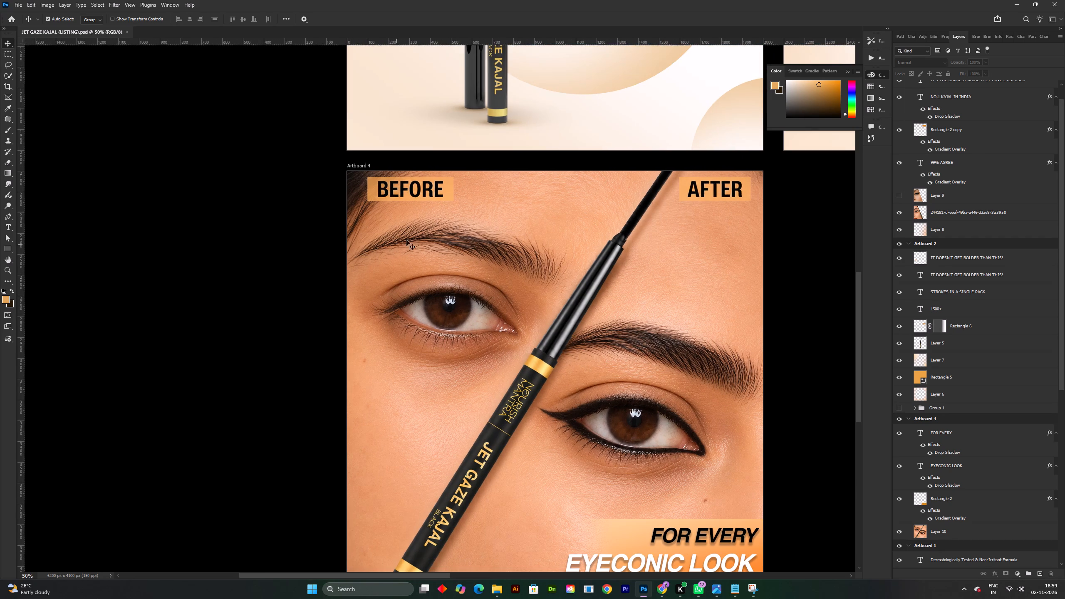
Draw a filled rectangle about 441 × 131 px over the BEFORE label on Artboard 4.
click(7, 250)
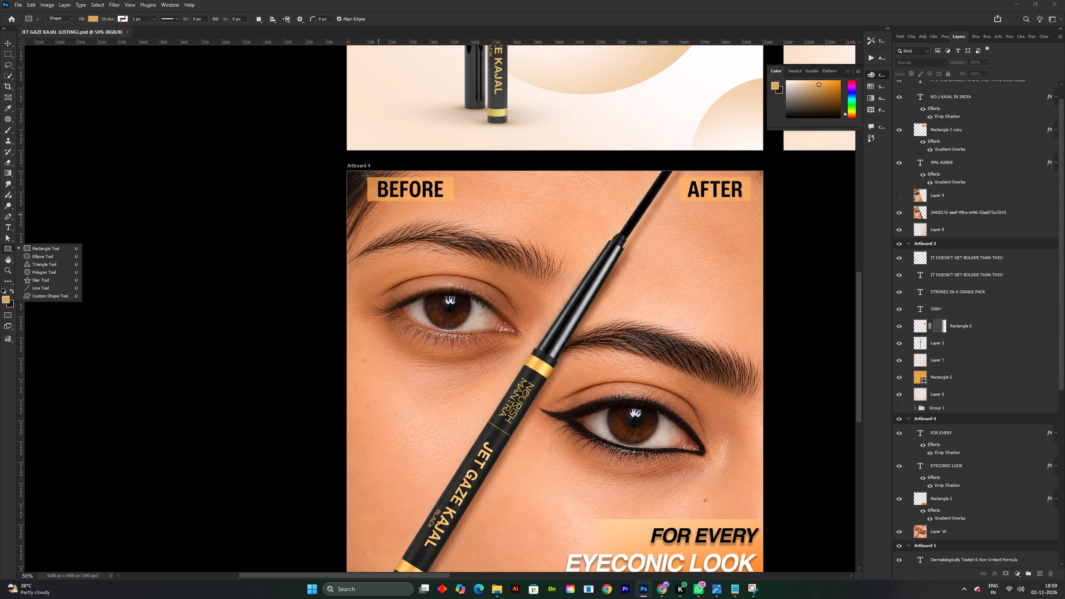
click(366, 176)
drag(366, 176, 416, 198)
click(425, 186)
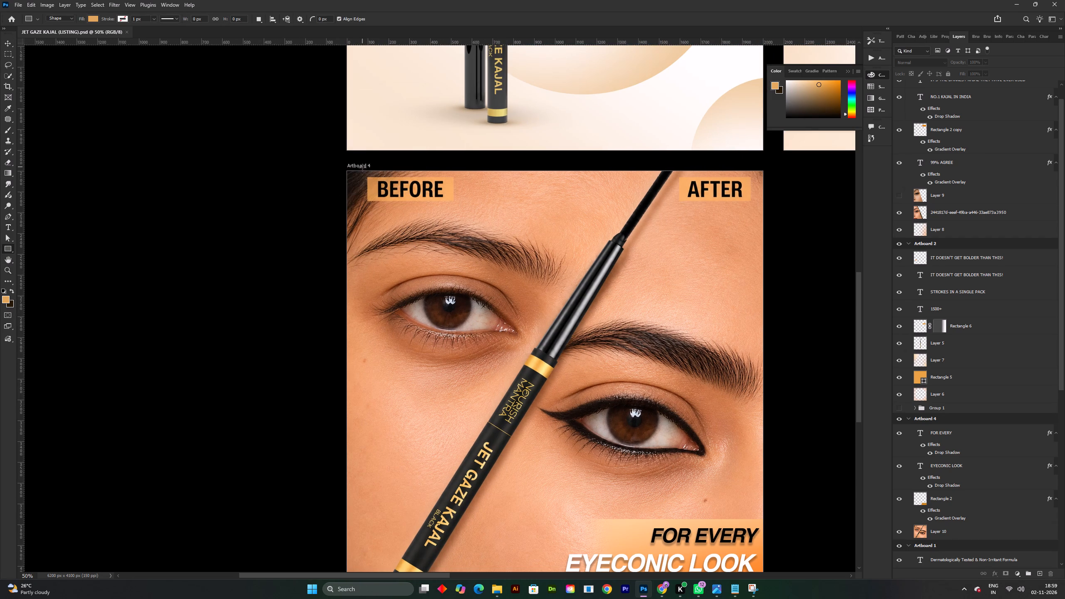
double_click(367, 176)
click(423, 183)
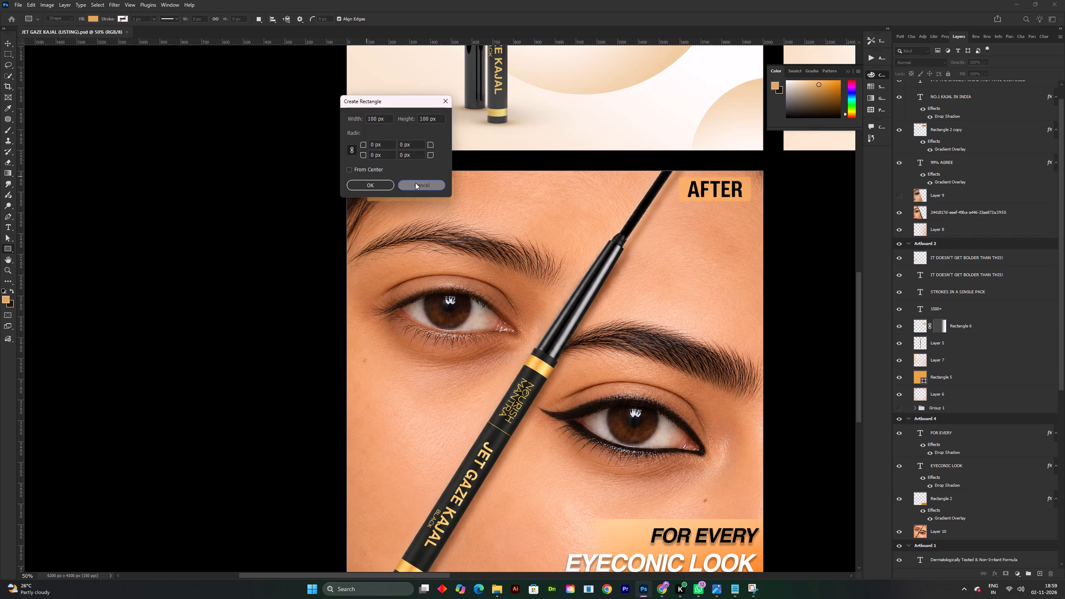
drag(369, 178, 458, 200)
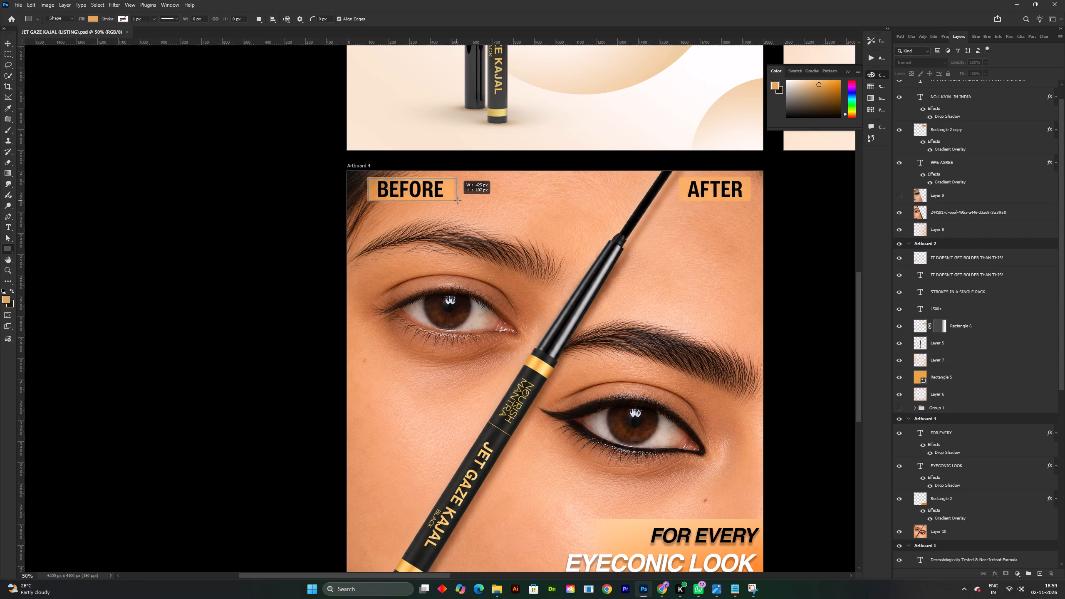
drag(458, 200, 460, 205)
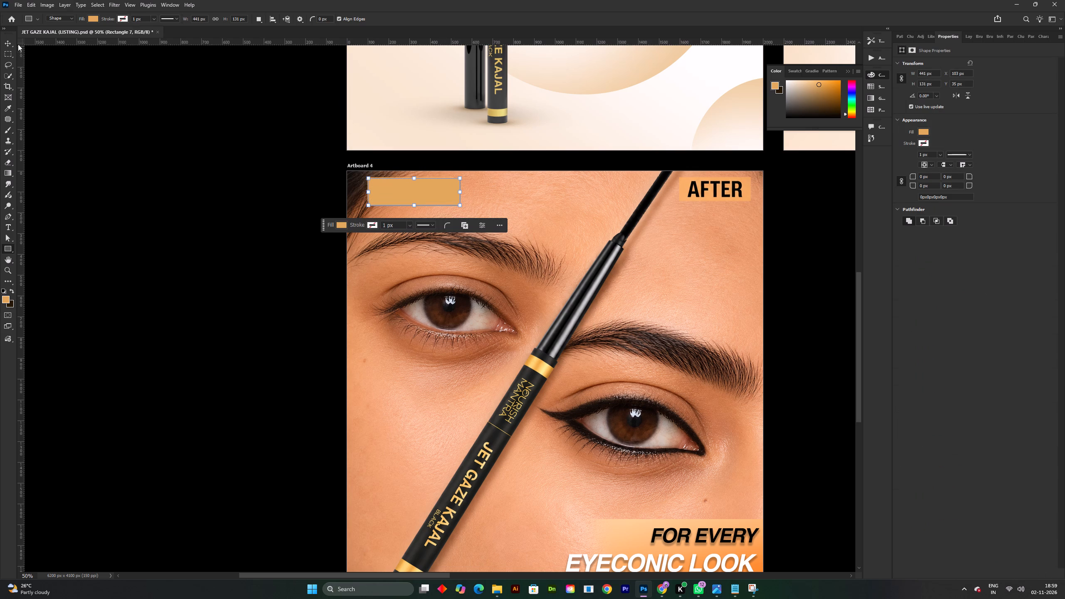
Nudge the new rectangle to about X 89 px, Y 23 px near Artboard 4's upper-left corner.
click(12, 42)
key(Up)
key(Up)
key(Up)
key(Up)
key(Left)
key(Left)
key(Up)
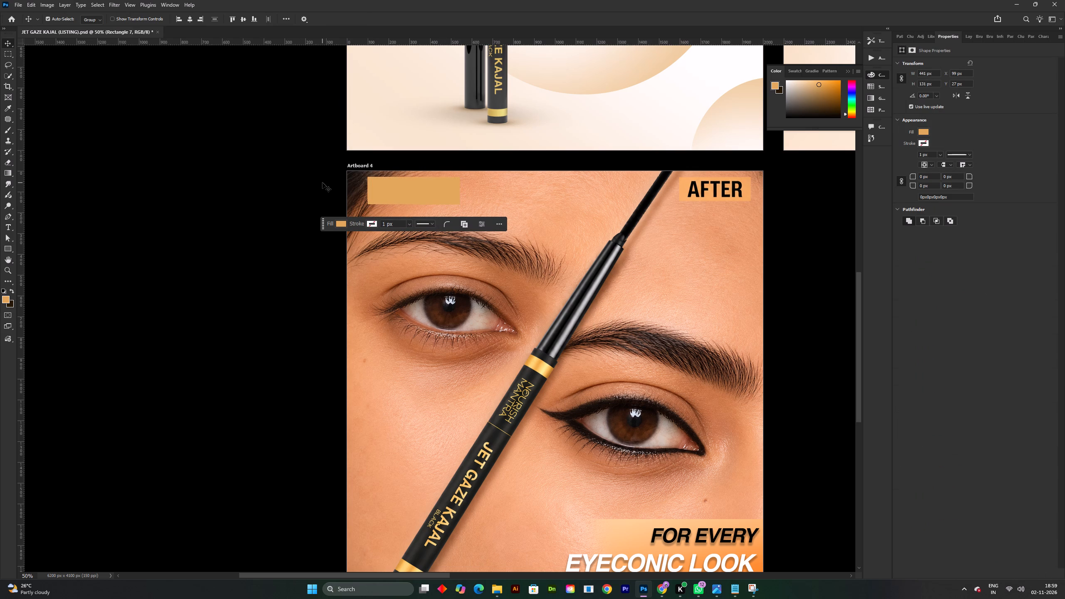
key(Up)
key(Left)
key(Up)
key(Left)
key(Left)
key(Left)
key(Left)
key(Up)
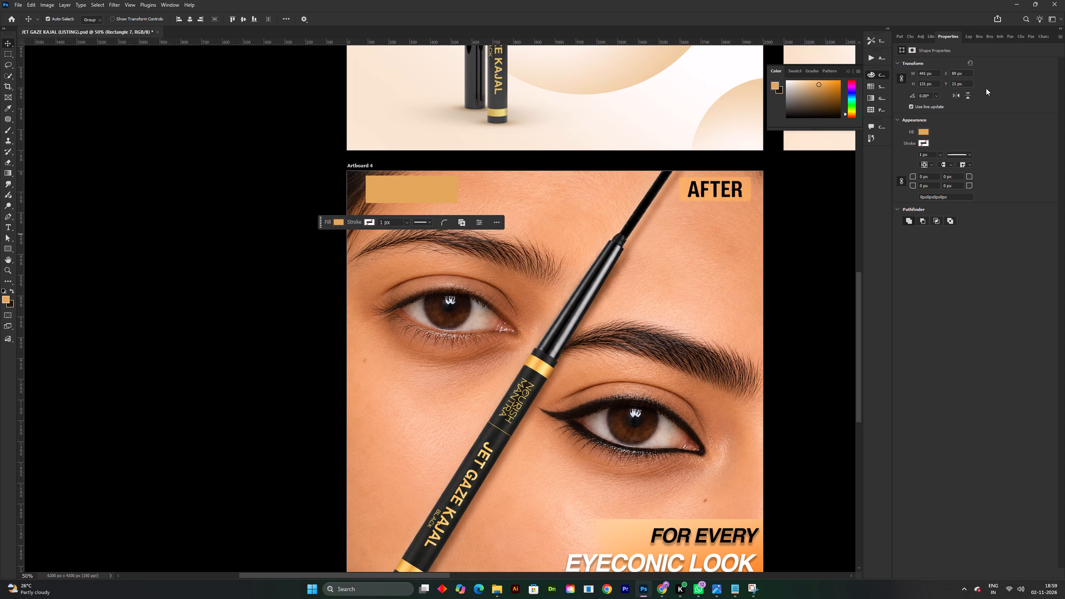
Apply a linear orange Gradient Overlay to the new rectangle, angled so its deeper orange falls on the left end.
key(F7)
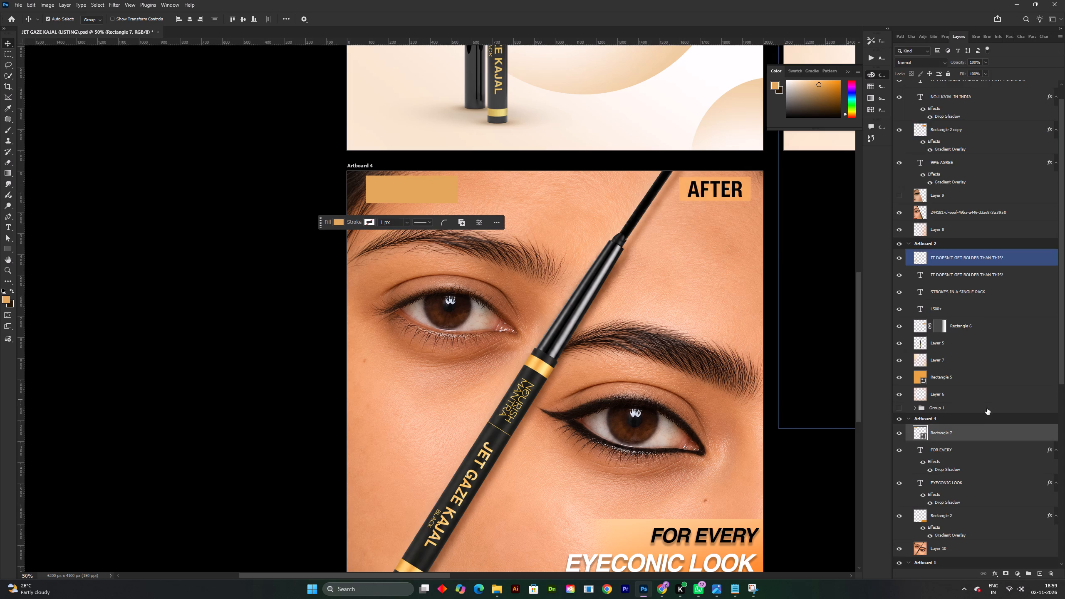
double_click(982, 433)
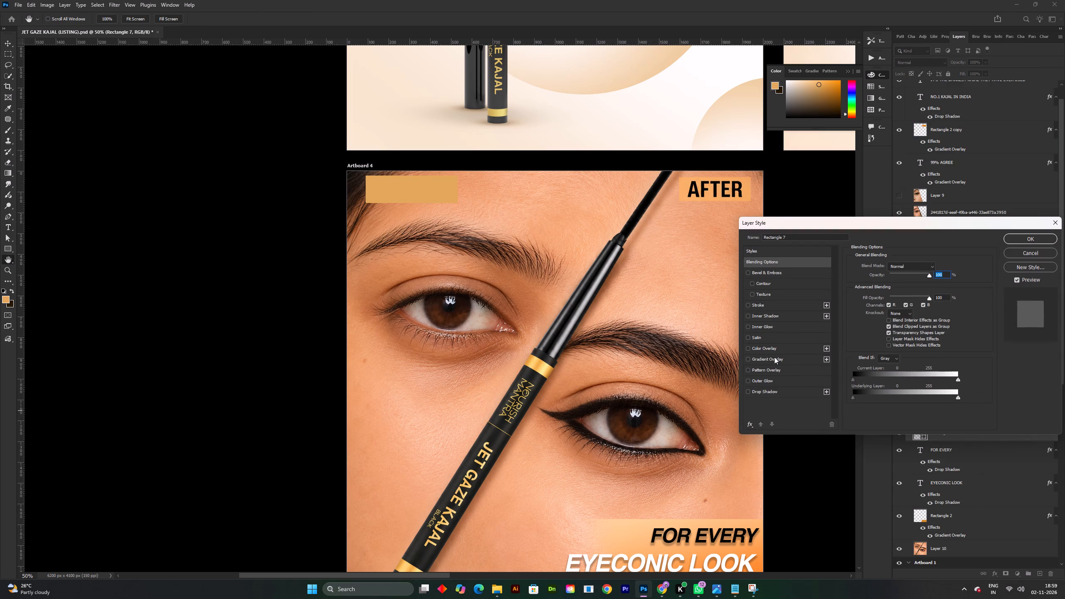
click(745, 361)
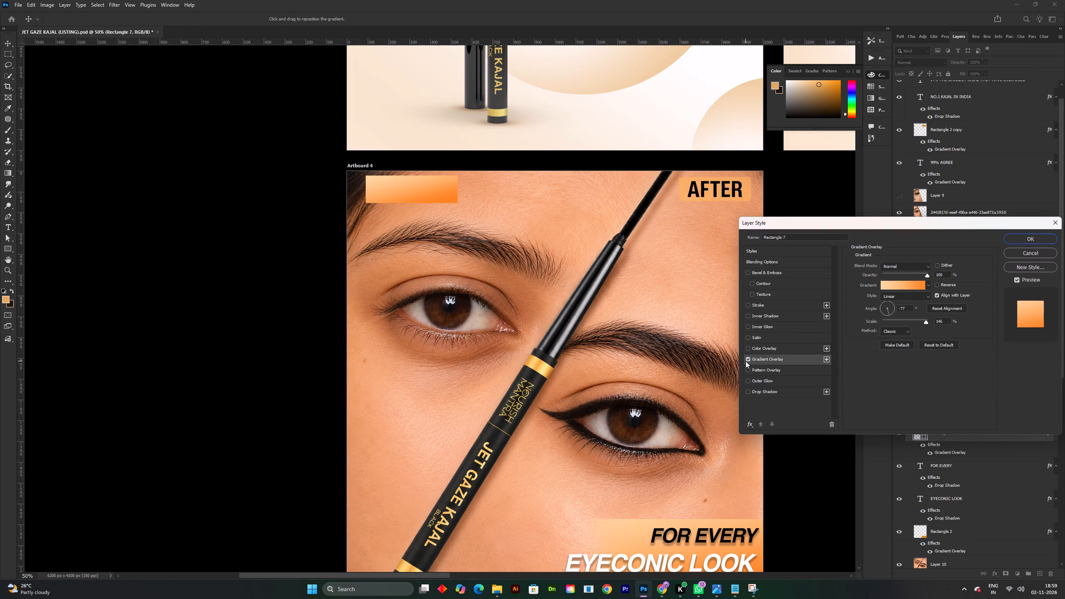
click(898, 288)
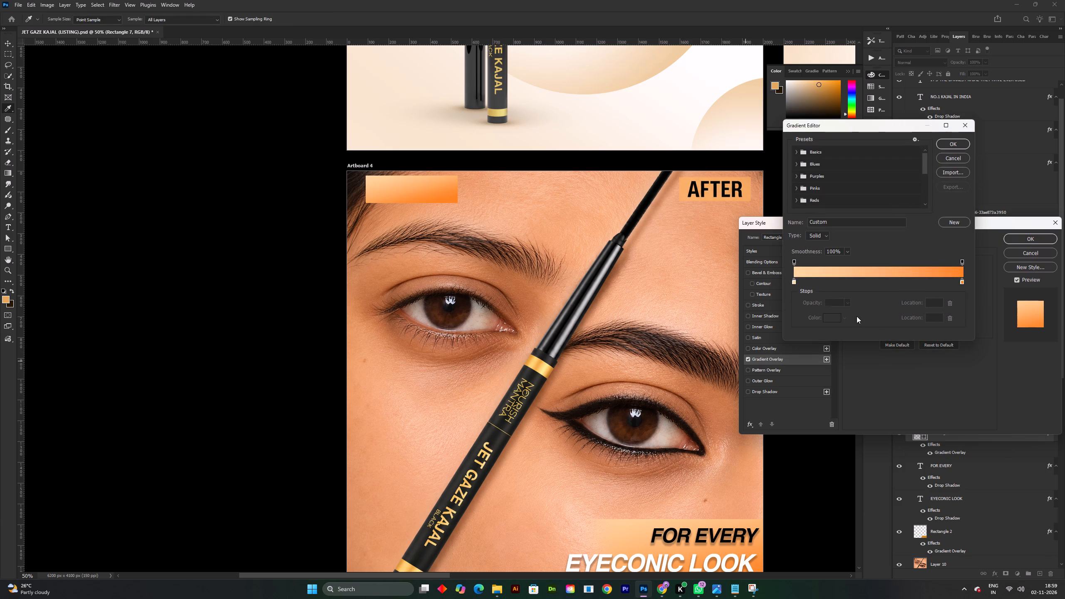
click(795, 282)
click(955, 142)
click(888, 309)
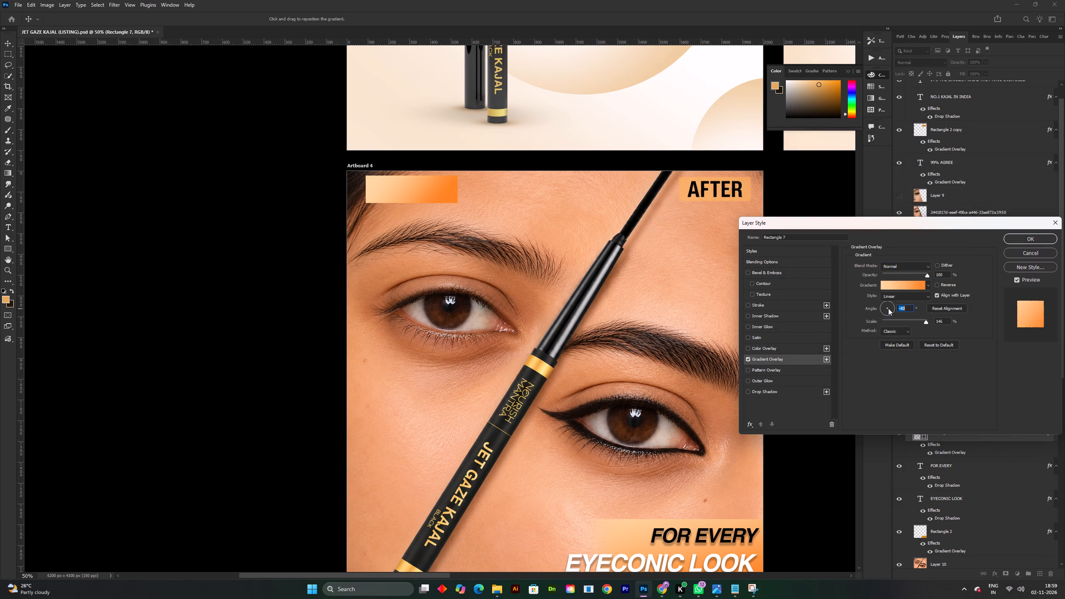
click(893, 303)
click(893, 309)
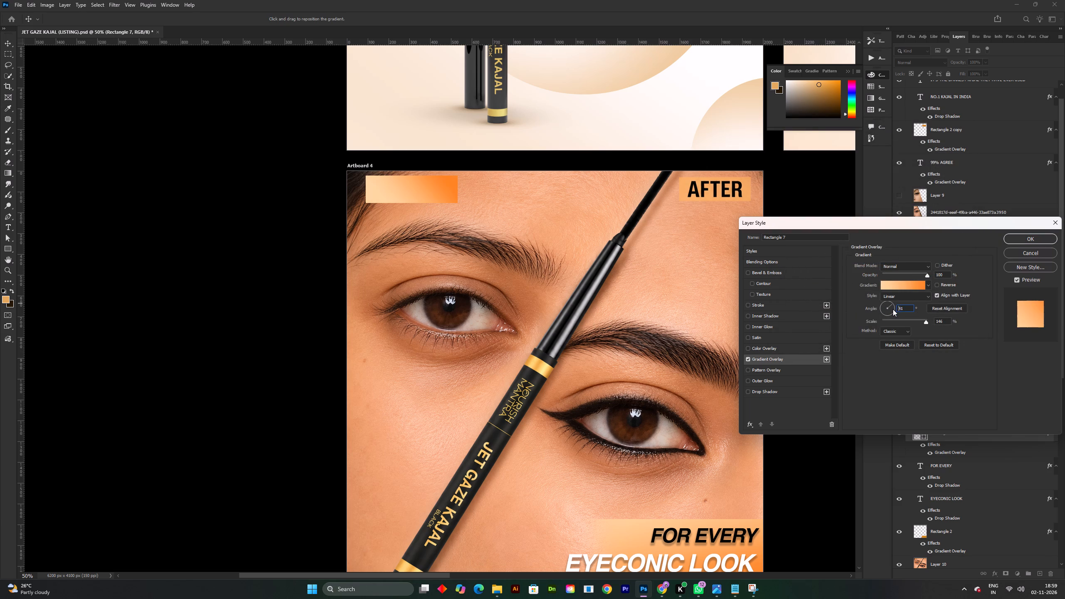
click(887, 311)
click(883, 307)
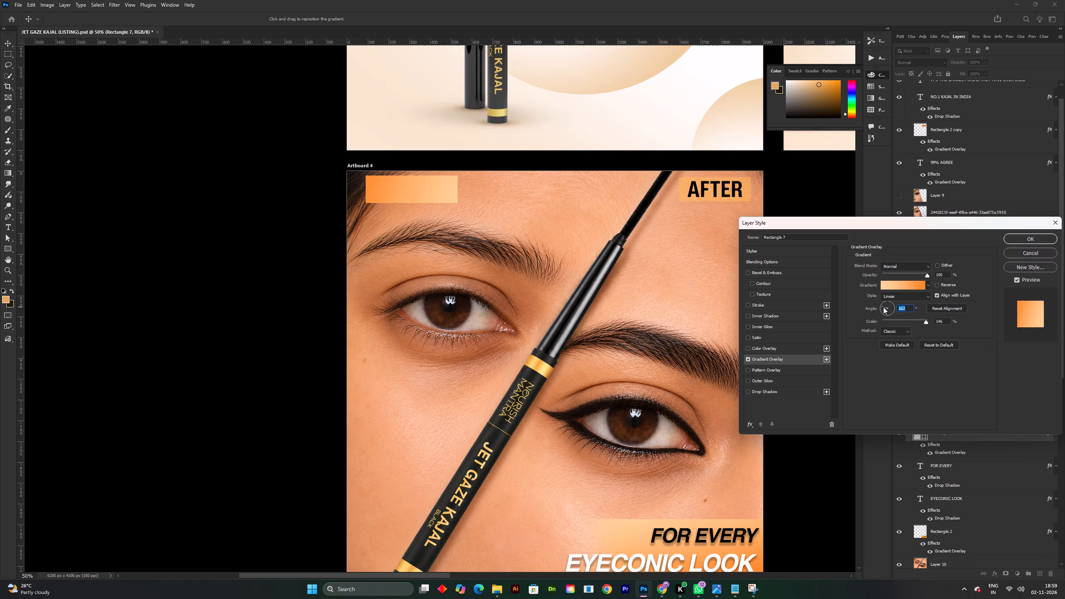
Recolour the rectangle's gradient with #f8ab46 at the start stop and #ee7616 at the end stop.
click(907, 286)
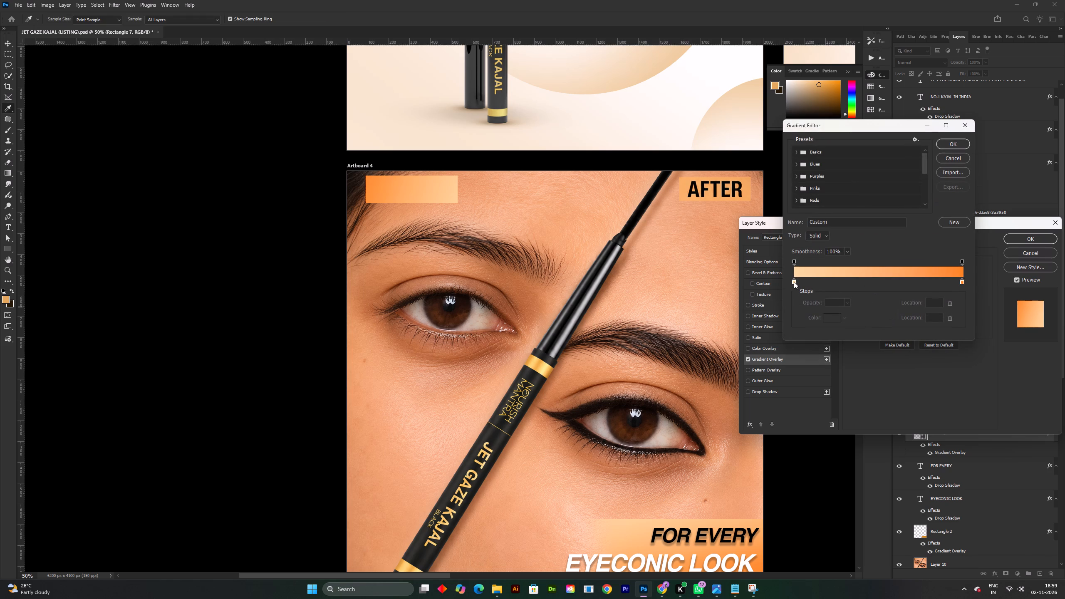
double_click(794, 282)
click(830, 316)
drag(492, 442, 503, 437)
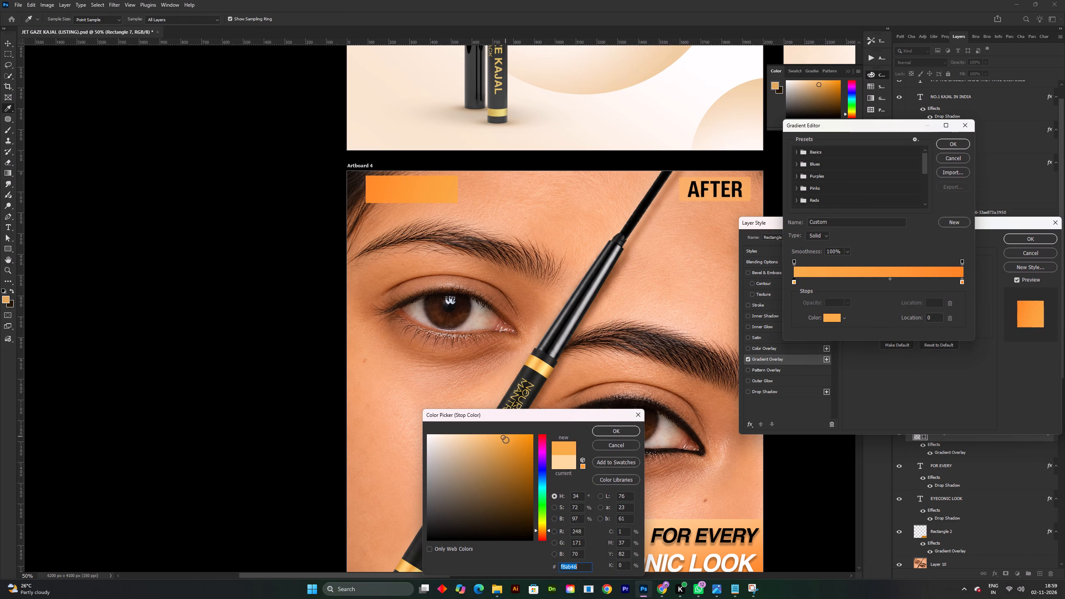
click(613, 432)
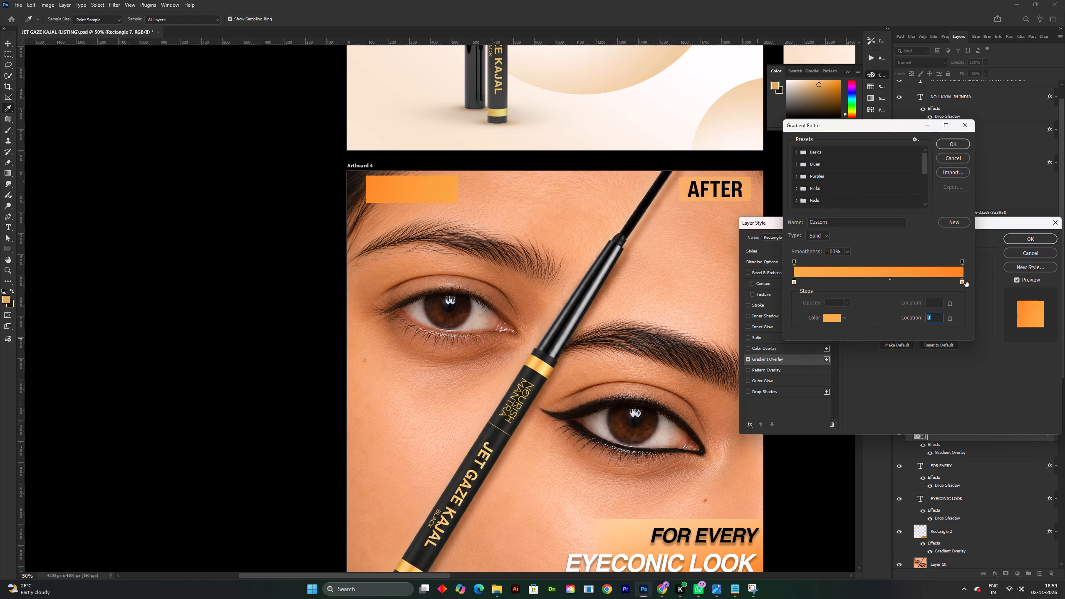
click(963, 282)
click(831, 316)
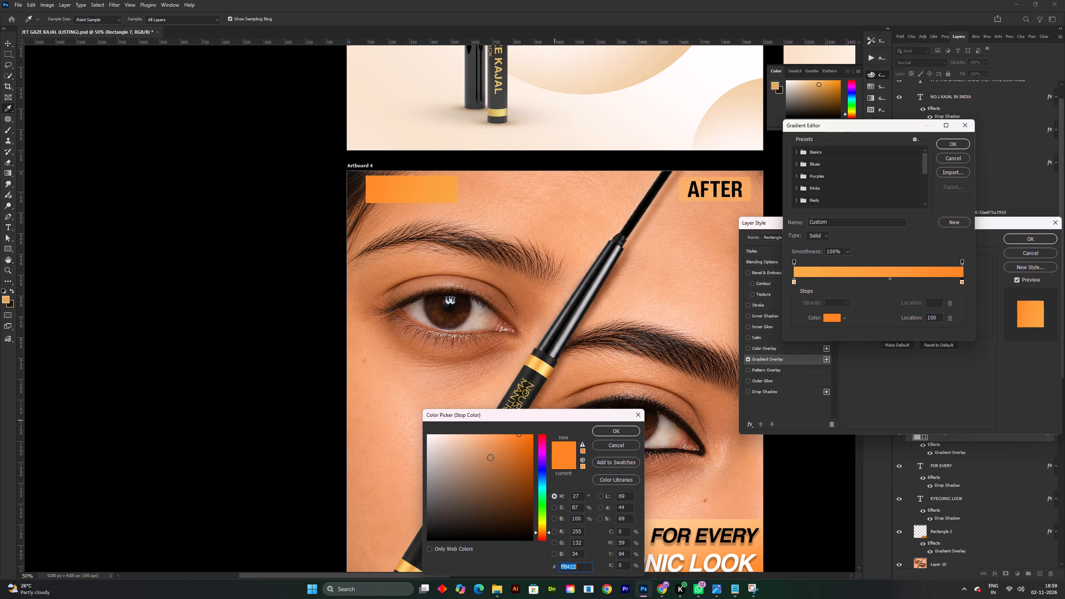
drag(517, 445, 523, 441)
click(612, 426)
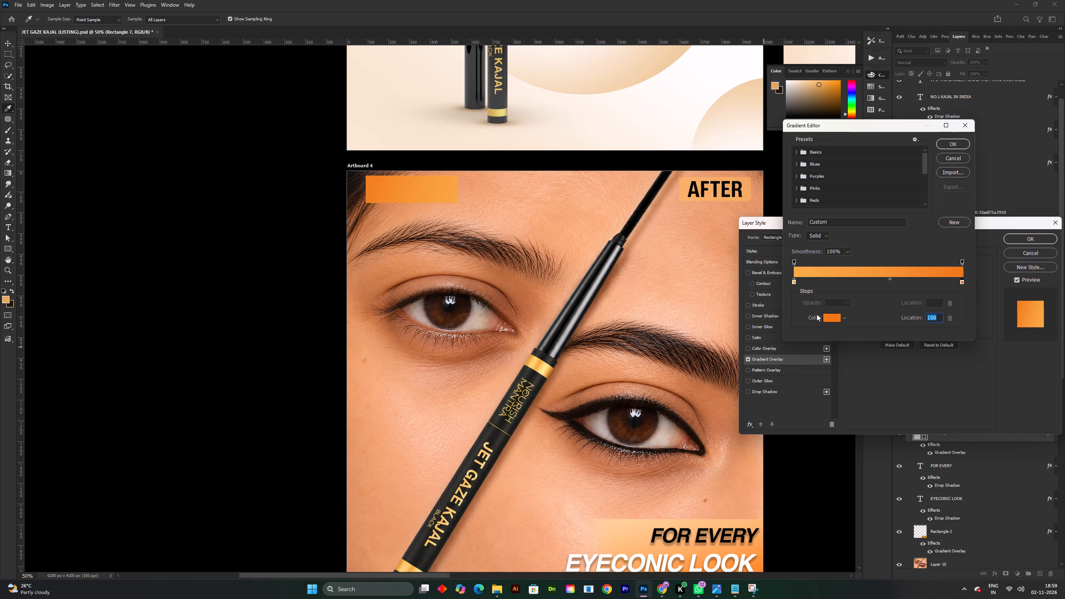
Add a deep orange colour stop to the middle of the gradient at location 49%.
click(890, 279)
drag(888, 279, 877, 279)
double_click(877, 279)
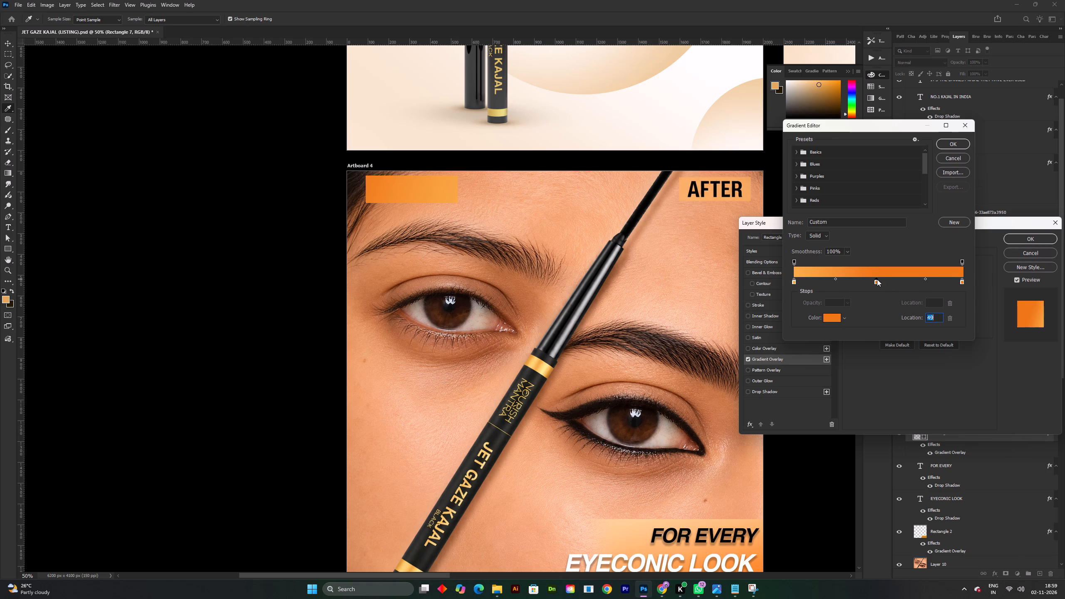
click(877, 282)
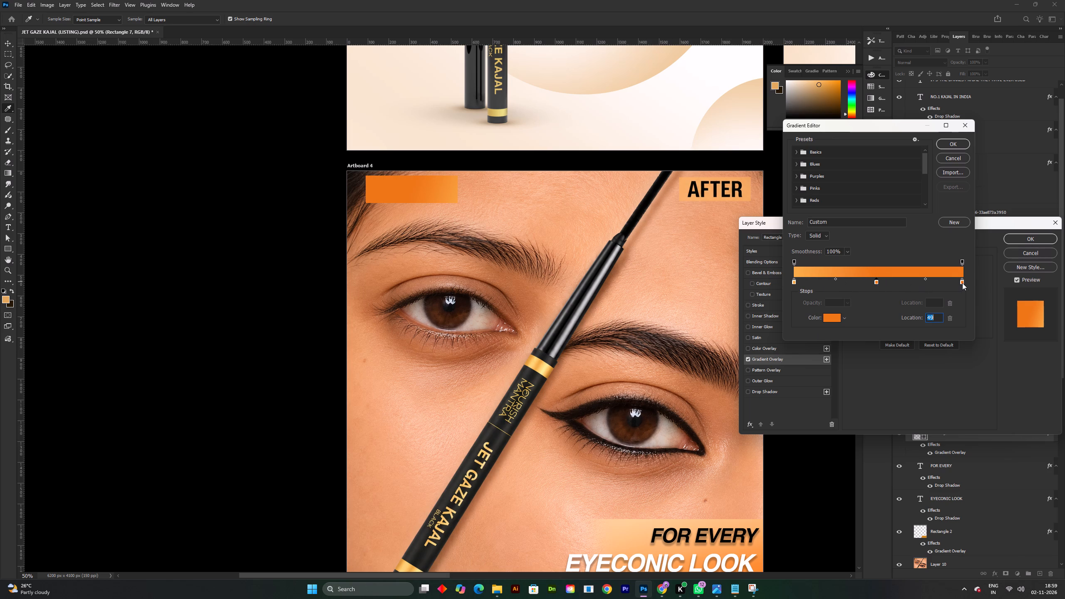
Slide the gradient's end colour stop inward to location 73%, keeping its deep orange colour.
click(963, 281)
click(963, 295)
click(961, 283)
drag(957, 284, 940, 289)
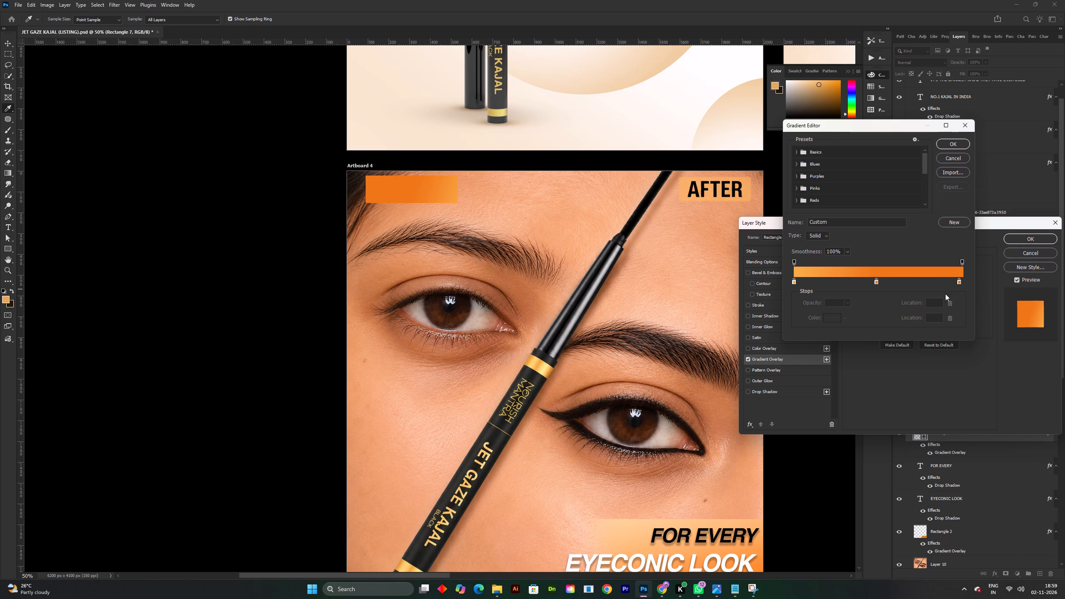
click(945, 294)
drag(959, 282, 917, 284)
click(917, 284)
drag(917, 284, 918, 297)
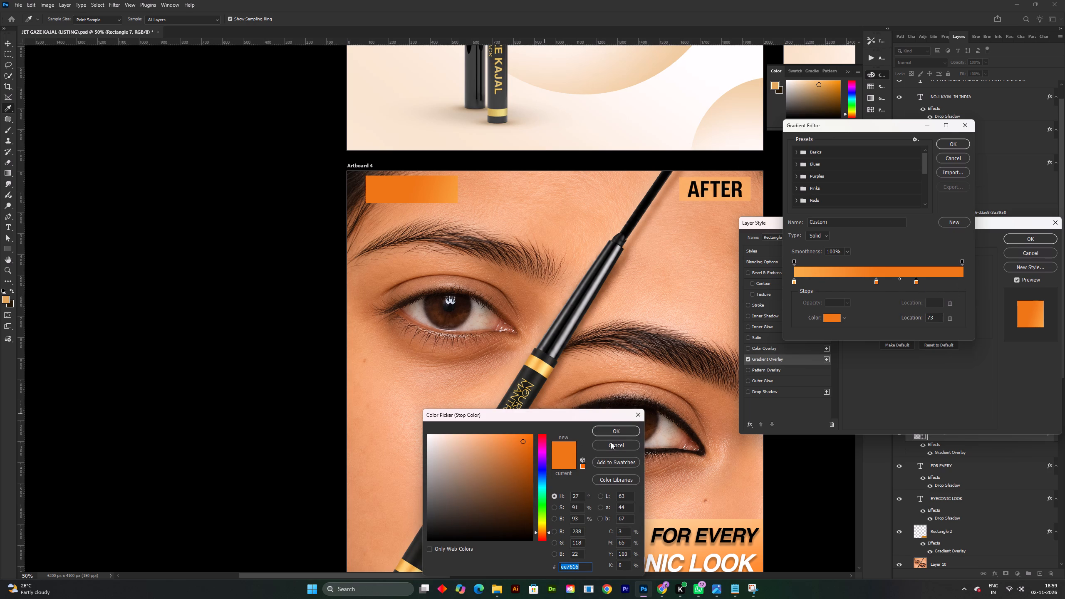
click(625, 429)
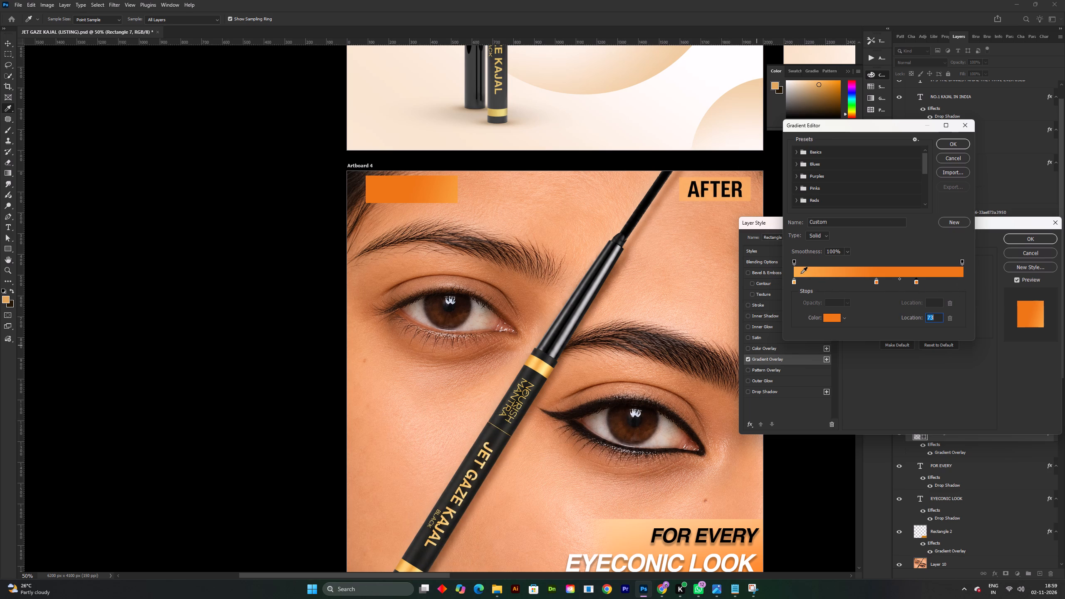
Copy the start stop's colour #f8ab46 onto the gradient stop at 73%.
click(793, 282)
click(834, 318)
key(ctrl+c)
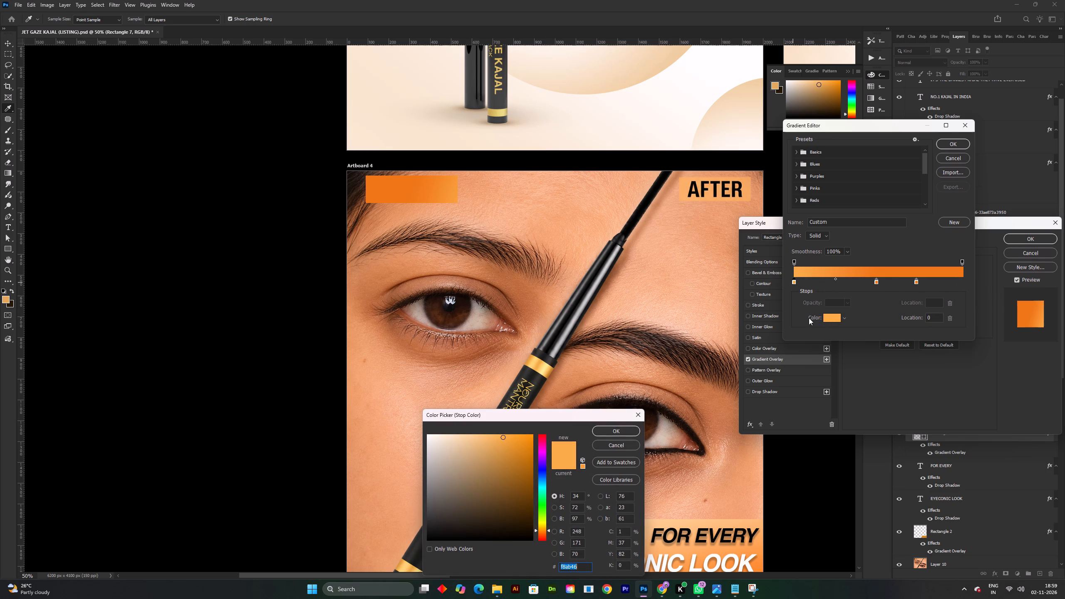
click(622, 428)
click(915, 282)
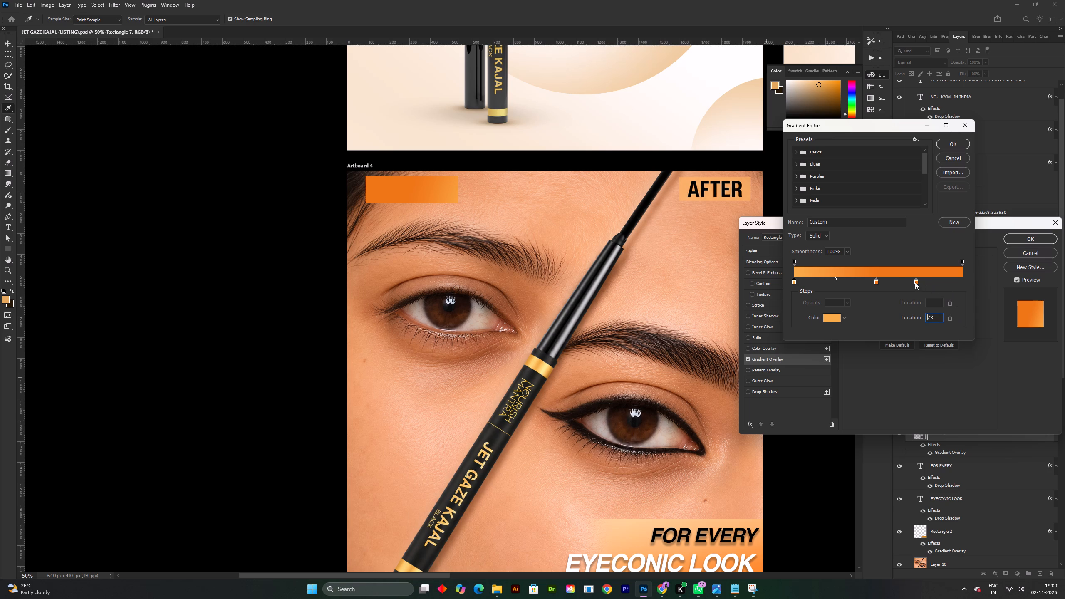
click(836, 317)
key(ctrl+v)
click(623, 428)
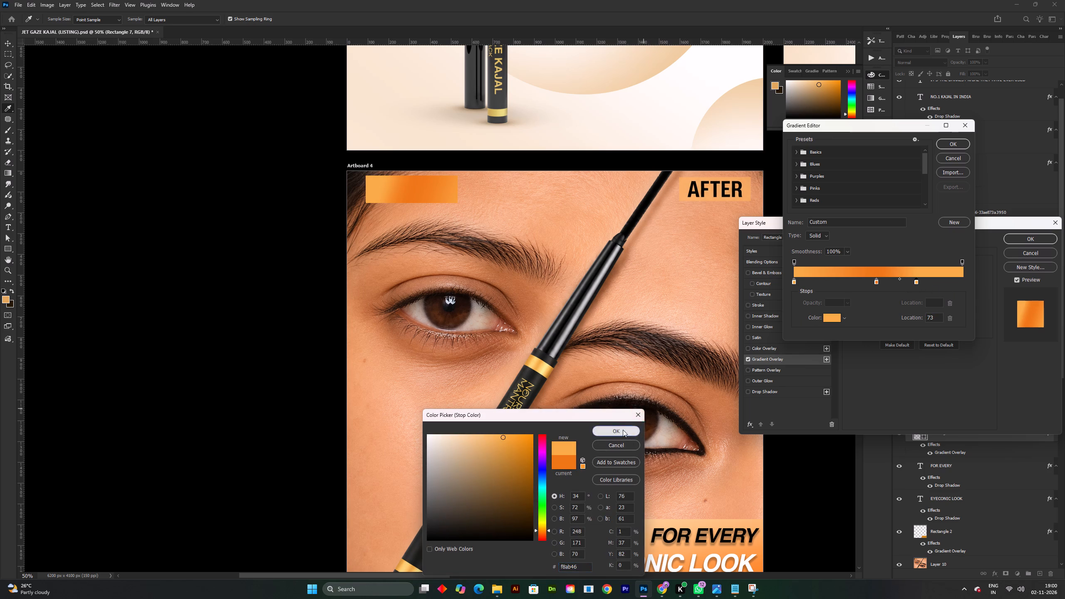
Slide the recoloured light orange stop out to the far end of the gradient.
drag(917, 283, 956, 283)
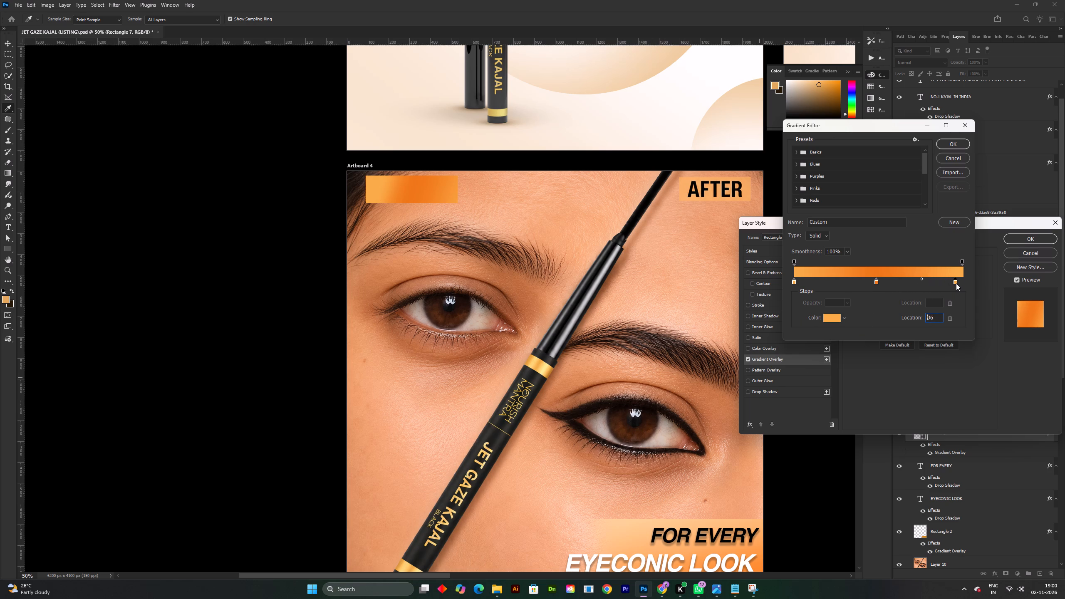
drag(956, 283, 957, 283)
click(962, 283)
click(967, 283)
drag(956, 283, 957, 302)
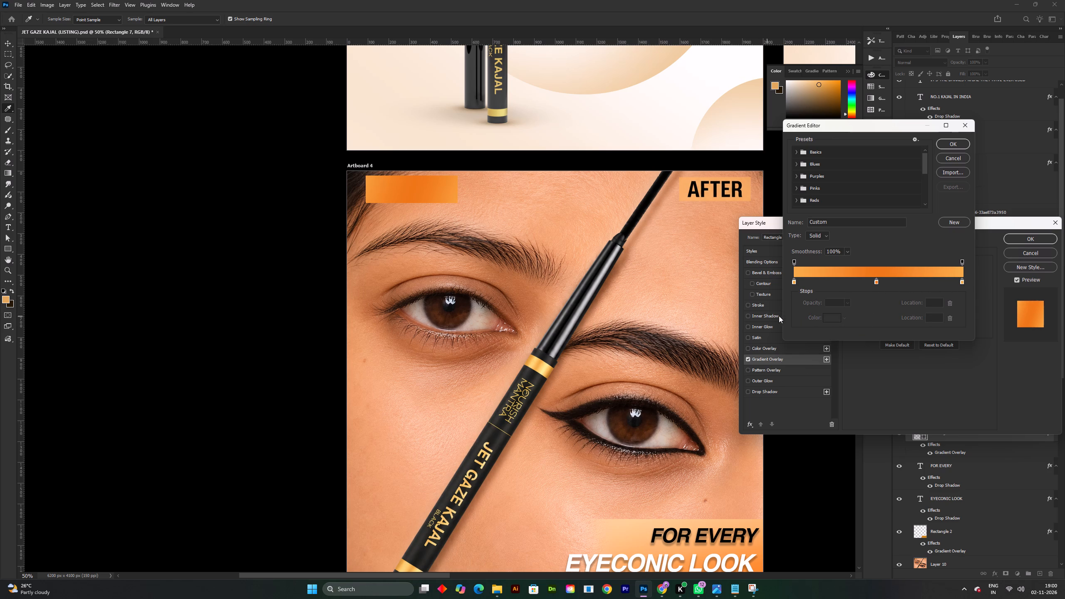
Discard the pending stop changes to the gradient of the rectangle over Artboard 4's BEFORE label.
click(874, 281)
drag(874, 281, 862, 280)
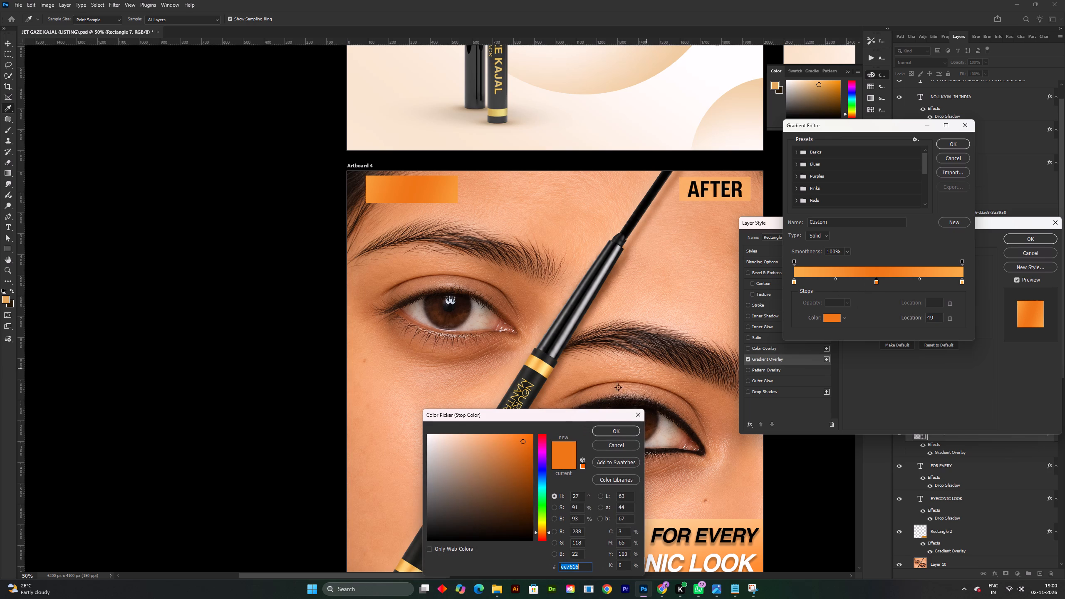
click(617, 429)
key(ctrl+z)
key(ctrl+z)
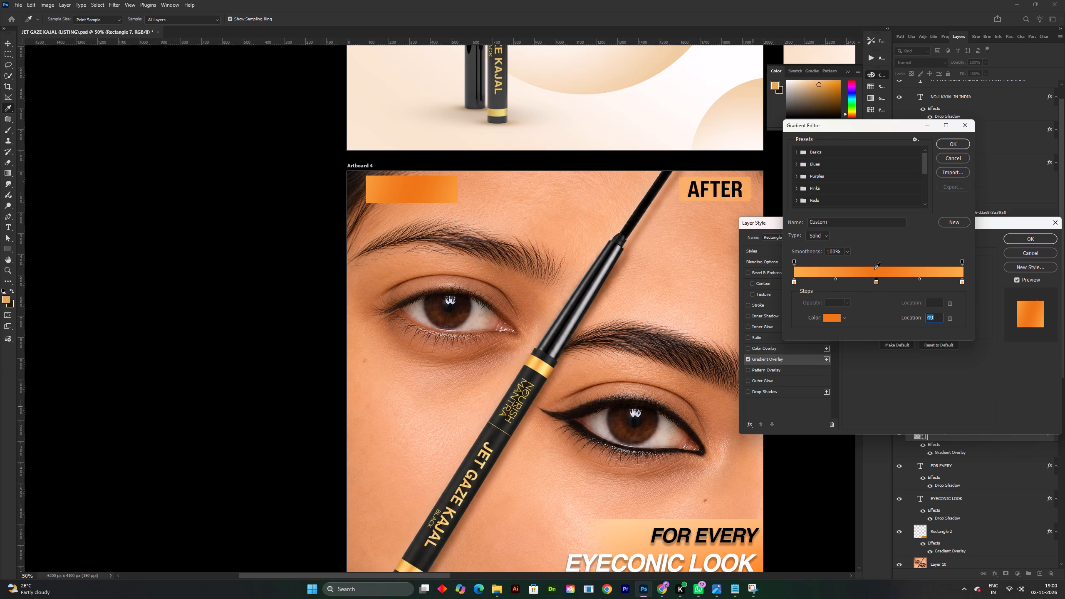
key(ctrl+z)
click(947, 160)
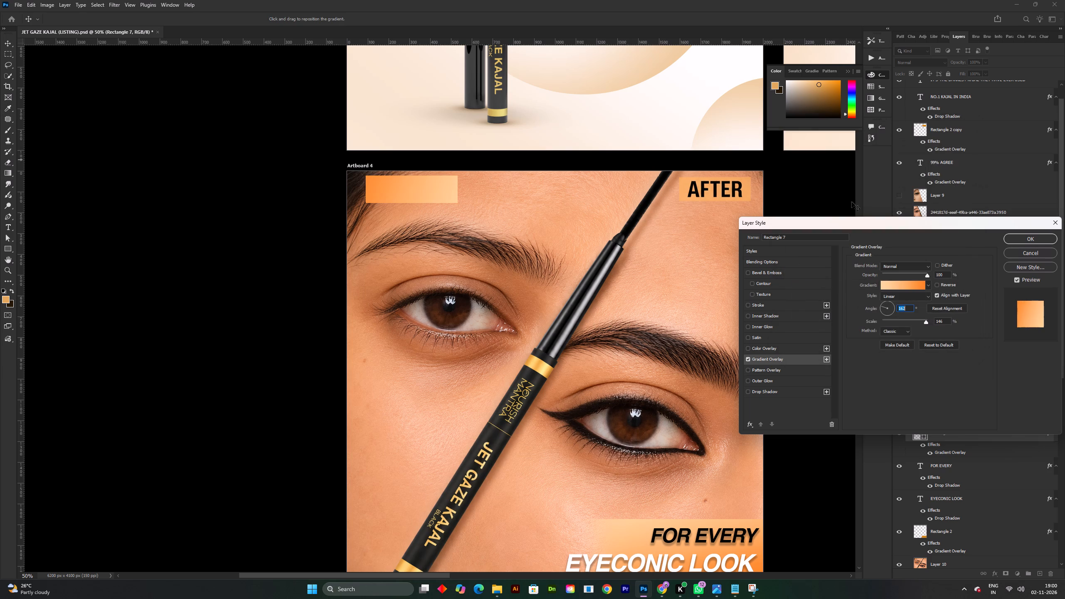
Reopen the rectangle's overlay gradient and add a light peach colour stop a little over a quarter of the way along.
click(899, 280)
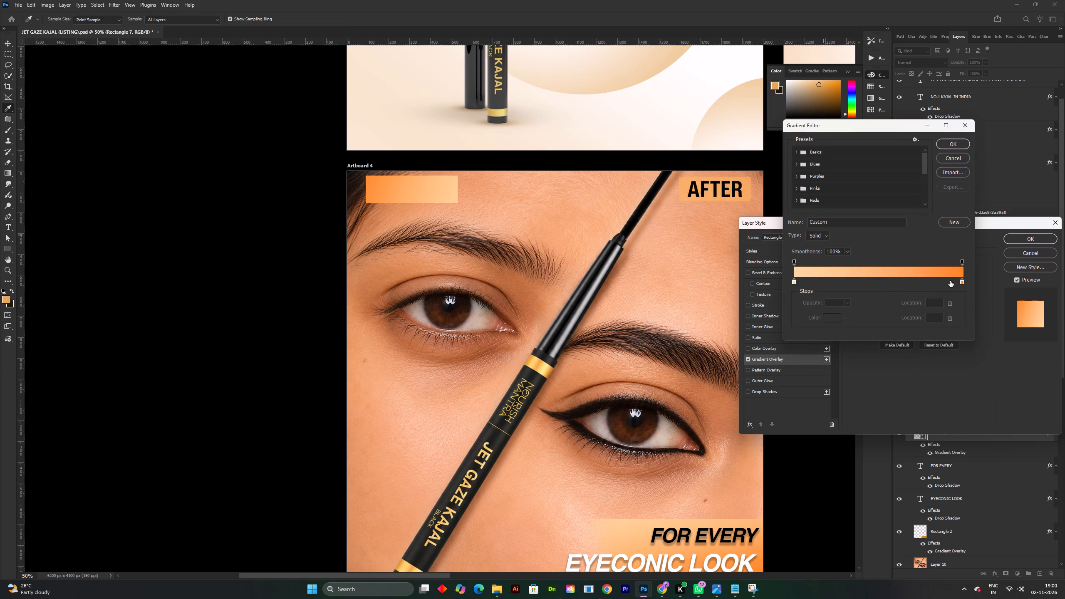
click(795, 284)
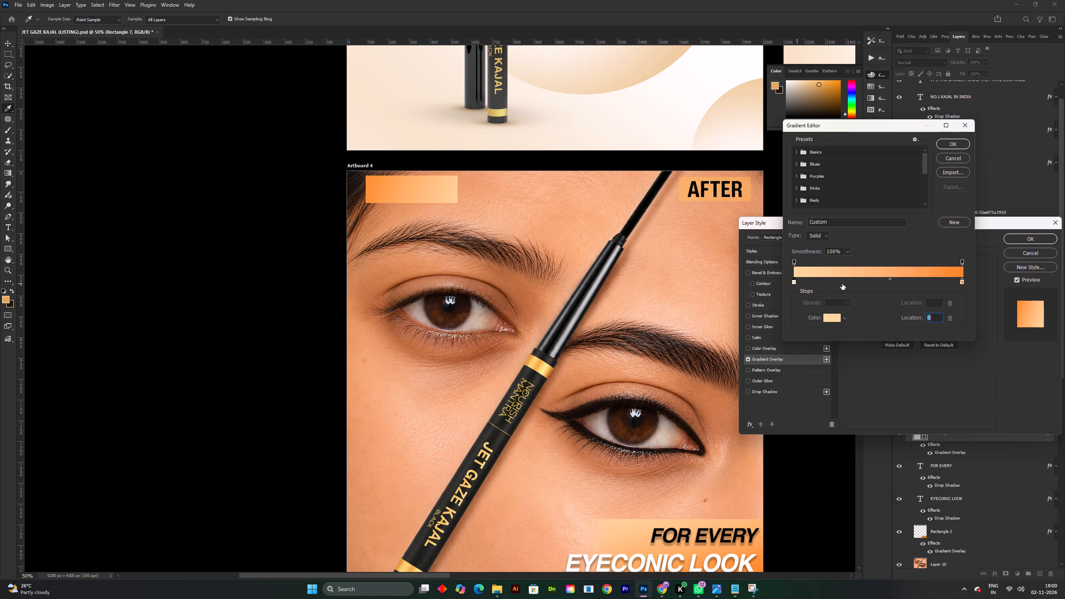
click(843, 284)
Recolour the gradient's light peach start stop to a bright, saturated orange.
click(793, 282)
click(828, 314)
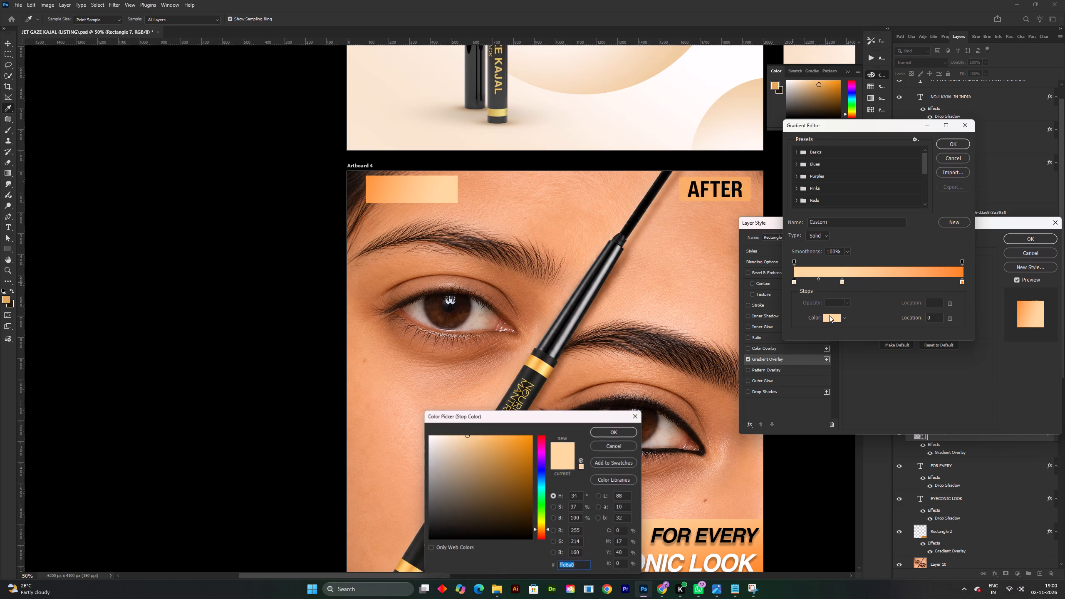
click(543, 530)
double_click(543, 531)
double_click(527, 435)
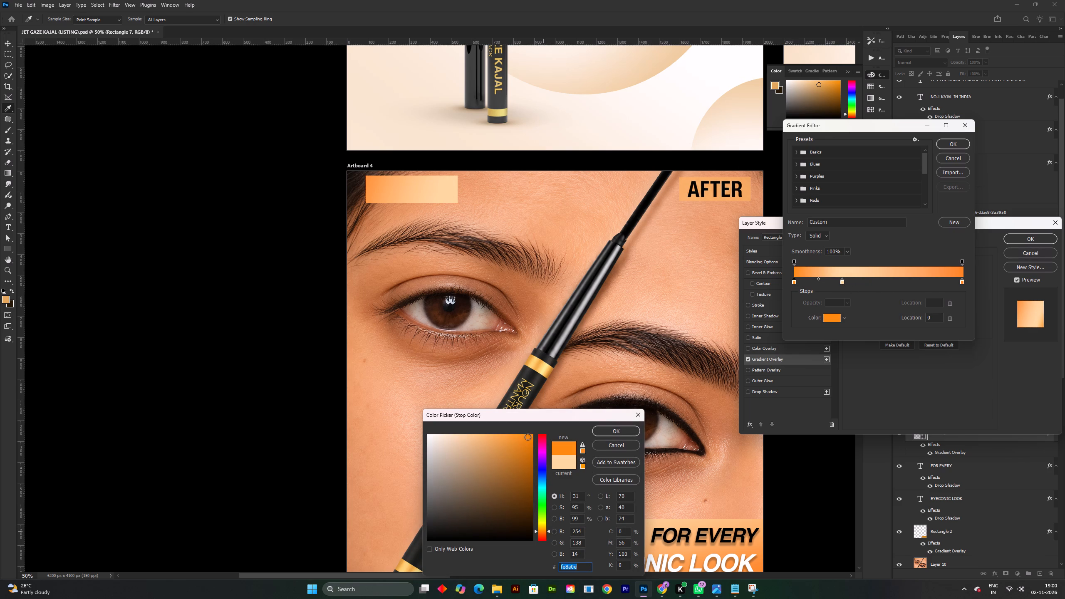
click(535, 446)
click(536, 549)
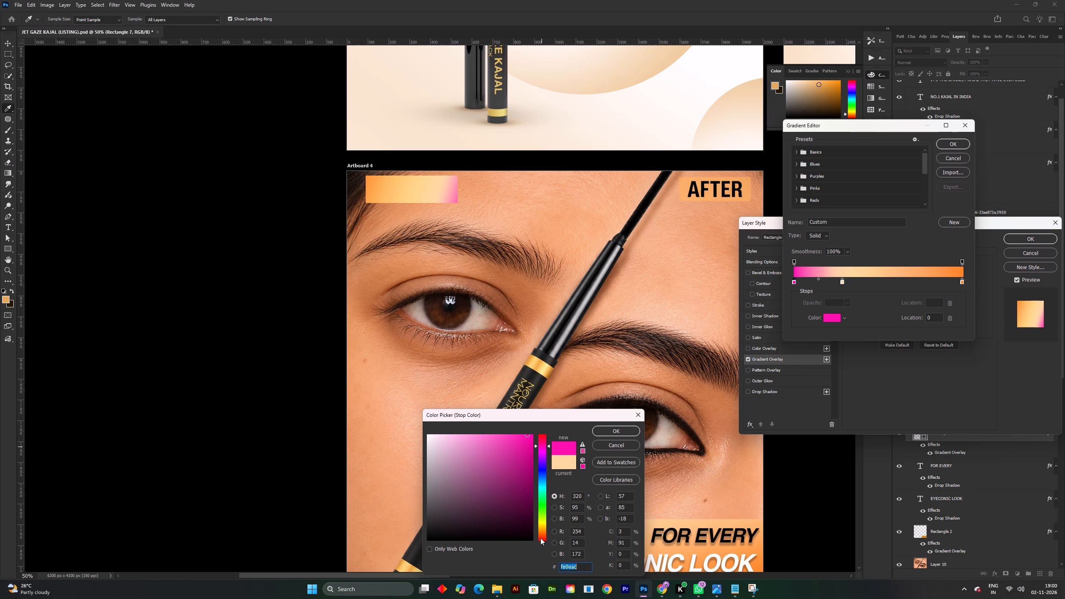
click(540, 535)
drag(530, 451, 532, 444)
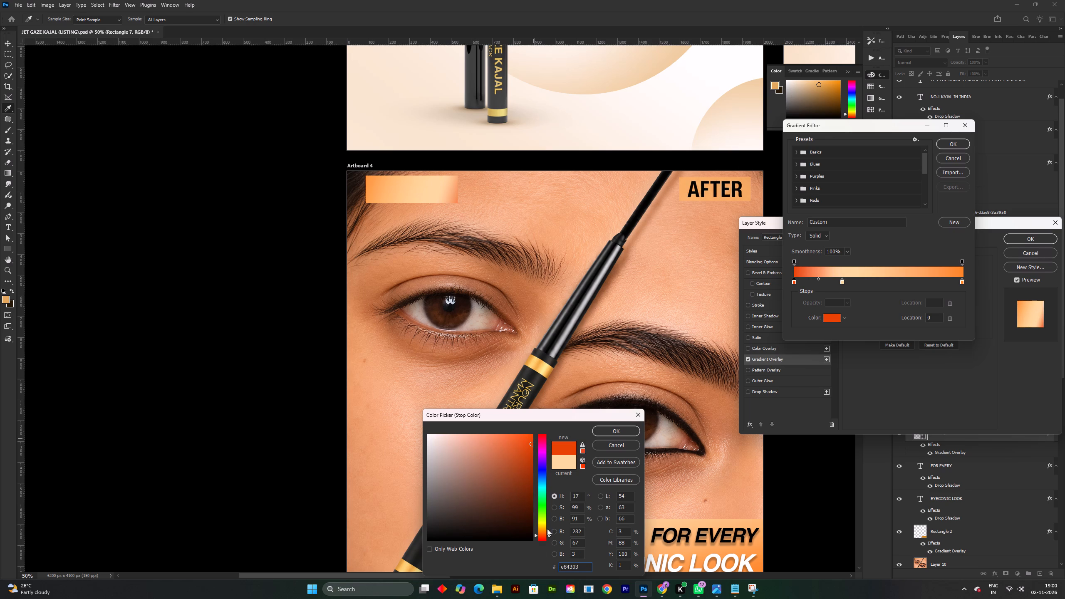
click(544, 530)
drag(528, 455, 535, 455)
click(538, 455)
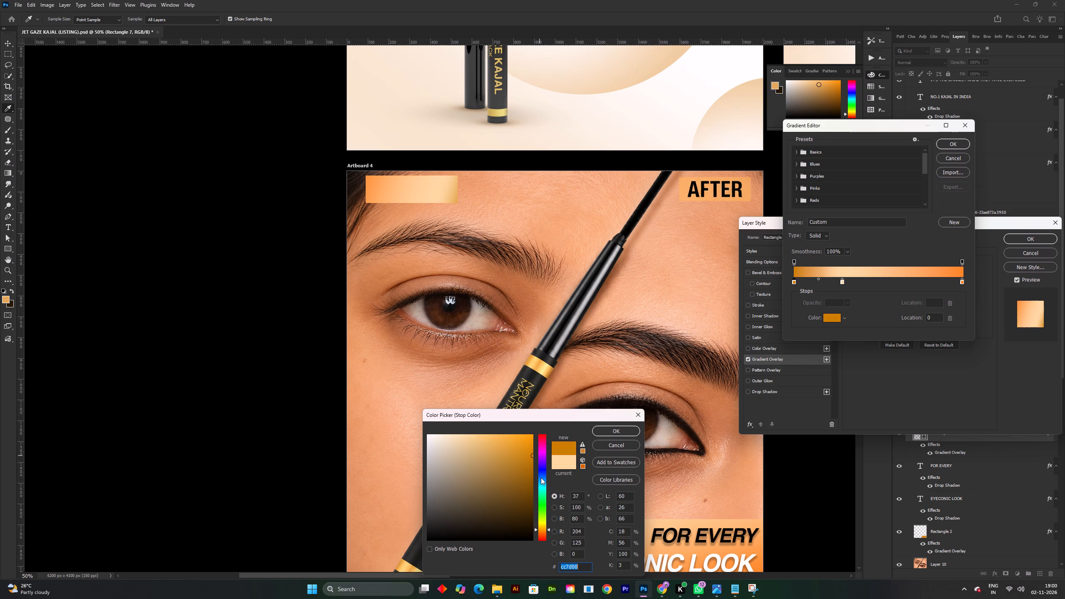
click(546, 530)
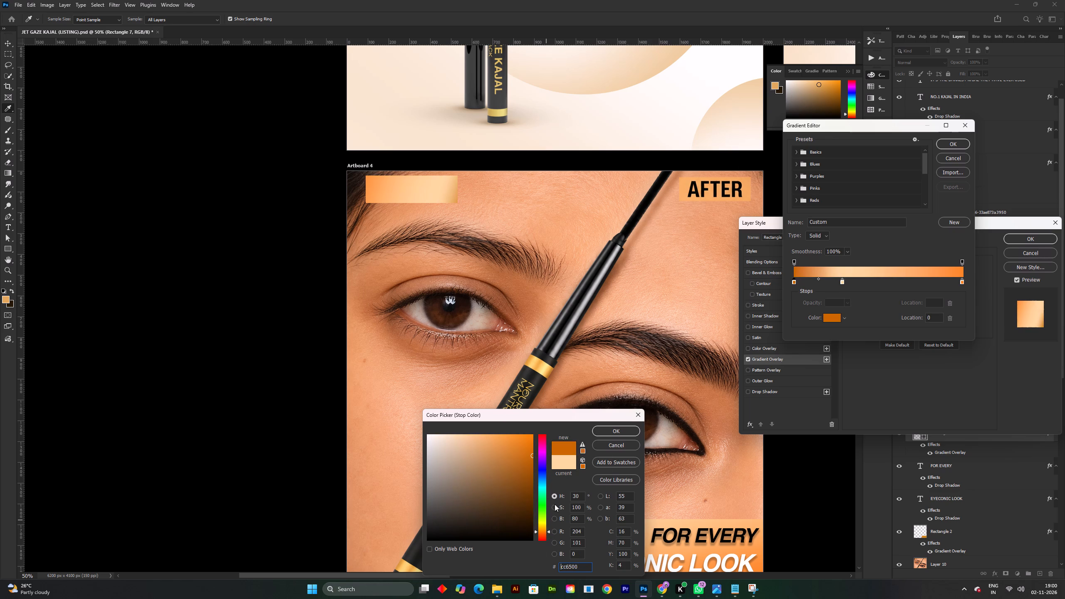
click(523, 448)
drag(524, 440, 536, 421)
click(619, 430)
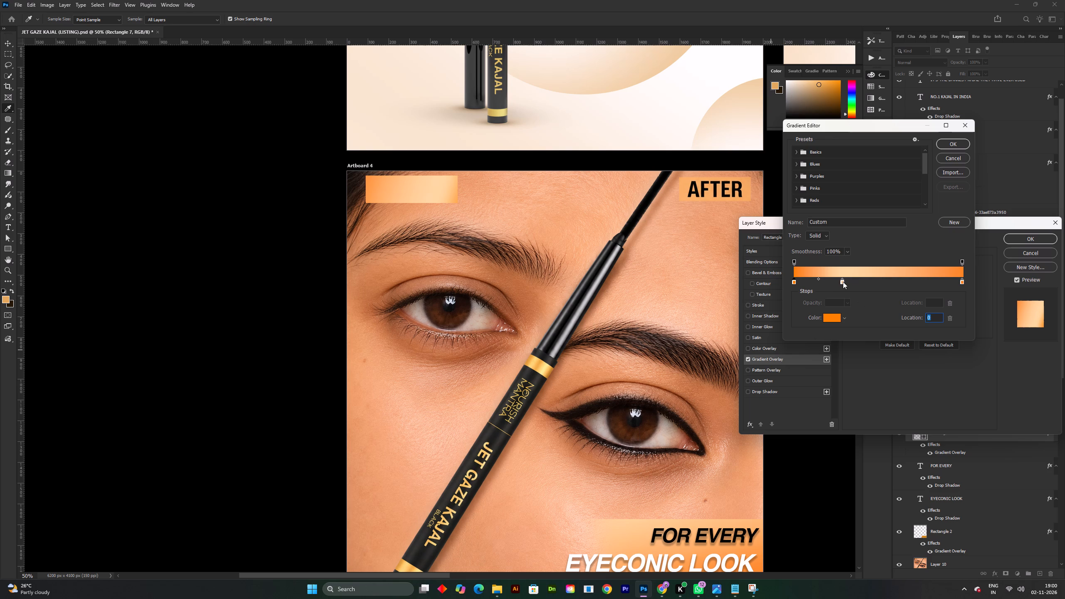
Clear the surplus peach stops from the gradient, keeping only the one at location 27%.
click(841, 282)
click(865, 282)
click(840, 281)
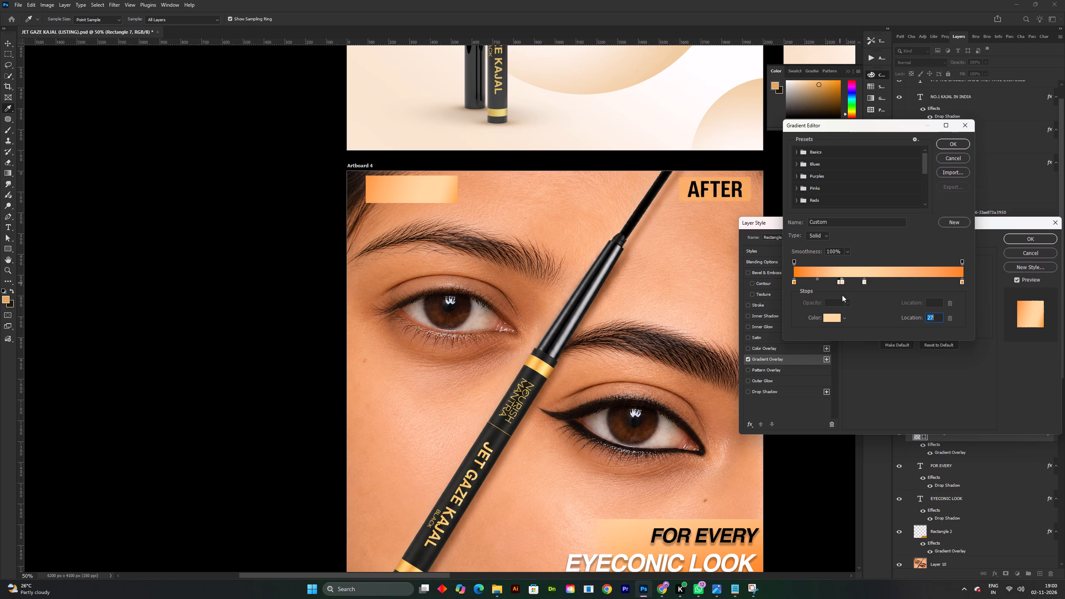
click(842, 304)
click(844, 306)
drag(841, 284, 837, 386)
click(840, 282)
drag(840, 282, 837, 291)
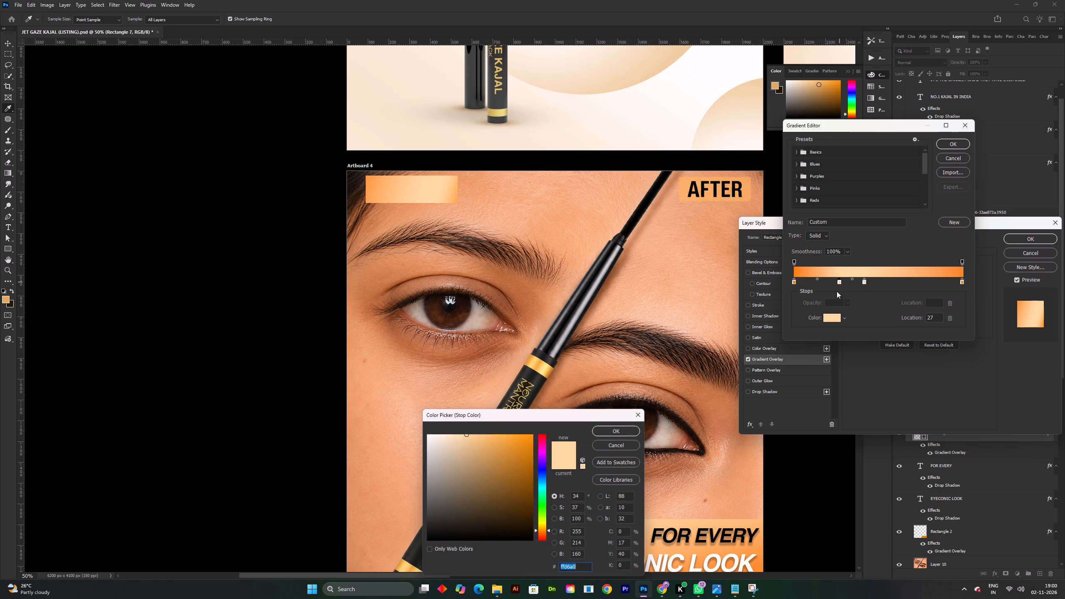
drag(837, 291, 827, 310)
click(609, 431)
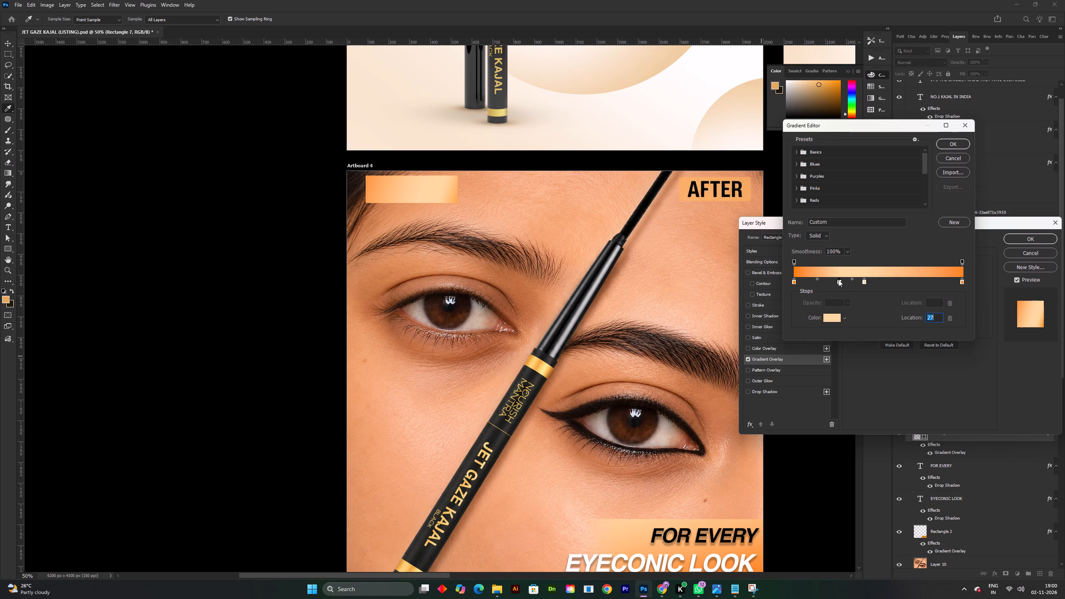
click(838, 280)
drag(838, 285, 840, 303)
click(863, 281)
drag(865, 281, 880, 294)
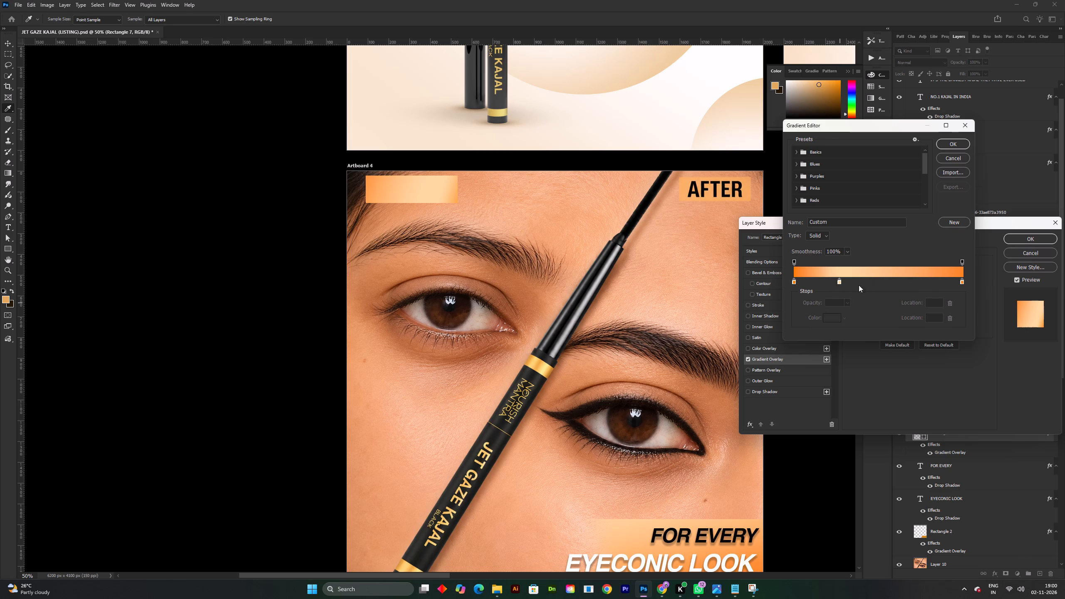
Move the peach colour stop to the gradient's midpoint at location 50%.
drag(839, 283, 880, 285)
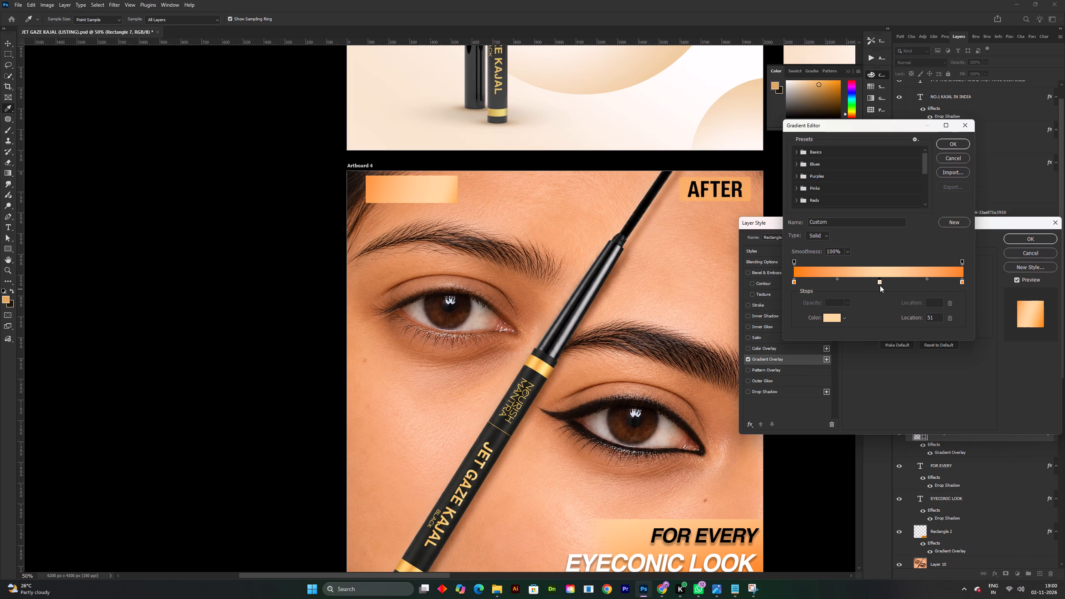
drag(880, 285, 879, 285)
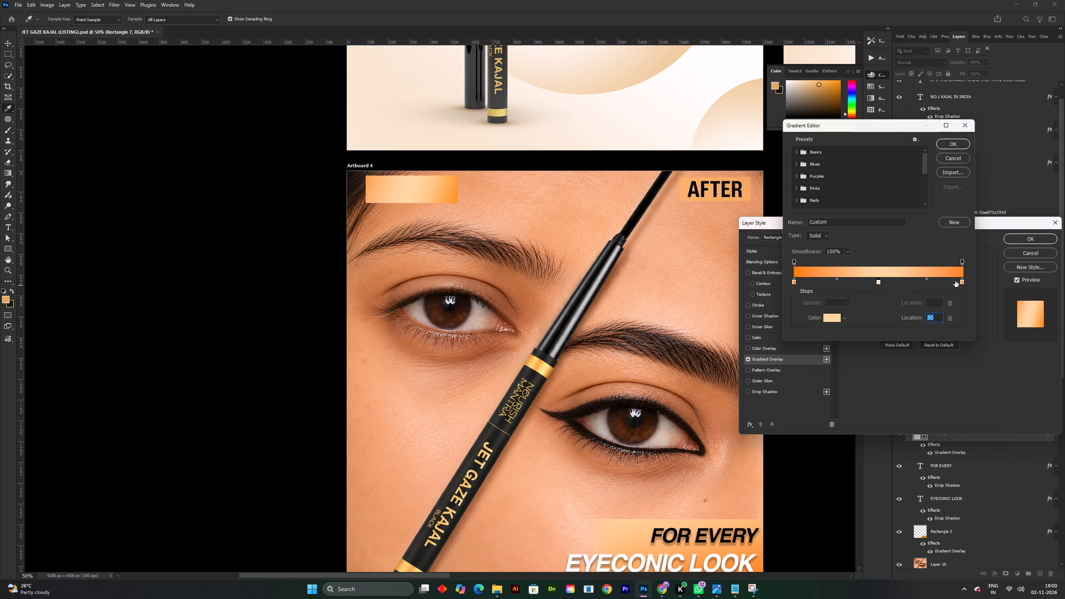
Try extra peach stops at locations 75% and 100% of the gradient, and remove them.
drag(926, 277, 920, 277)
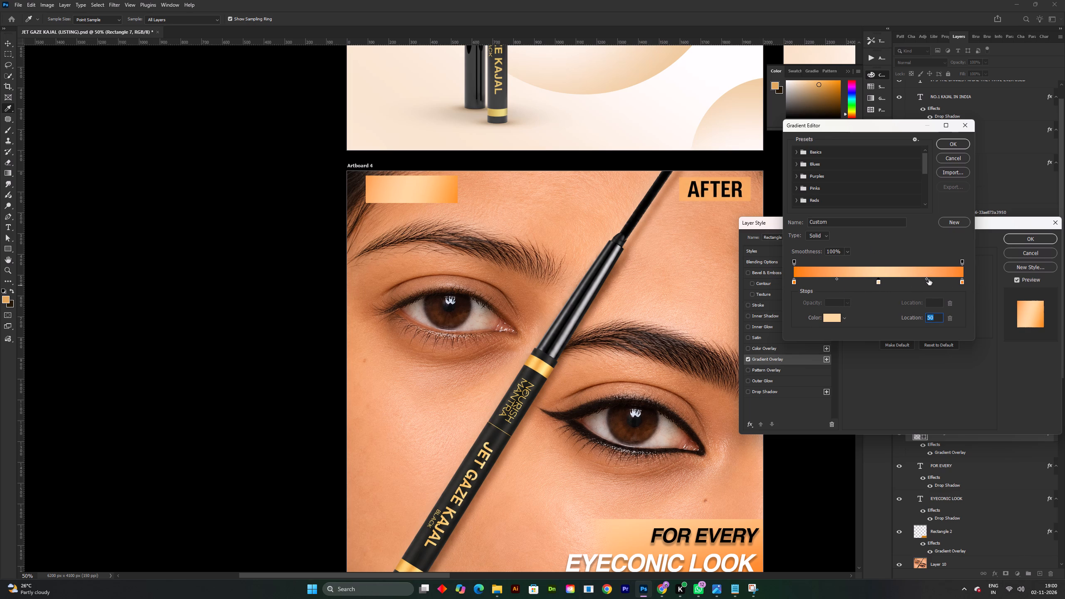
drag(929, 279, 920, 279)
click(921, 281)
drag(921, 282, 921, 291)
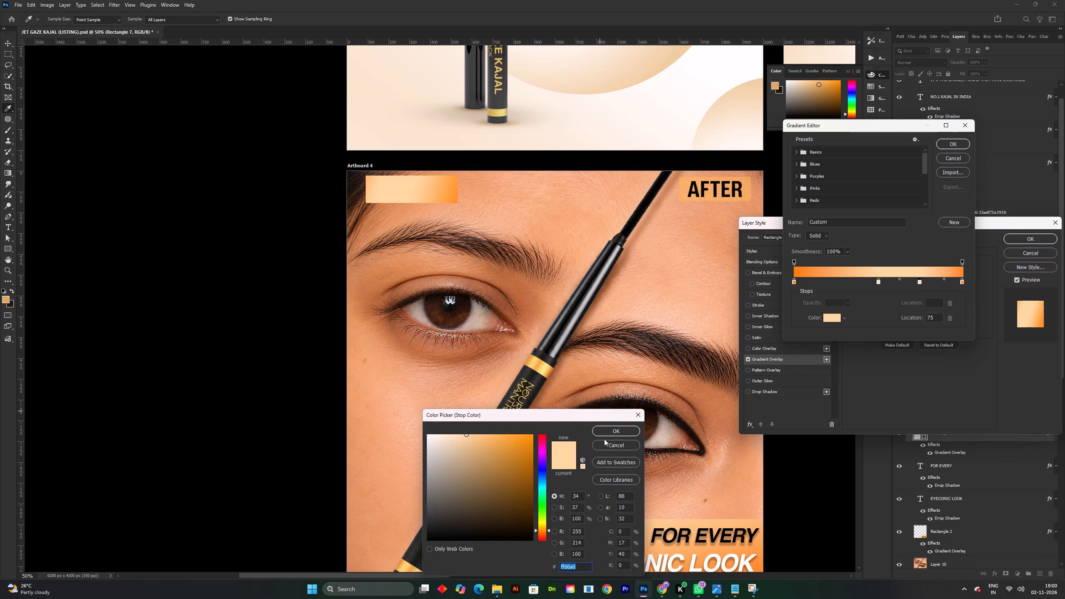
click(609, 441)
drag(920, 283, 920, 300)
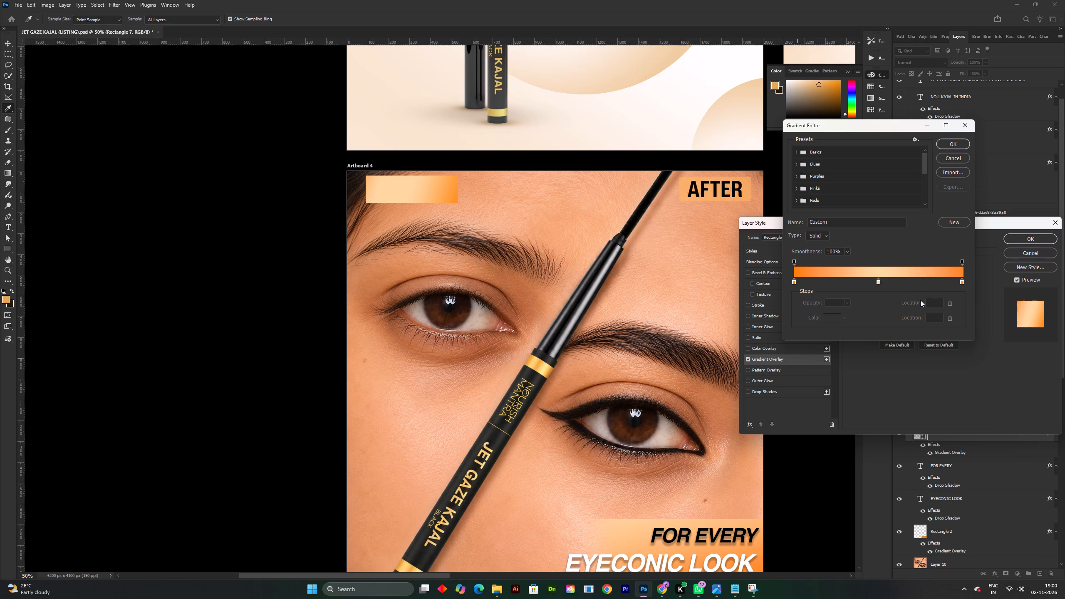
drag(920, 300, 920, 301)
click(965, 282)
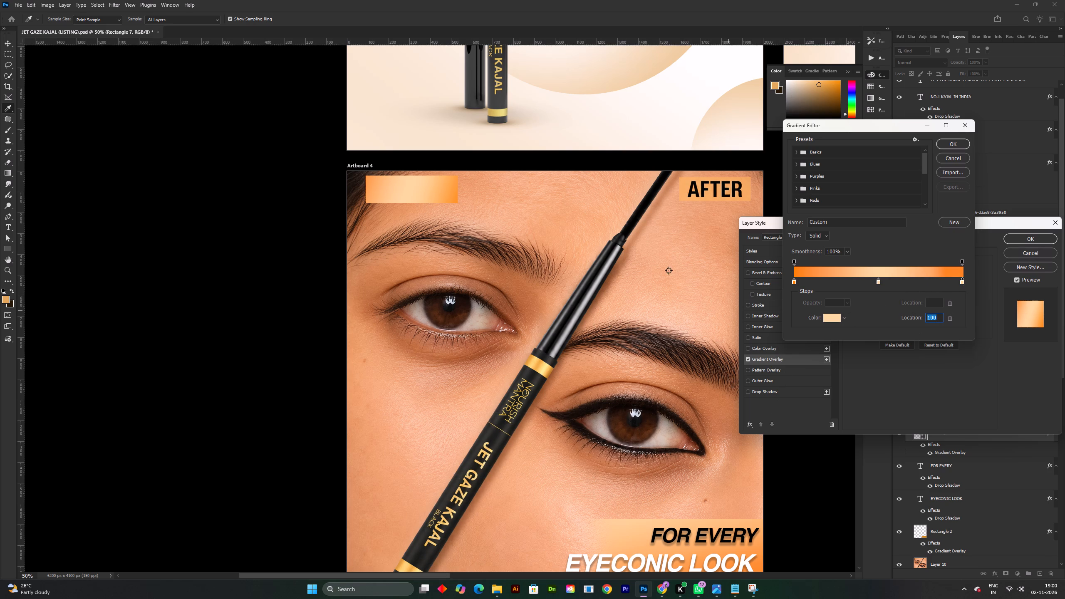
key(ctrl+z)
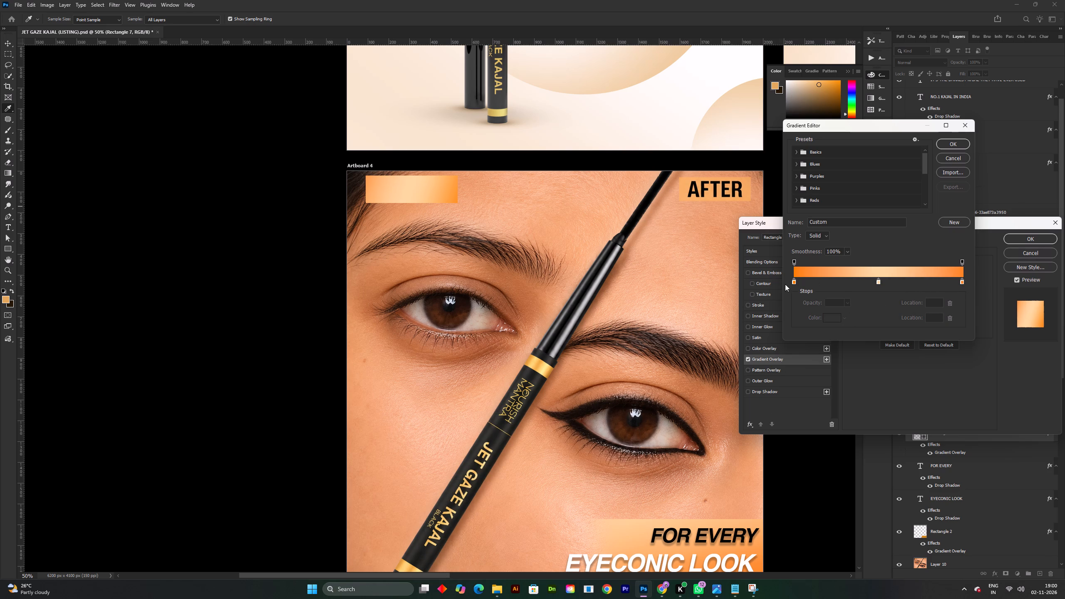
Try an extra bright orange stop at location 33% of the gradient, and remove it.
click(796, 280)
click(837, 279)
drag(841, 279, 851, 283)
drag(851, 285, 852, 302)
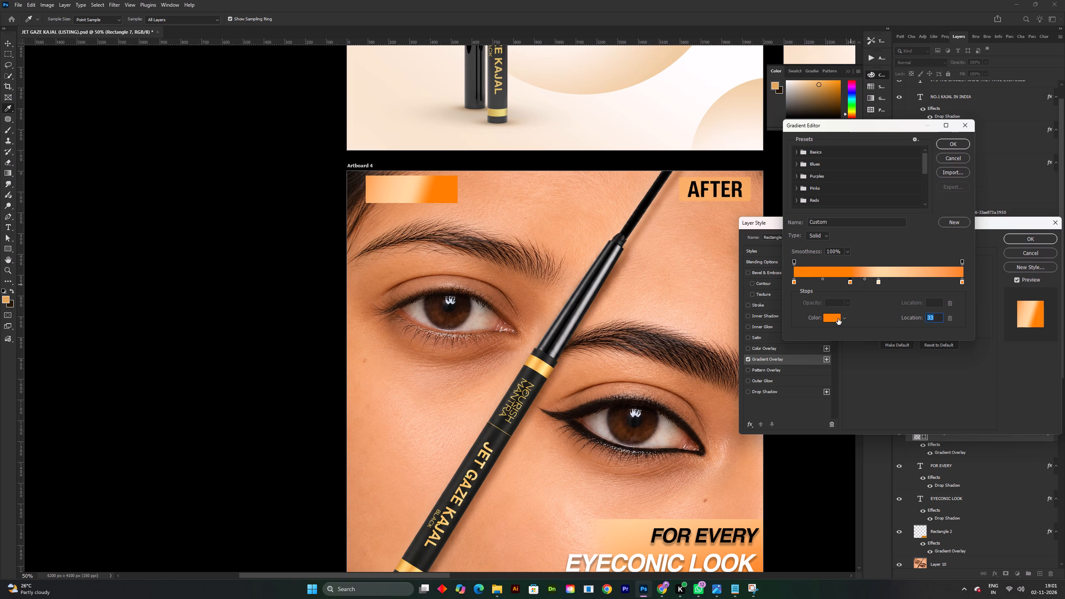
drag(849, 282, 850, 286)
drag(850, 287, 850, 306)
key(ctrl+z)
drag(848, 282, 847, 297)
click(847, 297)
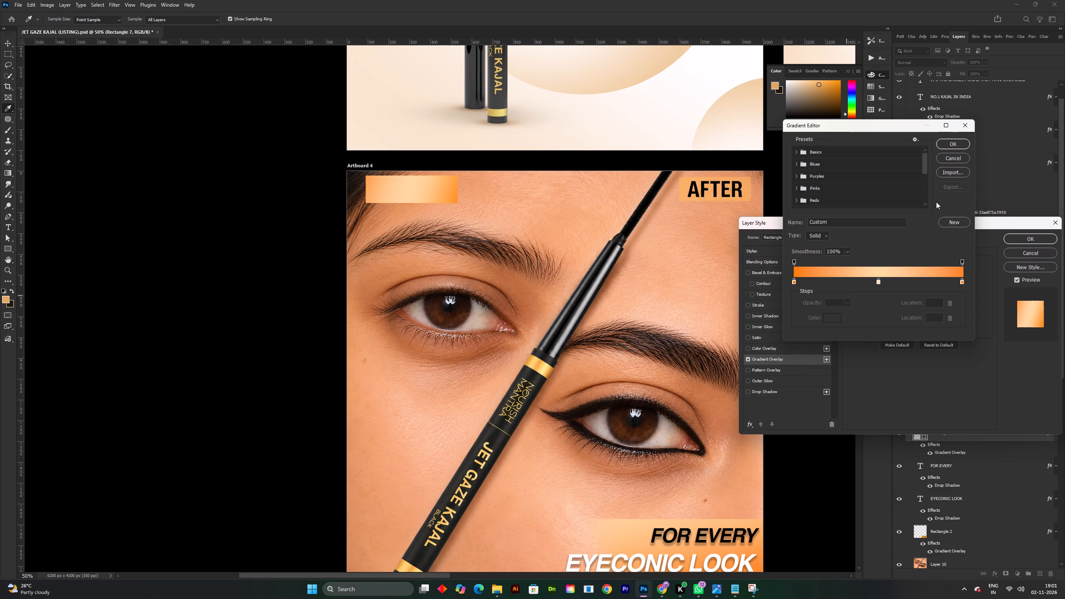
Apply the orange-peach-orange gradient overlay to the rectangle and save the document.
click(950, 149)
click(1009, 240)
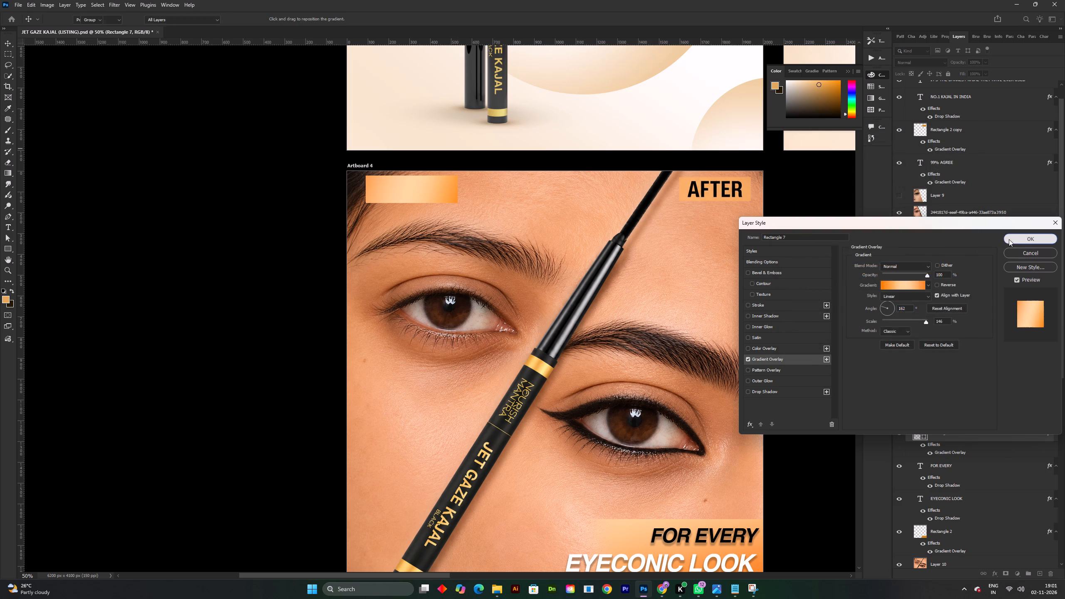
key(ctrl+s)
Delete the gradient rectangle covering the BEFORE label on Artboard 4 and save the document.
shift+scroll(492, 282, down, 3)
key(space)
drag(518, 289, 518, 304)
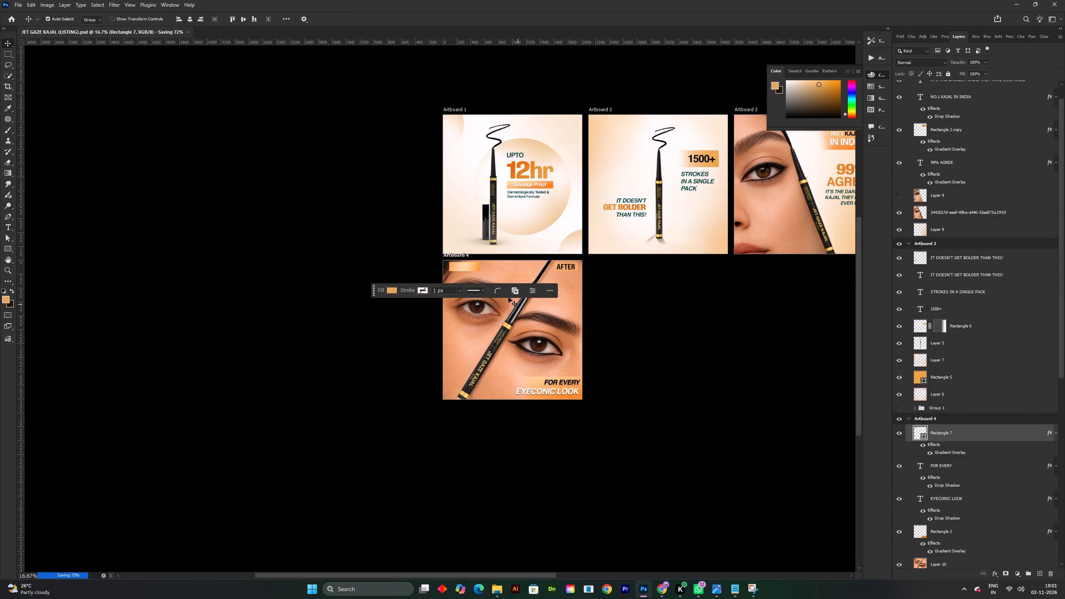
shift+scroll(483, 280, up, 2)
click(467, 248)
key(Delete)
shift+scroll(515, 249, down, 2)
key(space)
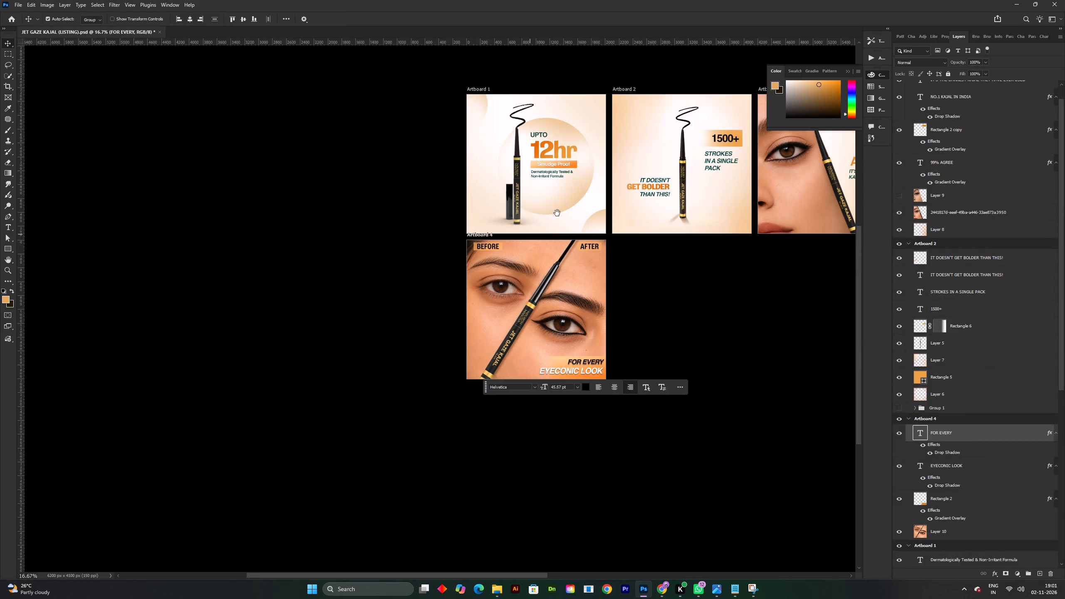
drag(557, 219, 548, 243)
drag(530, 282, 521, 294)
key(ctrl+s)
Review the layouts of Artboards 1 to 3 and Artboard 4's BEFORE and AFTER labels, saving the document again.
shift+scroll(635, 228, up, 2)
key(space)
key(space)
key(space)
key(space)
key(space)
key(space)
key(space)
key(space)
key(space)
key(space)
key(space)
key(space)
key(space)
key(space)
key(space)
key(space)
key(space)
key(space)
key(space)
key(space)
drag(713, 234, 494, 326)
drag(602, 301, 438, 307)
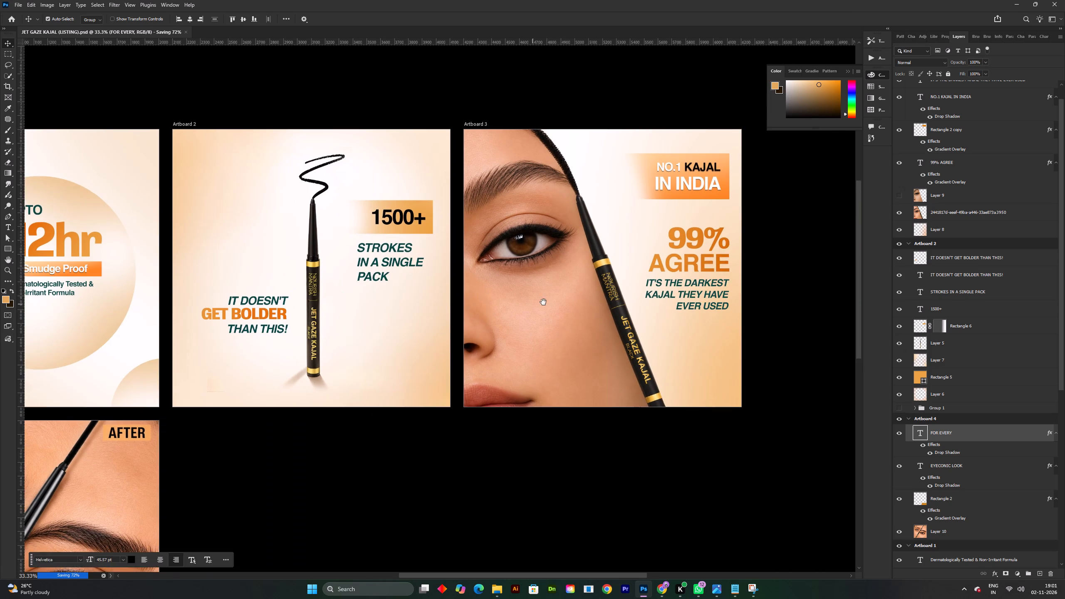
drag(544, 302, 575, 294)
drag(605, 286, 765, 243)
drag(524, 306, 696, 322)
drag(567, 300, 588, 300)
drag(656, 293, 667, 290)
click(667, 290)
drag(575, 280, 703, 320)
drag(633, 299, 627, 294)
drag(622, 283, 621, 245)
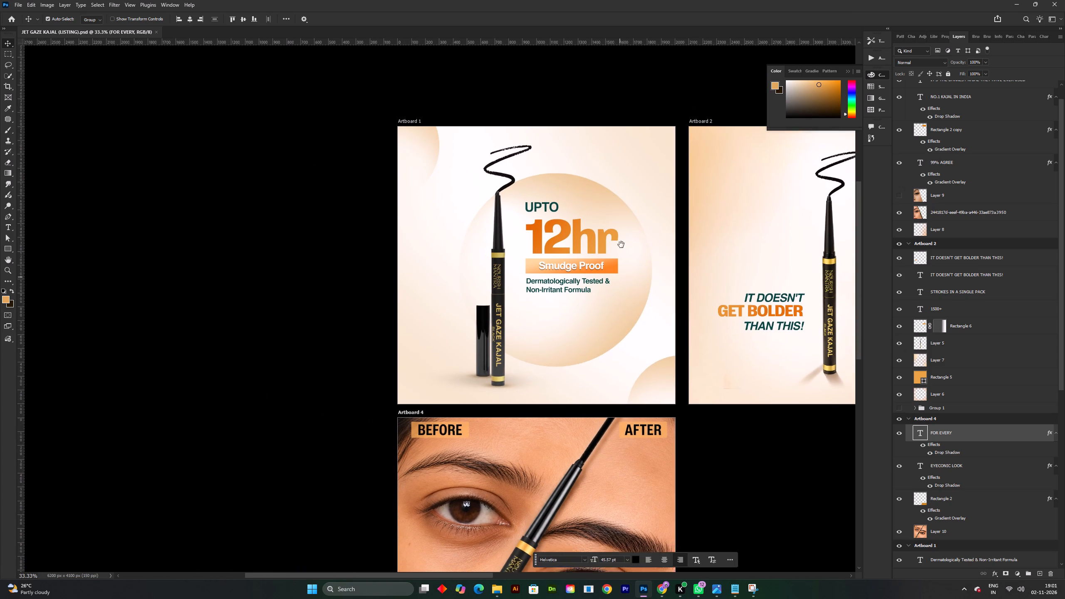
drag(621, 245, 635, 215)
key(ctrl+s)
scroll(465, 373, up, 1)
shift+scroll(473, 383, up, 1)
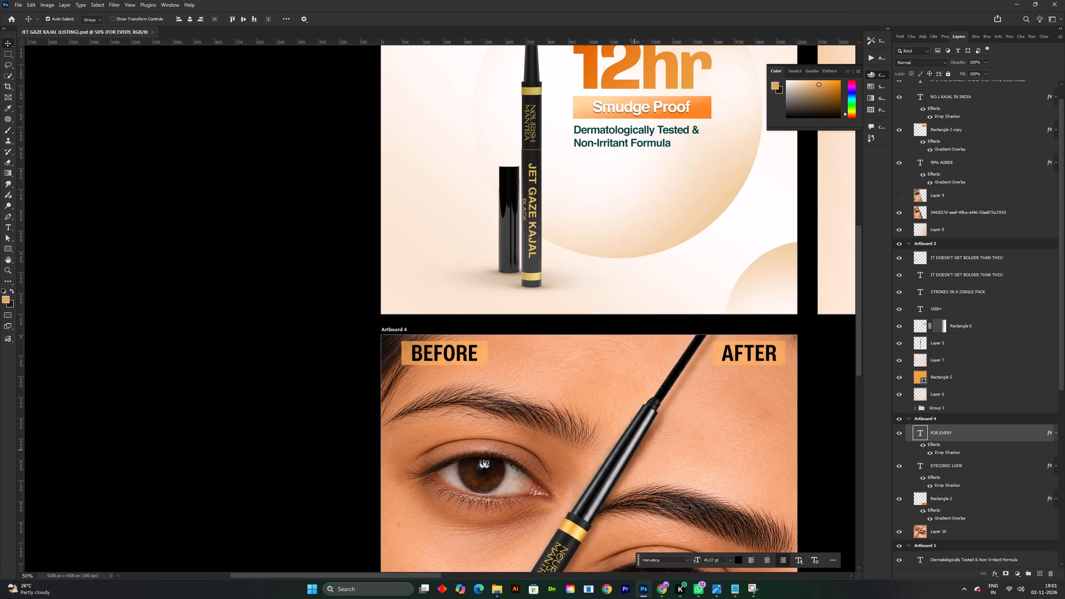
Copy the MANGO hex code D68416 from the notes and return to the listing document.
click(732, 592)
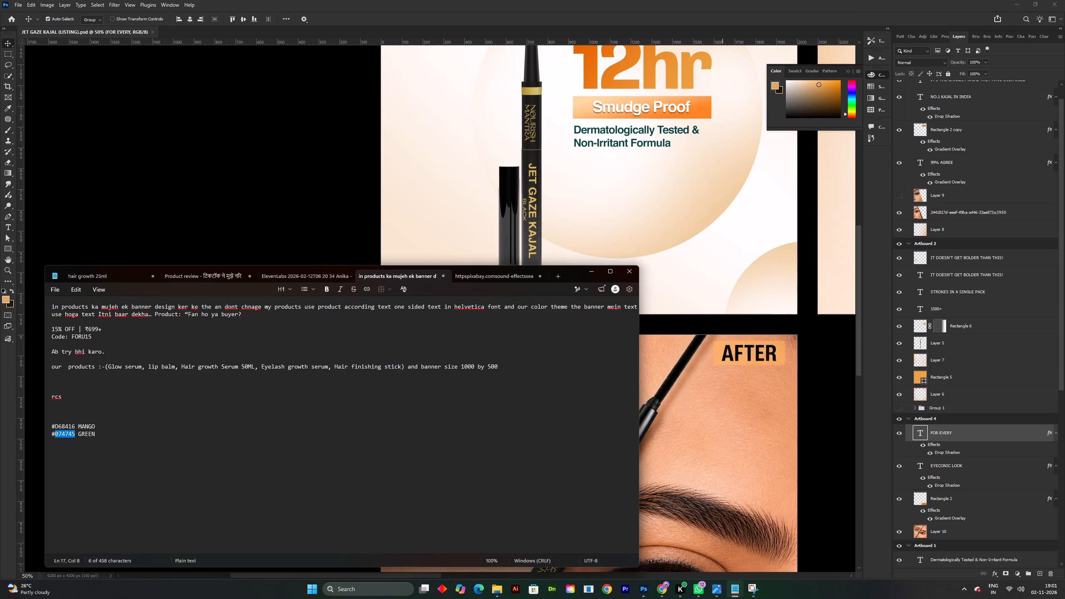
double_click(65, 426)
key(ctrl+c)
click(579, 272)
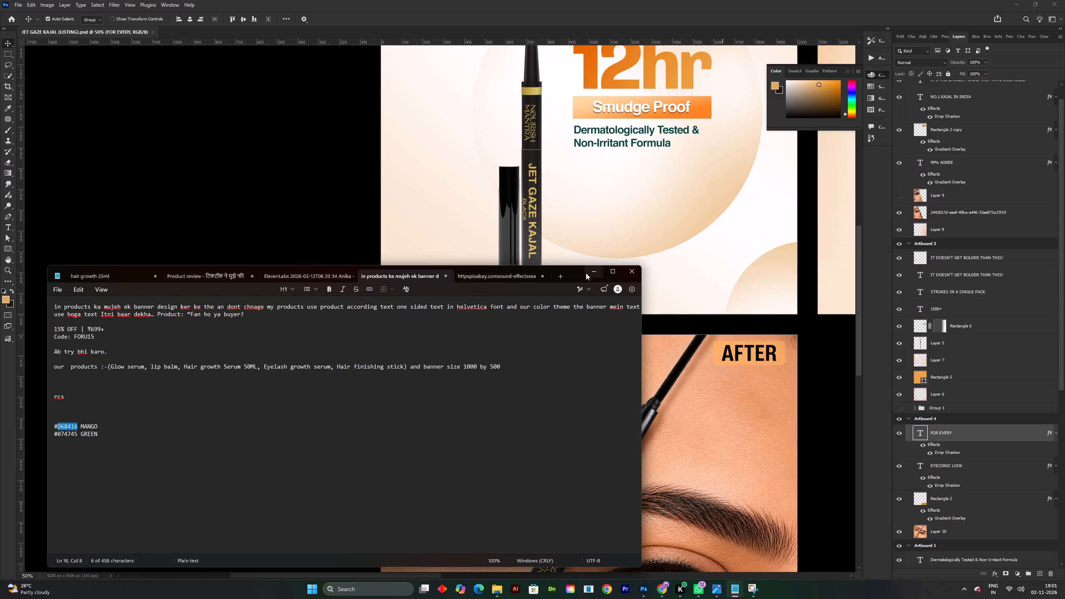
click(586, 273)
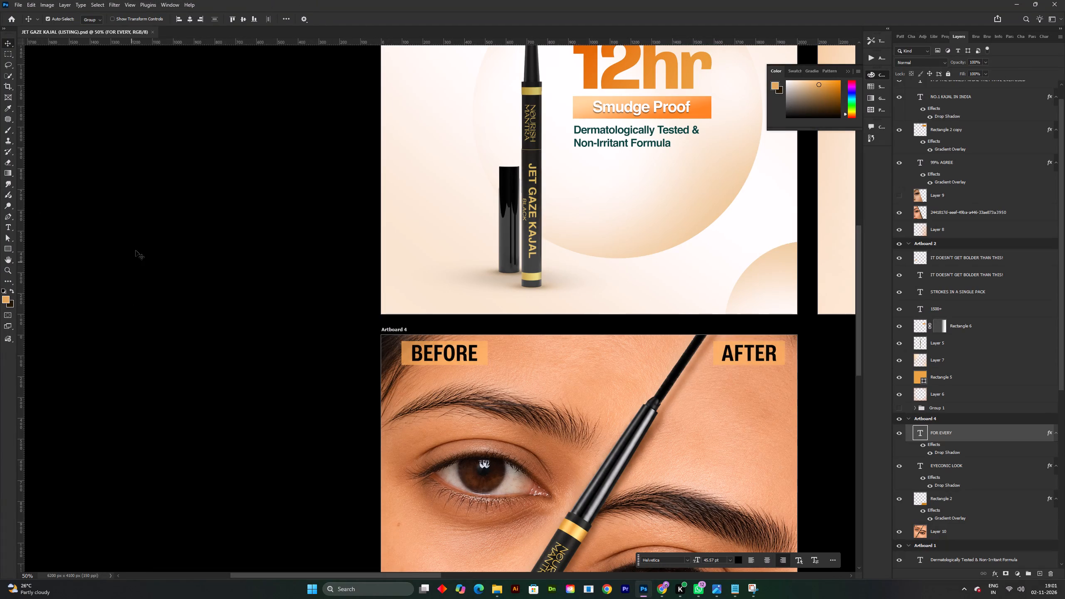
Draw a rectangle about 423 × 129 px over the BEFORE label on Artboard 4.
key(u)
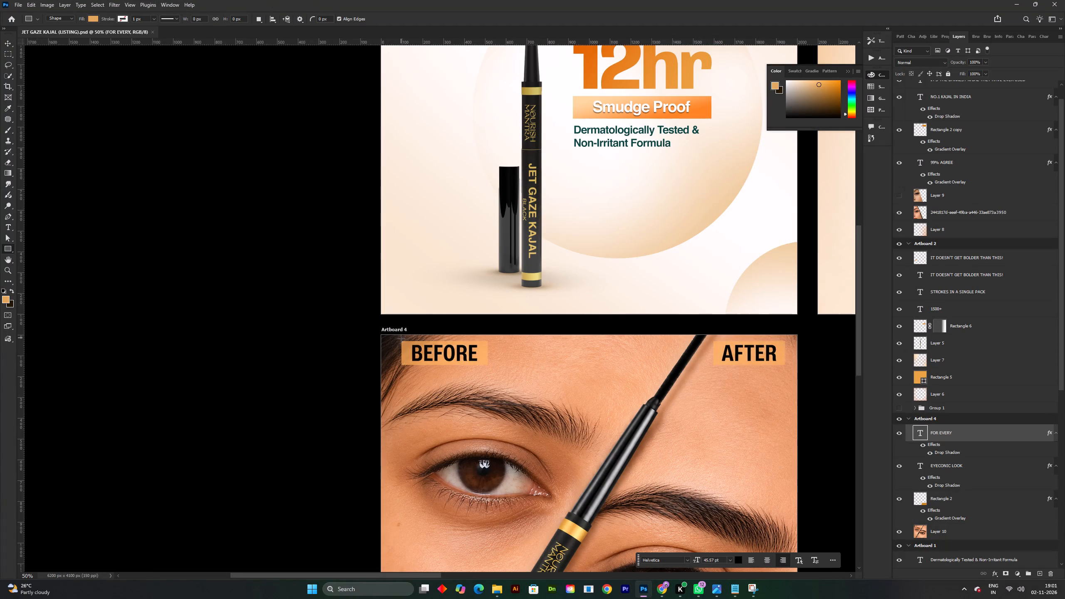
drag(401, 341, 489, 367)
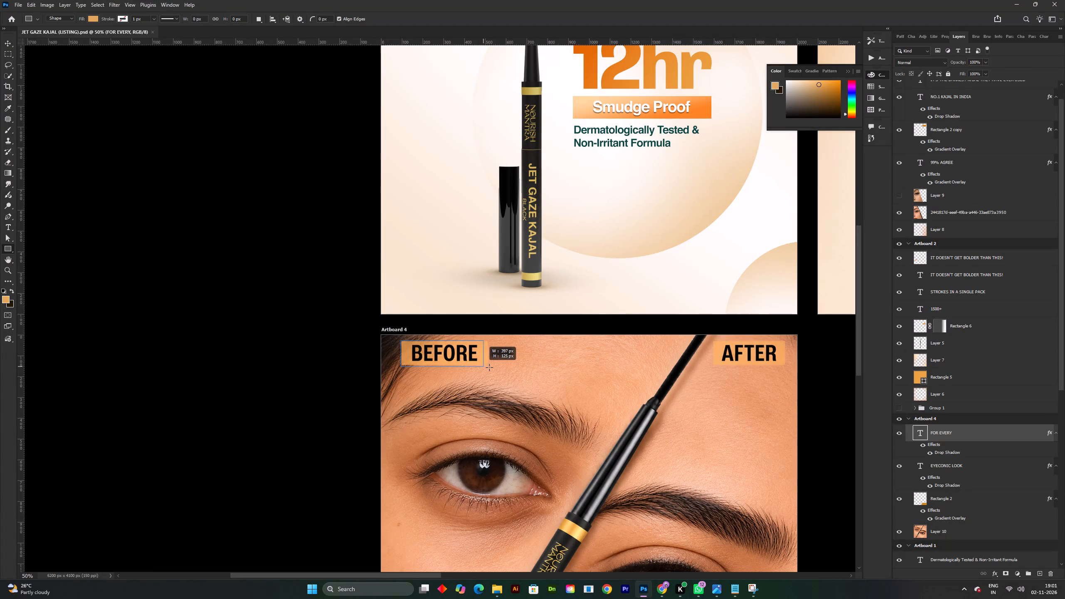
drag(489, 367, 489, 367)
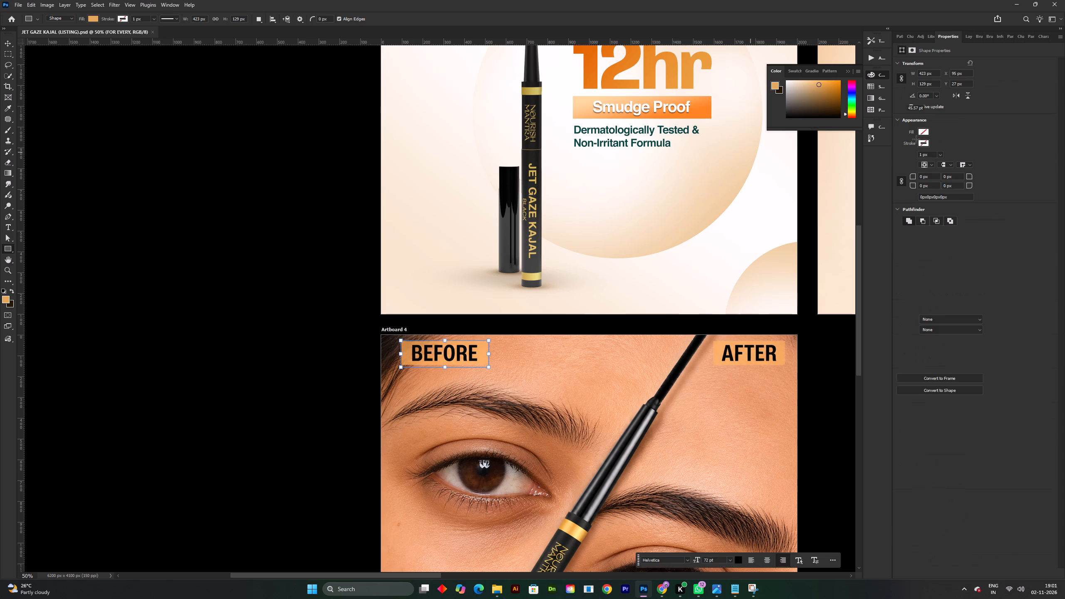
Set the new rectangle's fill colour to D68416 and save the document.
click(922, 127)
click(925, 129)
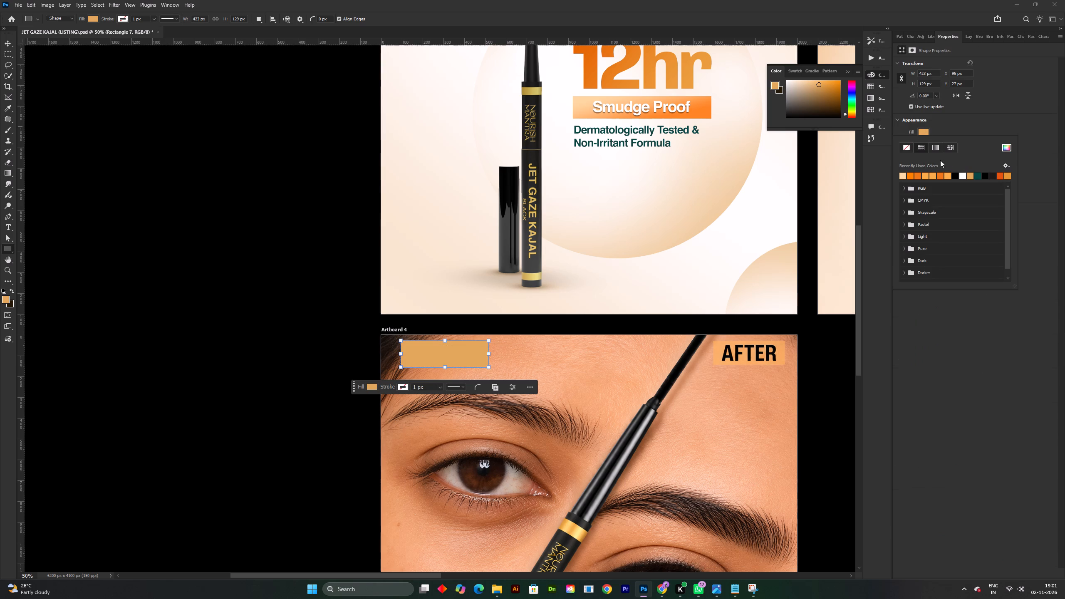
click(1008, 146)
key(ctrl+v)
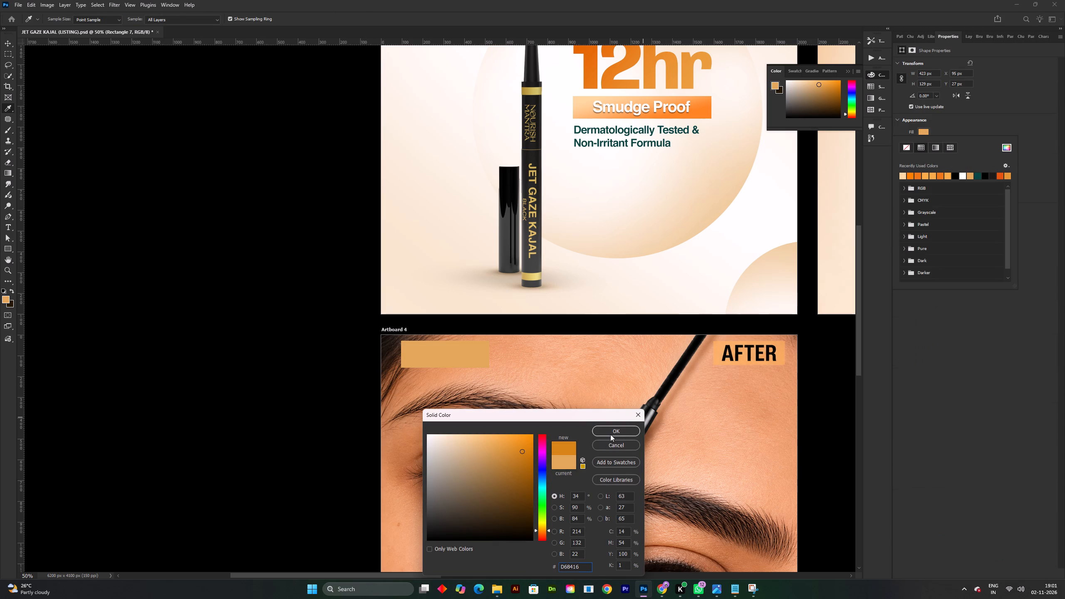
click(610, 434)
key(ctrl+s)
key(v)
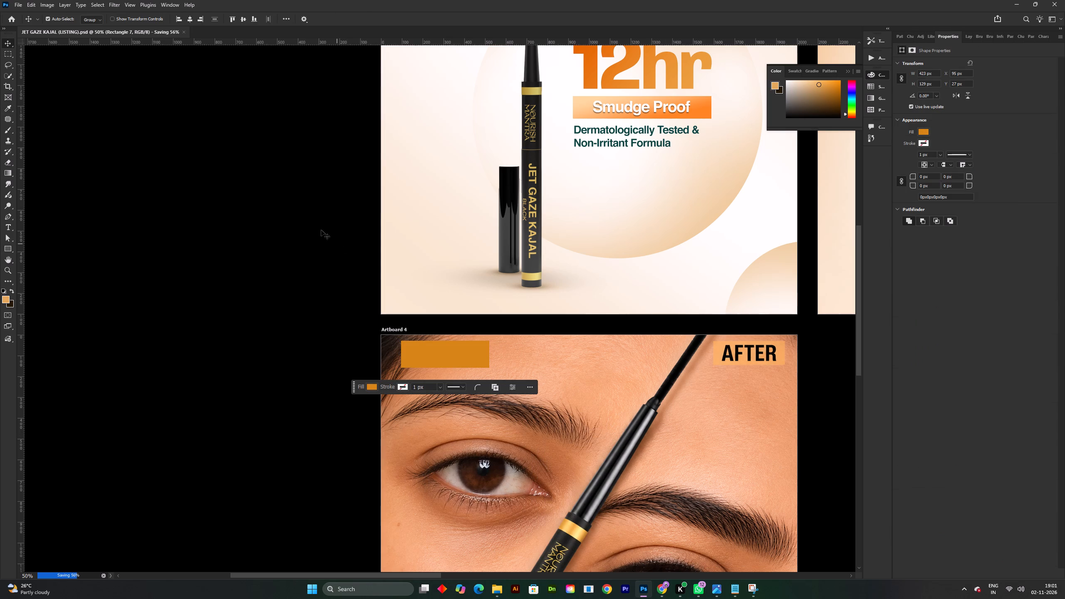
click(321, 228)
Add a linear Gradient Overlay to the D68416 rectangle on Artboard 4.
scroll(478, 392, down, 1)
shift+scroll(483, 384, down, 2)
key(space)
drag(482, 382, 458, 373)
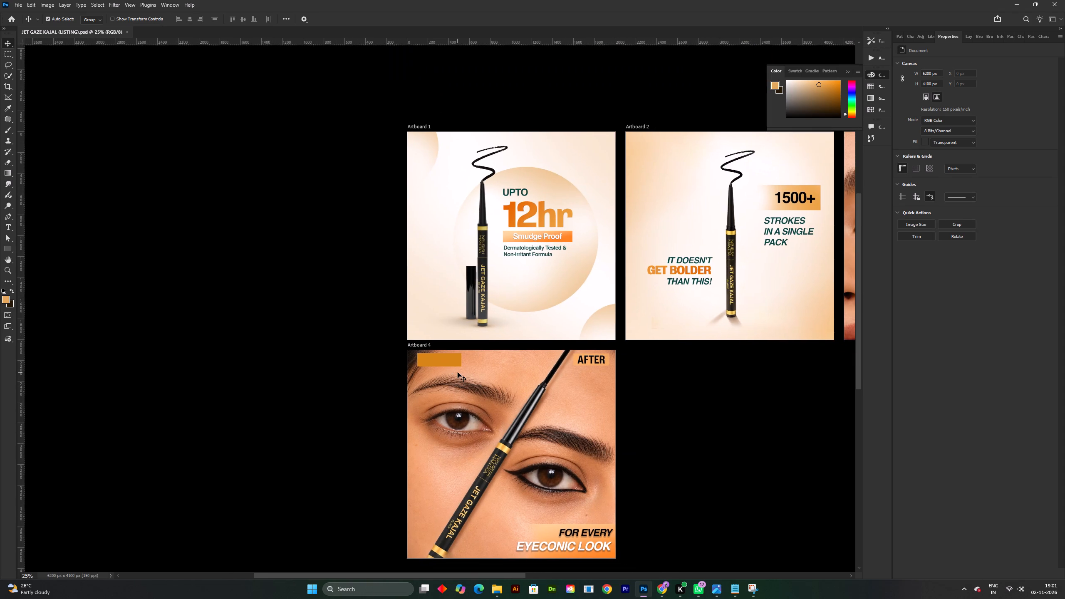
shift+scroll(458, 372, up, 1)
click(444, 354)
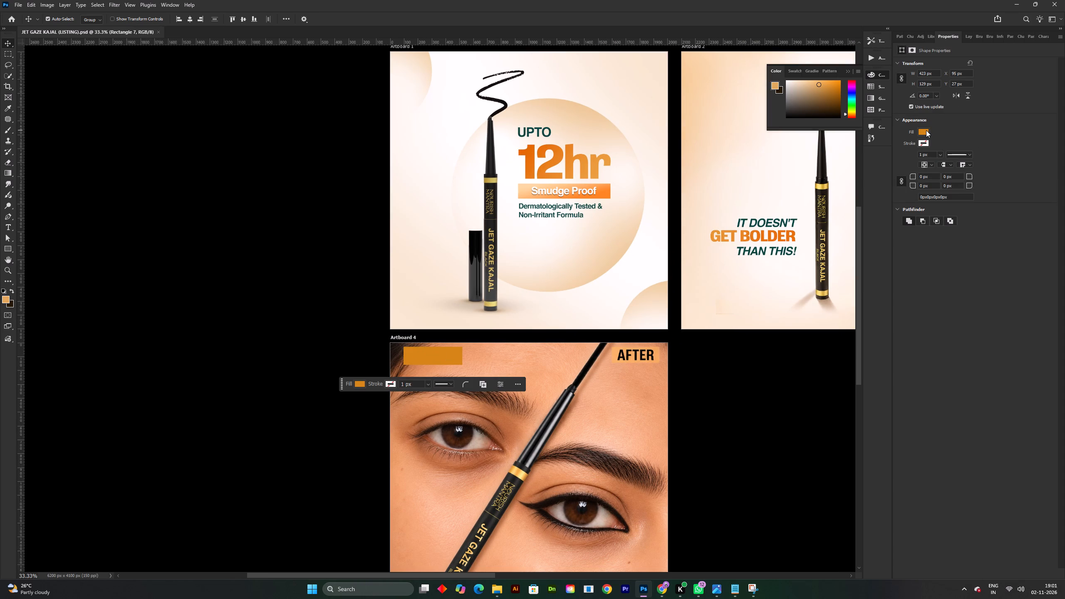
click(961, 36)
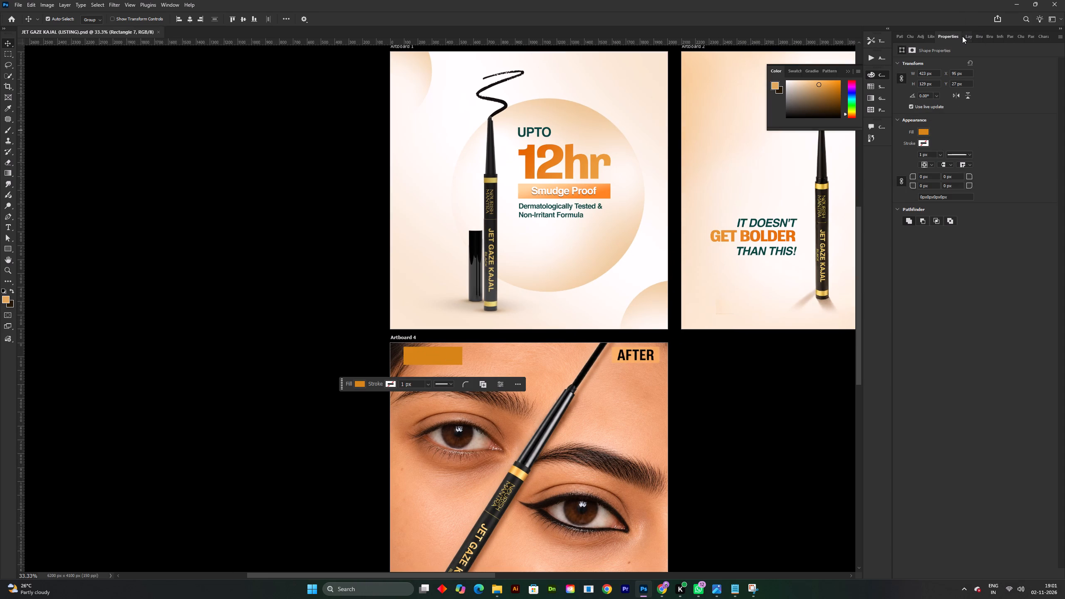
click(965, 36)
double_click(963, 439)
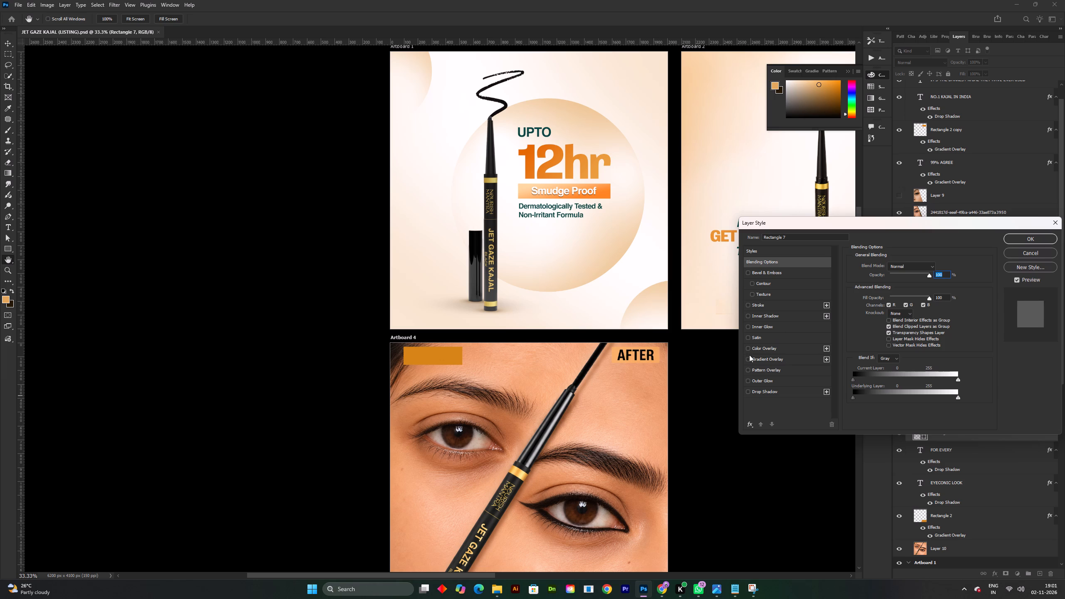
click(747, 360)
click(760, 360)
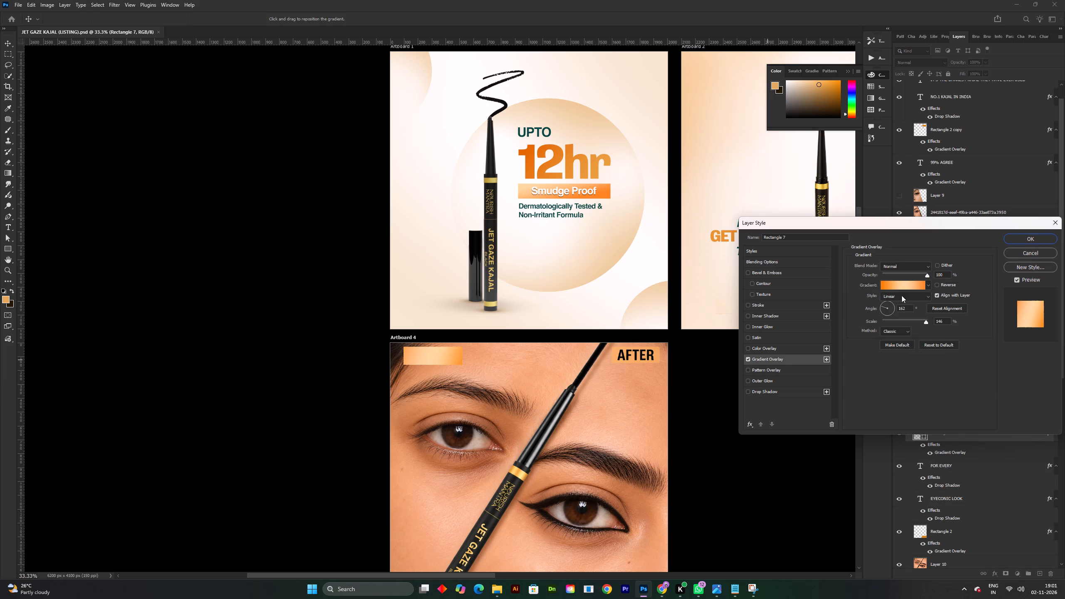
Remove the gradient's middle peach stop, set its first stop to D68416 and apply the overlay.
click(890, 287)
drag(879, 282, 879, 295)
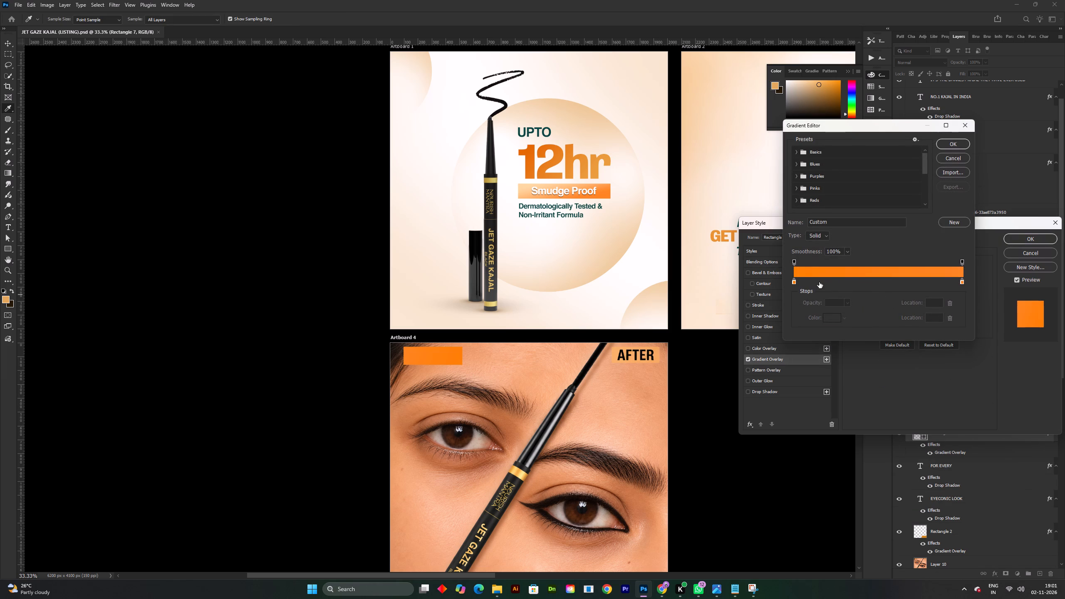
click(795, 282)
click(827, 318)
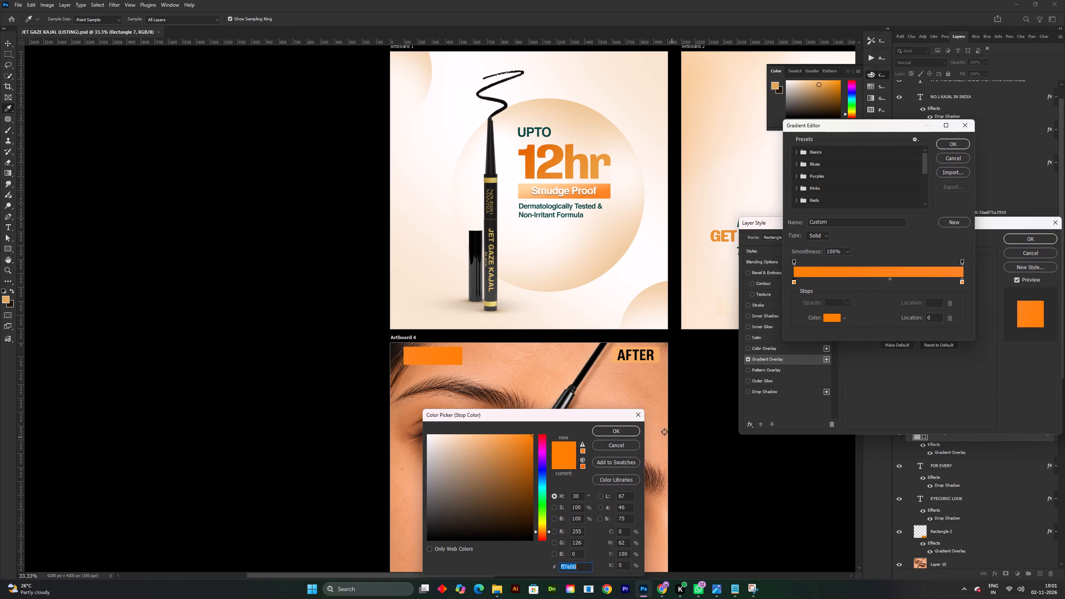
key(ctrl+v)
click(612, 429)
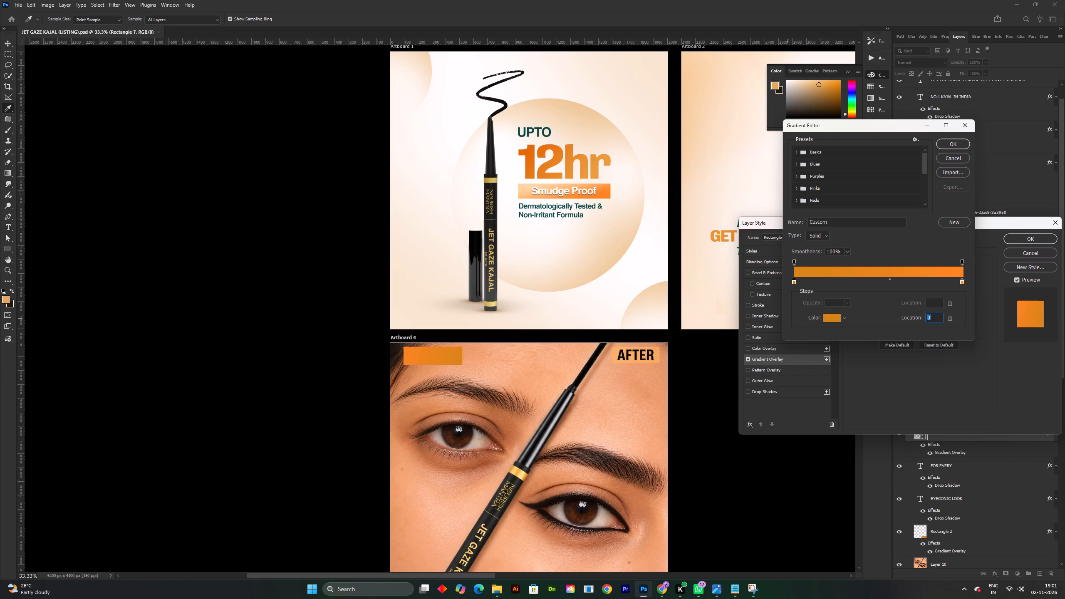
click(945, 147)
click(1017, 241)
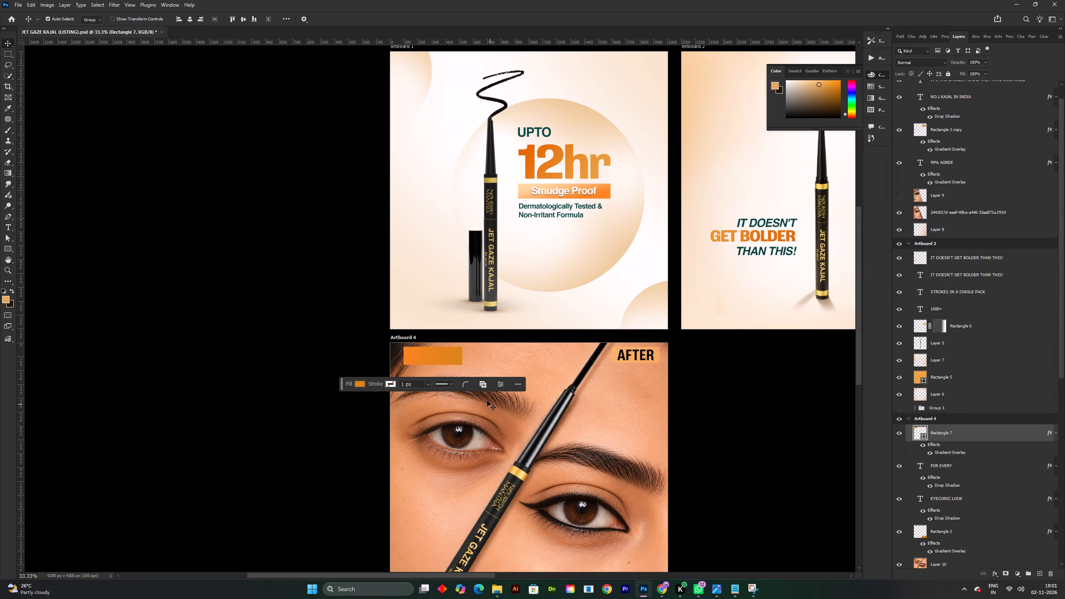
Duplicate the gradient rectangle, place the copy over the AFTER label on Artboard 4 and save the document.
key(v)
click(736, 342)
alt+click(457, 359)
alt+drag(481, 359, 502, 359)
alt+shift+drag(508, 360, 594, 368)
alt+shift+click(594, 368)
click(530, 355)
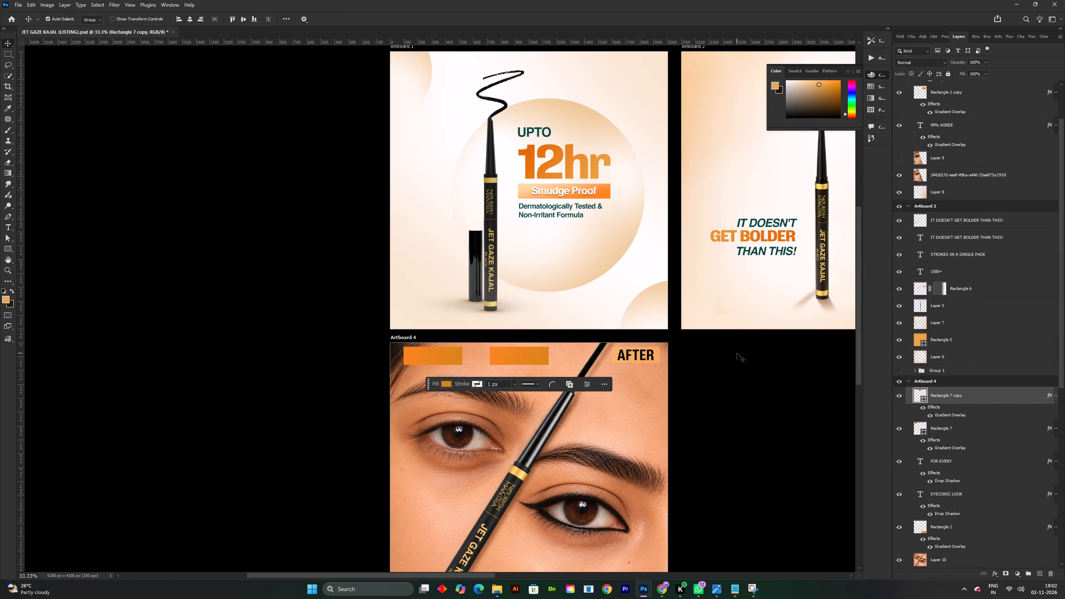
click(737, 353)
click(515, 356)
shift+drag(543, 360, 592, 360)
double_click(572, 357)
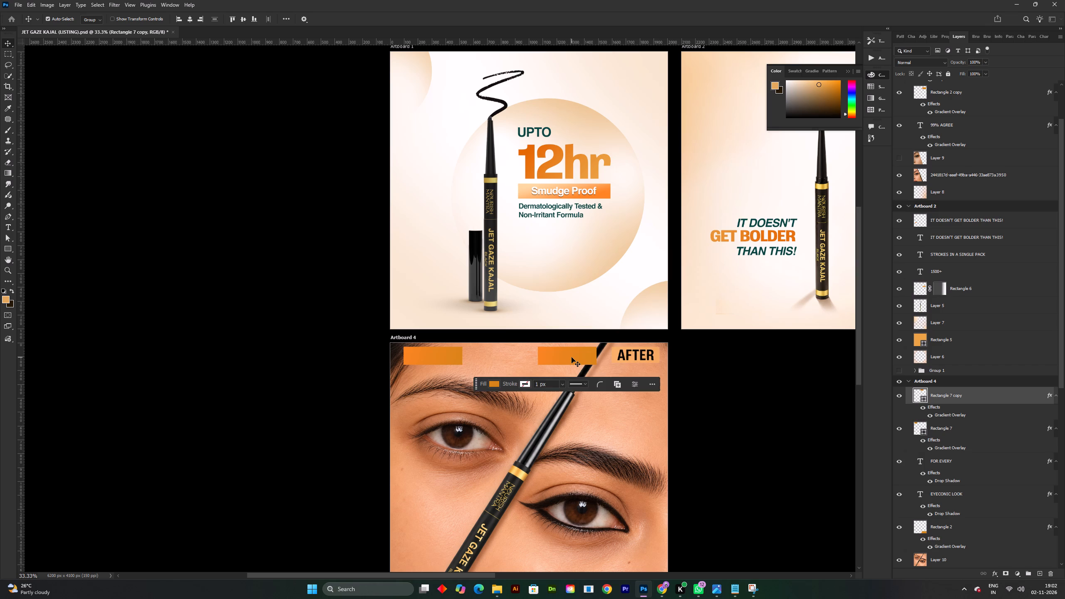
drag(572, 357, 638, 357)
ctrl+click(732, 384)
key(ctrl+s)
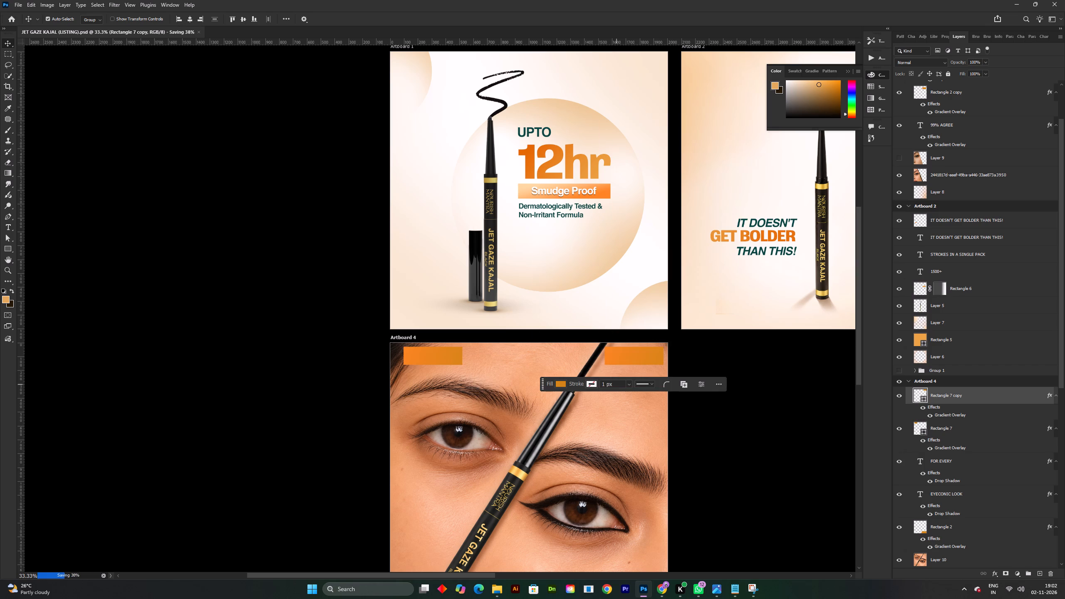
Add the text "Before" in 72 pt Helvetica Bold Oblique just below Artboard 4's upper-left rectangle.
shift+scroll(575, 384, up, 1)
key(space)
drag(584, 411, 631, 403)
click(571, 408)
key(t)
click(537, 427)
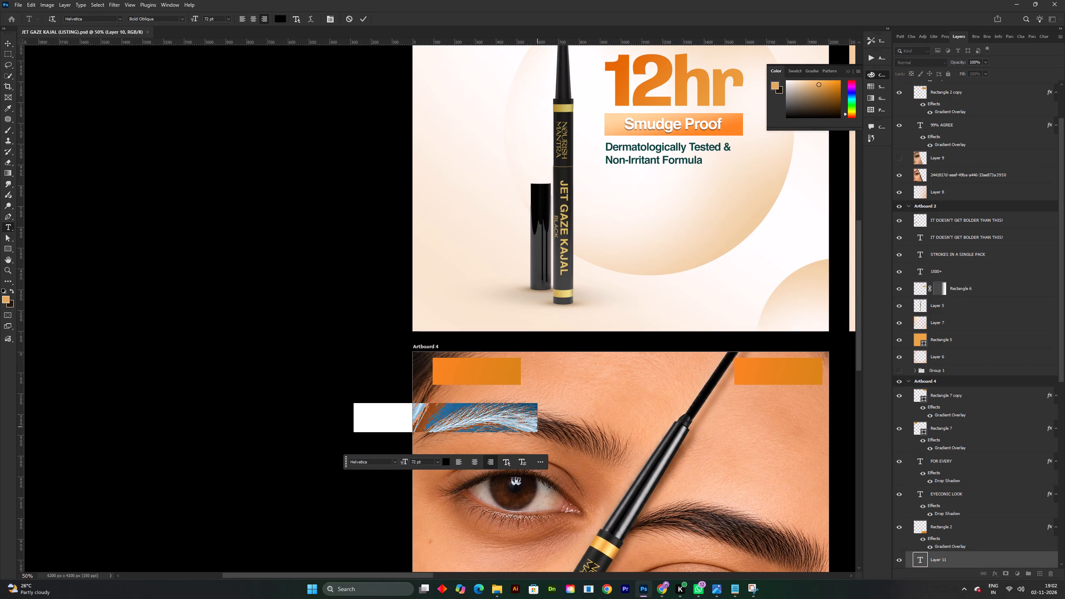
key(BackSpace)
key(BackSpace)
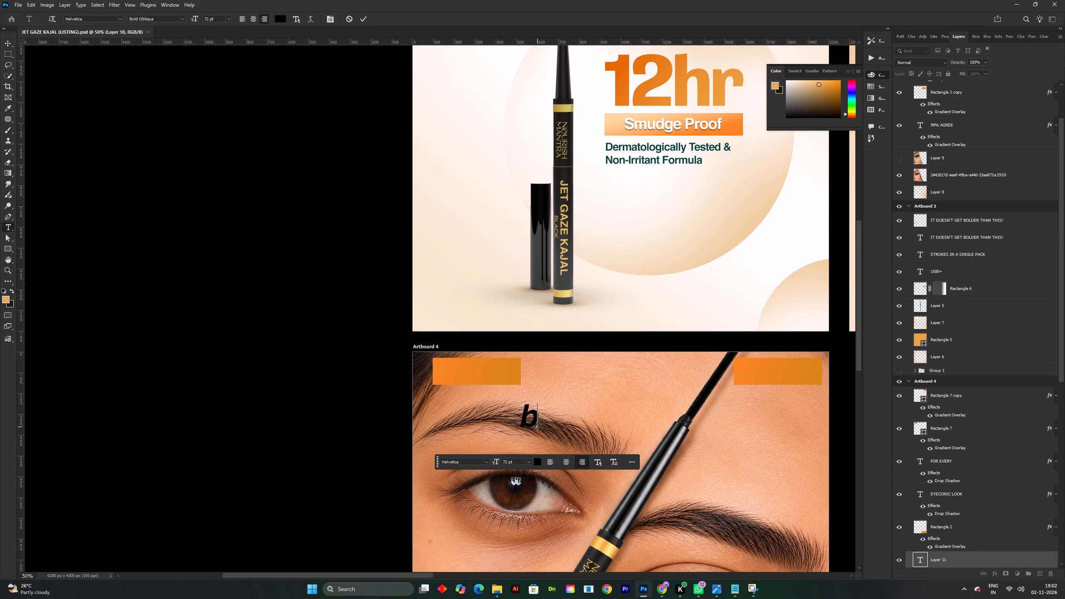
key(BackSpace)
key(b)
text(efore)
click(365, 16)
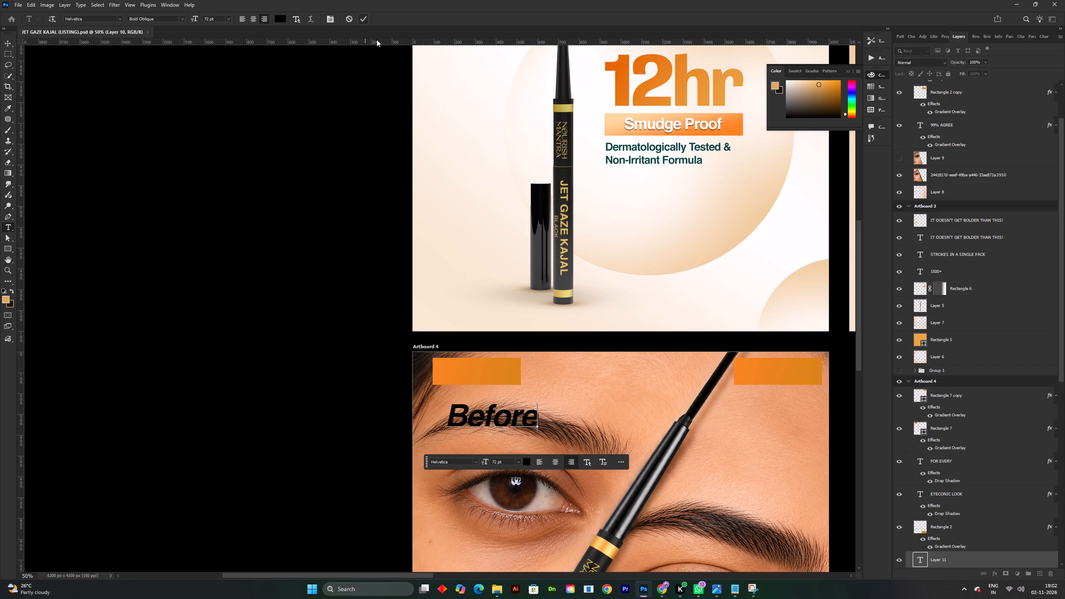
Scale the Before text to about 80% and move it onto Artboard 4's upper-left rectangle.
key(ctrl+t)
drag(498, 398, 498, 405)
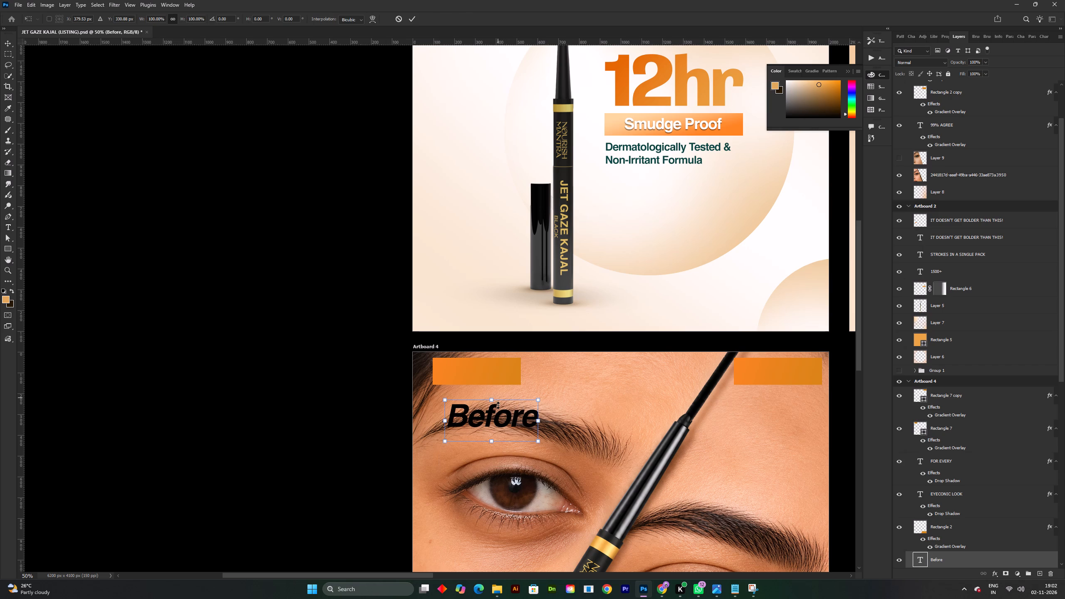
drag(498, 405, 498, 406)
click(498, 406)
drag(493, 426, 486, 424)
drag(483, 419, 475, 385)
drag(474, 382, 471, 376)
click(469, 372)
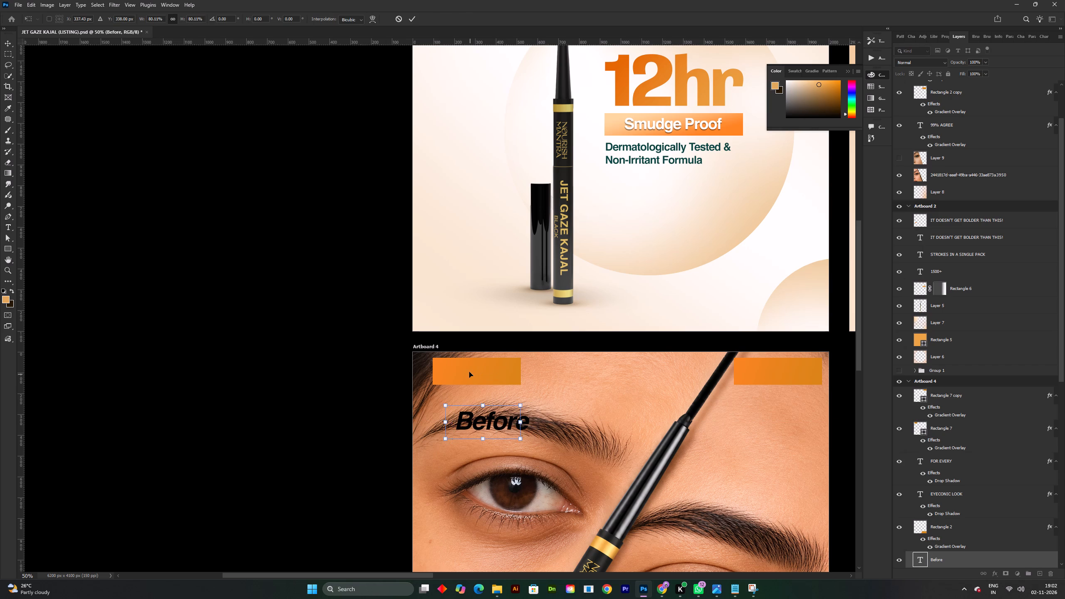
double_click(468, 372)
click(474, 368)
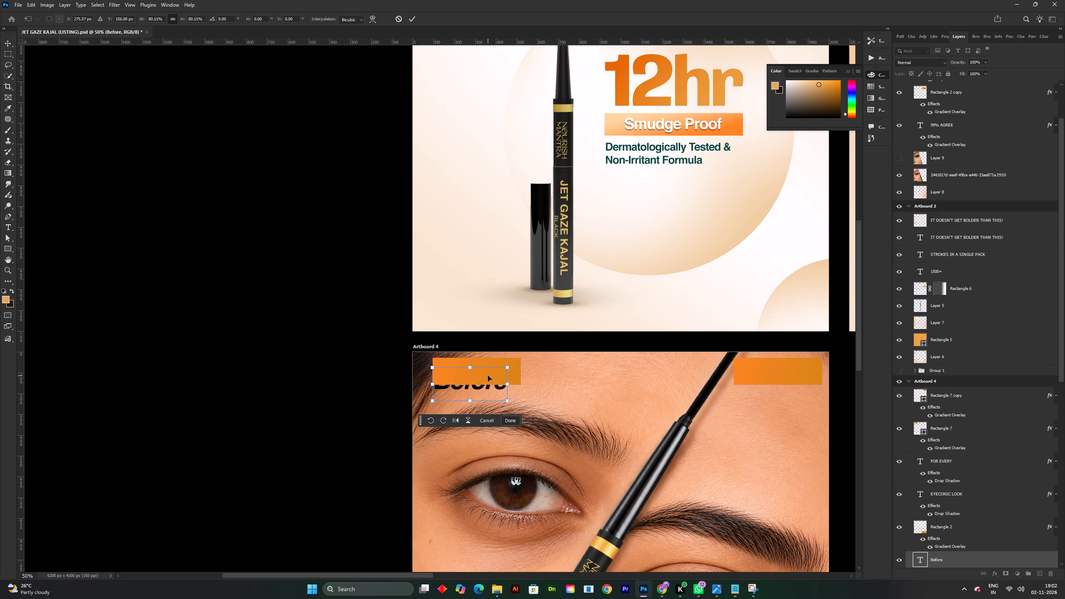
Commit the transform and bring the Before text layer in front of the rectangles.
key(ctrl+shift+bracketright)
key(ctrl+shift+bracketright)
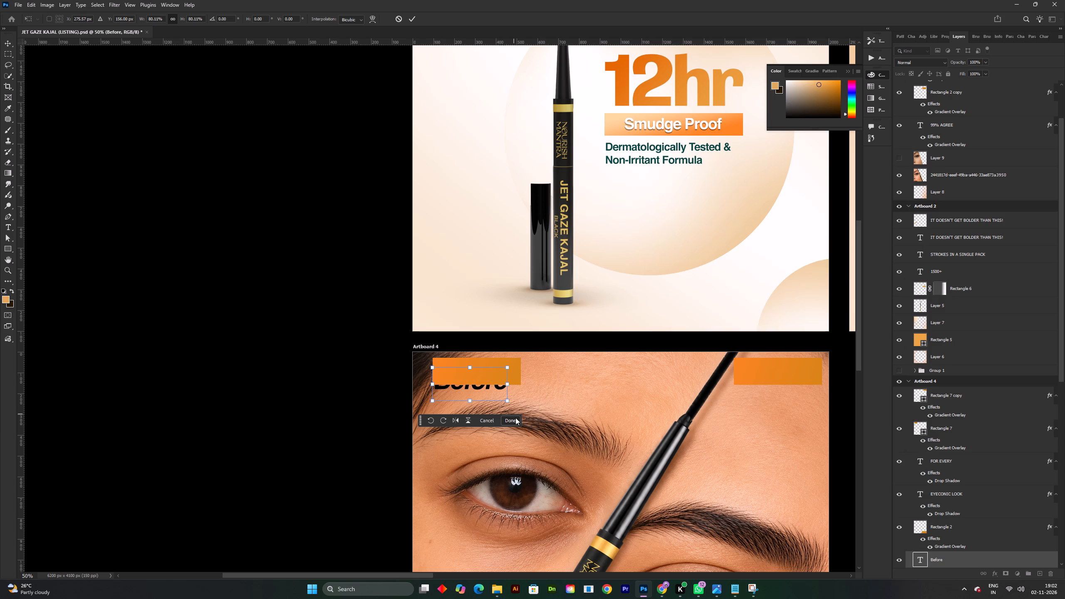
click(515, 418)
key(ctrl+shift+bracketright)
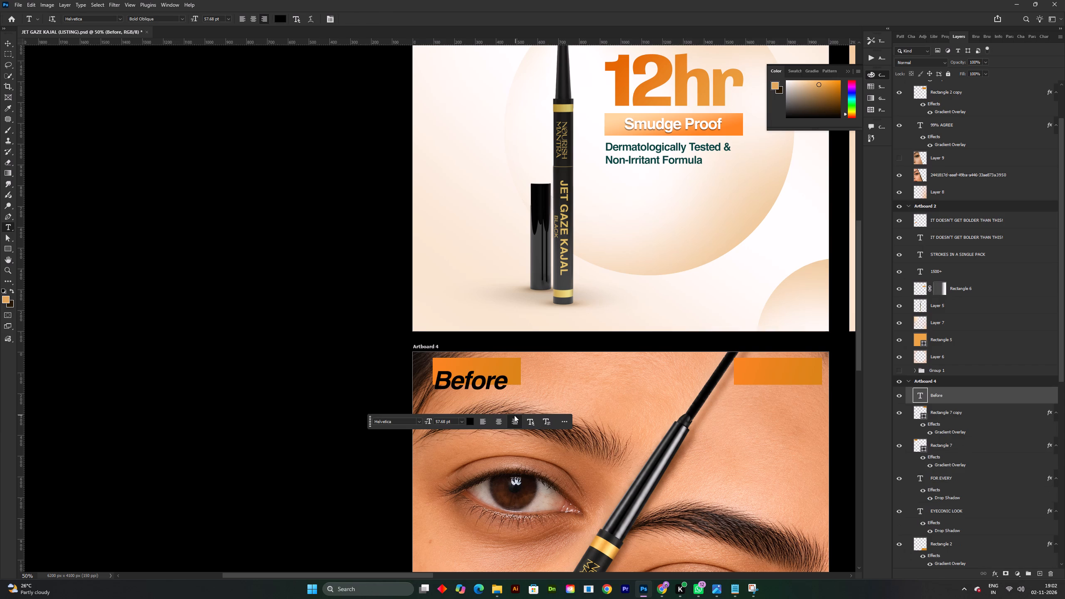
Nudge the Before text about 22 px right and 32 px up over its gradient rectangle.
key(ctrl+t)
key(Up)
key(Up)
key(Up)
key(Up)
key(Up)
key(Right)
key(Right)
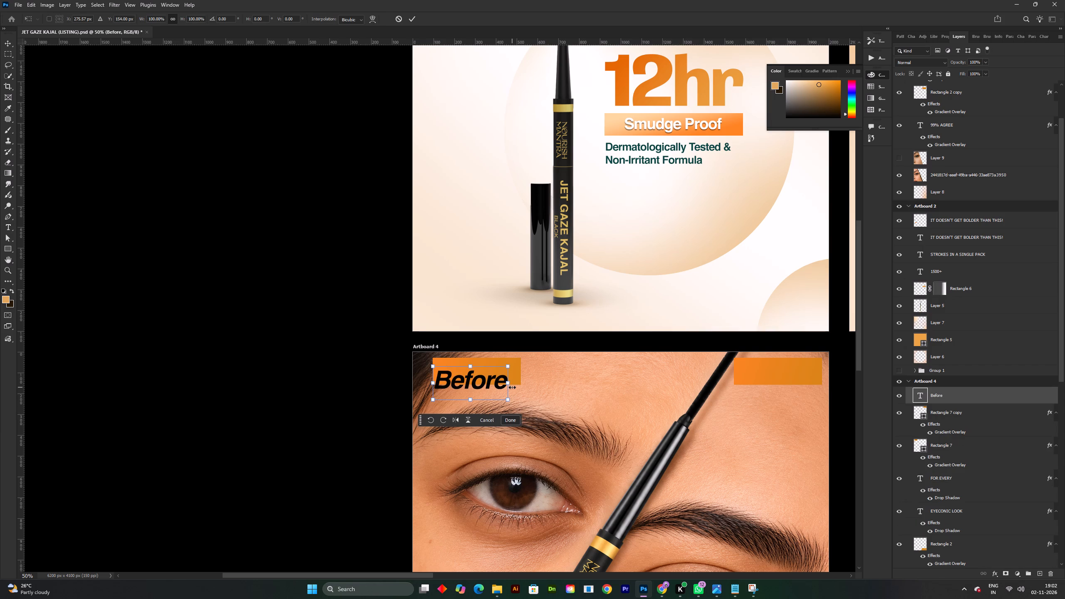
key(Right)
key(Up)
key(Right)
key(Right)
key(Up)
key(Up)
key(Right)
key(Up)
key(Right)
key(Up)
key(Up)
key(Up)
key(Right)
key(Up)
key(Right)
key(Up)
key(Right)
key(Up)
key(Right)
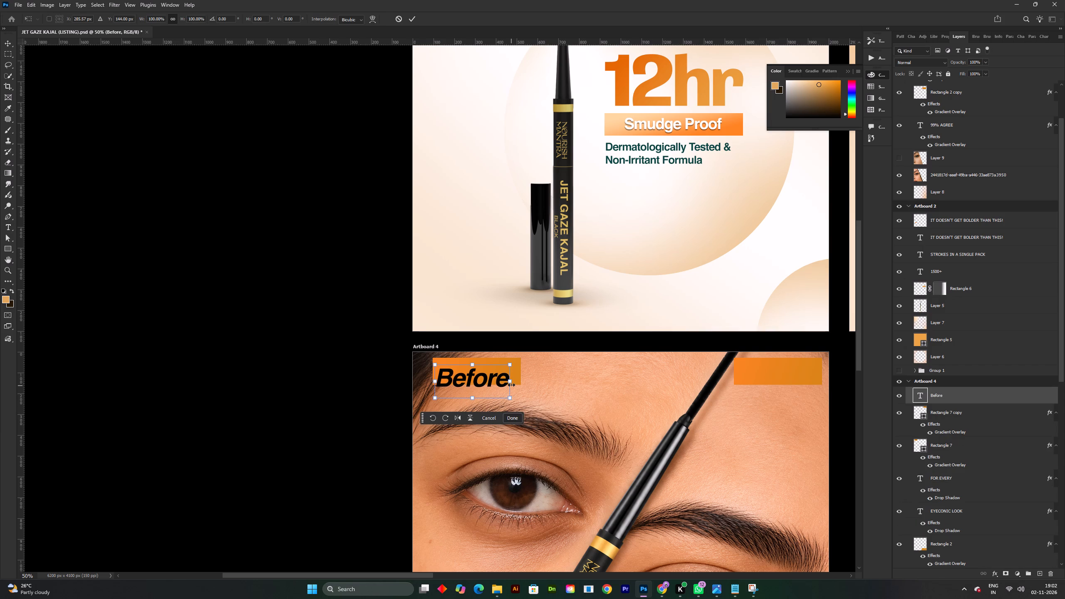
key(Up)
key(Right)
key(Up)
key(Right)
key(Up)
key(Up)
key(Up)
key(Up)
key(Up)
key(Up)
key(Up)
key(Up)
key(Up)
key(Up)
key(Up)
key(Up)
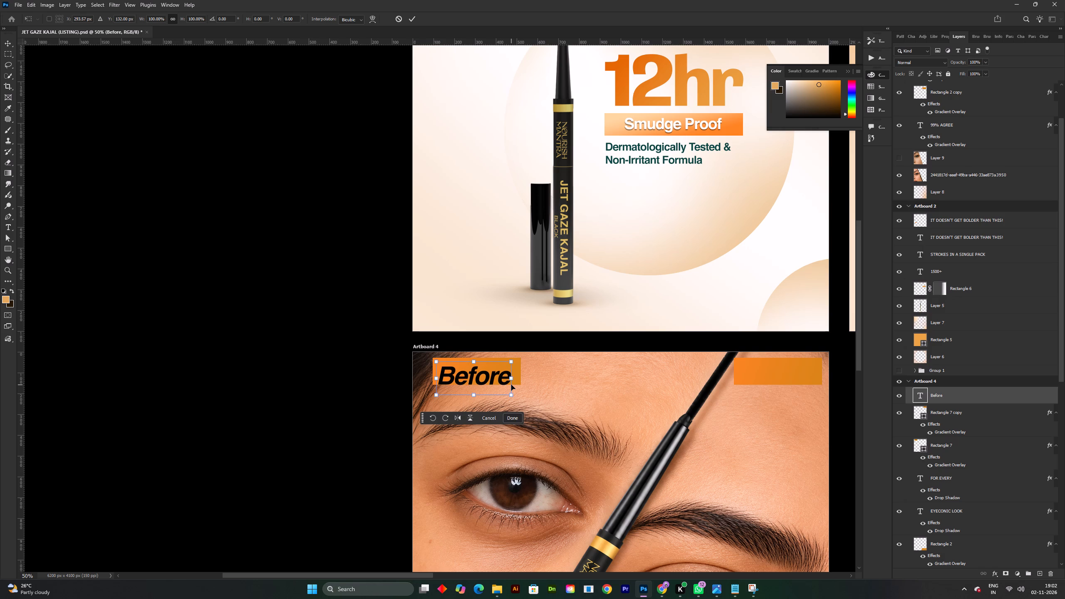
key(Up)
key(Up)
key(Up)
key(Right)
key(Right)
key(Right)
key(Right)
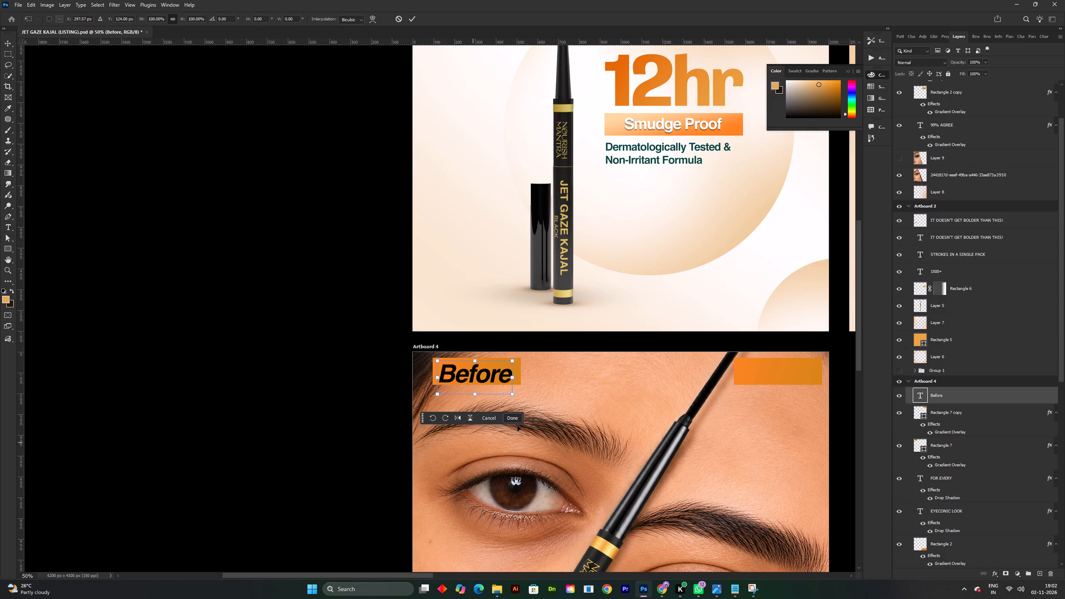
click(518, 426)
click(512, 414)
click(510, 414)
Reposition the Before text so it sits centred inside the upper-left gradient rectangle on Artboard 4.
shift+scroll(484, 391, up, 3)
key(space)
drag(516, 359, 516, 366)
key(b)
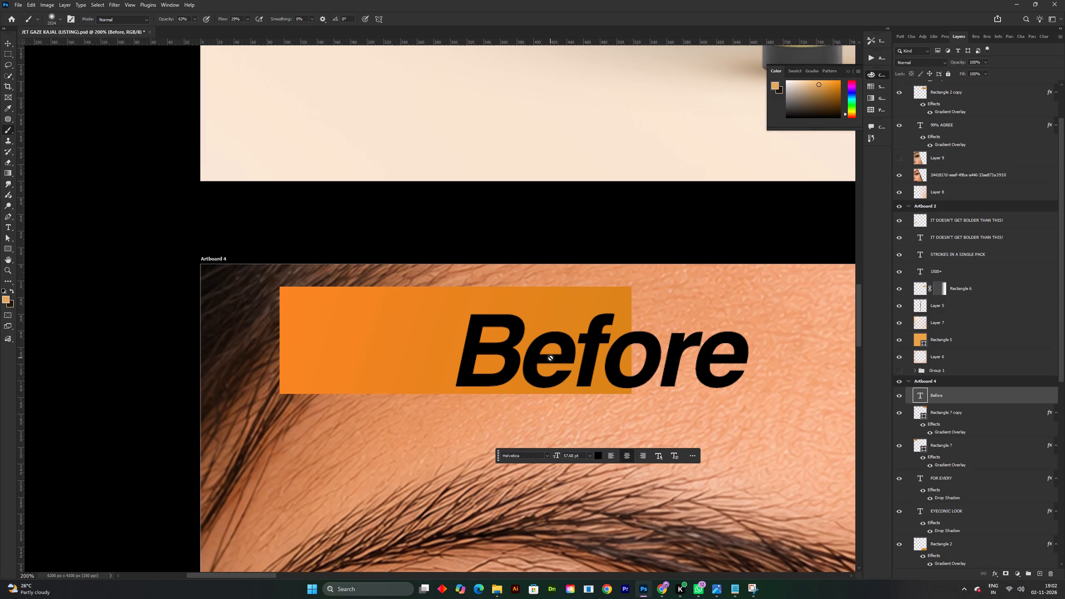
key(v)
key(v)
drag(571, 356, 430, 344)
drag(430, 343, 430, 332)
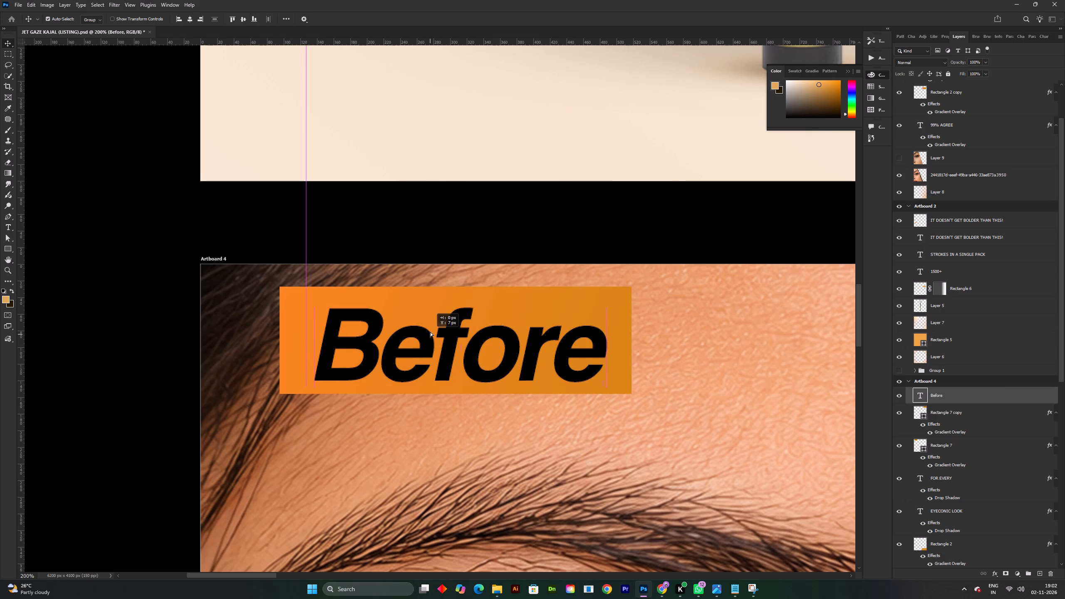
Scale the Before text to about 82% and recentre it inside the upper-left gradient rectangle on Artboard 4.
drag(430, 332, 431, 331)
shift+scroll(441, 332, down, 2)
key(space)
drag(599, 350, 508, 341)
shift+scroll(492, 341, down, 2)
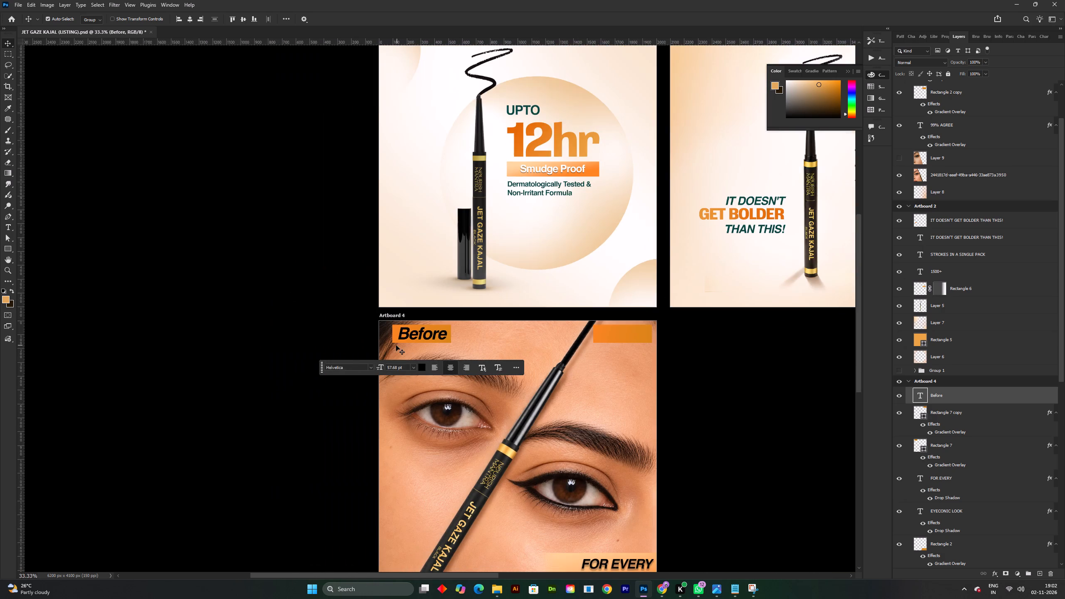
shift+scroll(396, 345, up, 2)
key(ctrl+t)
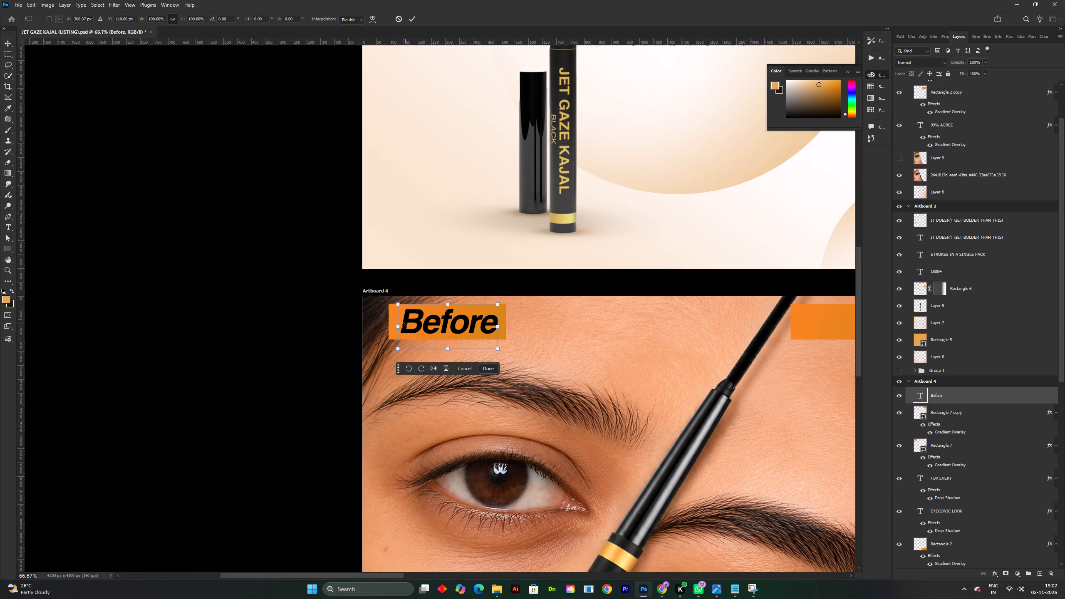
drag(398, 327, 417, 327)
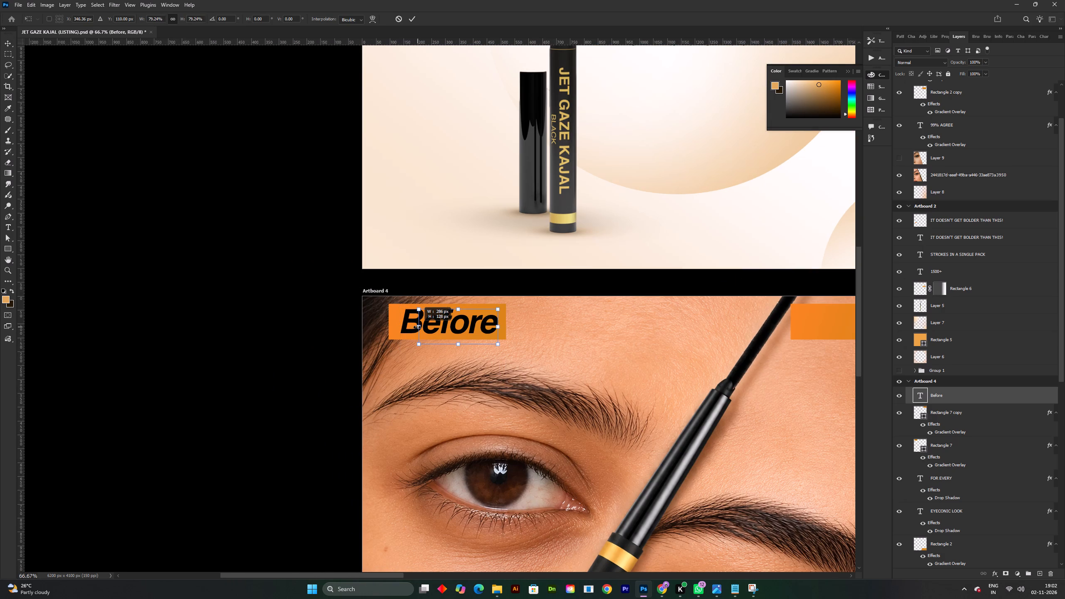
drag(417, 327, 416, 327)
click(411, 22)
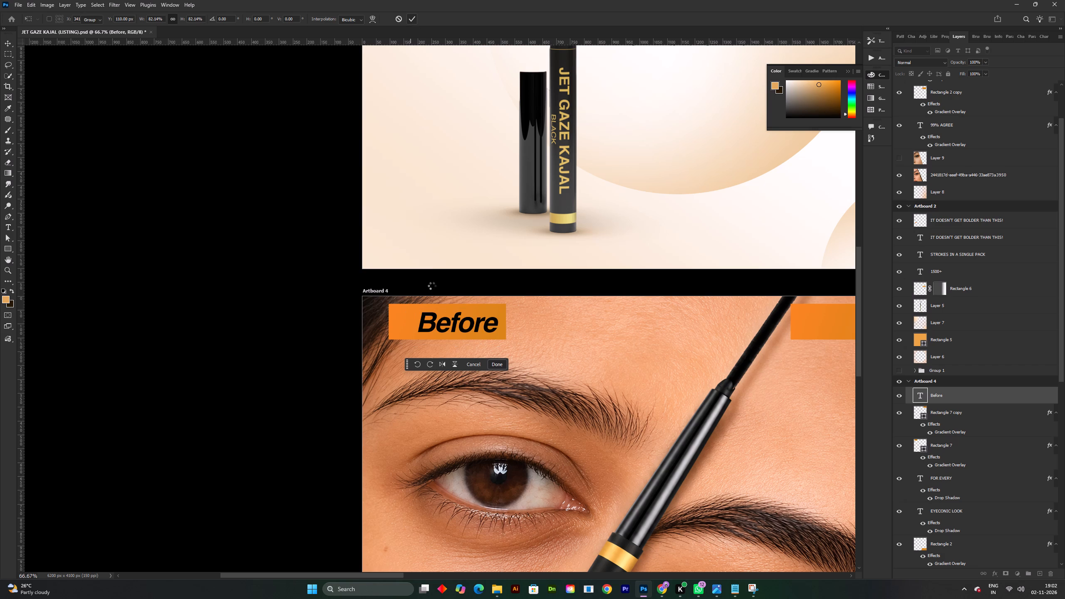
drag(456, 322, 447, 322)
Duplicate the Before text horizontally onto the upper-right gradient rectangle on Artboard 4.
shift+scroll(448, 322, down, 2)
key(space)
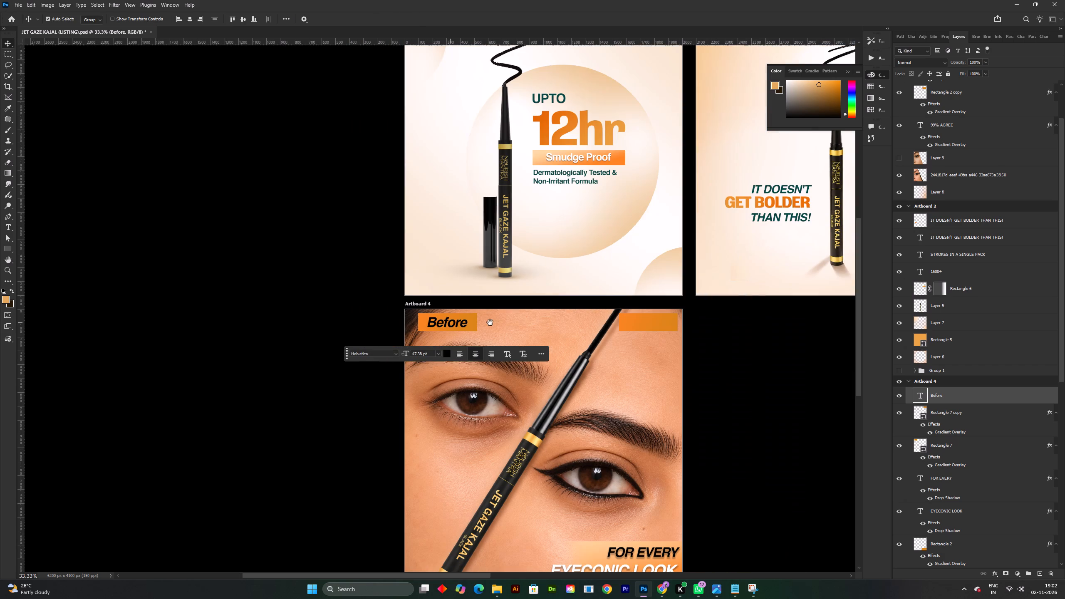
drag(575, 321, 478, 321)
alt+drag(359, 327, 476, 327)
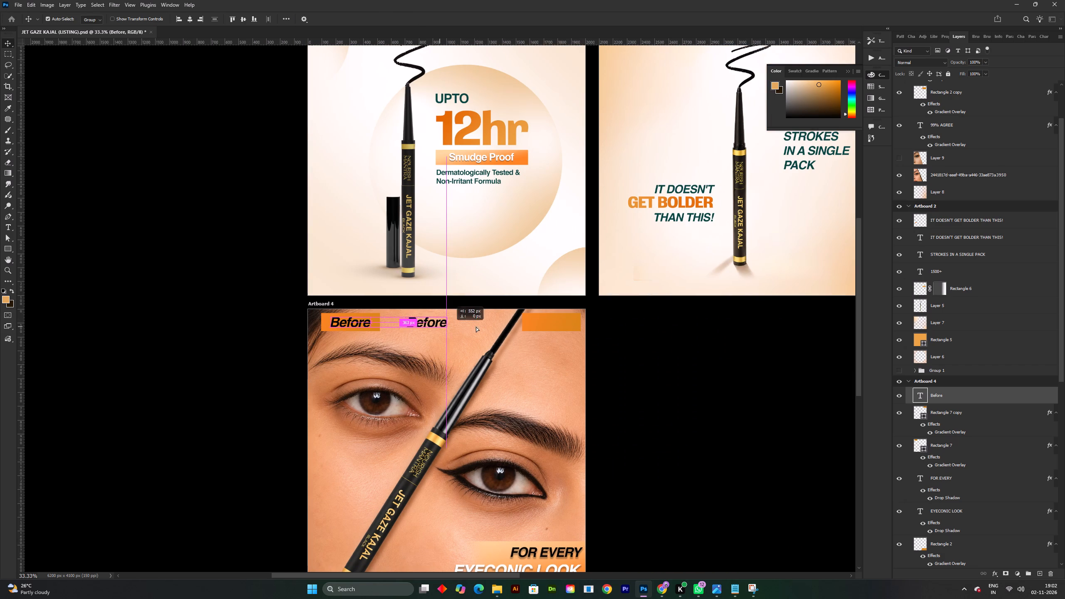
alt+drag(476, 327, 561, 329)
Replace the duplicated text's wording with After and save the document.
triple_click(554, 322)
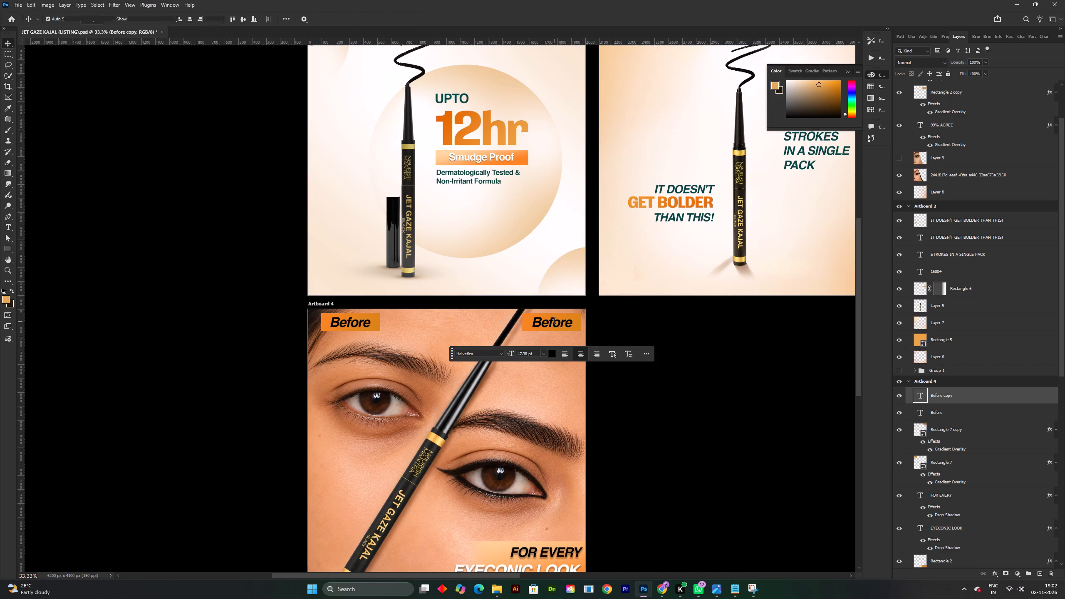
click(547, 313)
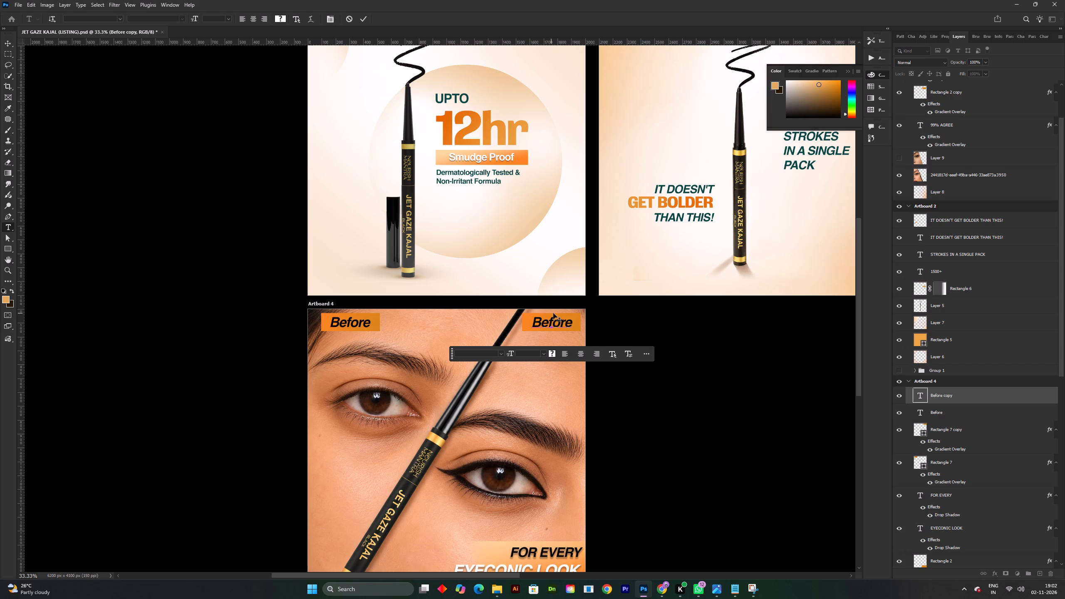
triple_click(559, 322)
key(BackSpace)
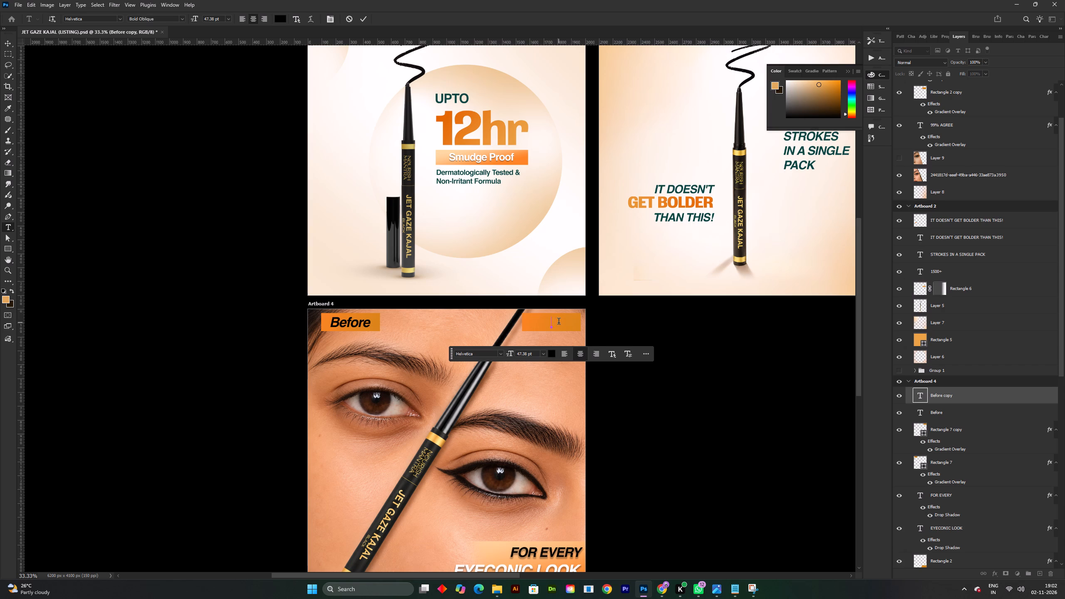
text(fter)
click(365, 20)
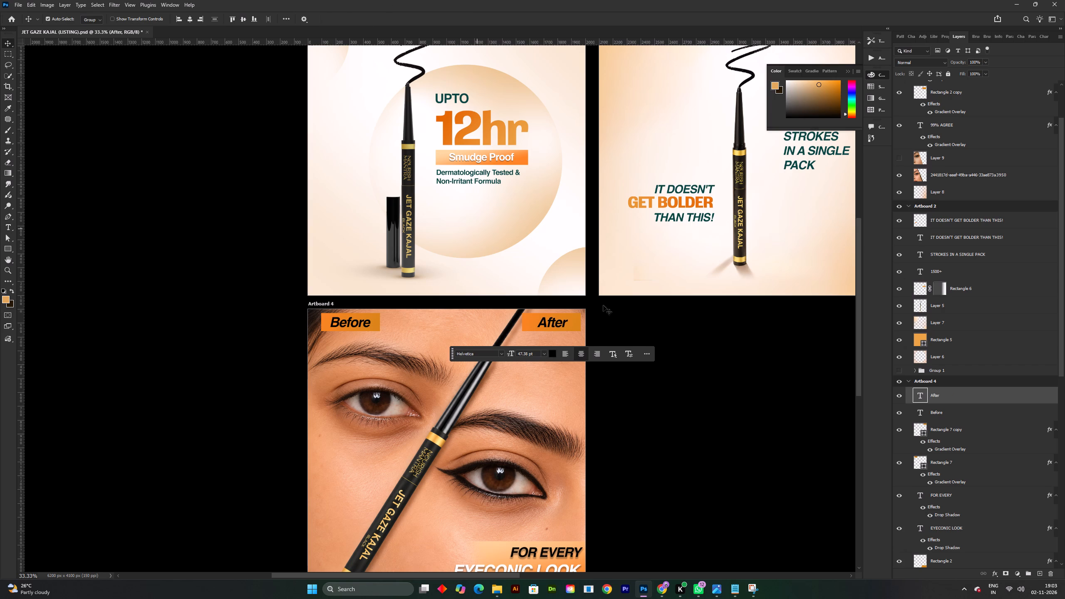
key(ctrl+s)
Narrow the gradient rectangle behind the After text slightly by pulling in its left edge.
scroll(555, 407, up, 2)
key(space)
drag(505, 398, 552, 388)
key(ctrl+s)
shift+scroll(554, 370, up, 1)
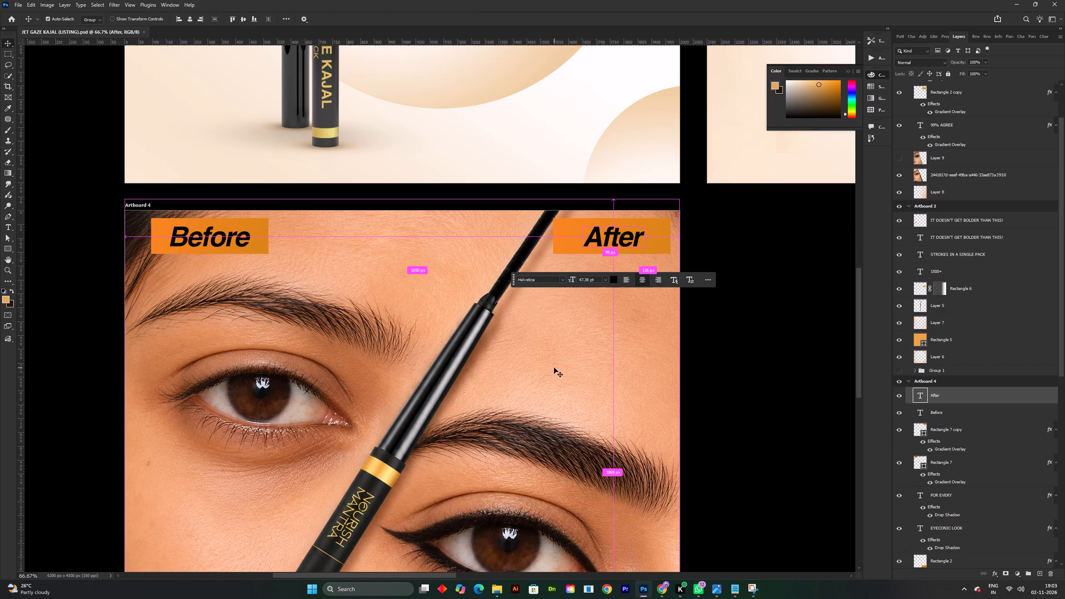
key(space)
drag(552, 306, 524, 362)
key(ctrl+t)
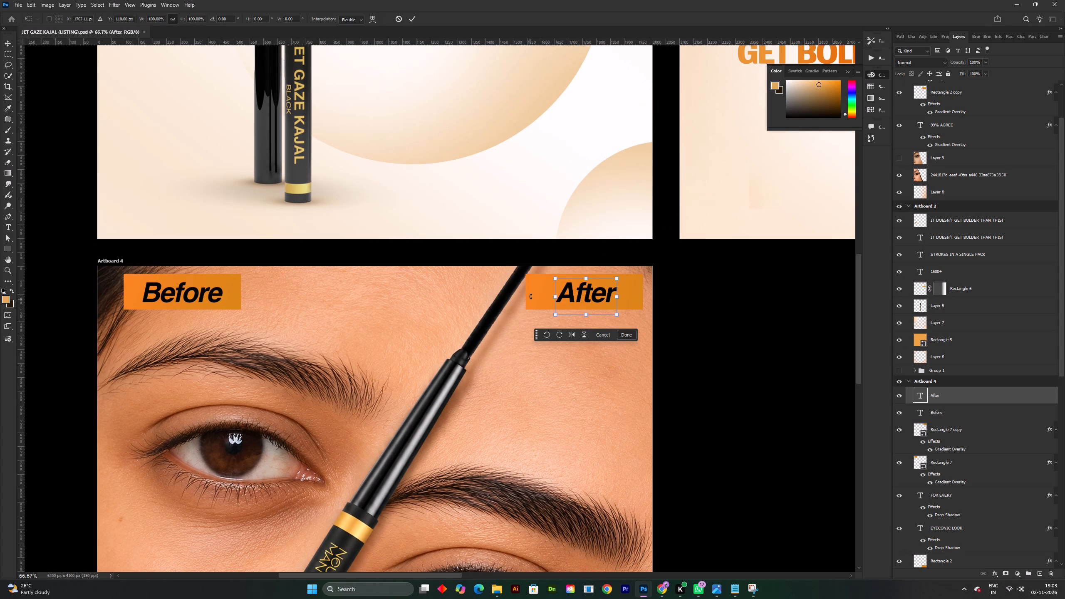
click(416, 15)
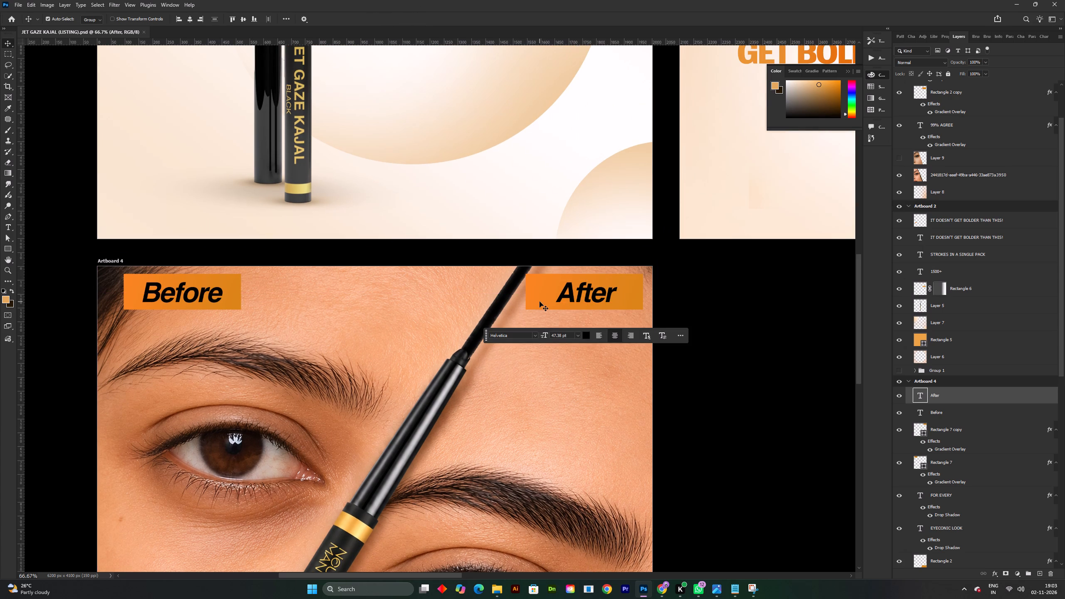
click(540, 302)
key(ctrl+t)
shift+drag(526, 293, 532, 293)
shift+drag(532, 293, 538, 293)
click(414, 12)
click(410, 17)
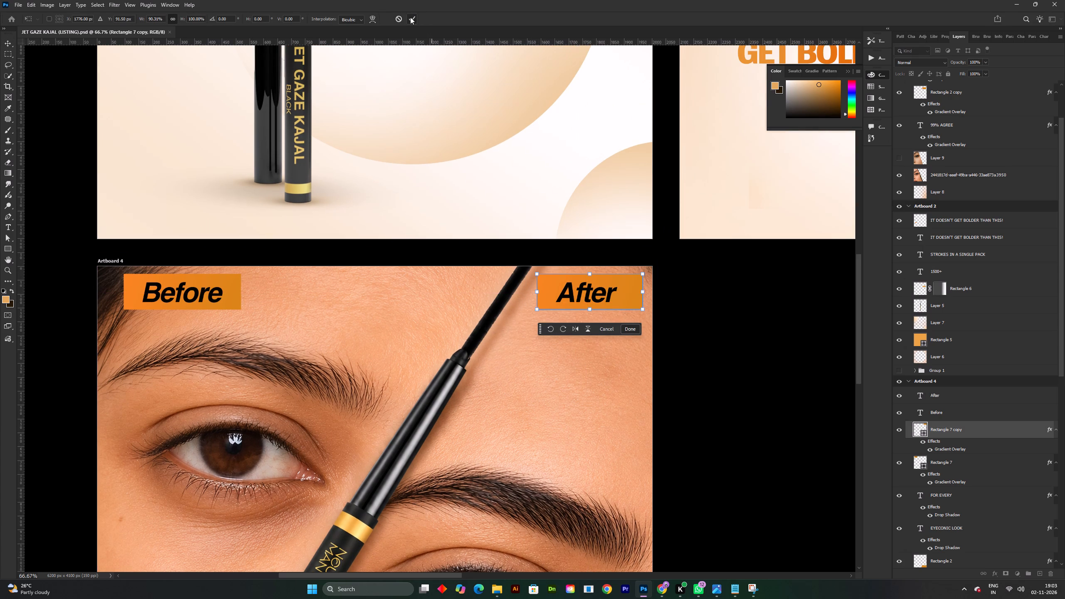
Shift the After text right, nudge it back left to centre it in its rectangle, and save the document.
drag(589, 285, 597, 286)
shift+click(597, 286)
key(ctrl+s)
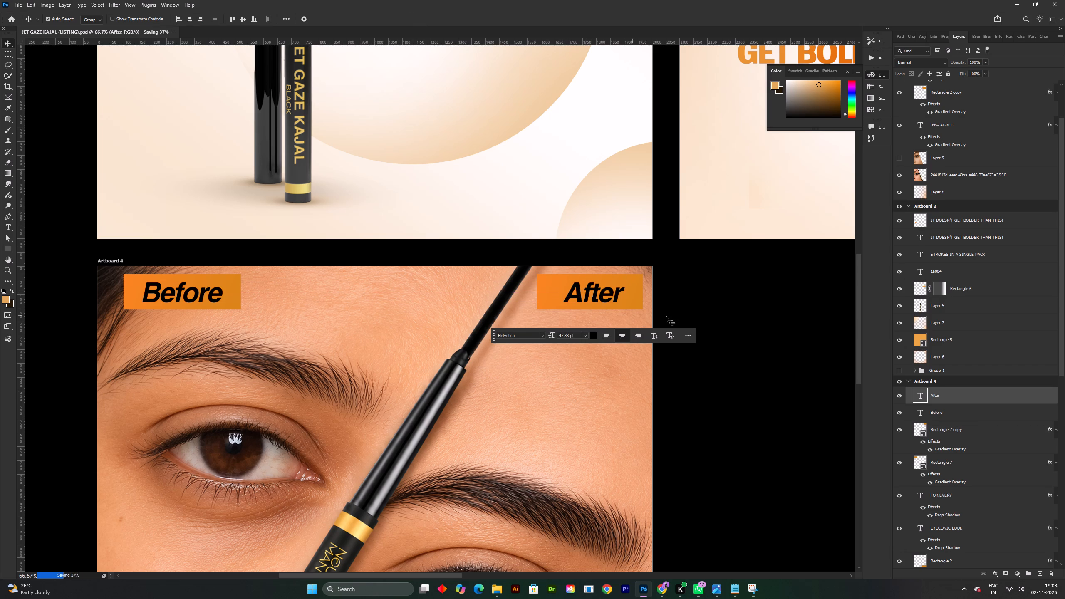
key(Left)
key(Left)
key(Left)
key(Left)
key(Left)
click(698, 290)
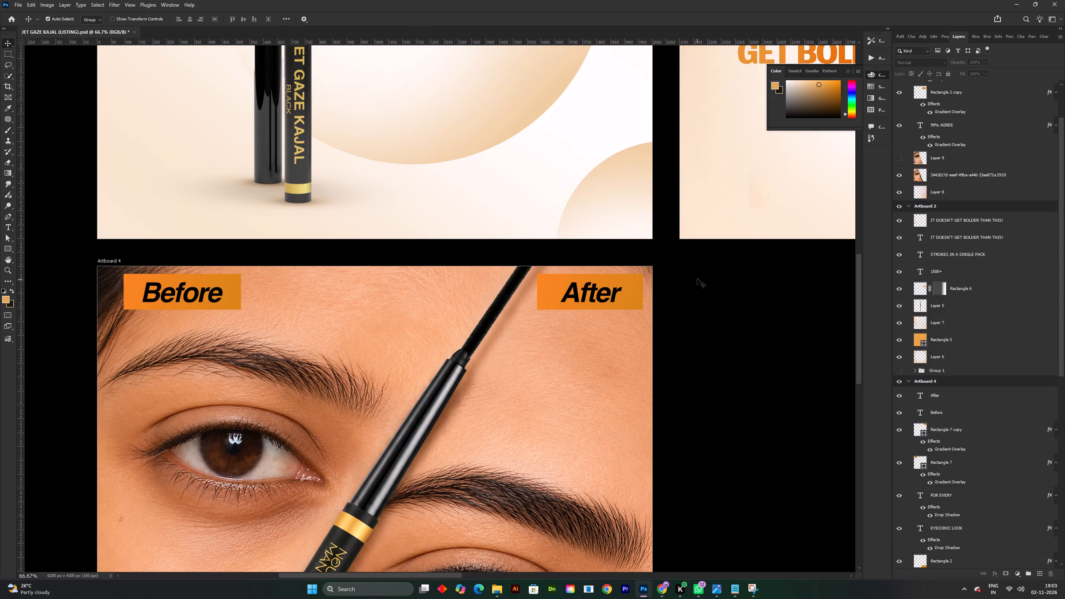
key(ctrl+s)
Change the Before text's colour to white (255, 255, 255) and deselect it.
key(space)
drag(425, 384, 459, 382)
click(463, 381)
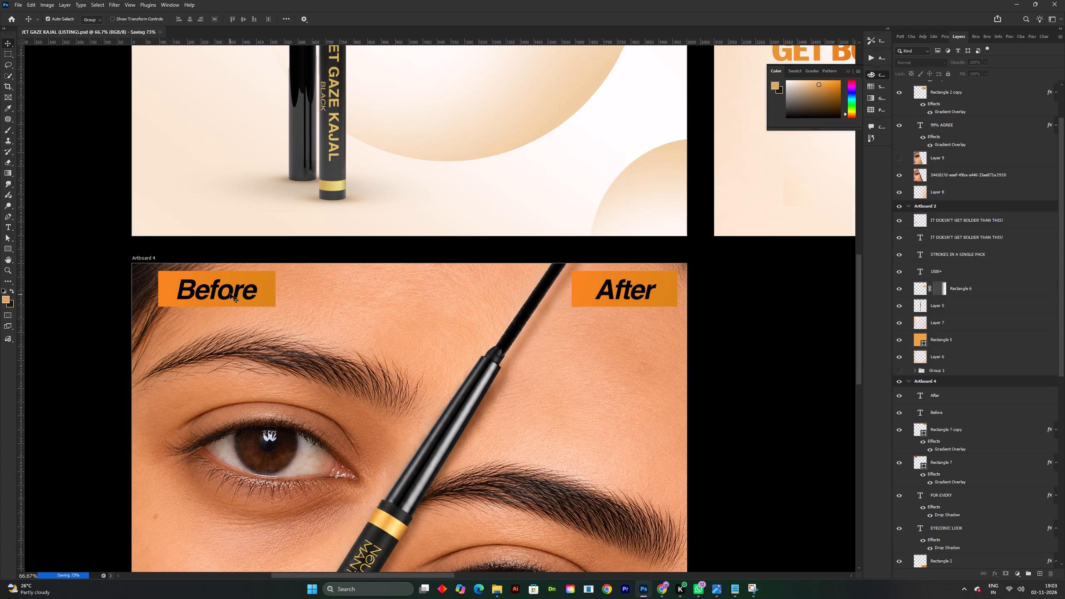
click(230, 293)
click(942, 38)
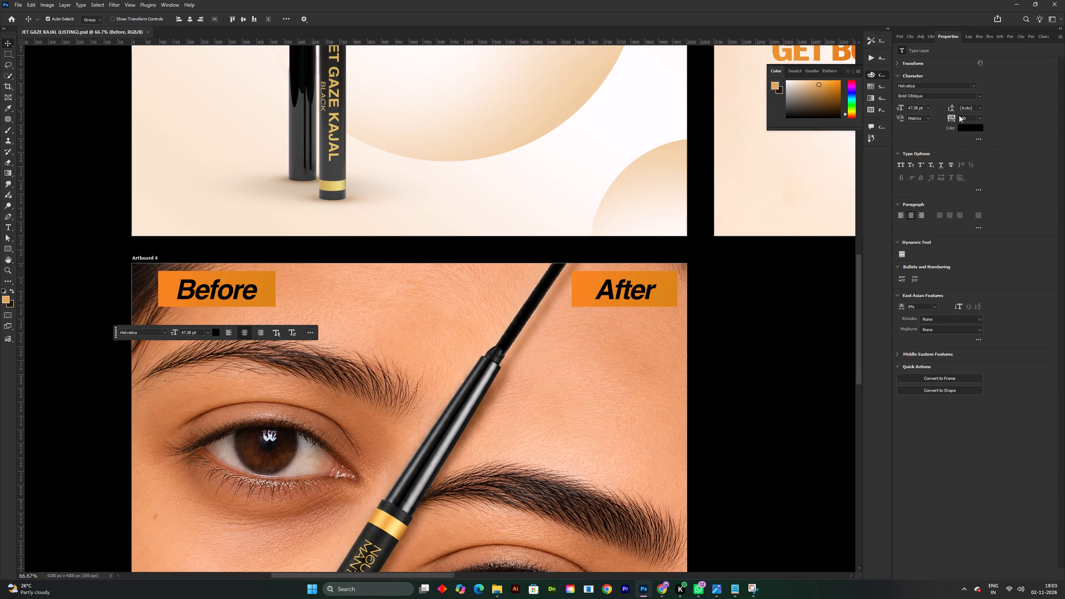
click(976, 129)
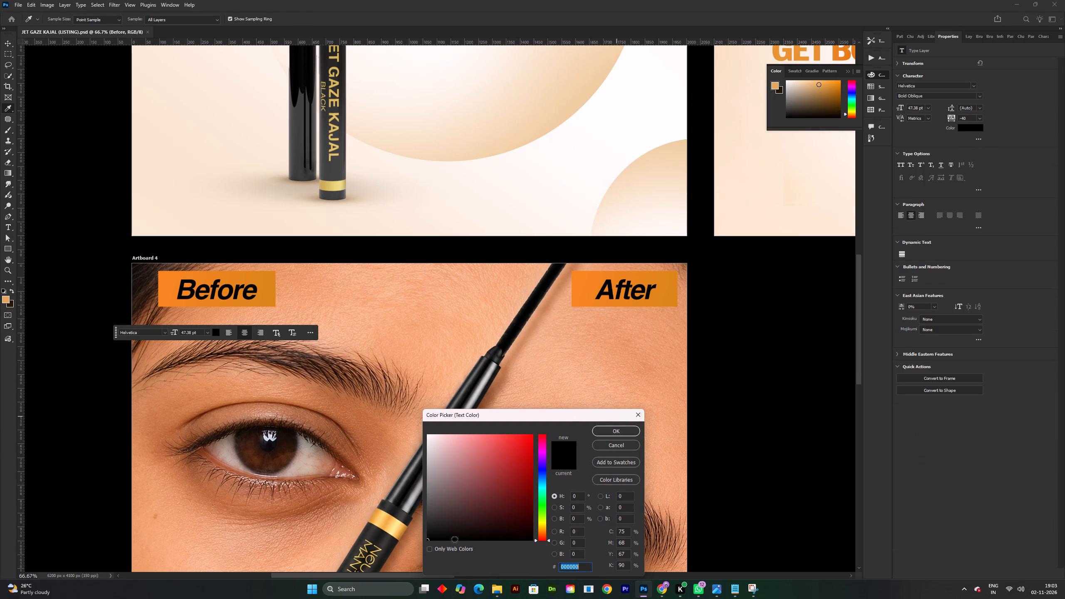
click(453, 539)
drag(459, 449, 387, 393)
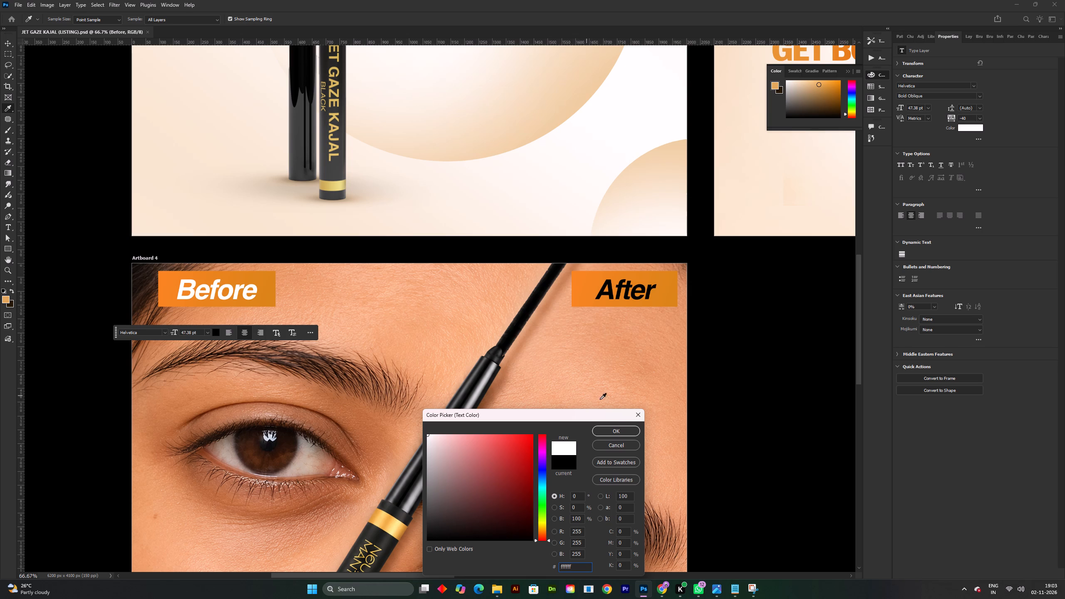
click(618, 430)
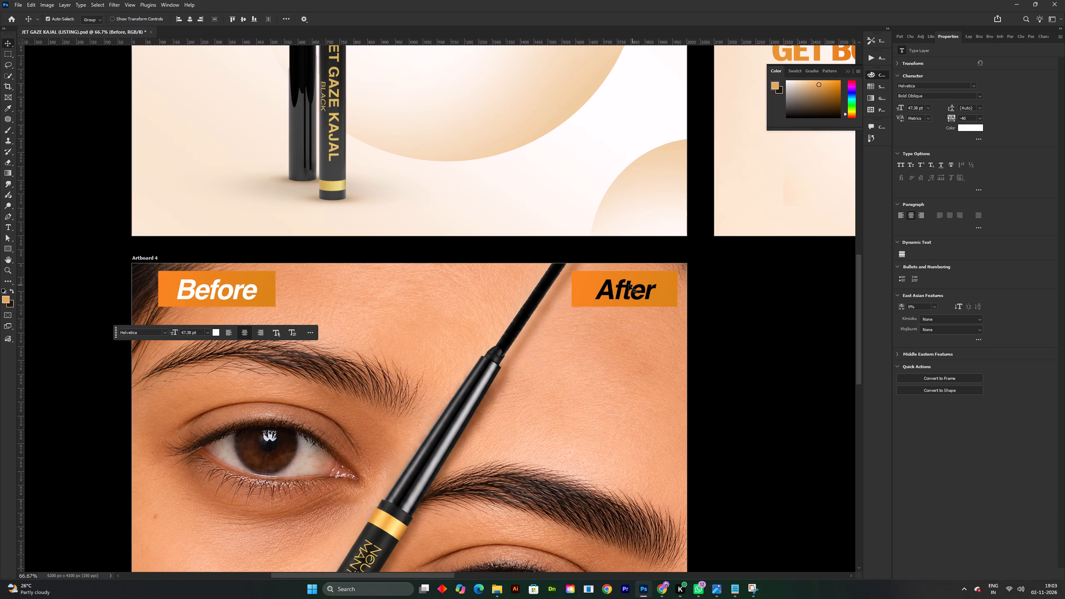
click(963, 125)
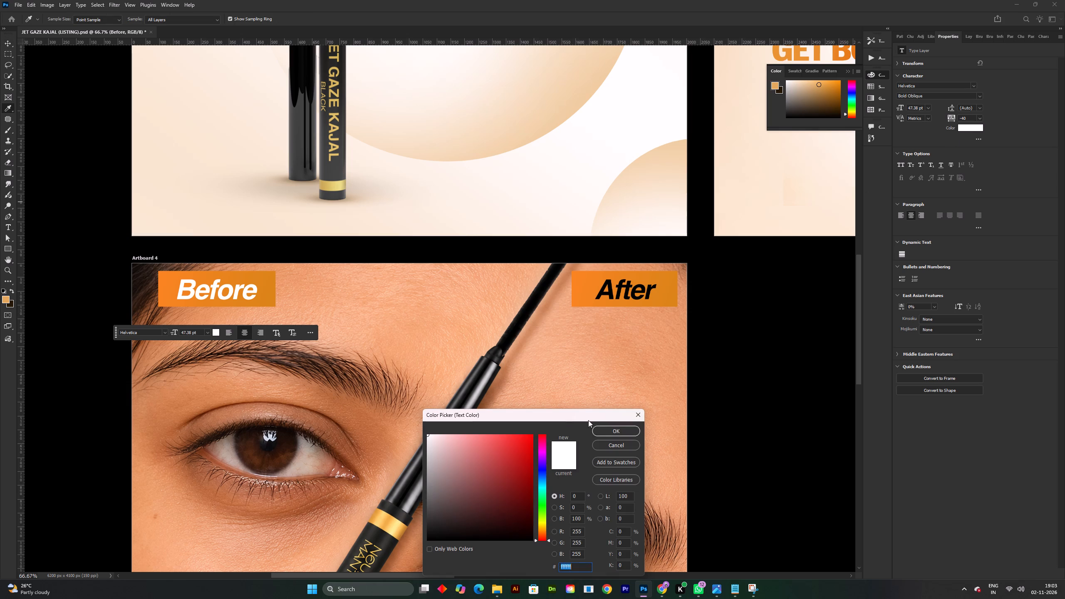
click(621, 427)
click(93, 101)
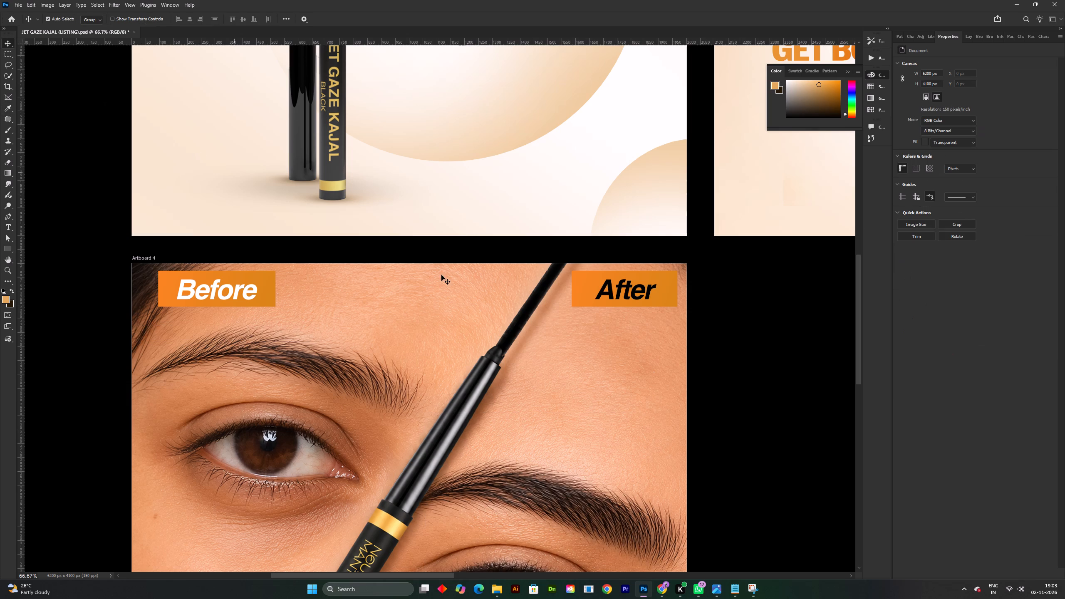
Change the After text's colour to white (255, 255, 255) and save the document.
click(618, 295)
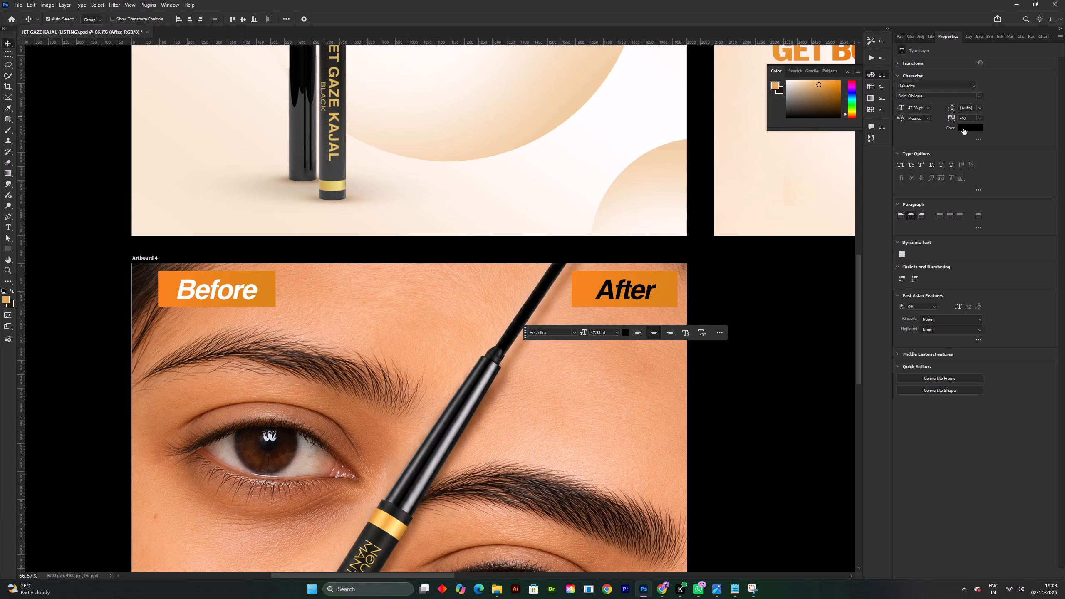
click(964, 129)
drag(456, 471, 407, 391)
click(619, 429)
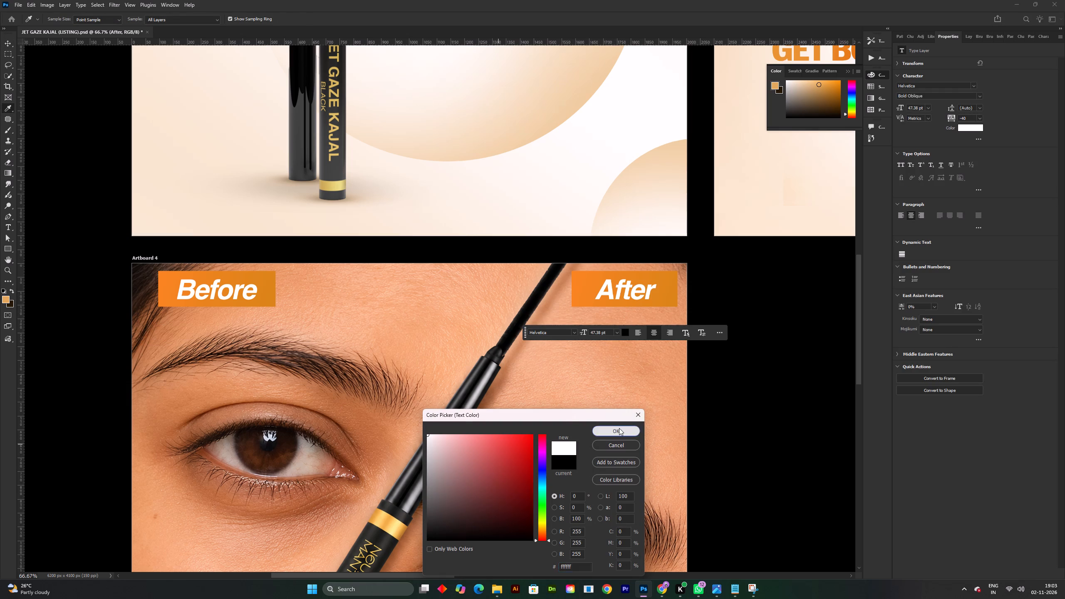
key(ctrl+s)
Review Artboard 4 with its new labels and the overall layout of all four artboards, saving the document along the way.
shift+scroll(670, 351, down, 2)
key(space)
key(space)
key(space)
key(space)
key(space)
key(space)
key(space)
key(space)
key(space)
drag(631, 412, 520, 313)
drag(524, 355, 483, 362)
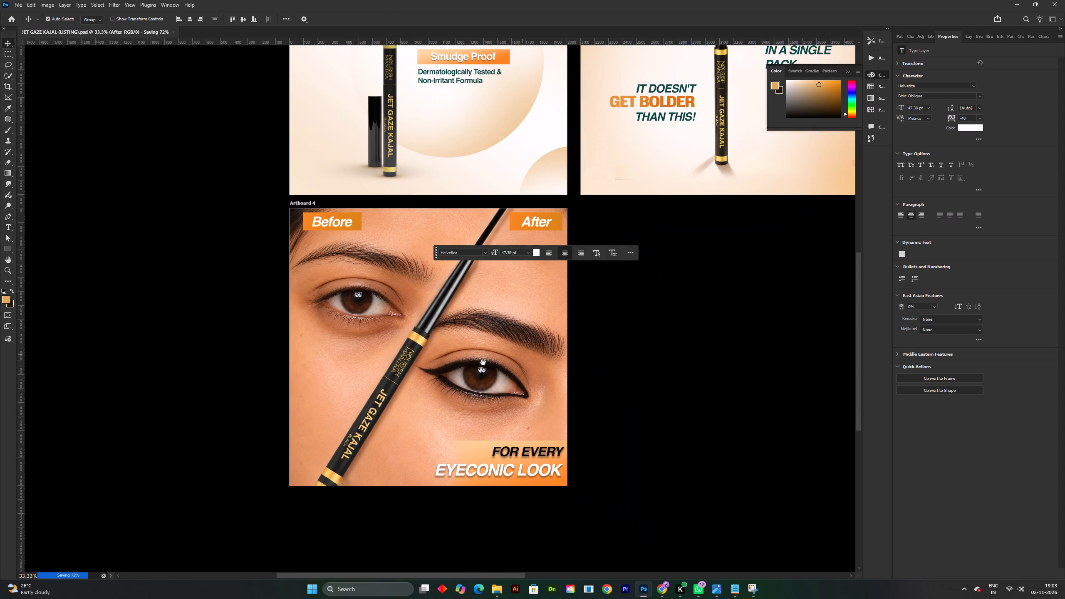
drag(483, 362, 481, 362)
click(718, 349)
key(space)
drag(705, 324, 686, 345)
key(space)
key(space)
key(space)
key(space)
key(space)
key(space)
key(space)
key(space)
key(space)
drag(585, 327, 581, 333)
drag(577, 336, 572, 339)
drag(555, 347, 542, 351)
key(space)
key(space)
key(space)
key(space)
key(space)
key(space)
key(space)
drag(534, 376, 495, 400)
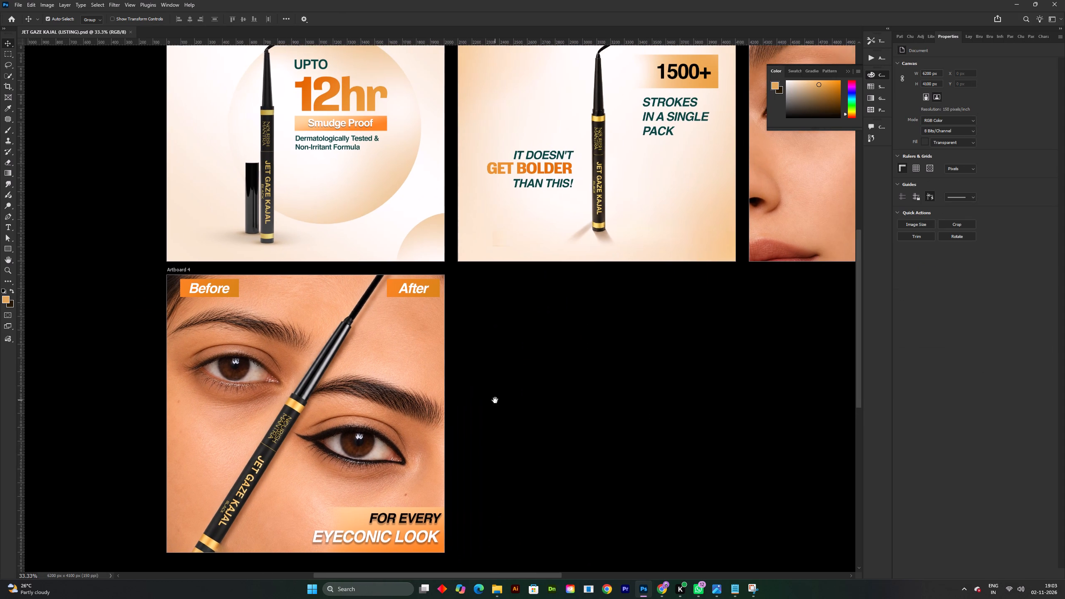
drag(610, 409, 589, 409)
drag(547, 411, 533, 413)
key(ctrl+s)
shift+scroll(524, 397, down, 2)
key(space)
drag(545, 380, 513, 368)
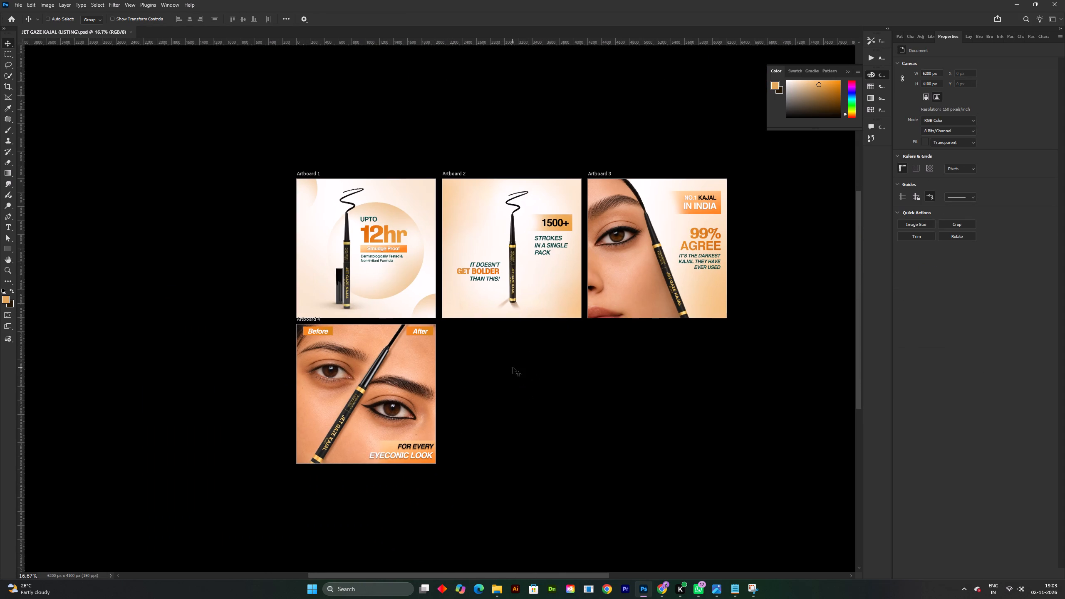
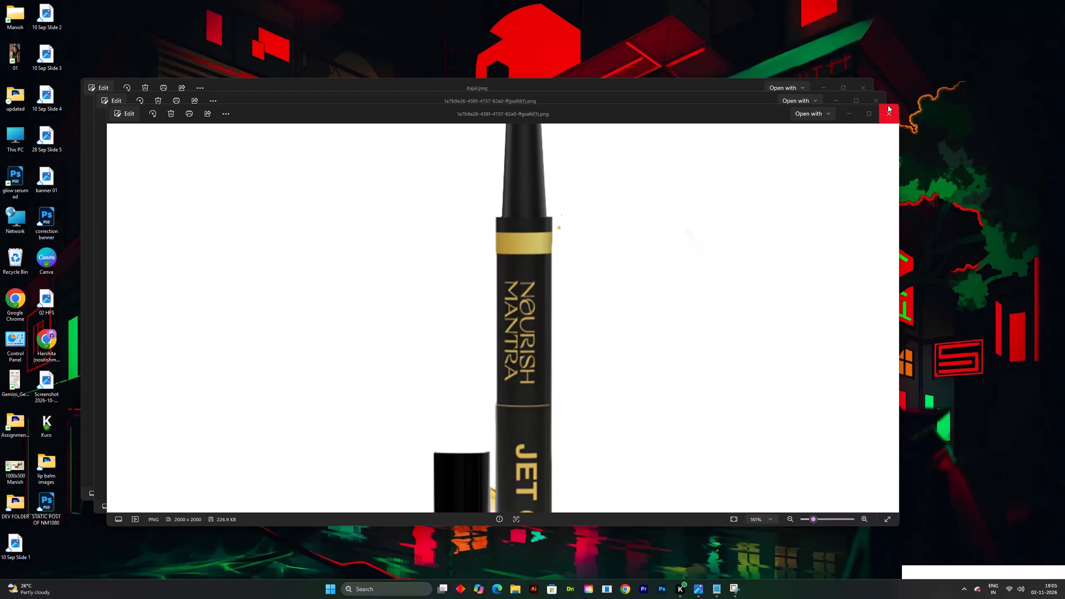
Close the two photo viewer windows showing the Jet Gaze Kajal product image on a white background.
click(888, 105)
click(875, 100)
double_click(870, 93)
click(859, 85)
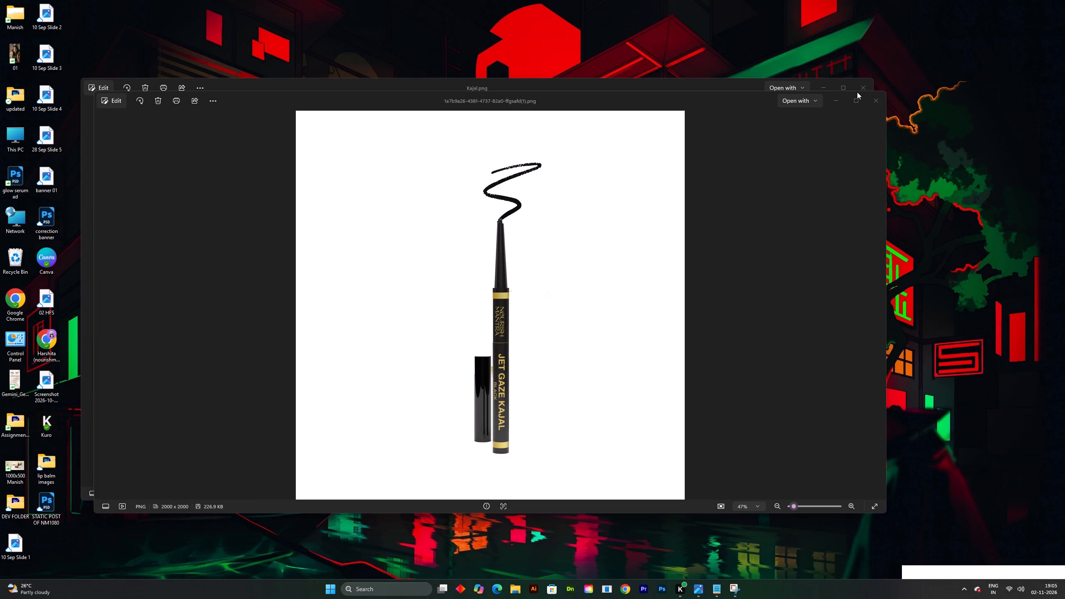
click(871, 99)
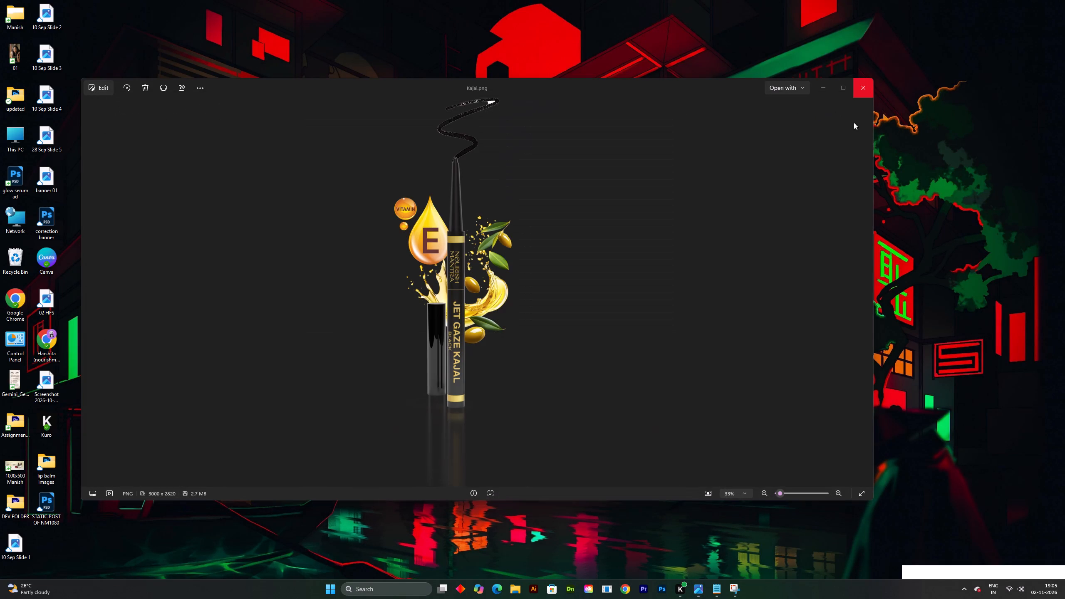